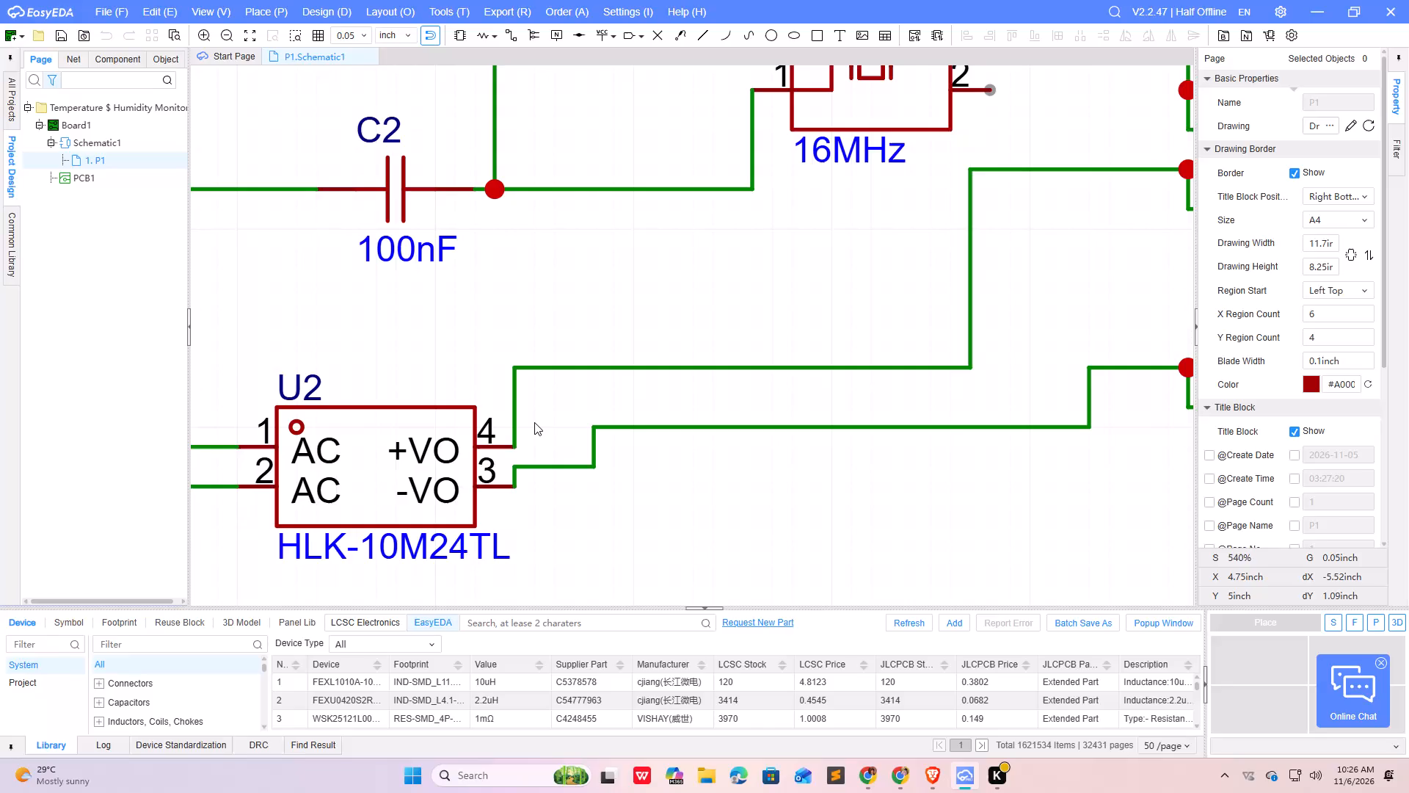
Search the device library for Atmega328P-PU.
{"action": "scroll", "coordinate": [534, 422], "scroll_direction": "down", "scroll_amount": 1}
{"action": "scroll", "coordinate": [534, 422], "scroll_direction": "up", "scroll_amount": 1}
{"action": "scroll", "coordinate": [603, 348], "scroll_direction": "down", "scroll_amount": 1}
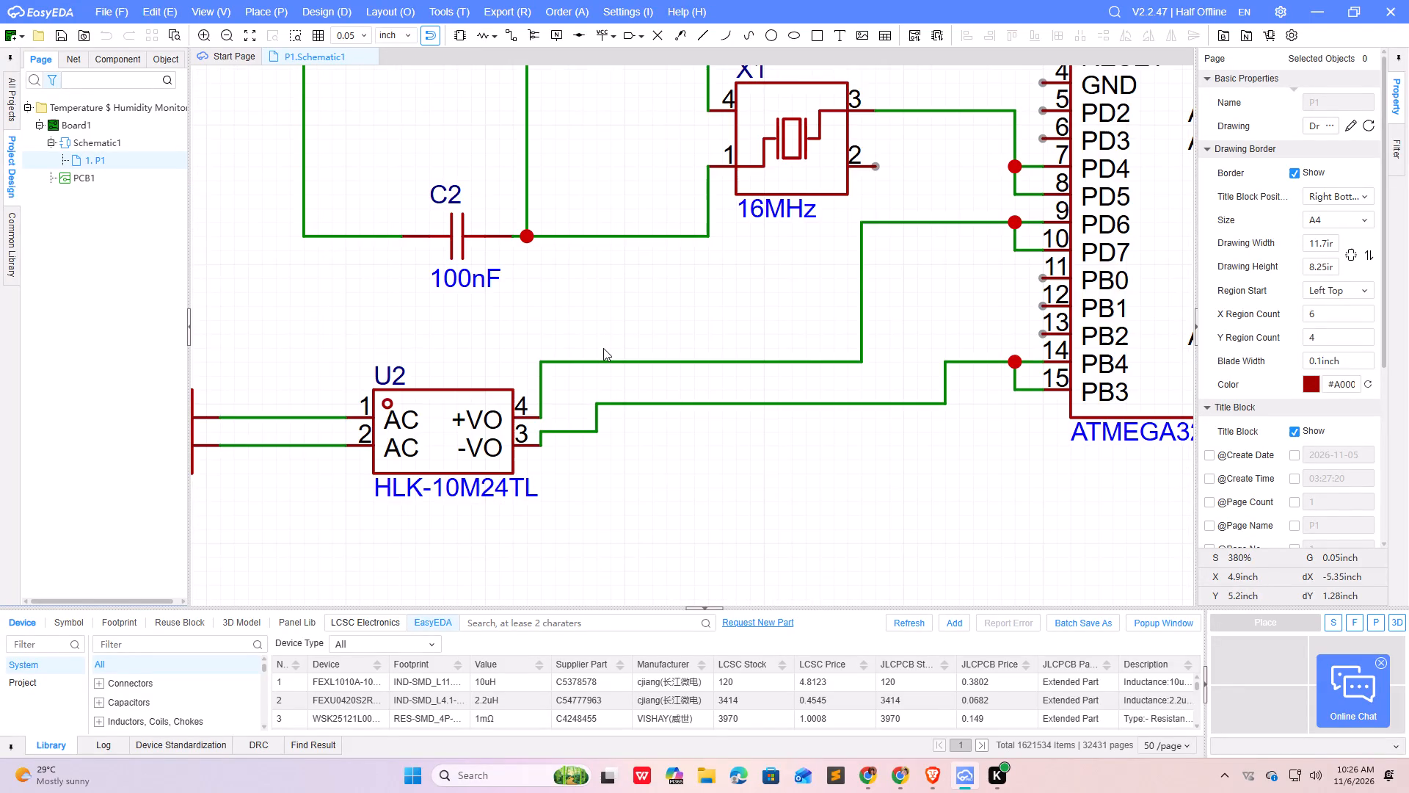
{"action": "scroll", "coordinate": [602, 342], "scroll_direction": "down", "scroll_amount": 1}
{"action": "left_click", "coordinate": [589, 622]}
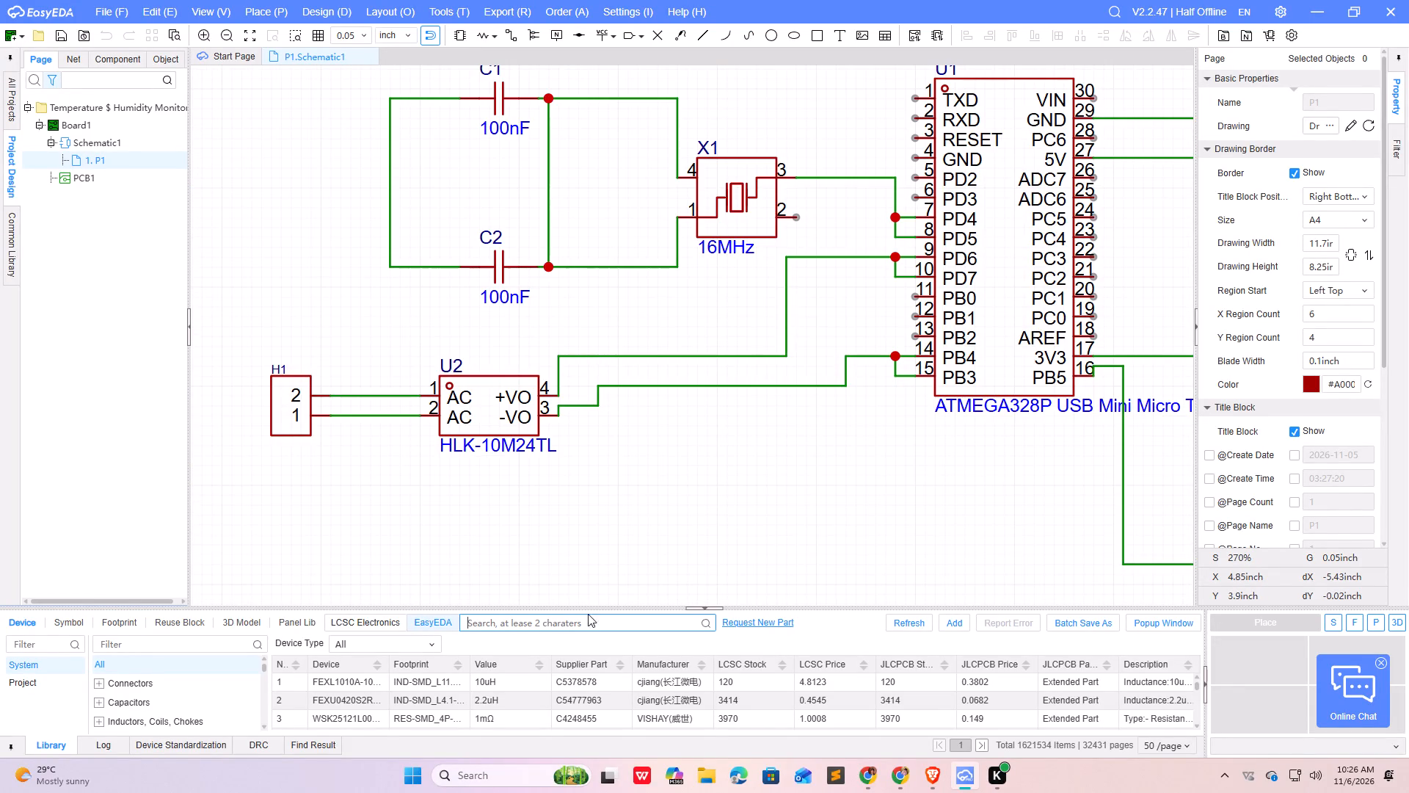
{"action": "type", "text": "aTME"}
{"action": "key", "text": "BackSpace"}
{"action": "key", "text": "BackSpace"}
{"action": "key", "text": "BackSpace"}
{"action": "key", "text": "BackSpace"}
{"action": "key", "text": "shift+a"}
{"action": "key", "text": "BackSpace"}
{"action": "type", "text": "Atmne"}
{"action": "key", "text": "BackSpace"}
{"action": "key", "text": "BackSpace"}
{"action": "key", "text": "BackSpace"}
{"action": "type", "text": "mega"}
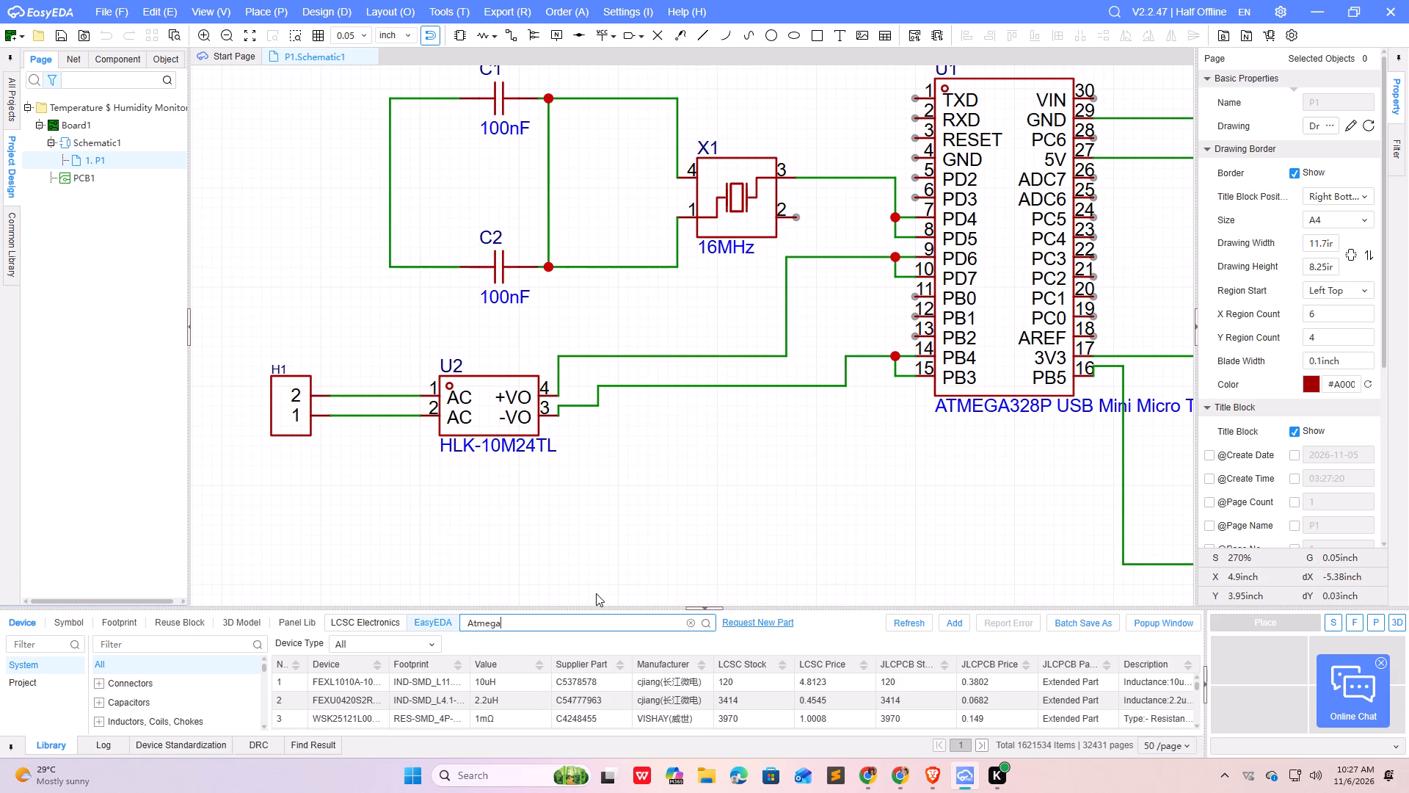
{"action": "type", "text": "328"}
{"action": "key", "text": "shift+p"}
{"action": "type", "text": "-PU"}
{"action": "key", "text": "Return"}
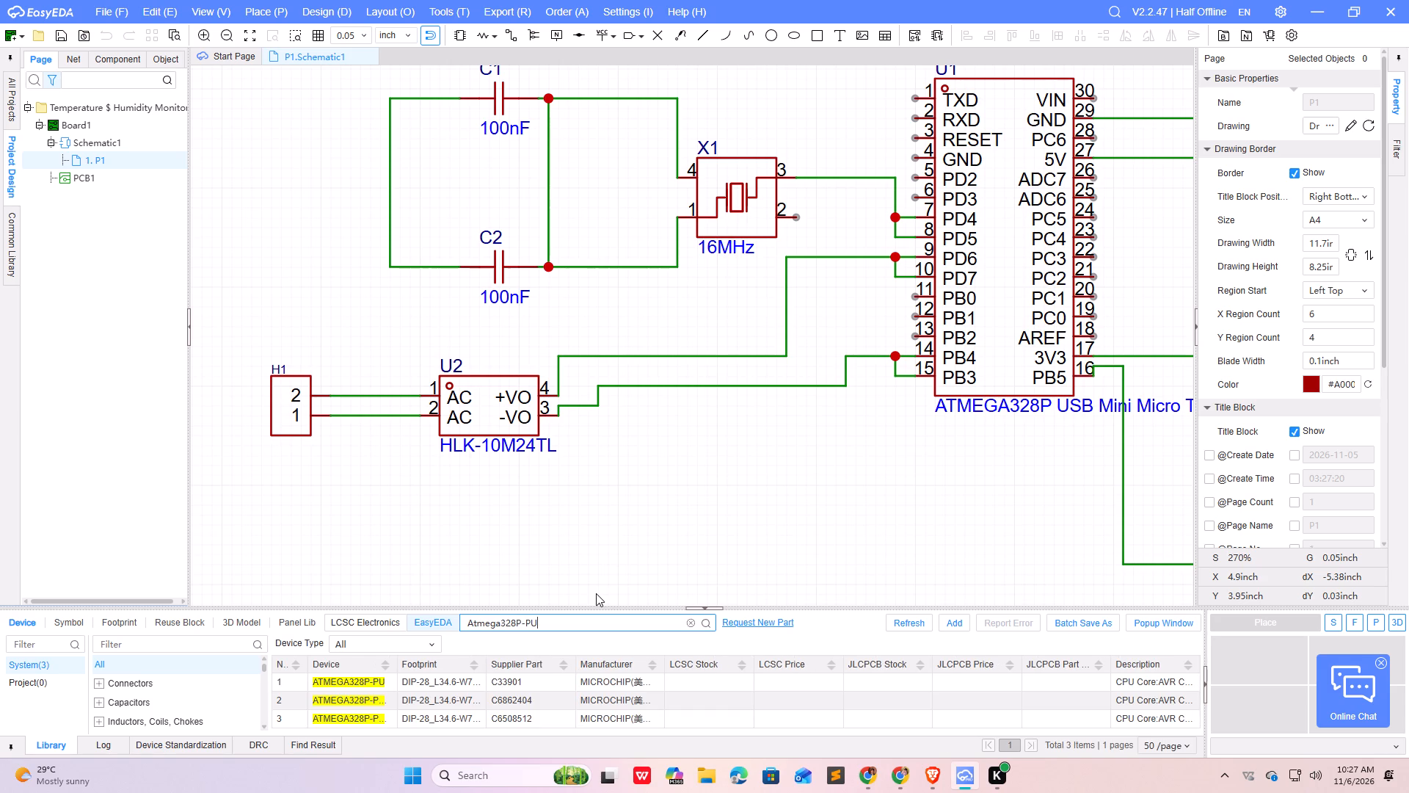
Place the first ATMEGA328P-PU device (supplier part C33901) in the empty area below U1 and end placement.
{"action": "left_click", "coordinate": [387, 678]}
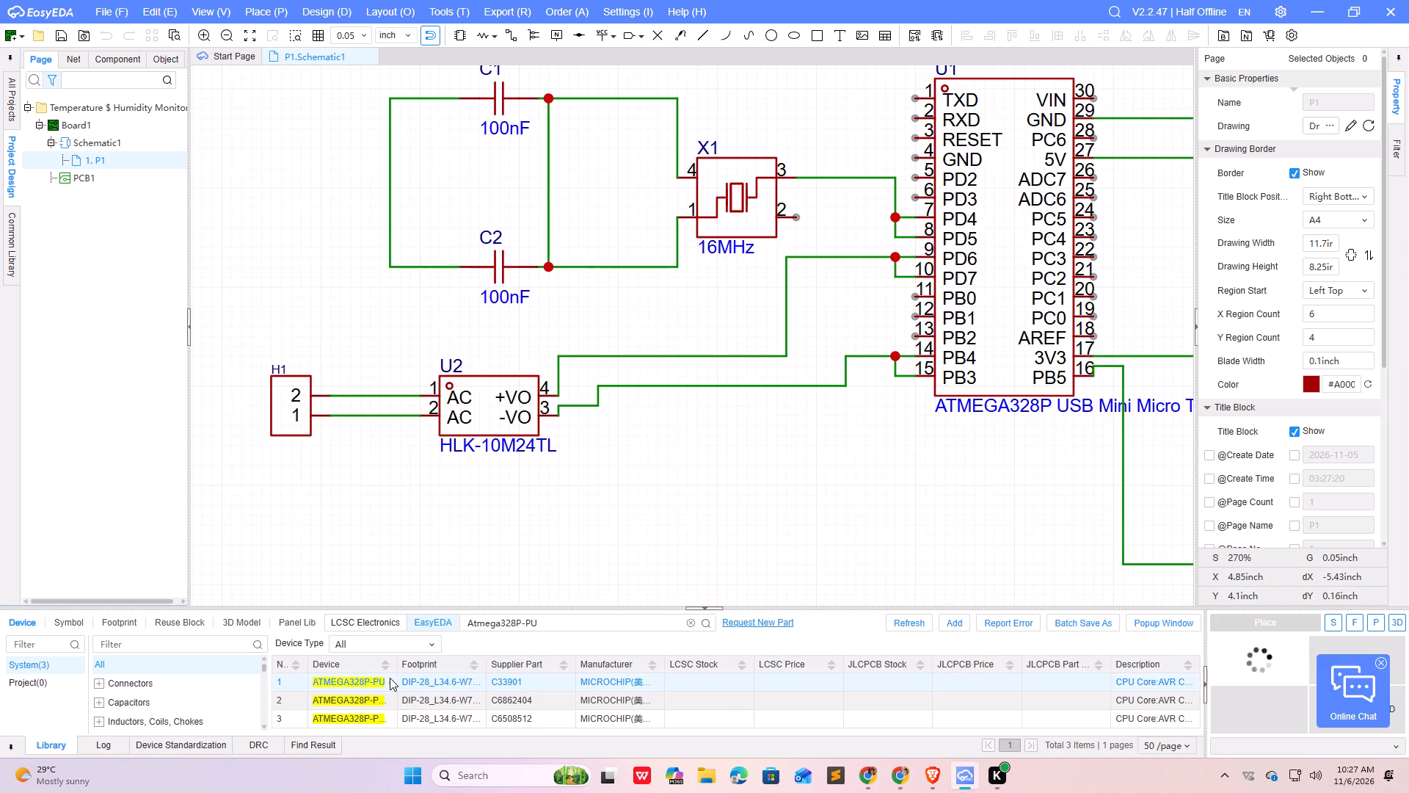
{"action": "left_click", "coordinate": [1267, 629]}
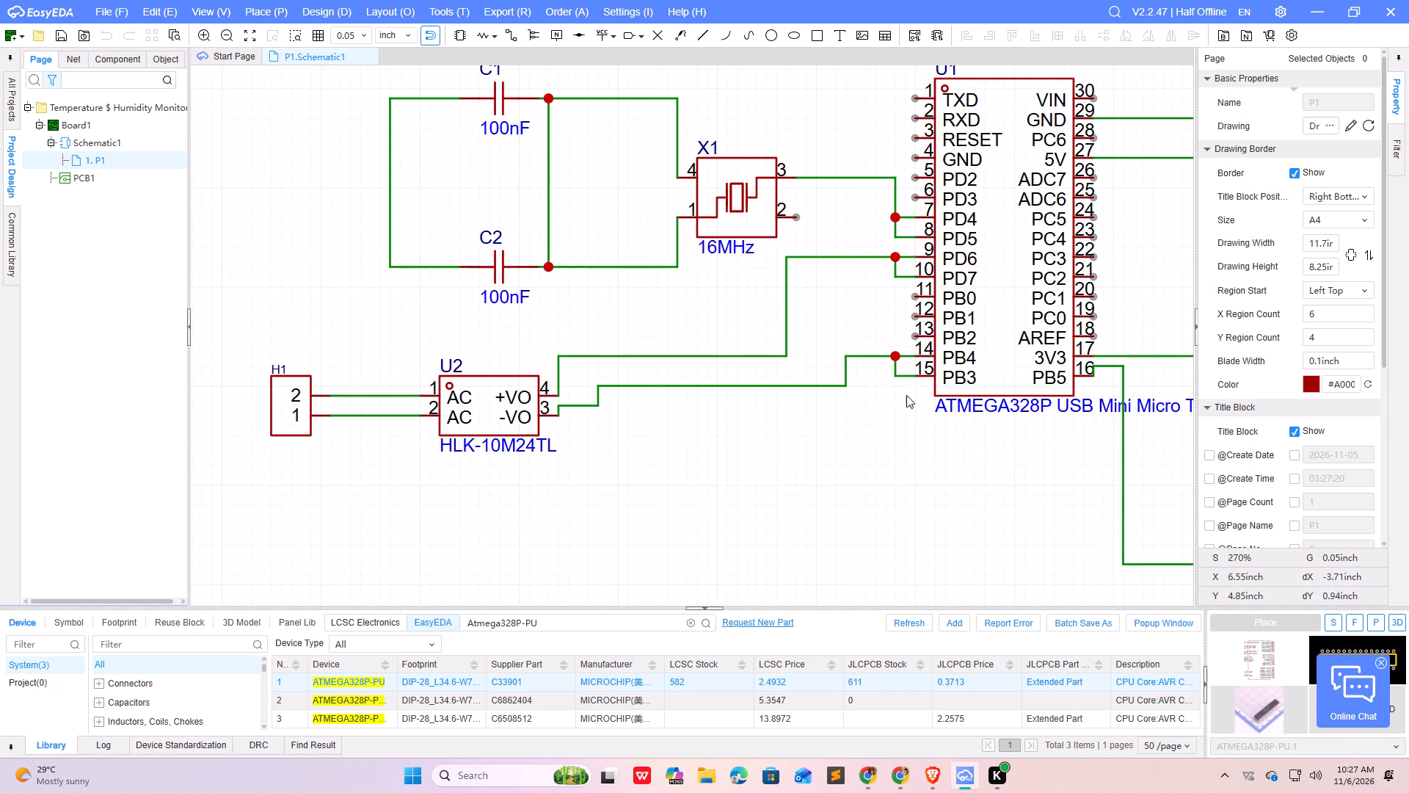
{"action": "scroll", "coordinate": [616, 366], "scroll_direction": "down", "scroll_amount": 1}
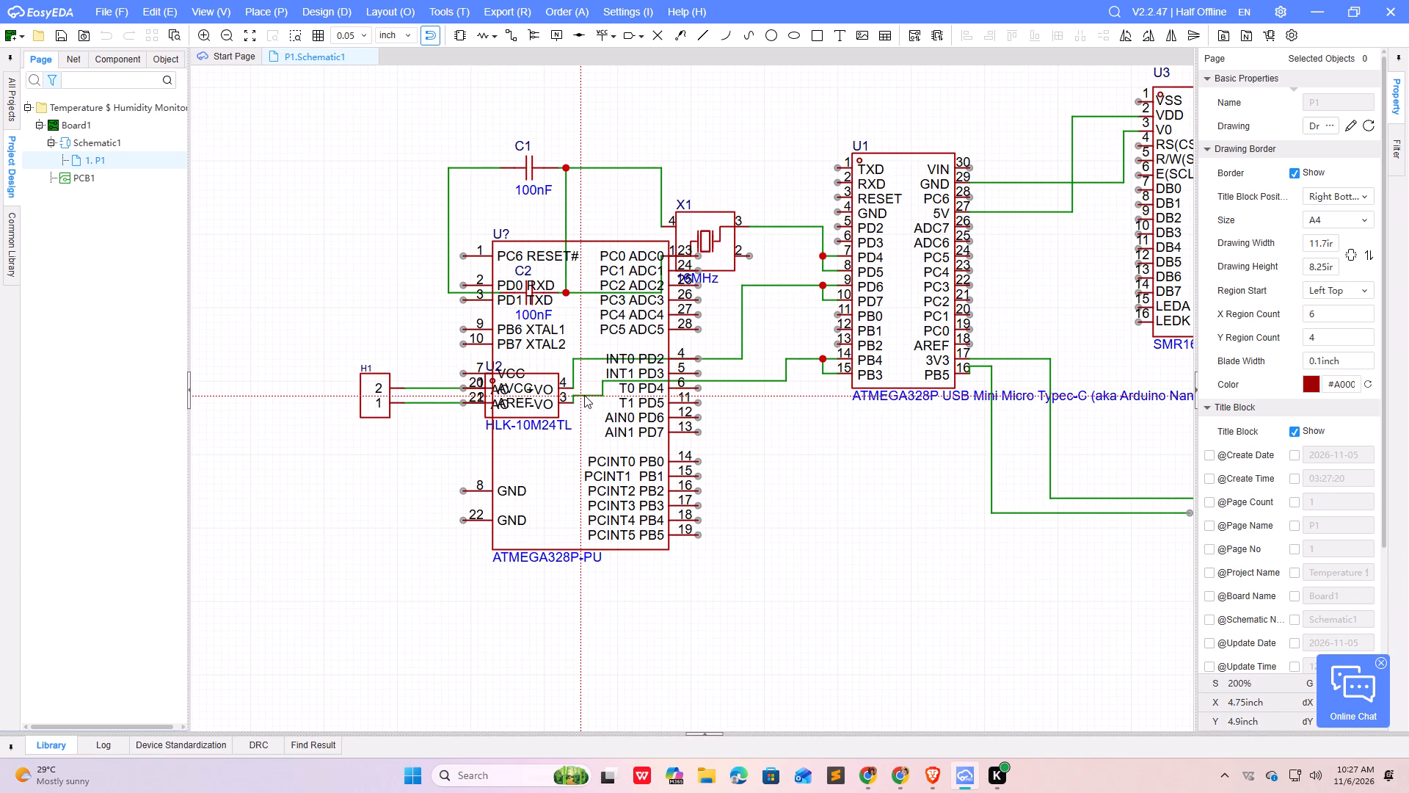
{"action": "scroll", "coordinate": [498, 438], "scroll_direction": "down", "scroll_amount": 1}
{"action": "scroll", "coordinate": [495, 438], "scroll_direction": "up", "scroll_amount": 1}
{"action": "scroll", "coordinate": [492, 440], "scroll_direction": "down", "scroll_amount": 1}
{"action": "left_click", "coordinate": [688, 567]}
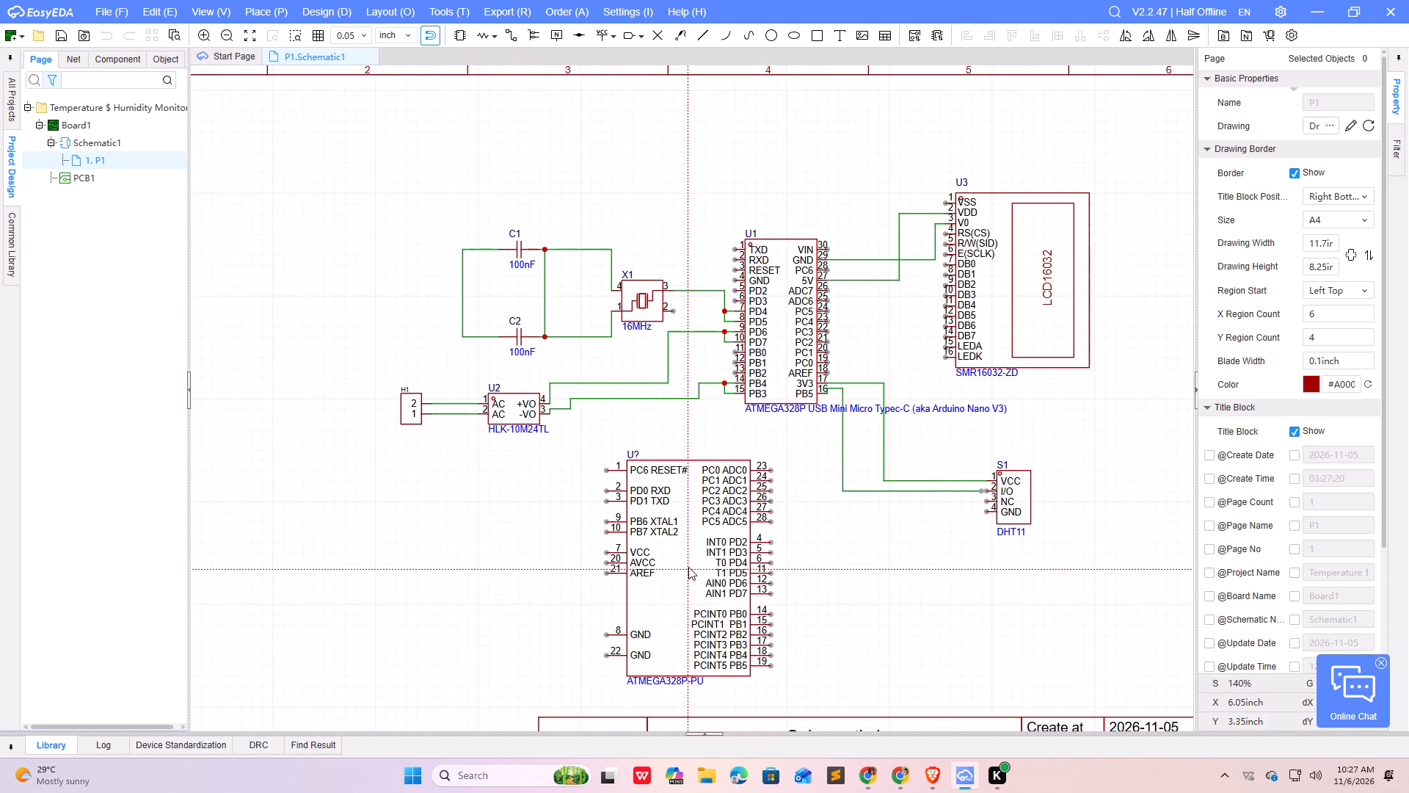
{"action": "right_click", "coordinate": [923, 623]}
Delete the Arduino Nano type component U1 from the schematic.
{"action": "left_click", "coordinate": [782, 337]}
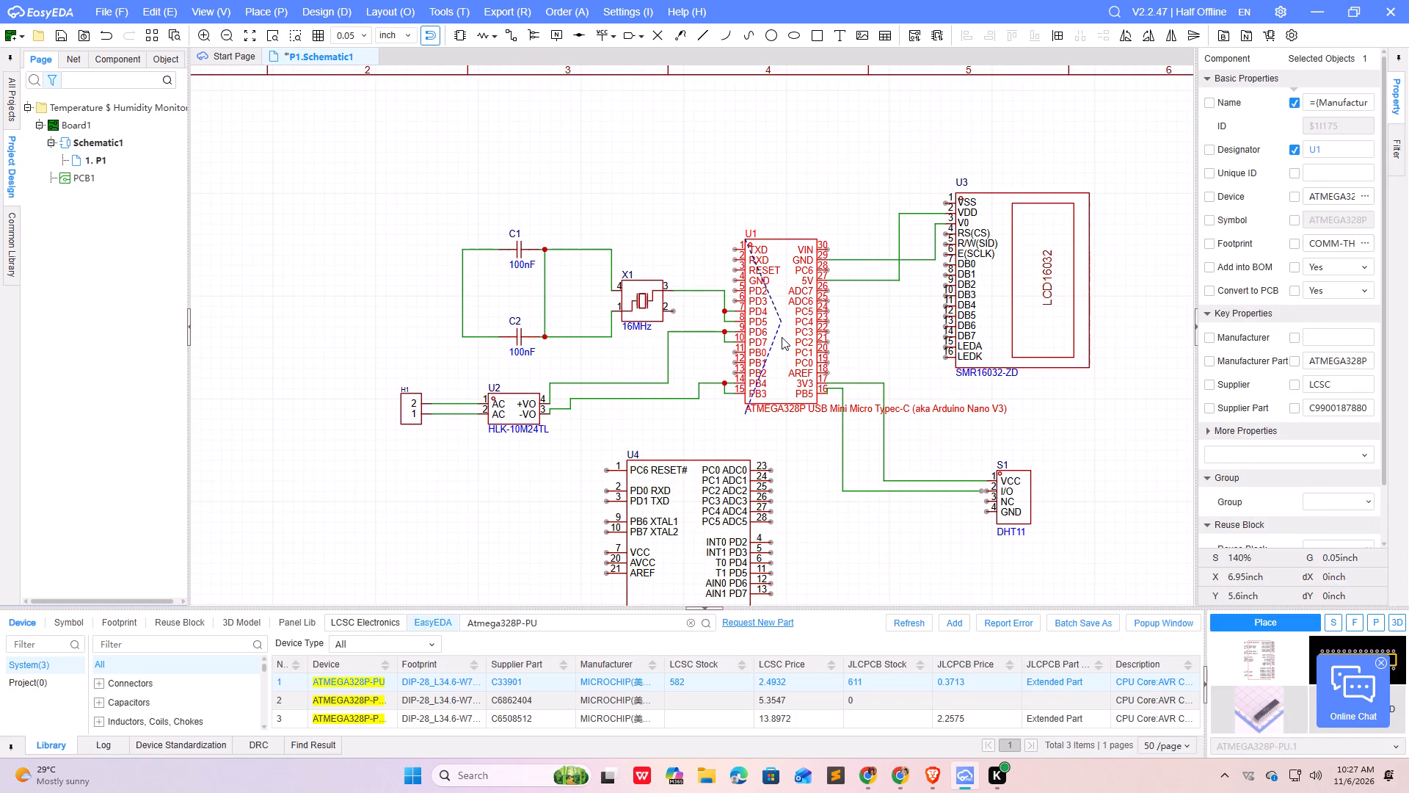
{"action": "key", "text": "Delete"}
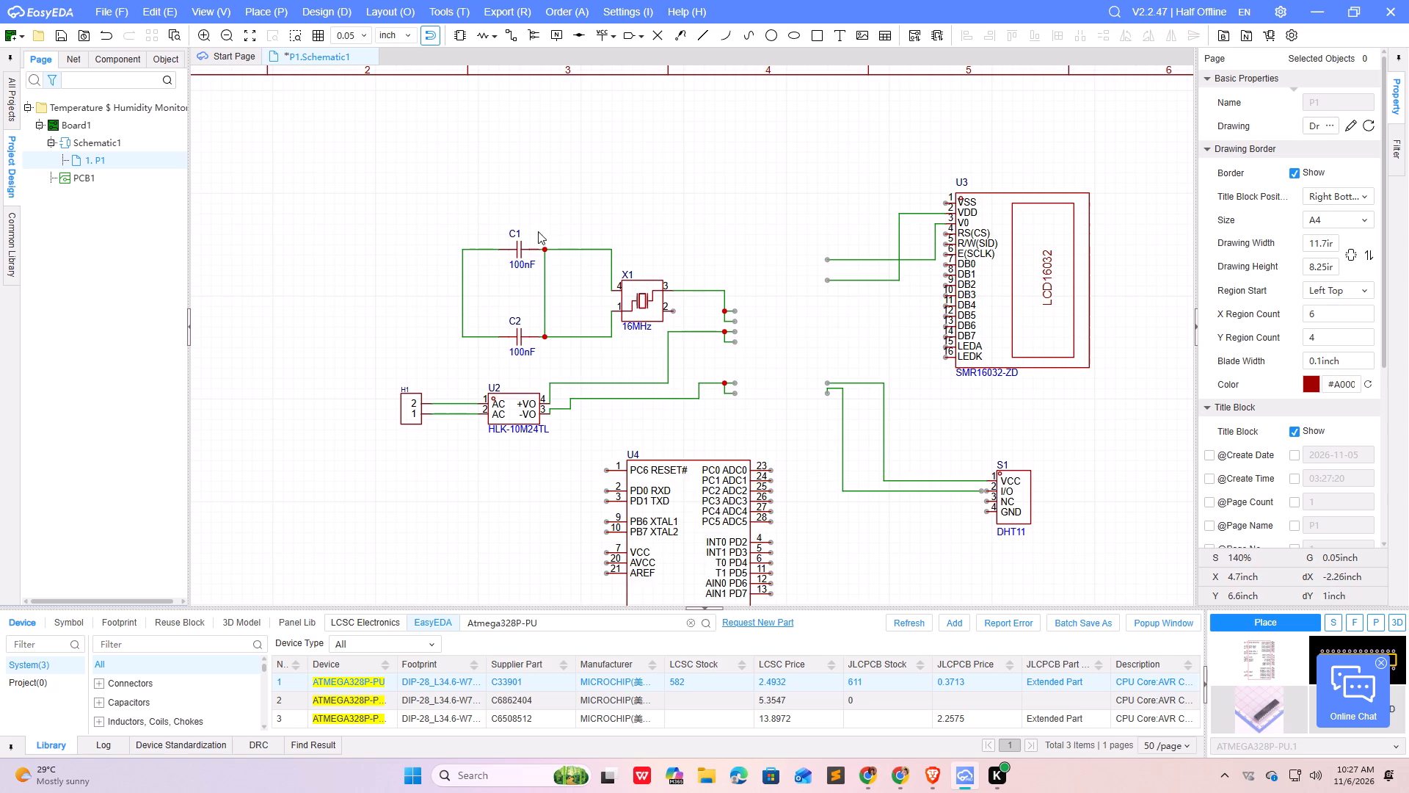
Delete the junction stubs left by U1 and the horizontal wire ends coming from X1 pin 3 and U2's two outputs.
{"action": "scroll", "coordinate": [637, 266], "scroll_direction": "up", "scroll_amount": 1}
{"action": "left_click_drag", "start_coordinate": [730, 275], "coordinate": [805, 499]}
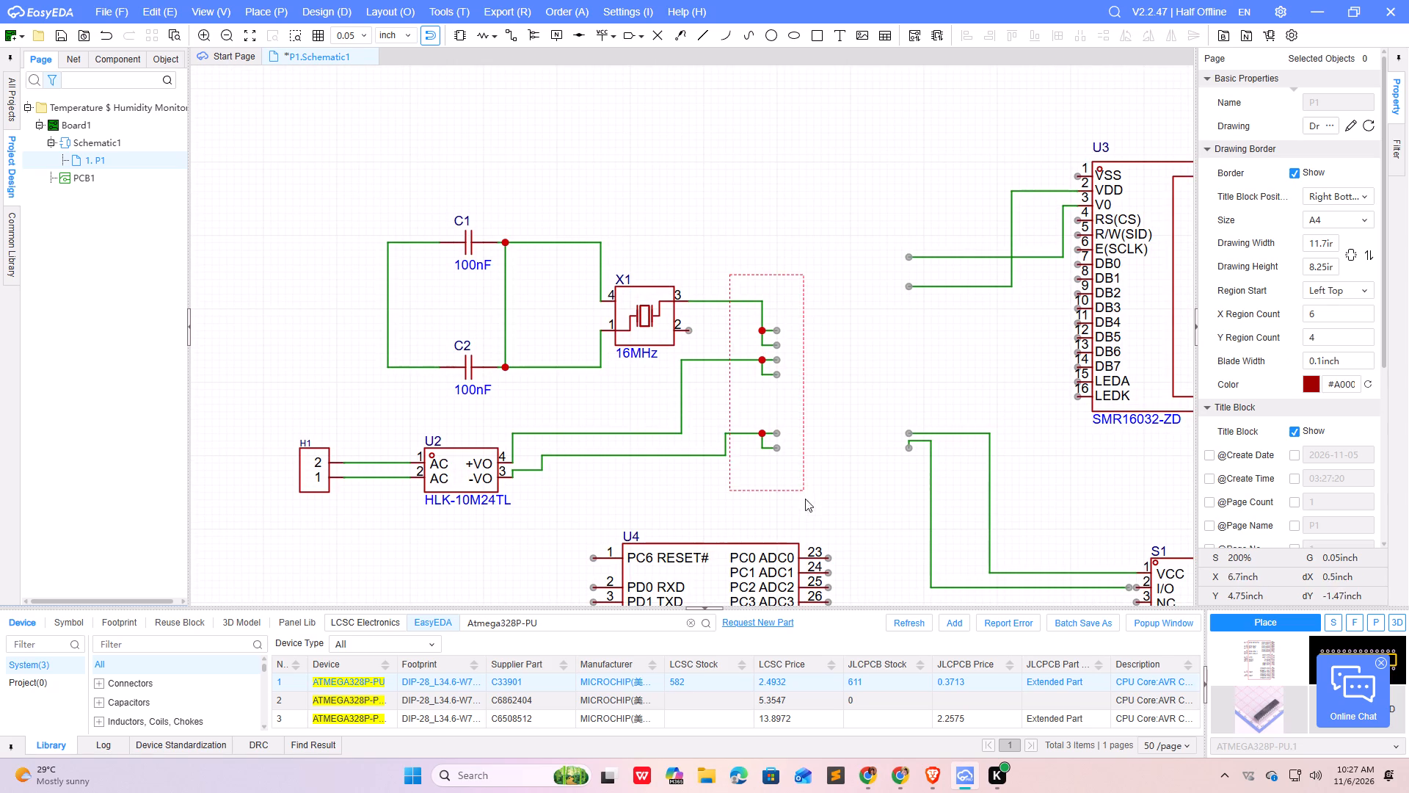
{"action": "left_click_drag", "start_coordinate": [805, 499], "coordinate": [806, 503]}
{"action": "key", "text": "Delete"}
{"action": "left_click", "coordinate": [730, 362]}
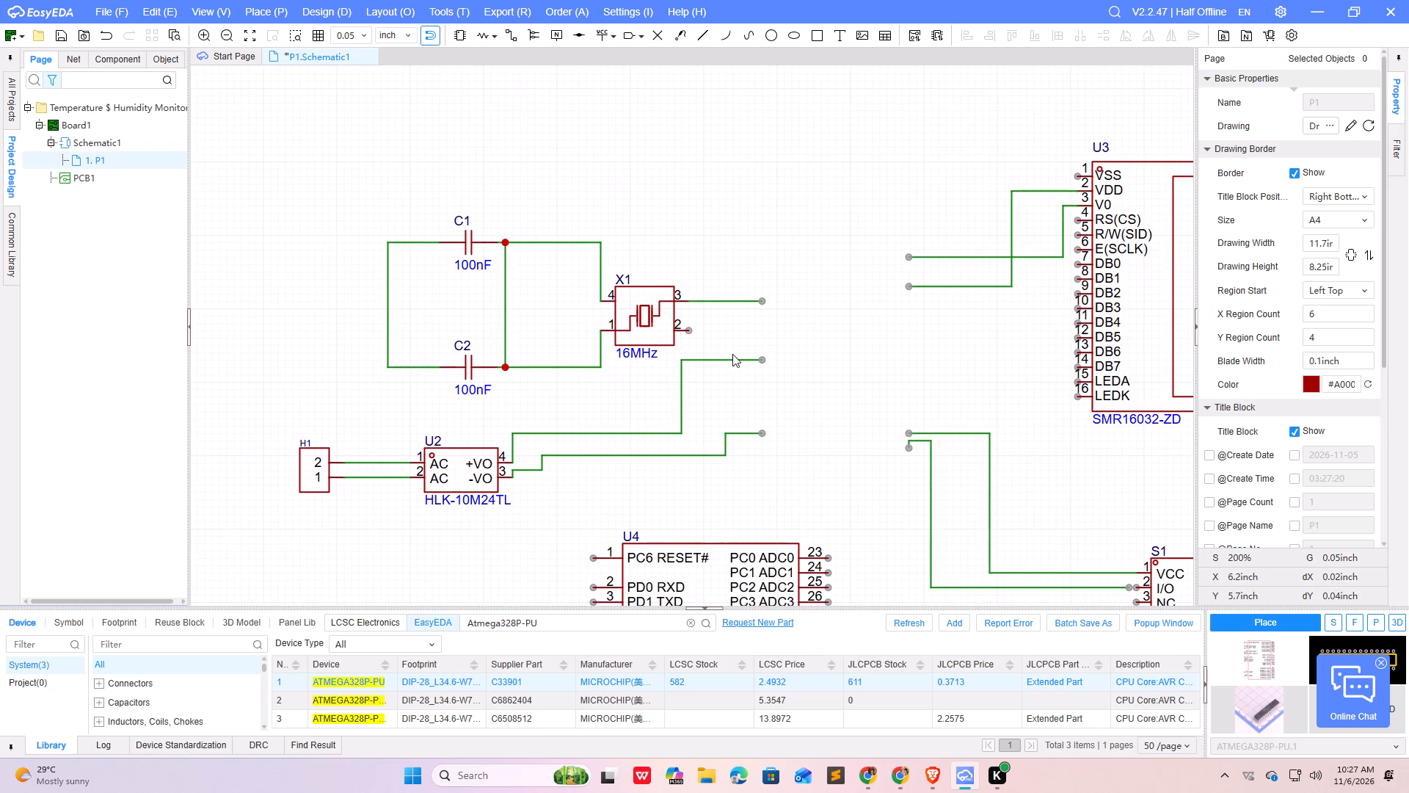
{"action": "left_click", "coordinate": [731, 358]}
{"action": "key", "text": "Delete"}
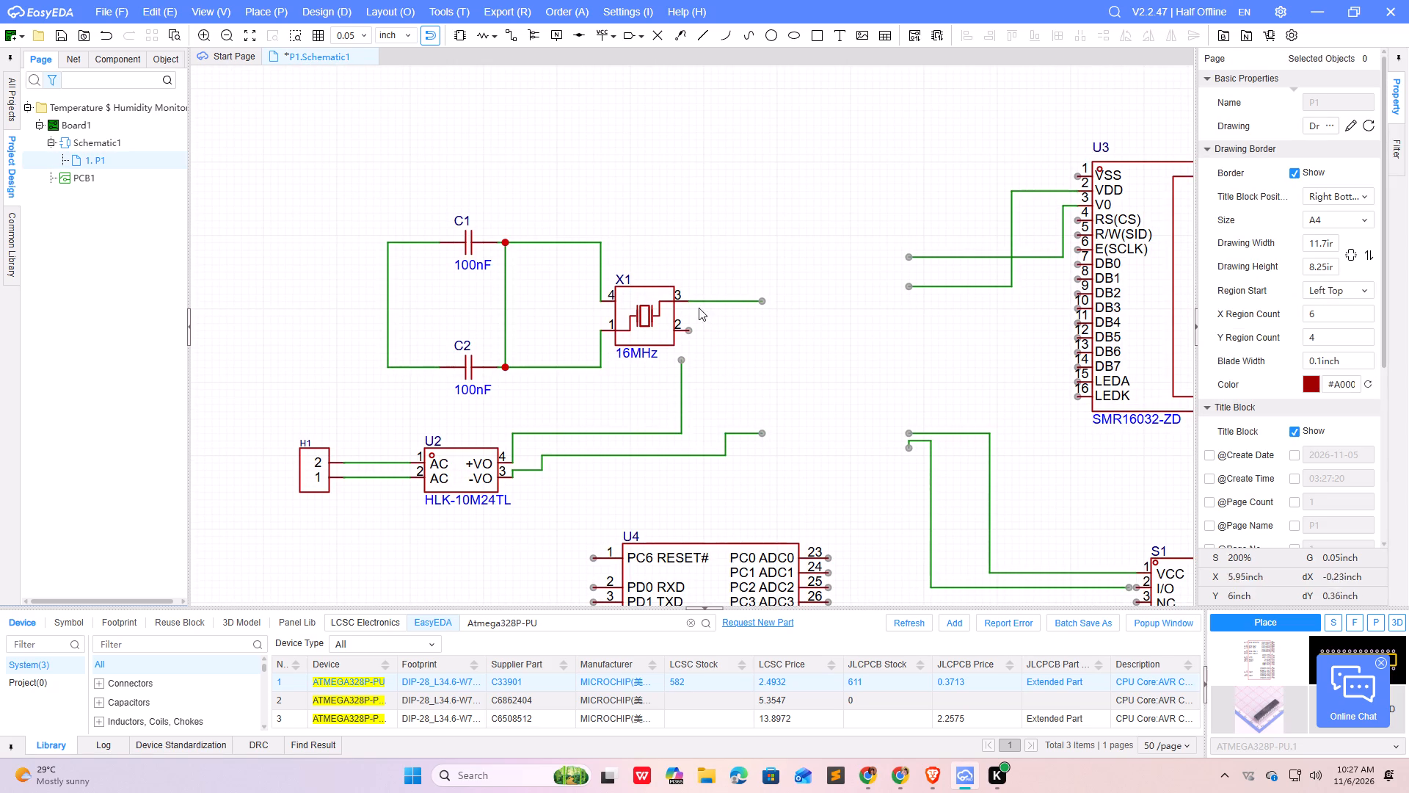
{"action": "left_click", "coordinate": [707, 302]}
{"action": "key", "text": "Delete"}
{"action": "left_click", "coordinate": [748, 431]}
{"action": "left_click", "coordinate": [745, 432]}
{"action": "key", "text": "Delete"}
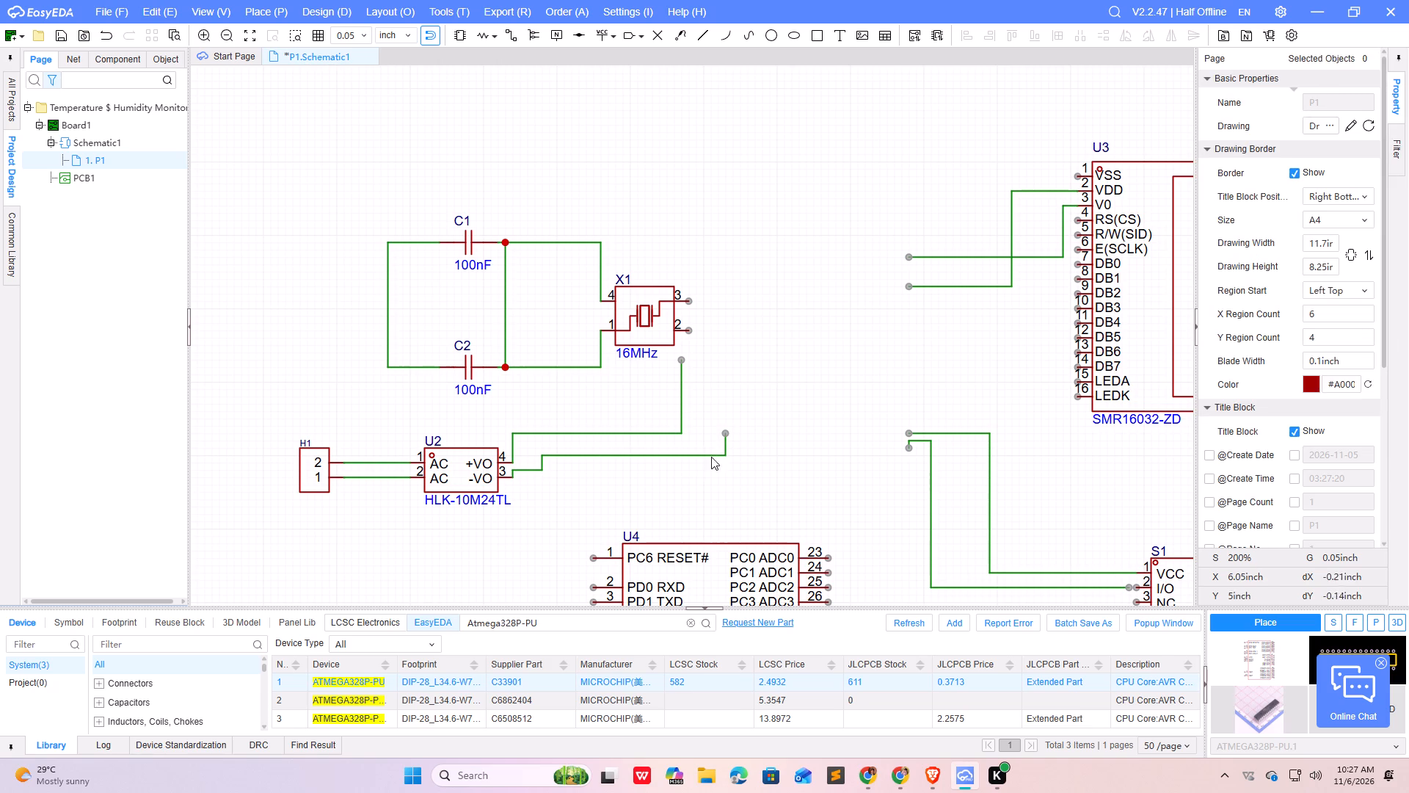
Delete the remaining long wire segments from U2's +VO and -VO outputs, keeping only the short pieces at the pins.
{"action": "left_click", "coordinate": [716, 452]}
{"action": "left_click", "coordinate": [715, 455]}
{"action": "key", "text": "Delete"}
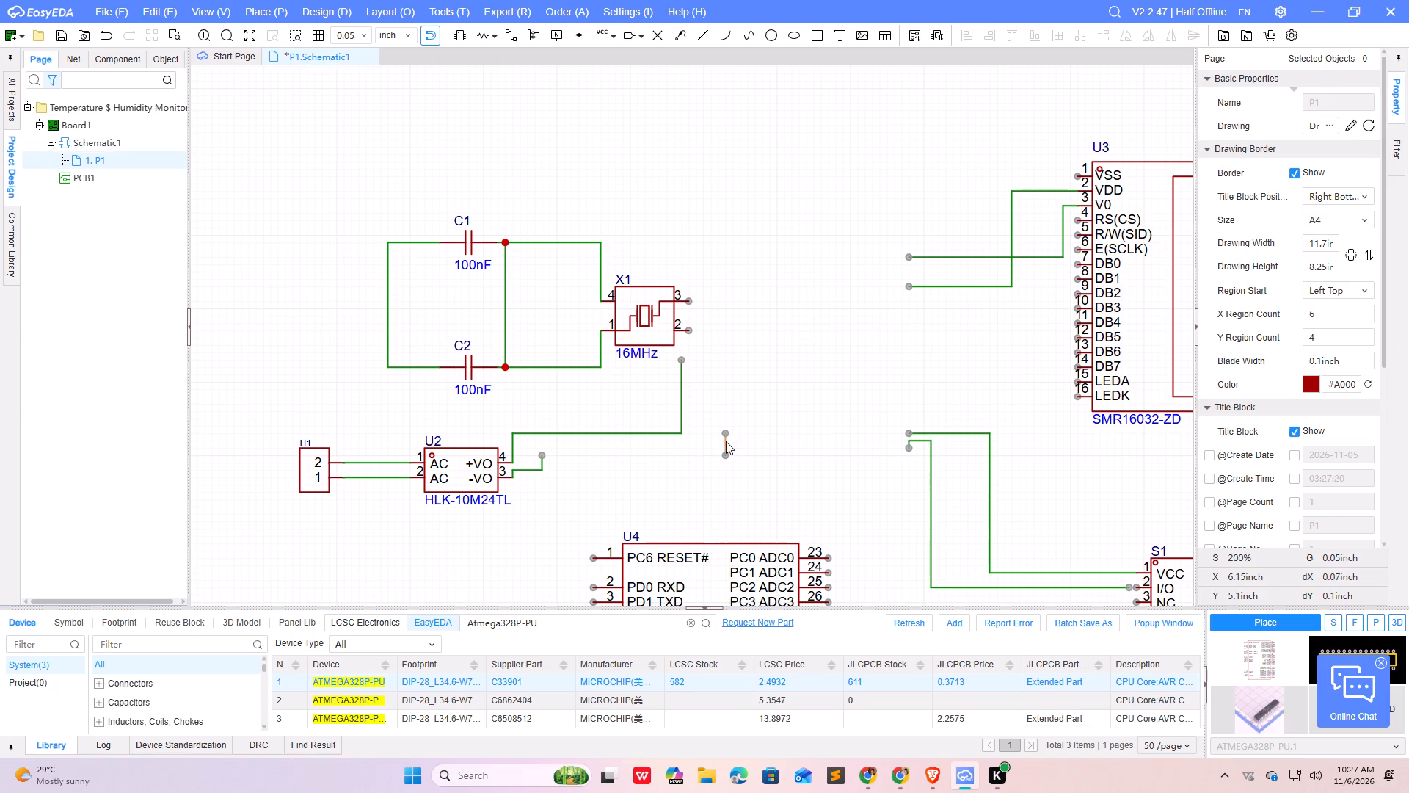
{"action": "left_click", "coordinate": [725, 442]}
{"action": "key", "text": "Delete"}
{"action": "left_click", "coordinate": [681, 417]}
{"action": "key", "text": "Delete"}
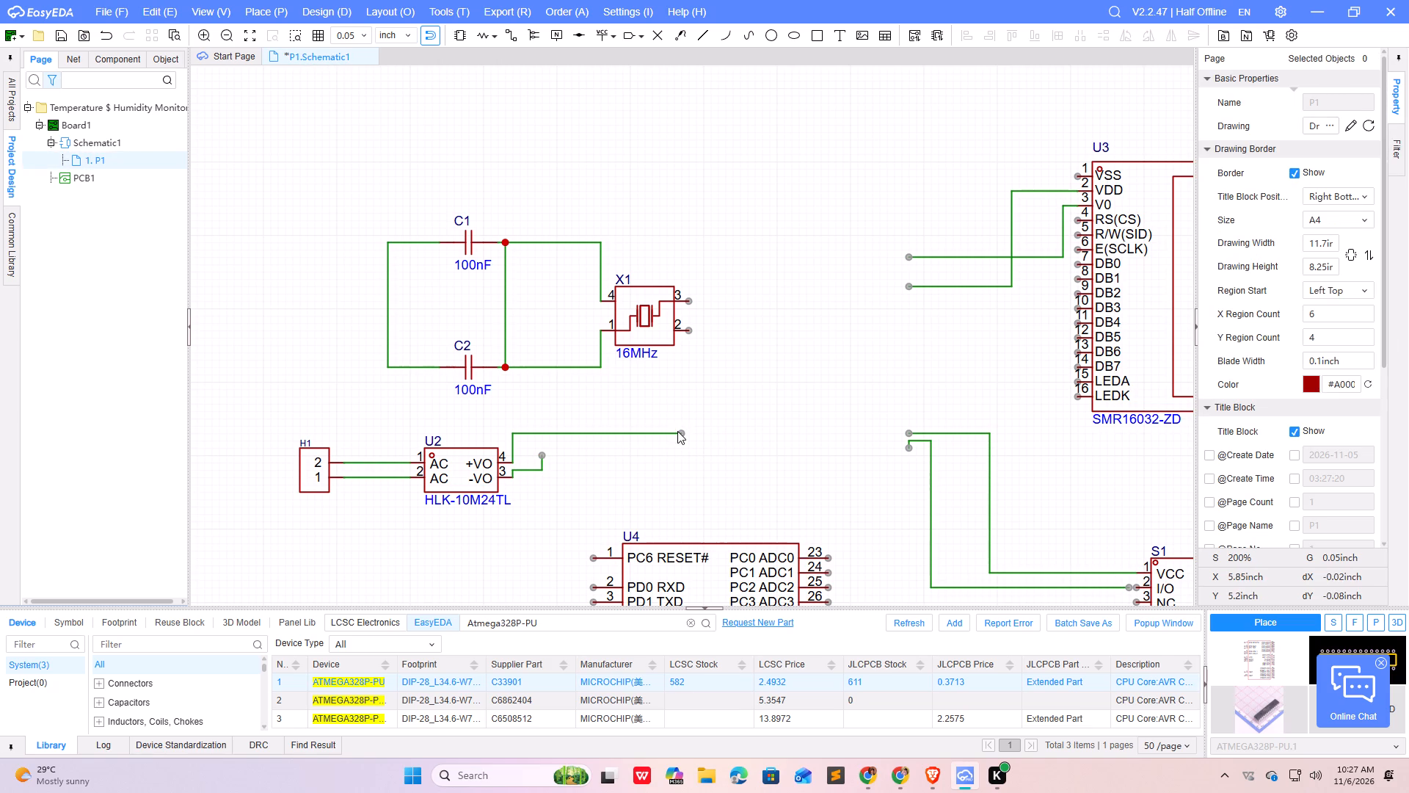
{"action": "left_click", "coordinate": [668, 432]}
{"action": "key", "text": "Delete"}
Delete the LCD module U3 together with its VDD and V0 wires and the short horizontal stubs below them.
{"action": "scroll", "coordinate": [751, 403], "scroll_direction": "down", "scroll_amount": 1}
{"action": "scroll", "coordinate": [644, 397], "scroll_direction": "down", "scroll_amount": 1}
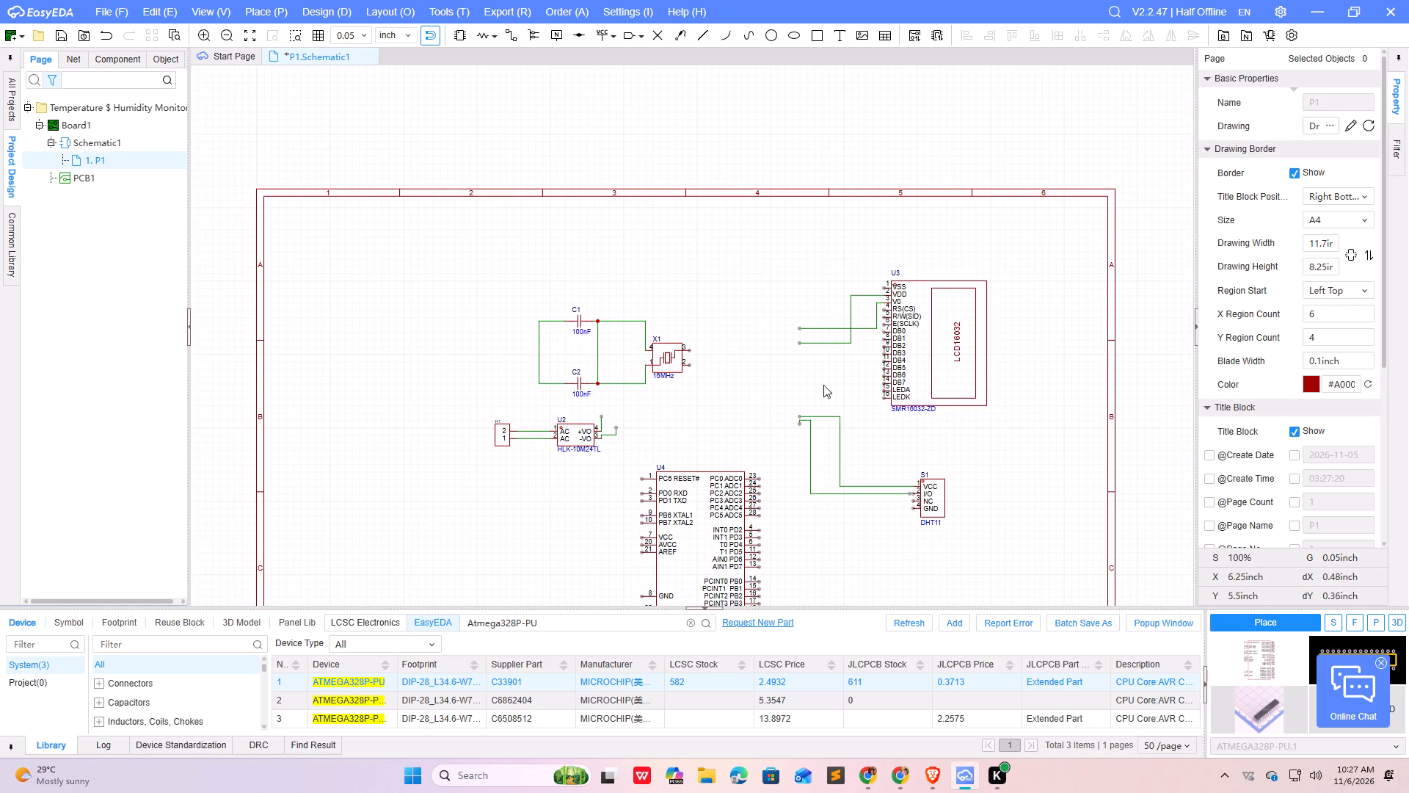
{"action": "left_click_drag", "start_coordinate": [737, 250], "coordinate": [1015, 425]}
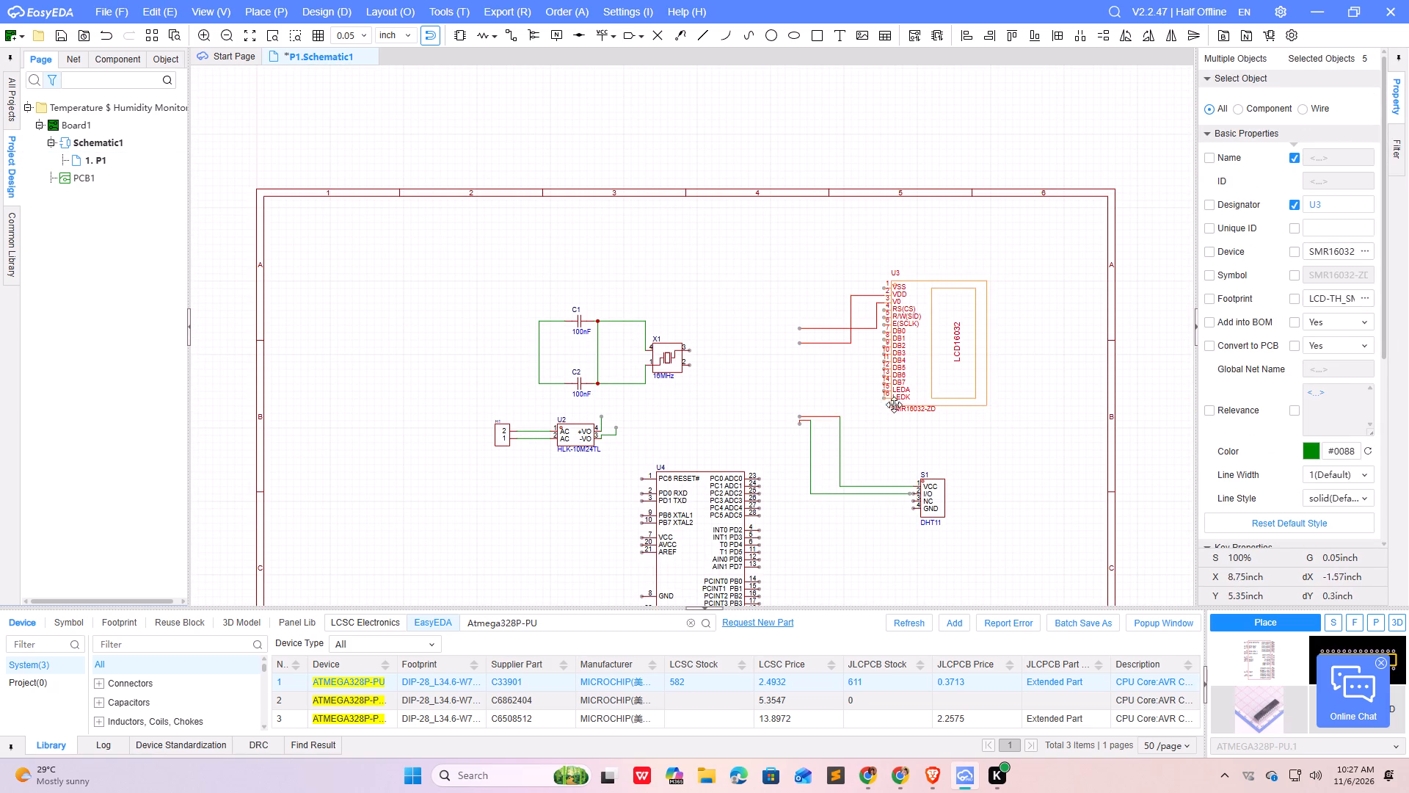
{"action": "key", "text": "Delete"}
Move the ATMEGA328P-PU (U4) up into the free space beside crystal X1.
{"action": "left_click_drag", "start_coordinate": [702, 545], "coordinate": [764, 333]}
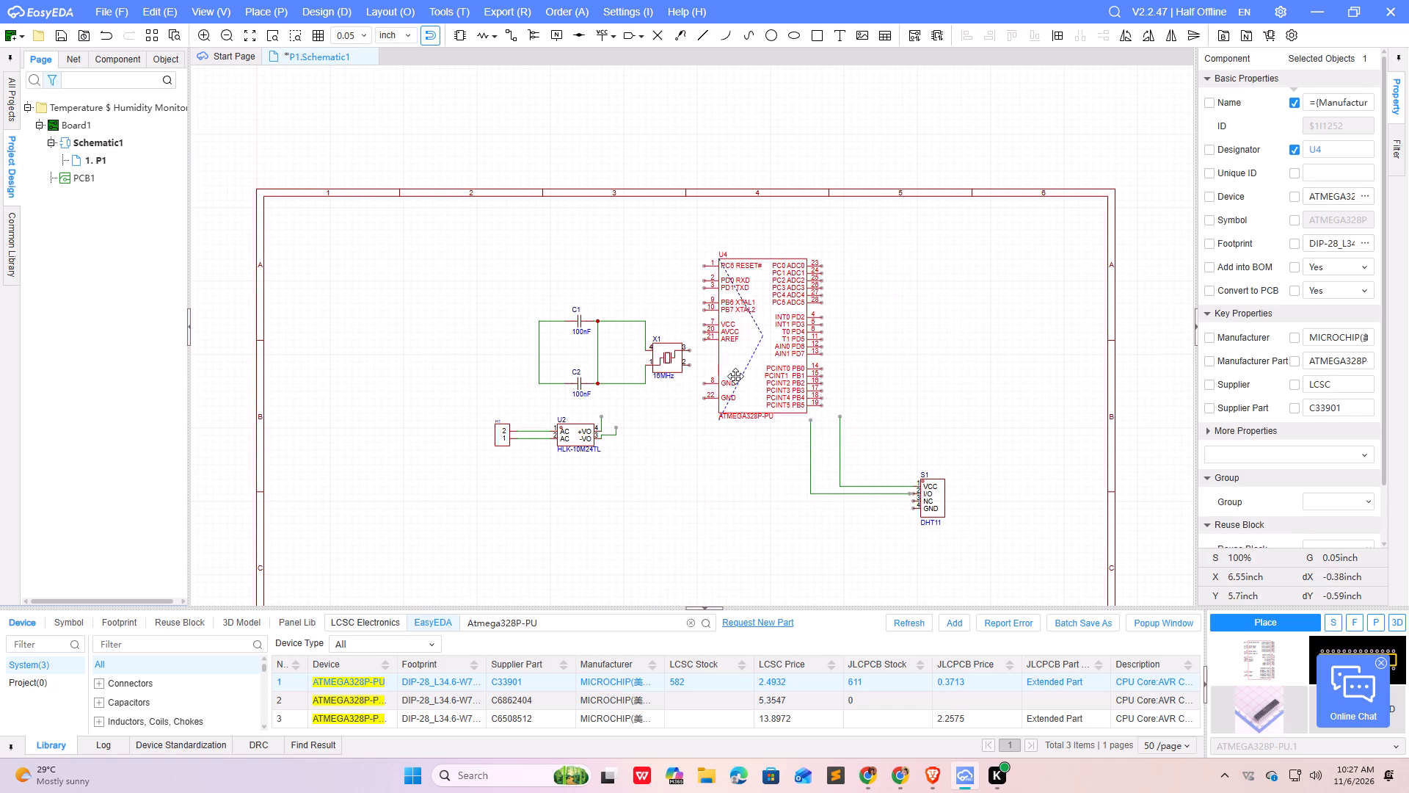
Delete all wire segments attached to the VCC and I/O pins of the DHT11 sensor S1.
{"action": "scroll", "coordinate": [738, 373], "scroll_direction": "up", "scroll_amount": 2}
{"action": "scroll", "coordinate": [503, 283], "scroll_direction": "down", "scroll_amount": 1}
{"action": "scroll", "coordinate": [503, 283], "scroll_direction": "up", "scroll_amount": 1}
{"action": "scroll", "coordinate": [590, 268], "scroll_direction": "down", "scroll_amount": 1}
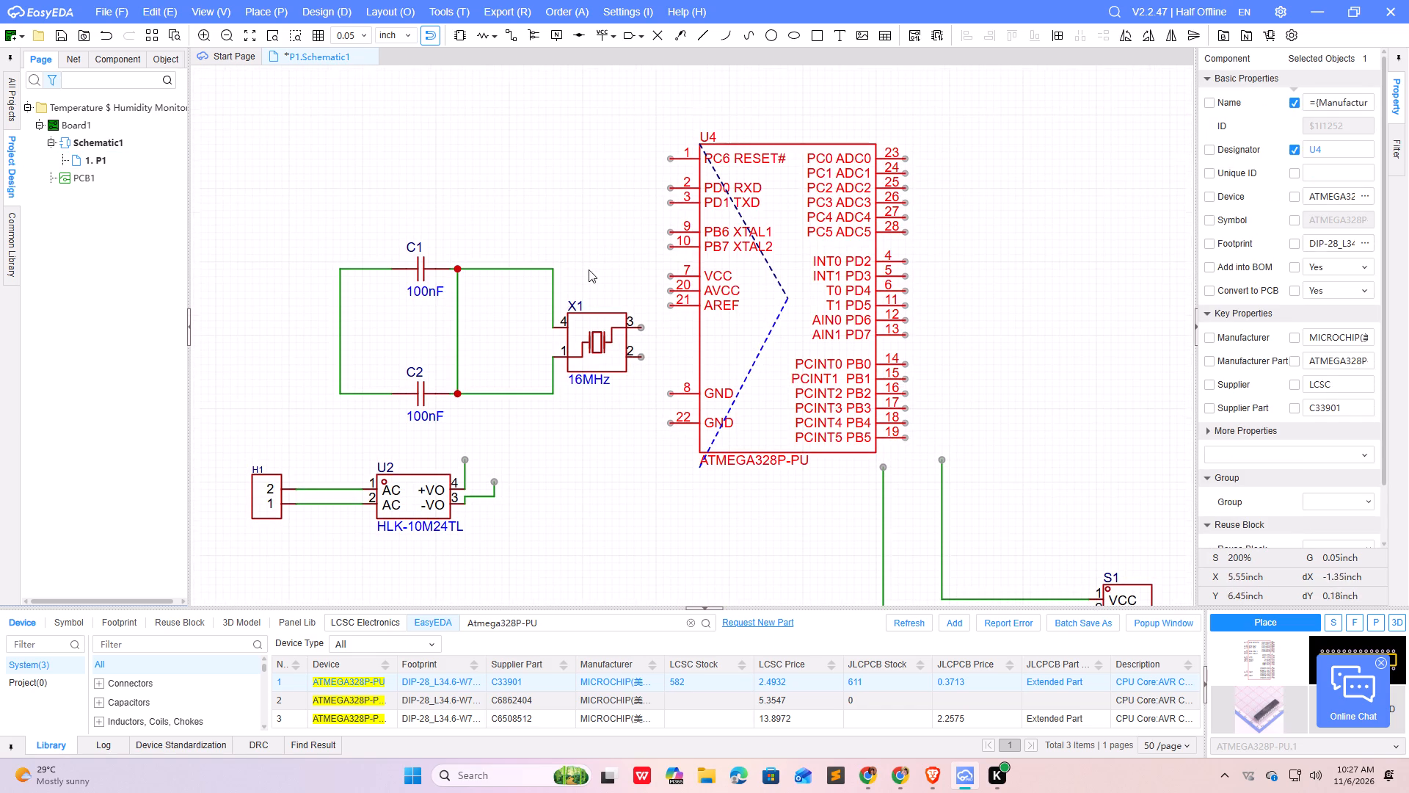
{"action": "scroll", "coordinate": [580, 276], "scroll_direction": "up", "scroll_amount": 1}
{"action": "scroll", "coordinate": [703, 363], "scroll_direction": "down", "scroll_amount": 2}
{"action": "scroll", "coordinate": [964, 521], "scroll_direction": "down", "scroll_amount": 1}
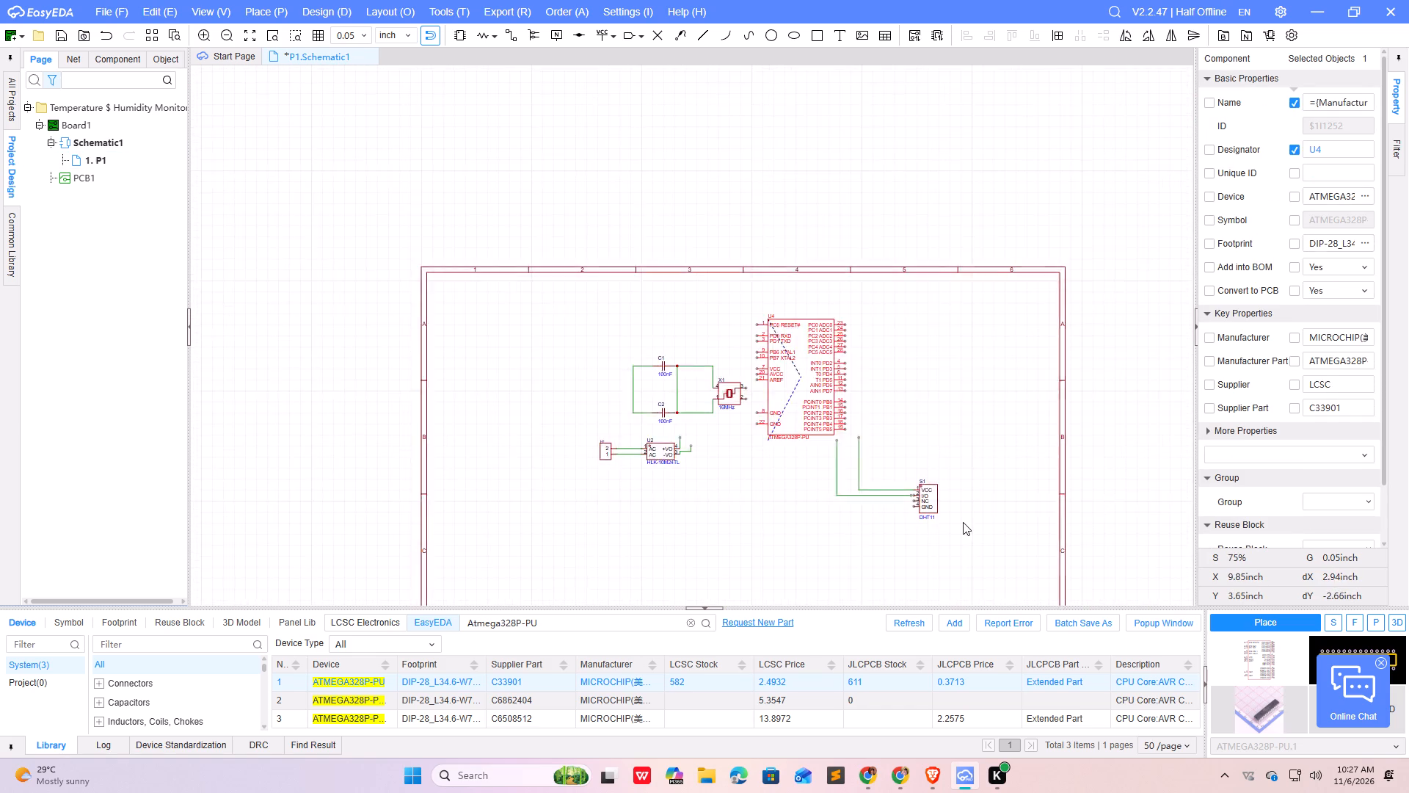
{"action": "scroll", "coordinate": [962, 522], "scroll_direction": "up", "scroll_amount": 4}
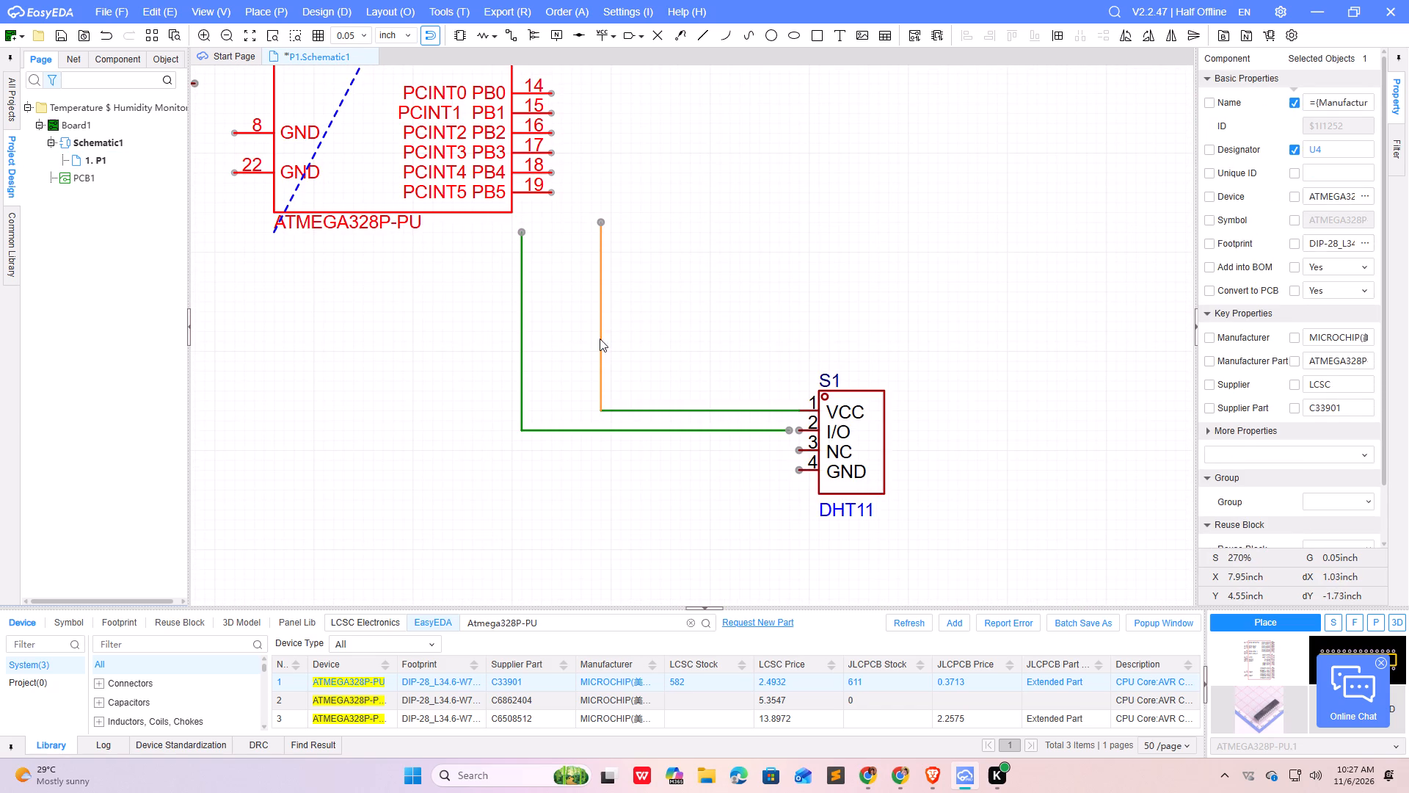
{"action": "left_click", "coordinate": [600, 338]}
{"action": "key", "text": "Delete"}
{"action": "left_click", "coordinate": [718, 408]}
{"action": "key", "text": "Delete"}
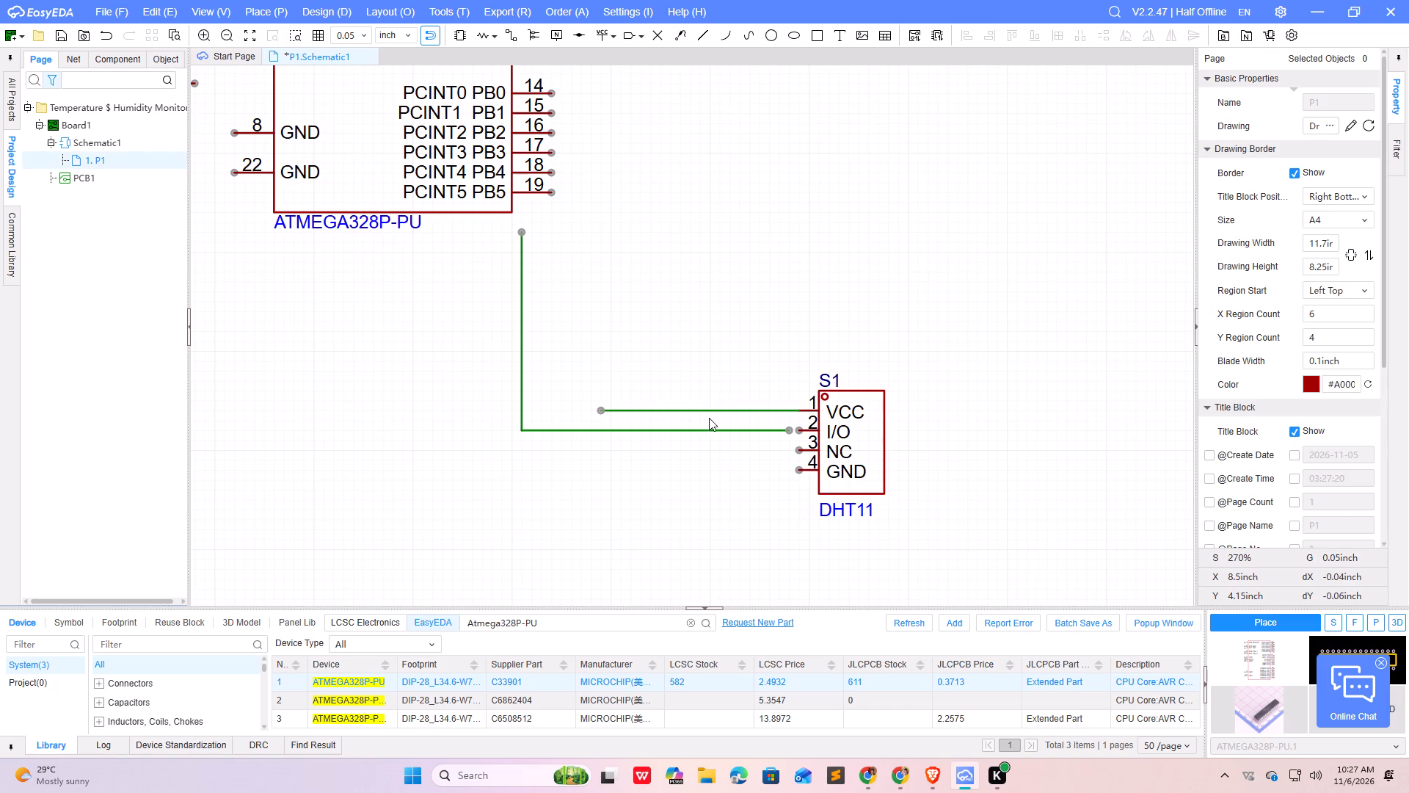
{"action": "left_click", "coordinate": [706, 409]}
{"action": "key", "text": "Delete"}
{"action": "left_click", "coordinate": [522, 364]}
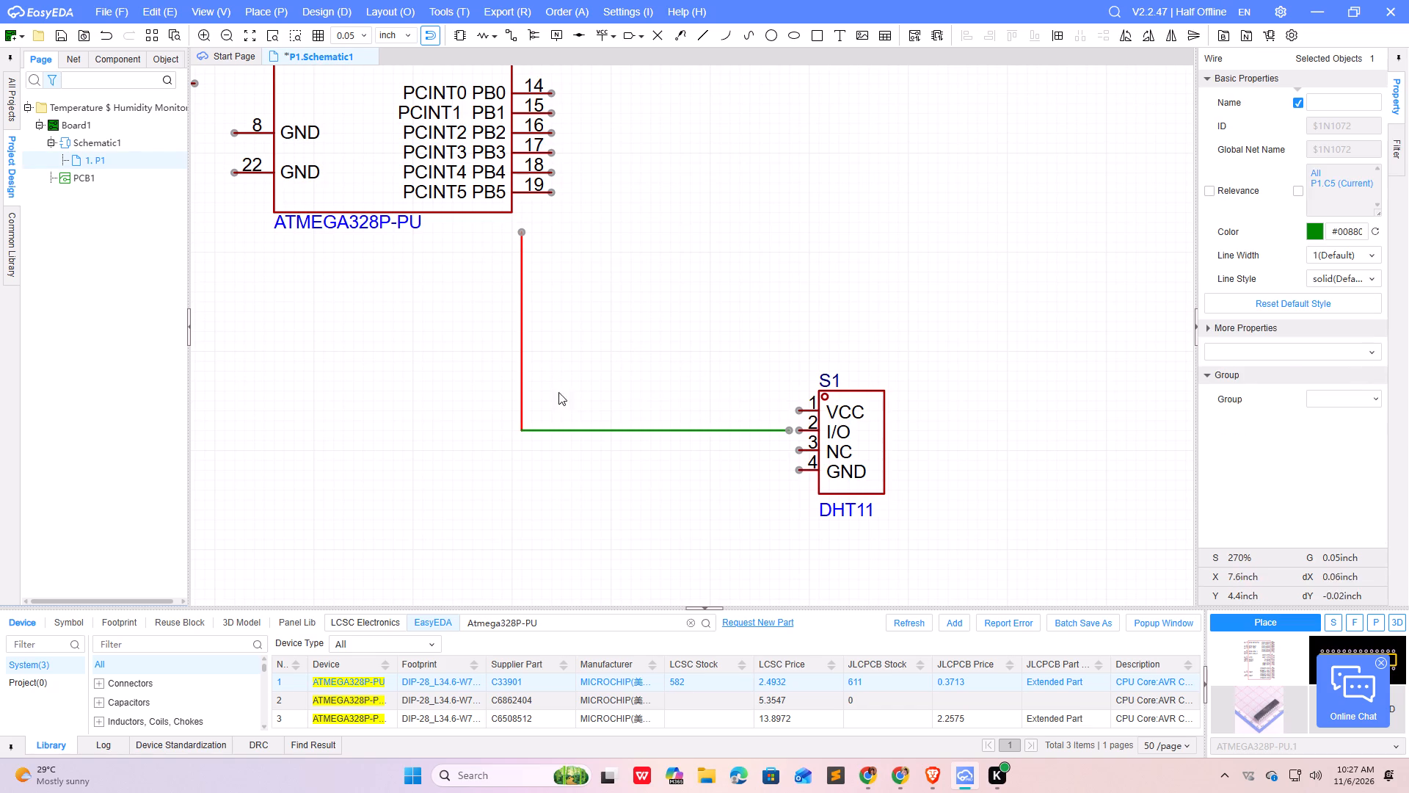
{"action": "left_click", "coordinate": [634, 428]}
{"action": "key", "text": "Delete"}
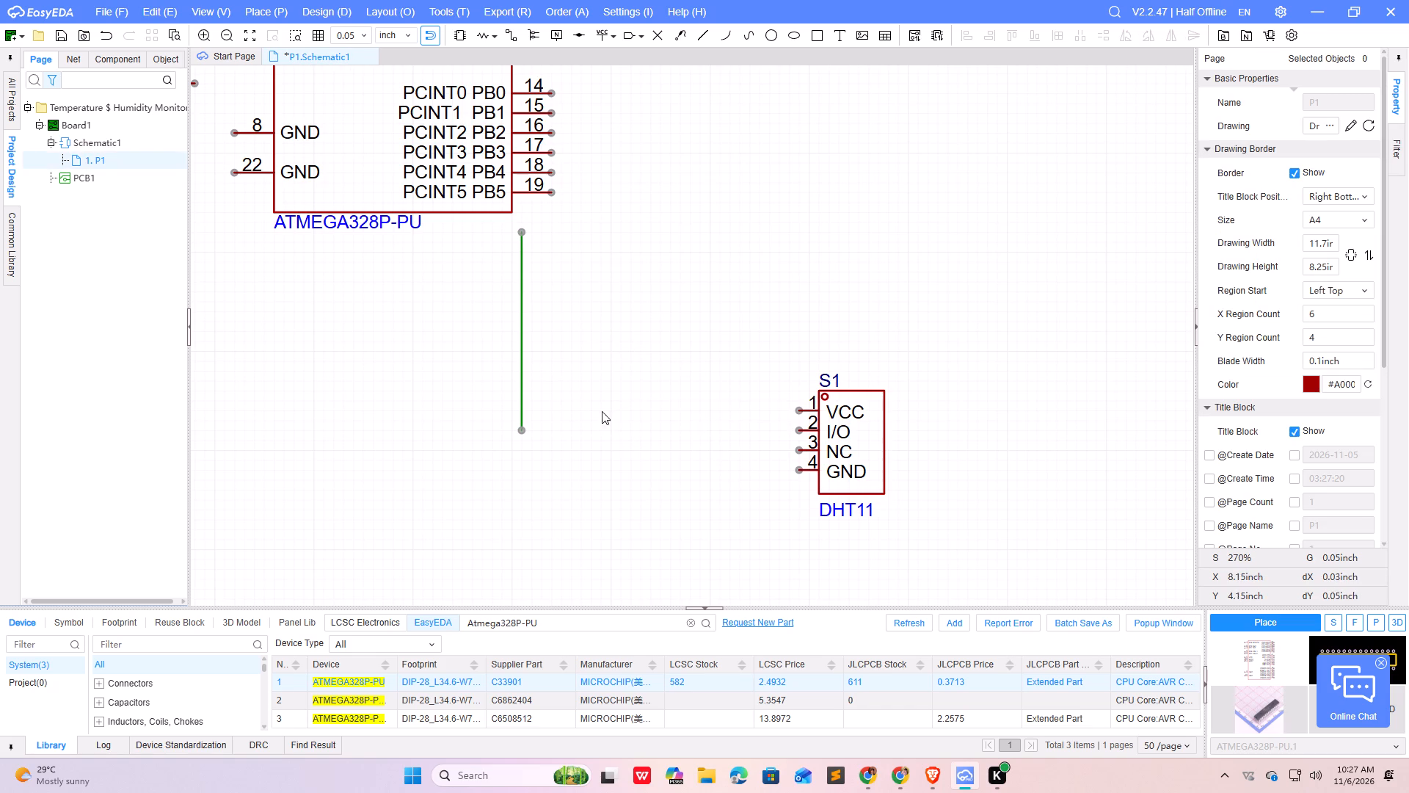
{"action": "left_click", "coordinate": [522, 347]}
{"action": "key", "text": "Delete"}
Delete the DHT11 sensor S1 from the schematic.
{"action": "left_click_drag", "start_coordinate": [753, 303], "coordinate": [1011, 634]}
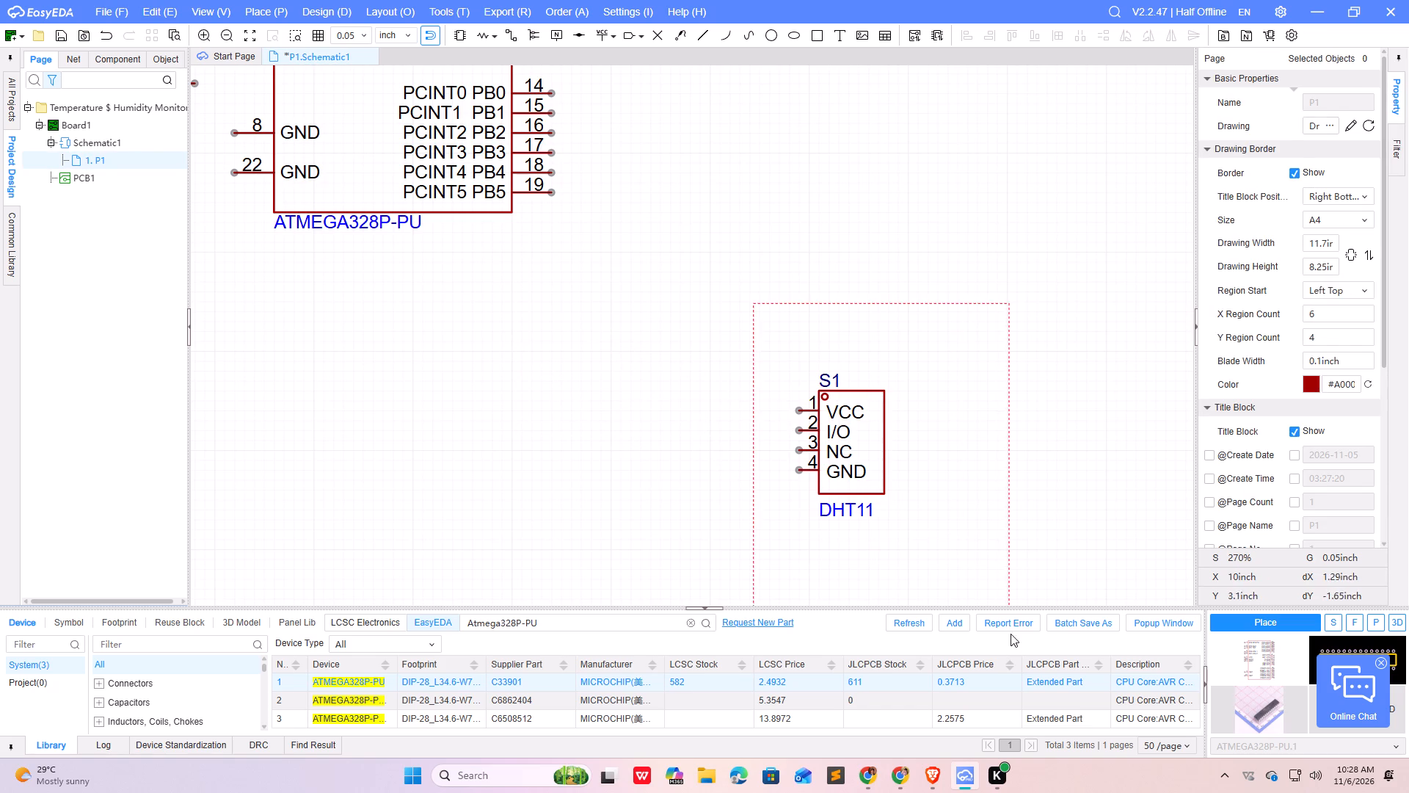
{"action": "left_click_drag", "start_coordinate": [1011, 634], "coordinate": [1008, 625]}
{"action": "key", "text": "Delete"}
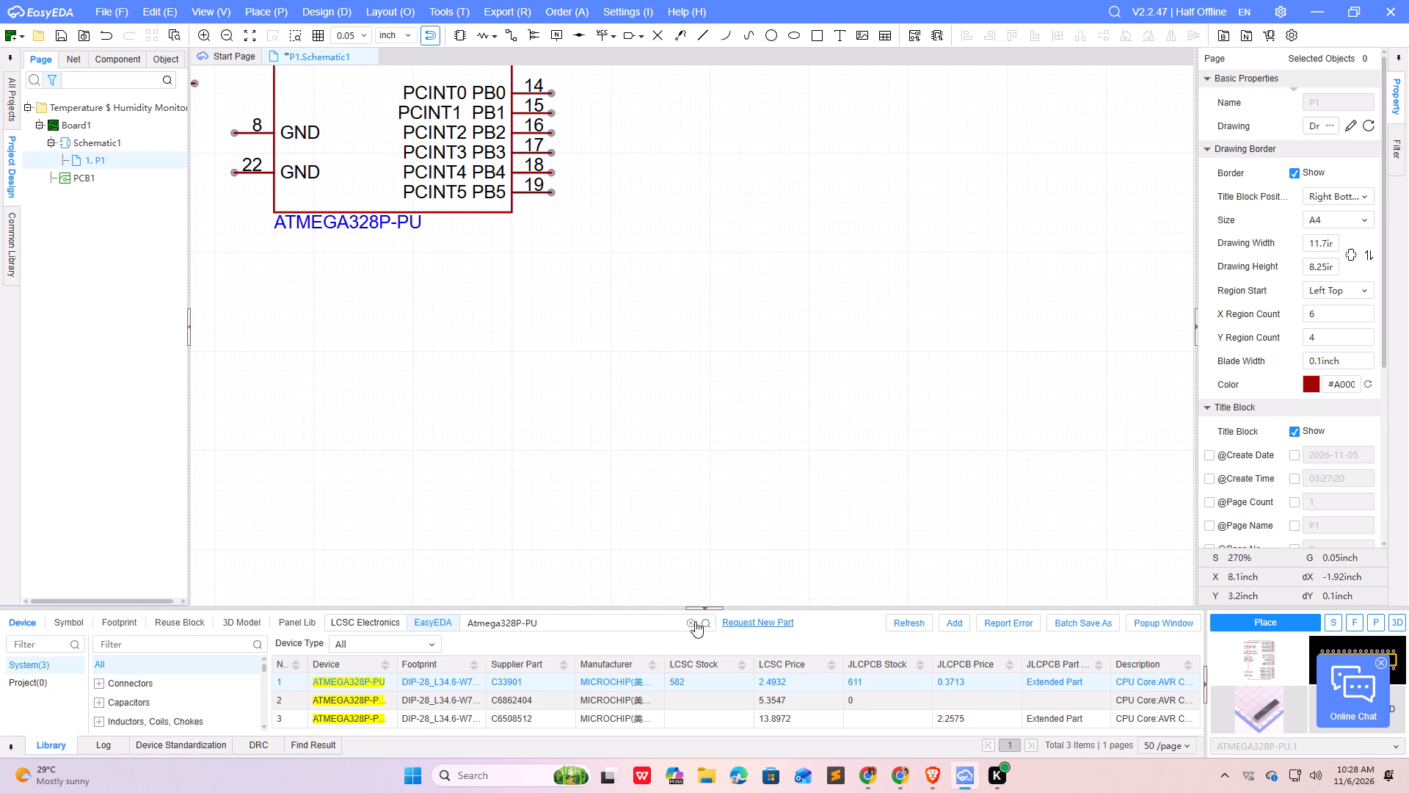
Search the device library for Dht22.
{"action": "left_click", "coordinate": [691, 621]}
{"action": "type", "text": "Dht"}
{"action": "type", "text": "22"}
{"action": "key", "text": "Return"}
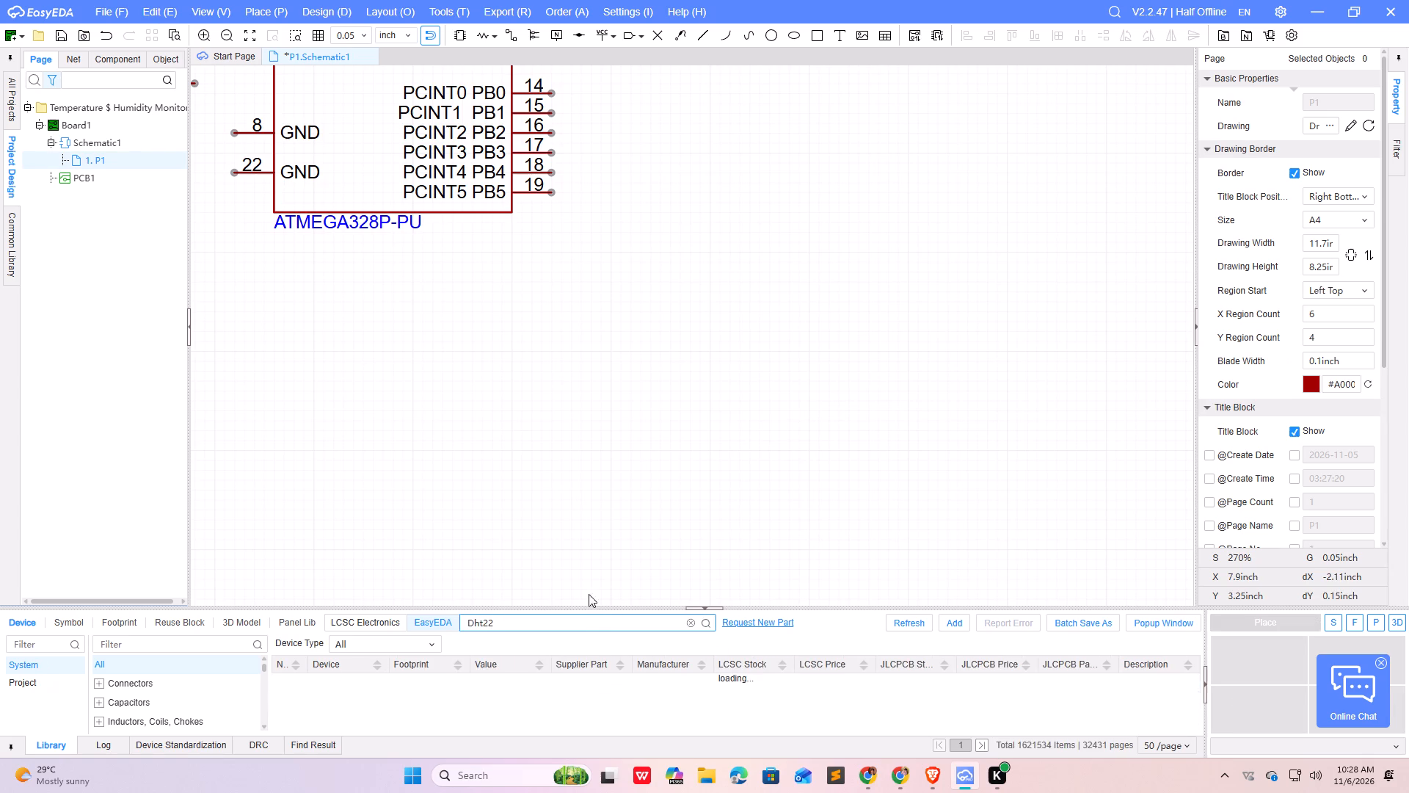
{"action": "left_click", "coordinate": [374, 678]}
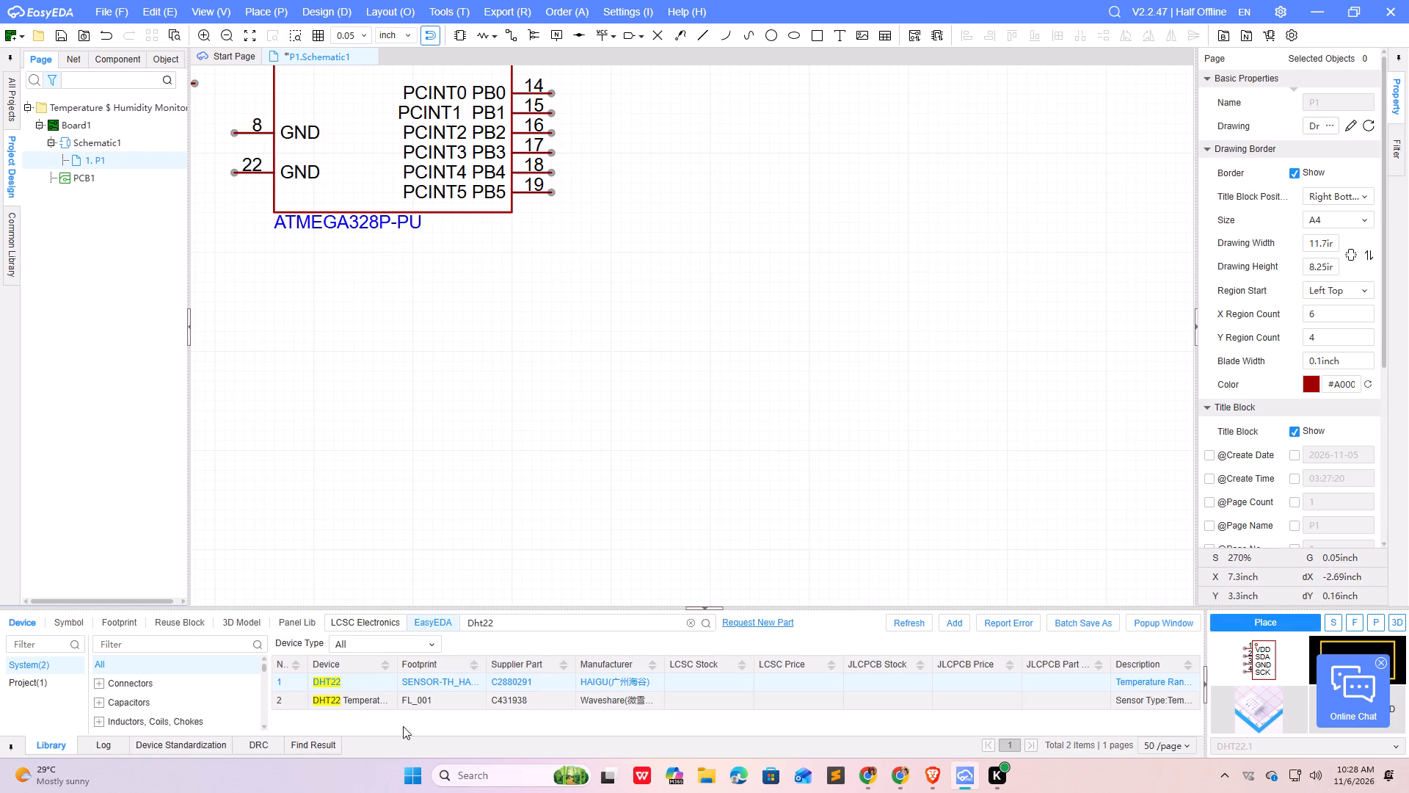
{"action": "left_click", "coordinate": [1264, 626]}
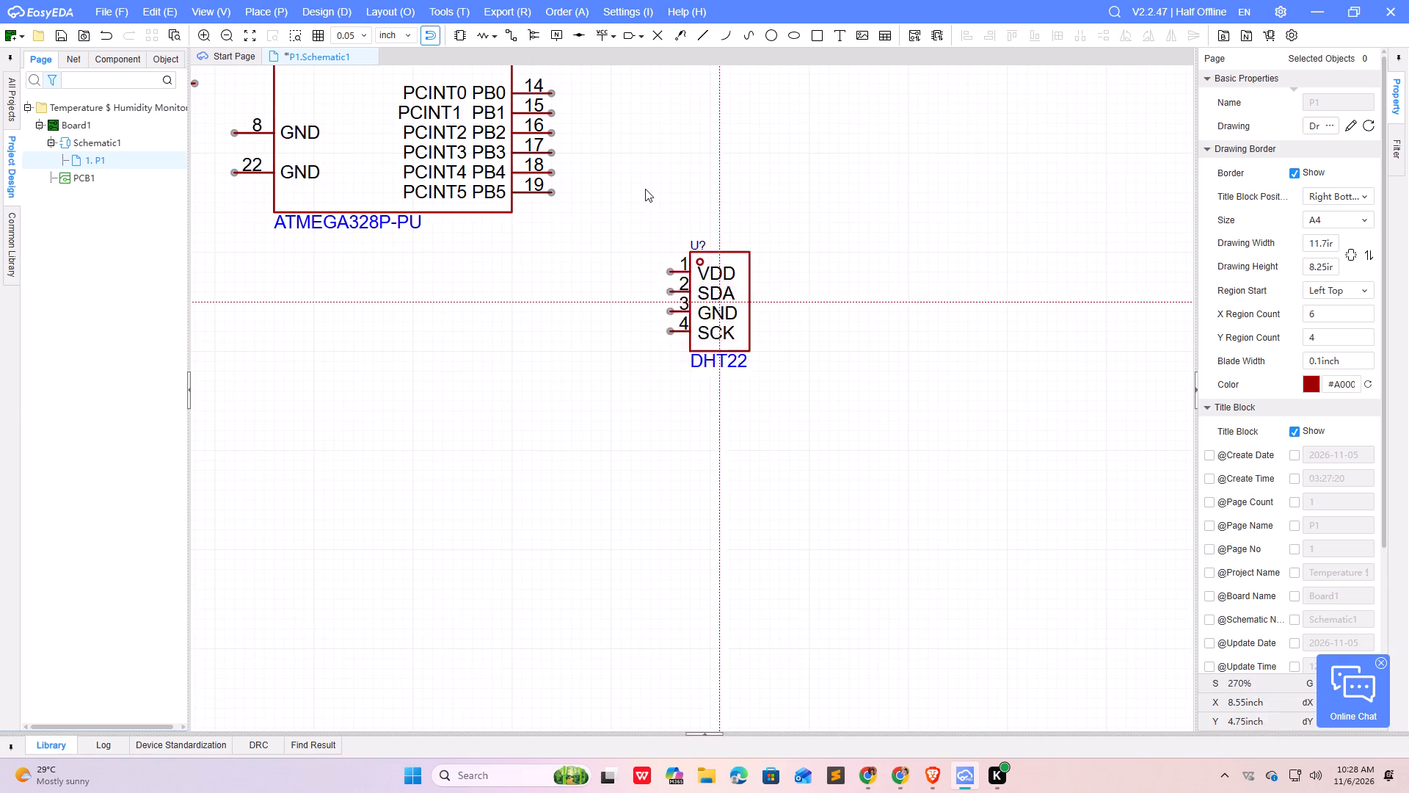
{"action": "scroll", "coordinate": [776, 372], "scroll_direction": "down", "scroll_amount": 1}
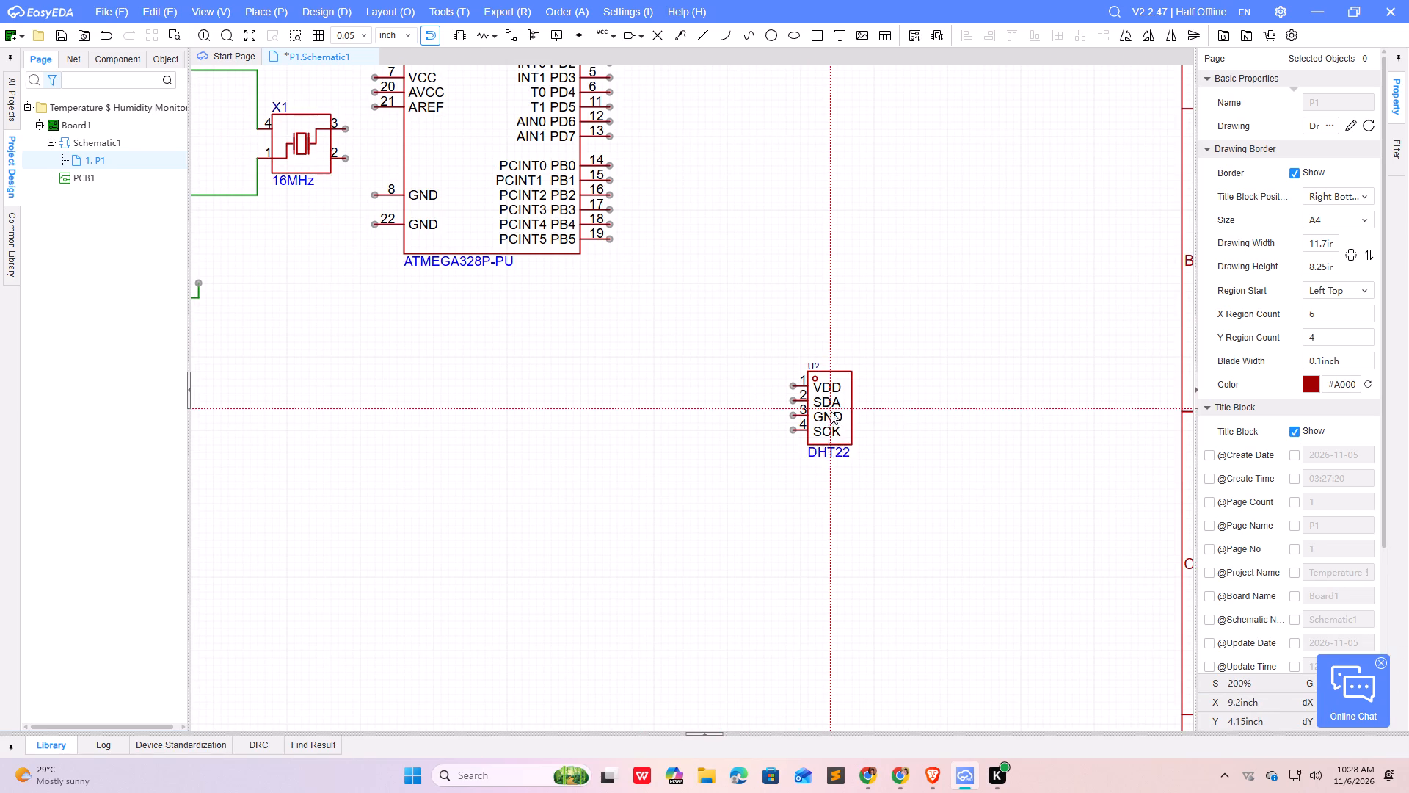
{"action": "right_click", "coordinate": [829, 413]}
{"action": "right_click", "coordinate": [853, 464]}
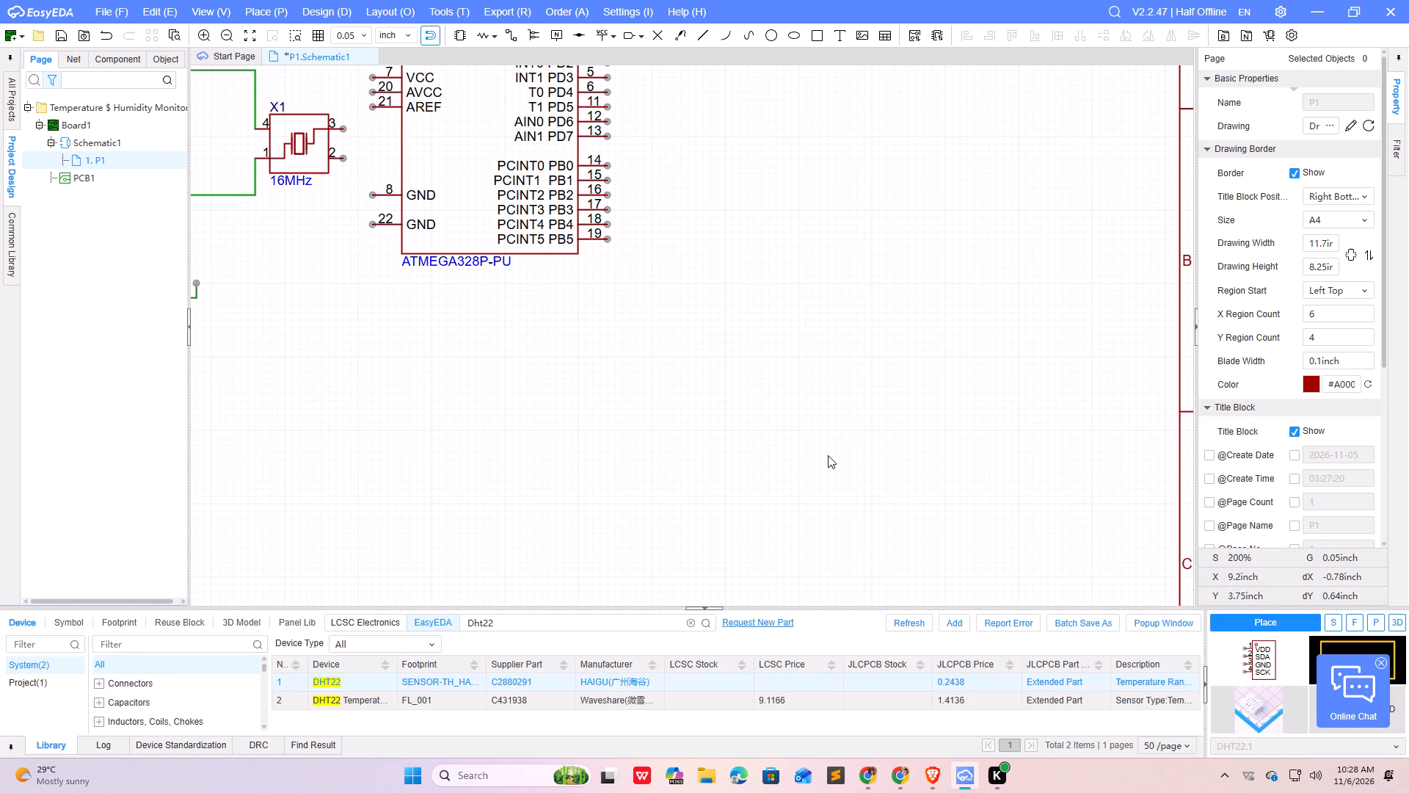
Place the HAIGU DHT22 sensor (C2880291) in the free space below and to the right of the ATMEGA328P-PU.
{"action": "left_click", "coordinate": [346, 700]}
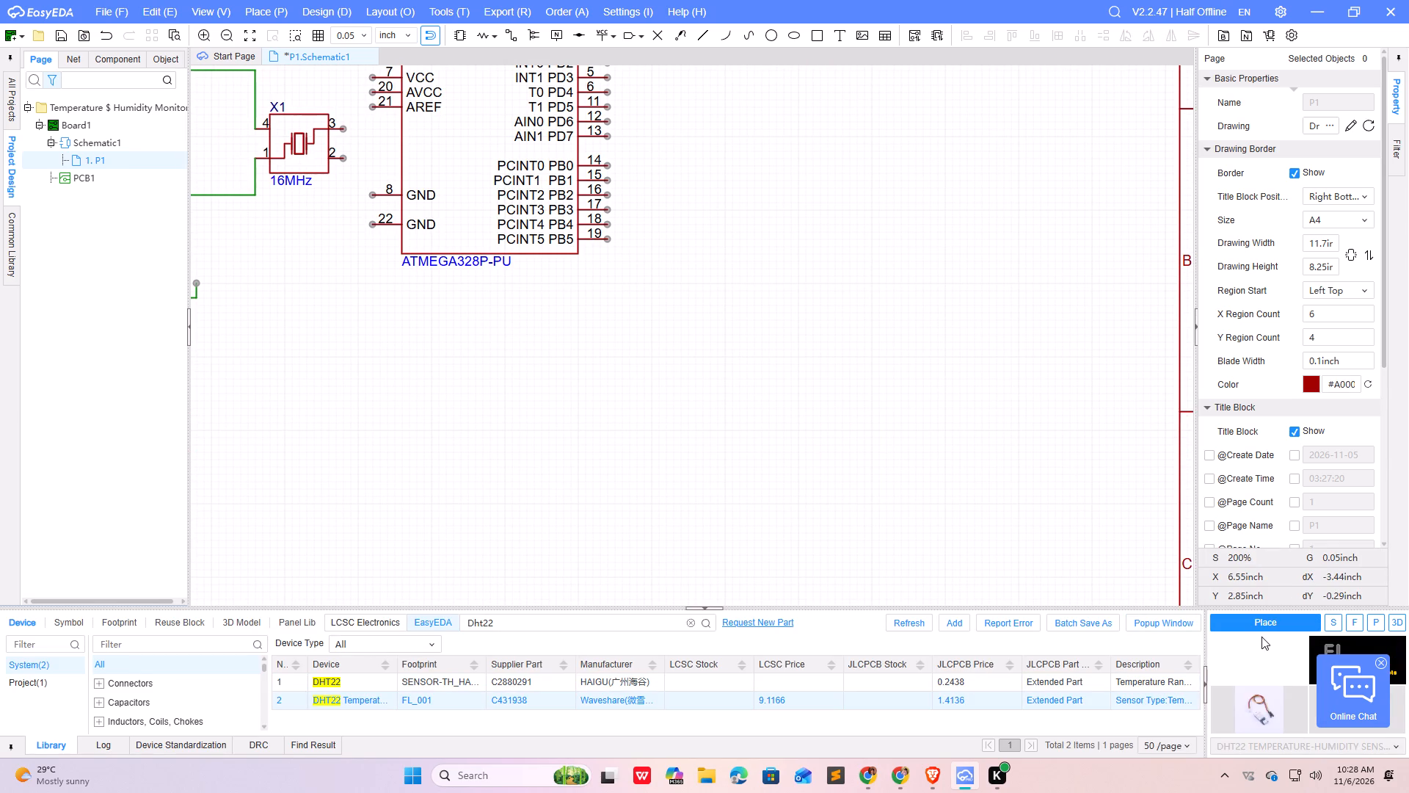
{"action": "left_click", "coordinate": [1260, 626]}
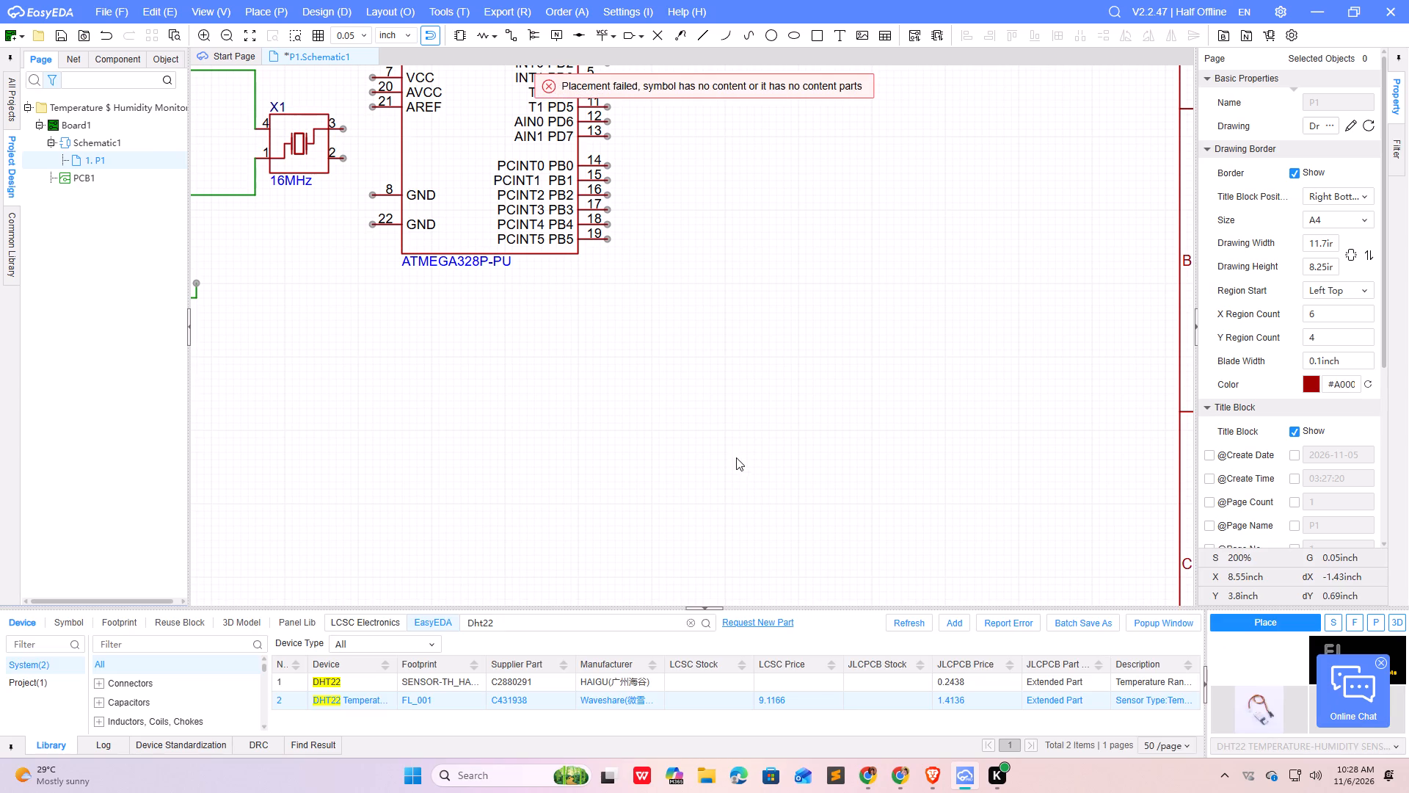
{"action": "double_click", "coordinate": [358, 685]}
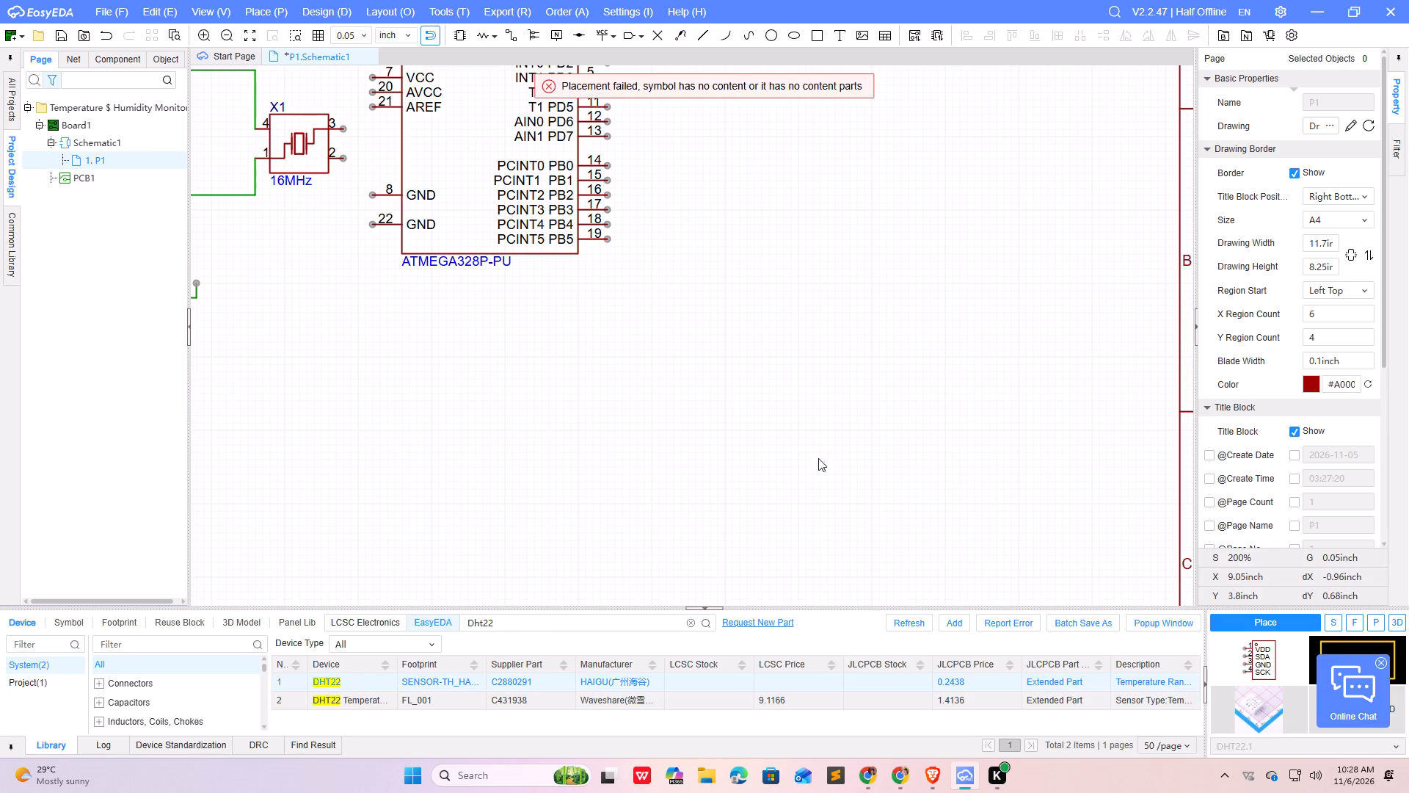
{"action": "left_click", "coordinate": [1238, 624]}
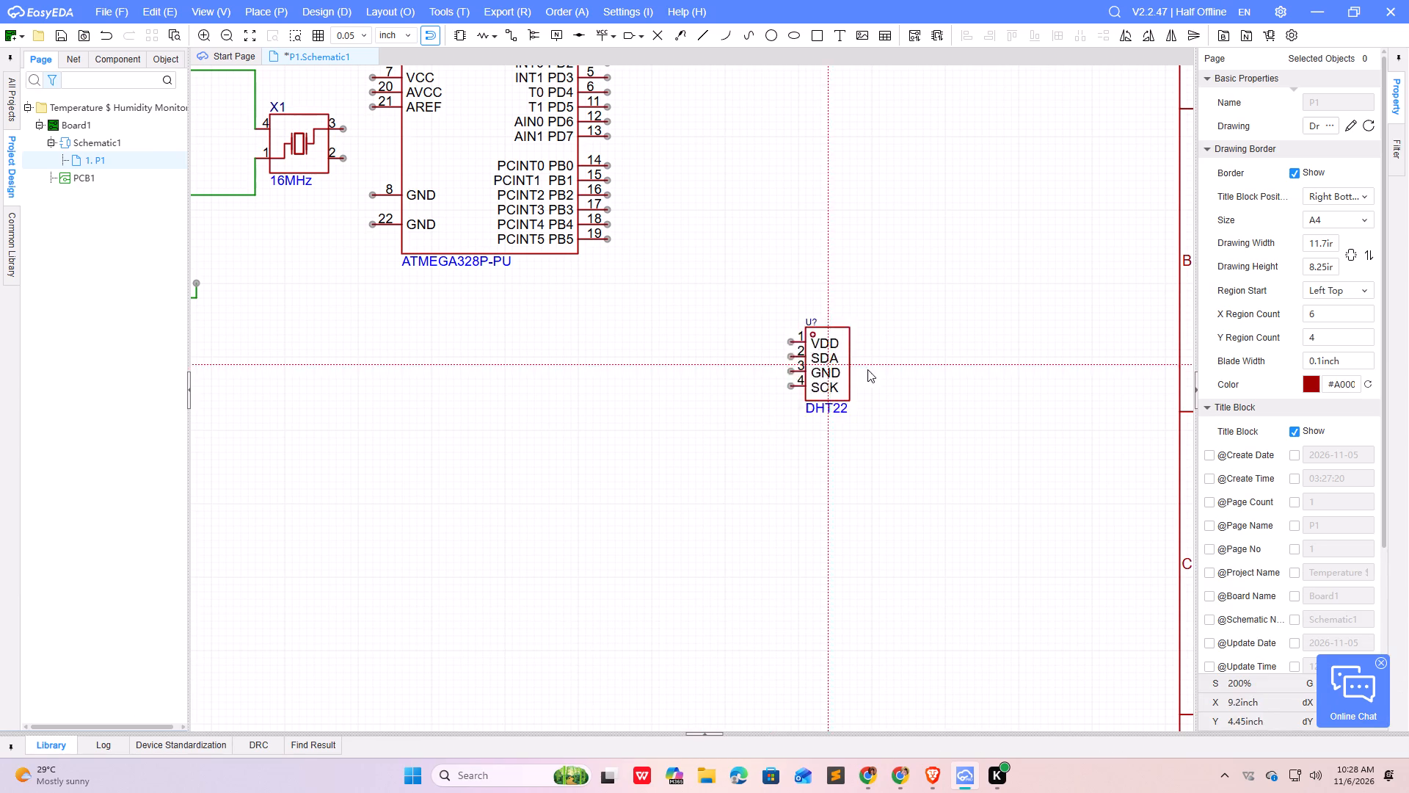
{"action": "left_click", "coordinate": [870, 430]}
{"action": "right_click", "coordinate": [1020, 380]}
{"action": "scroll", "coordinate": [717, 413], "scroll_direction": "down", "scroll_amount": 2}
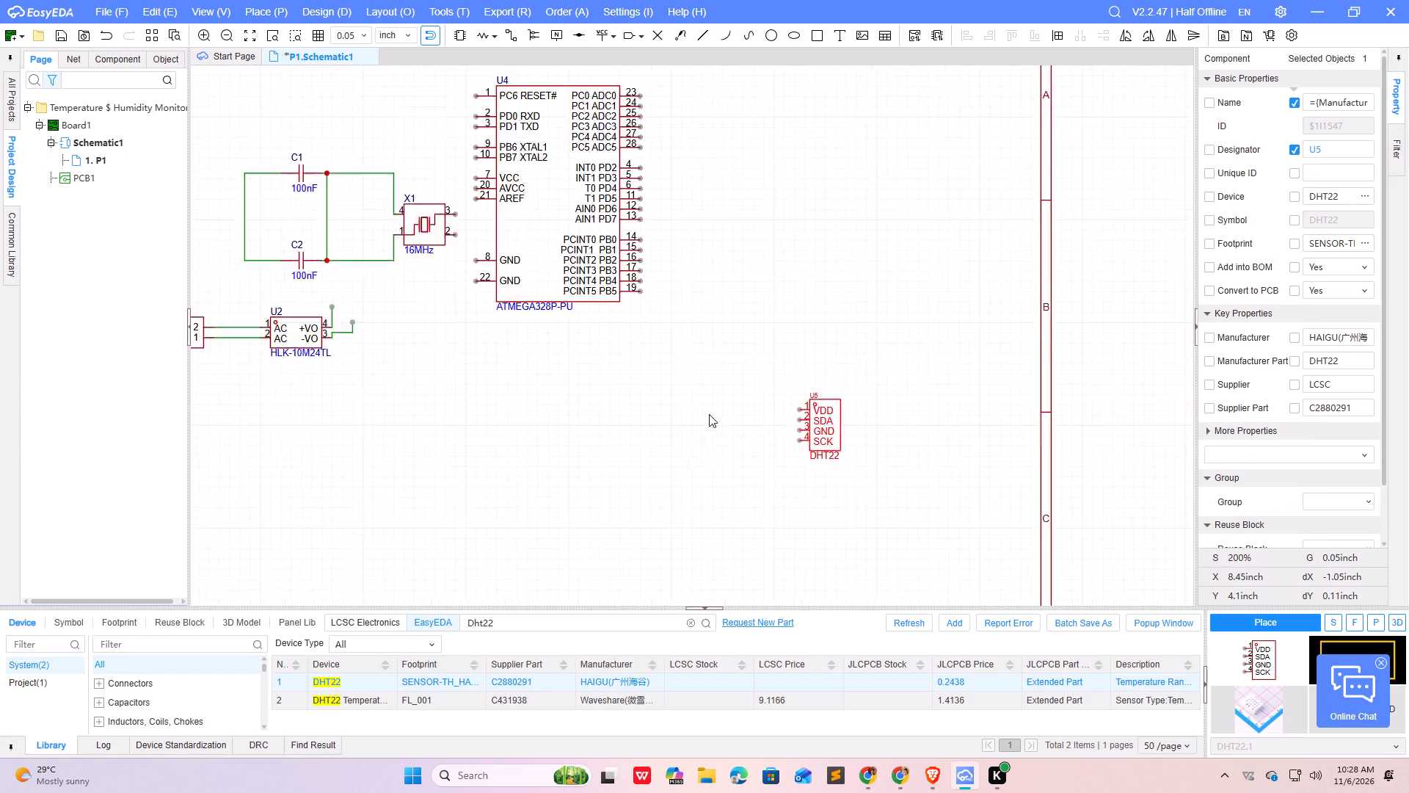
{"action": "left_click", "coordinate": [790, 330]}
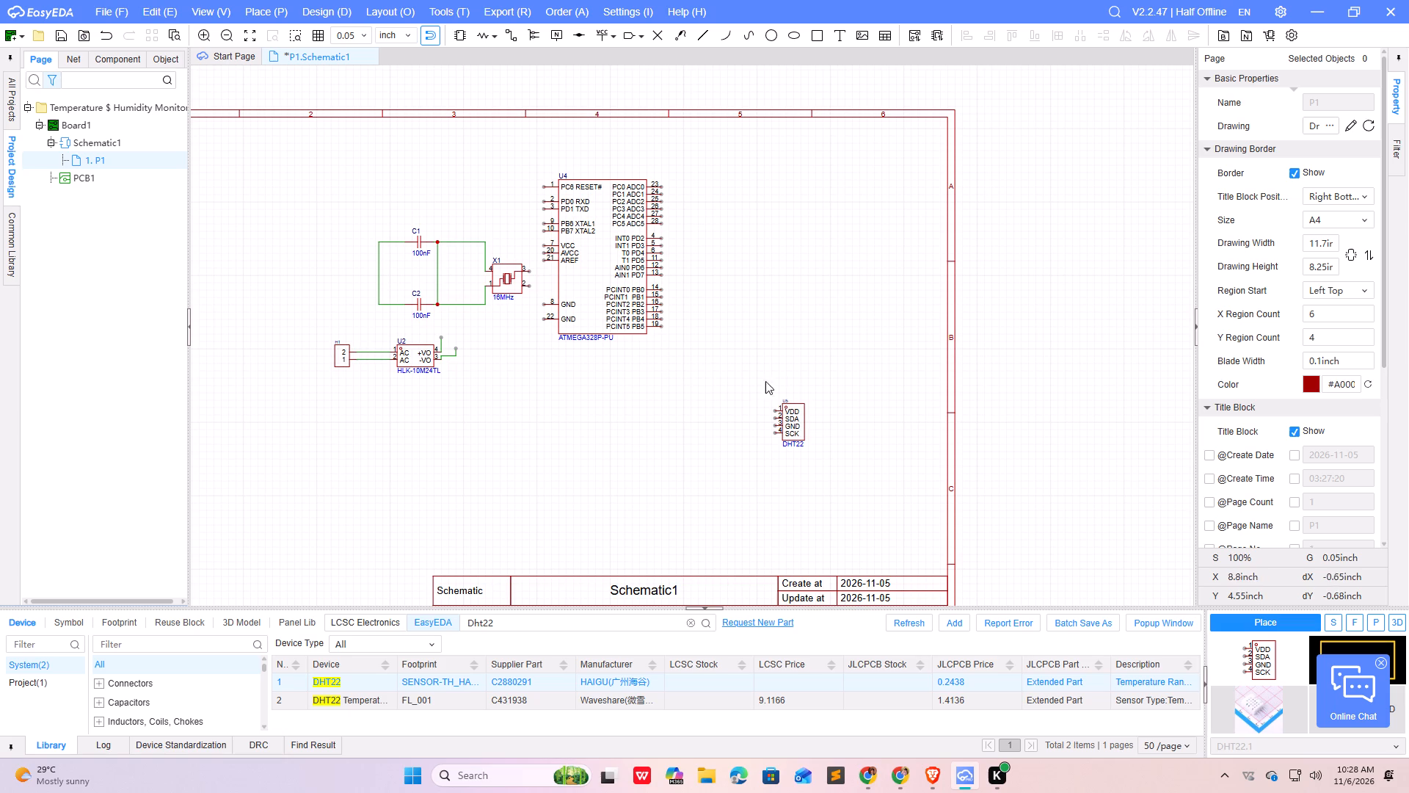
{"action": "scroll", "coordinate": [806, 372], "scroll_direction": "up", "scroll_amount": 1}
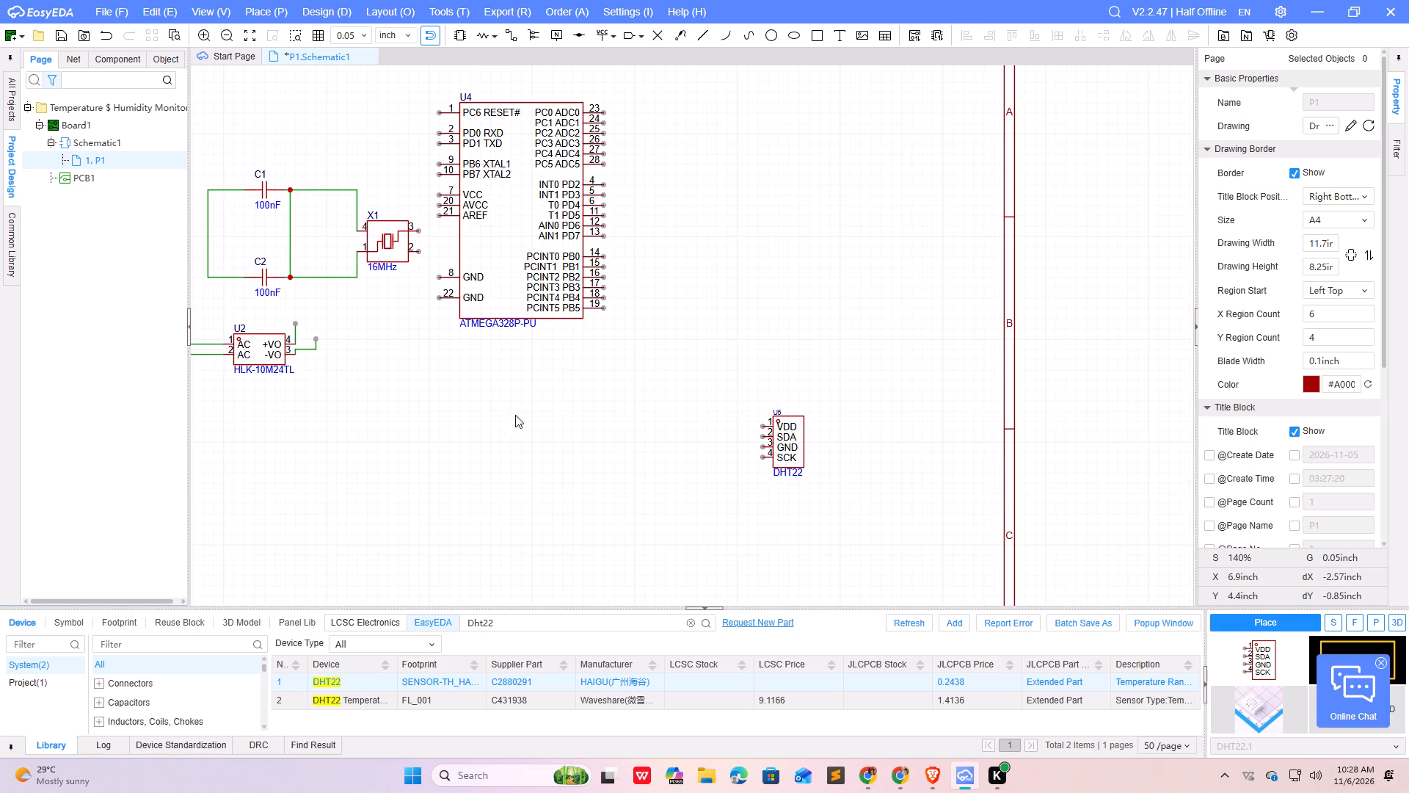
Search the device library for LCD 16x2.
{"action": "left_click", "coordinate": [492, 629]}
{"action": "key", "text": "BackSpace"}
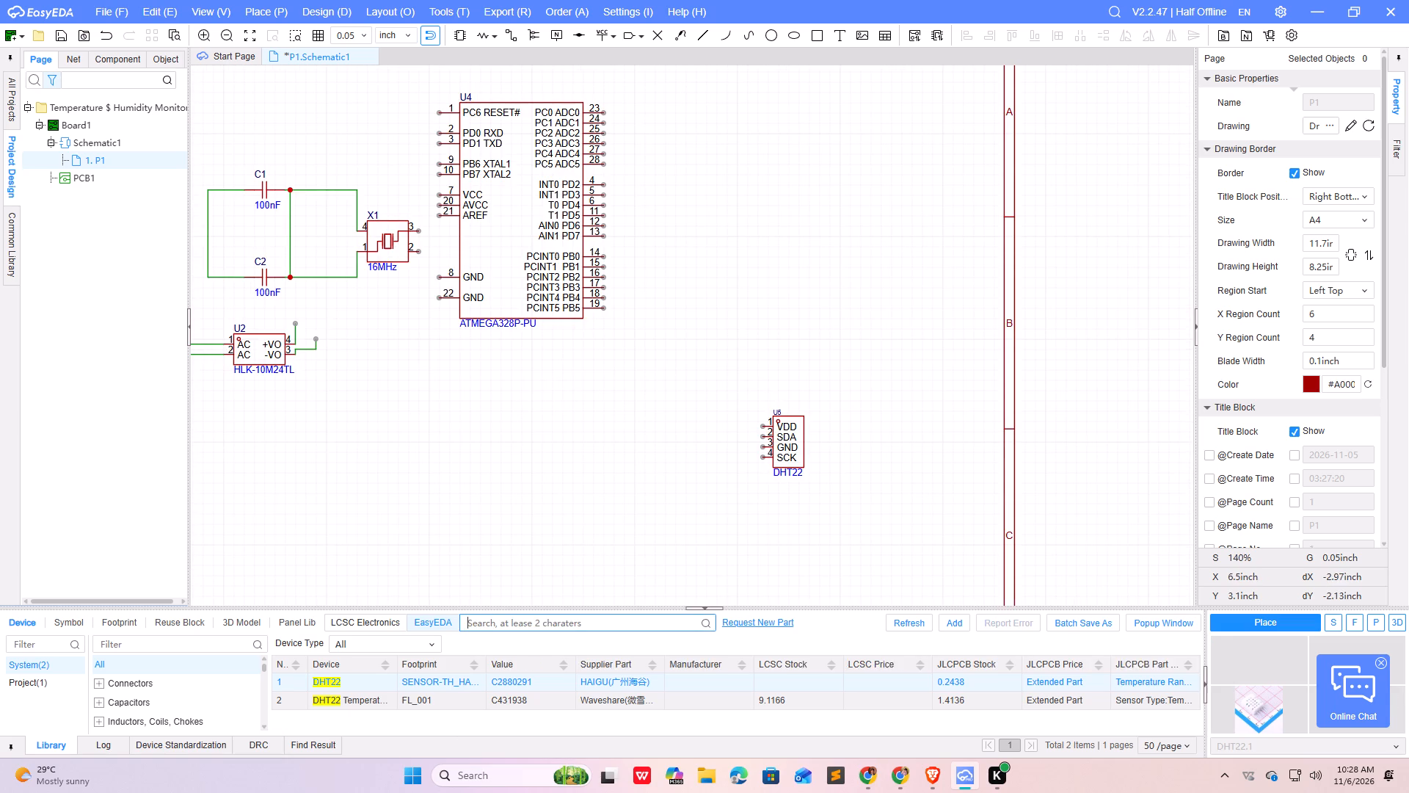
{"action": "key", "text": "shift+l"}
{"action": "type", "text": "CD"}
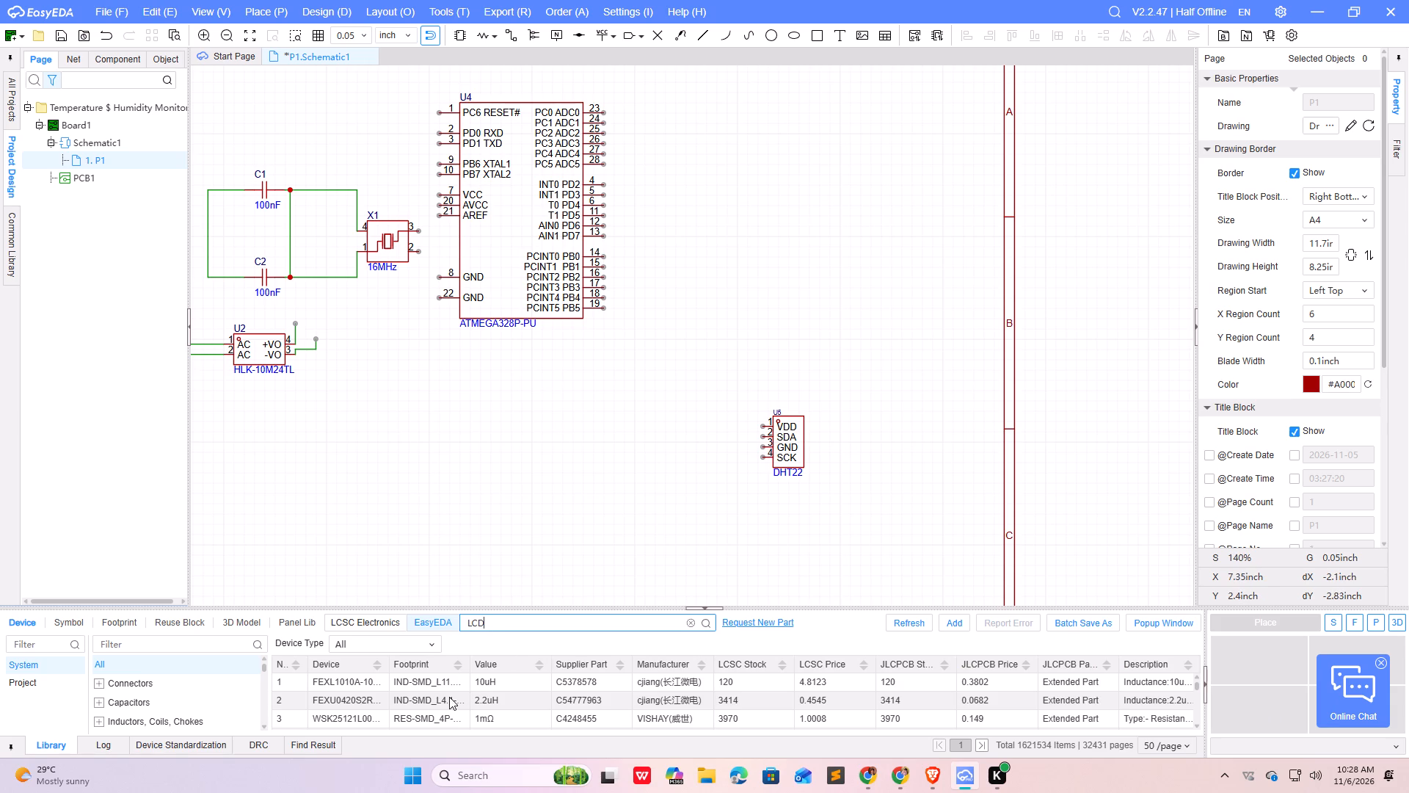
{"action": "scroll", "coordinate": [627, 707], "scroll_direction": "up", "scroll_amount": 1}
{"action": "scroll", "coordinate": [626, 711], "scroll_direction": "down", "scroll_amount": 1}
{"action": "scroll", "coordinate": [608, 710], "scroll_direction": "up", "scroll_amount": 1}
{"action": "scroll", "coordinate": [569, 718], "scroll_direction": "down", "scroll_amount": 1}
{"action": "key", "text": "space"}
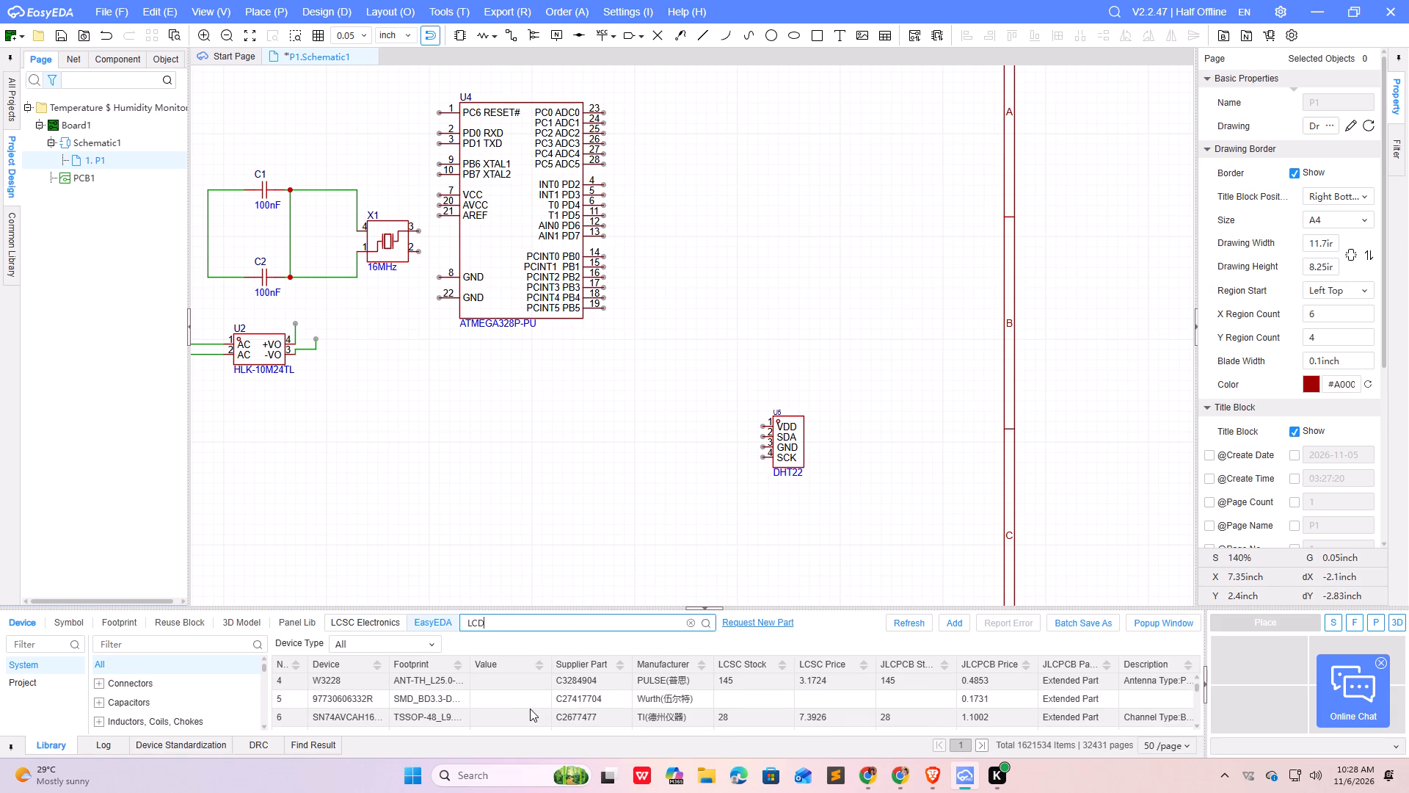
{"action": "key", "text": "1"}
{"action": "key", "text": "6"}
{"action": "type", "text": "x2"}
{"action": "key", "text": "Return"}
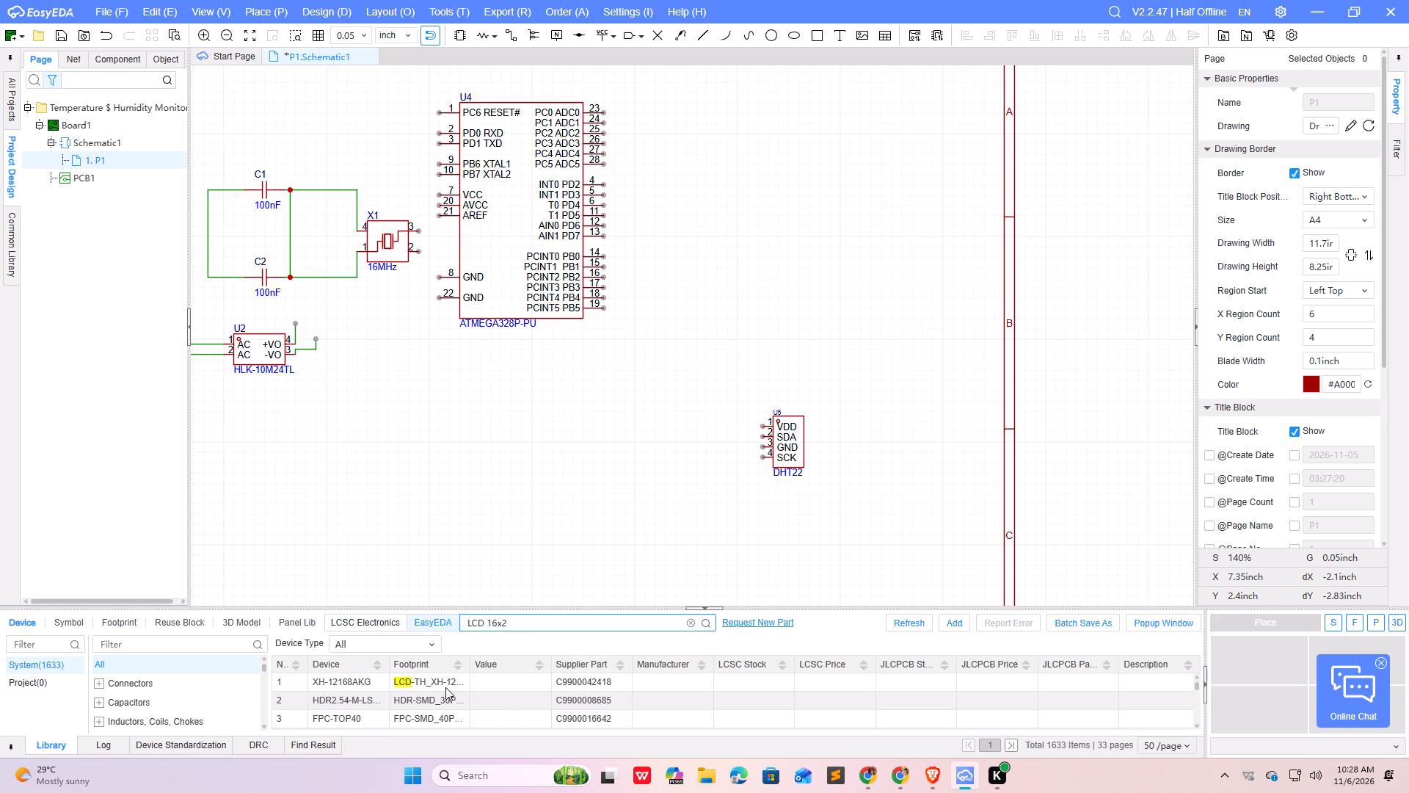
Examine the previews of the LCD search results for a suitable 16x2 display part.
{"action": "left_click", "coordinate": [443, 686]}
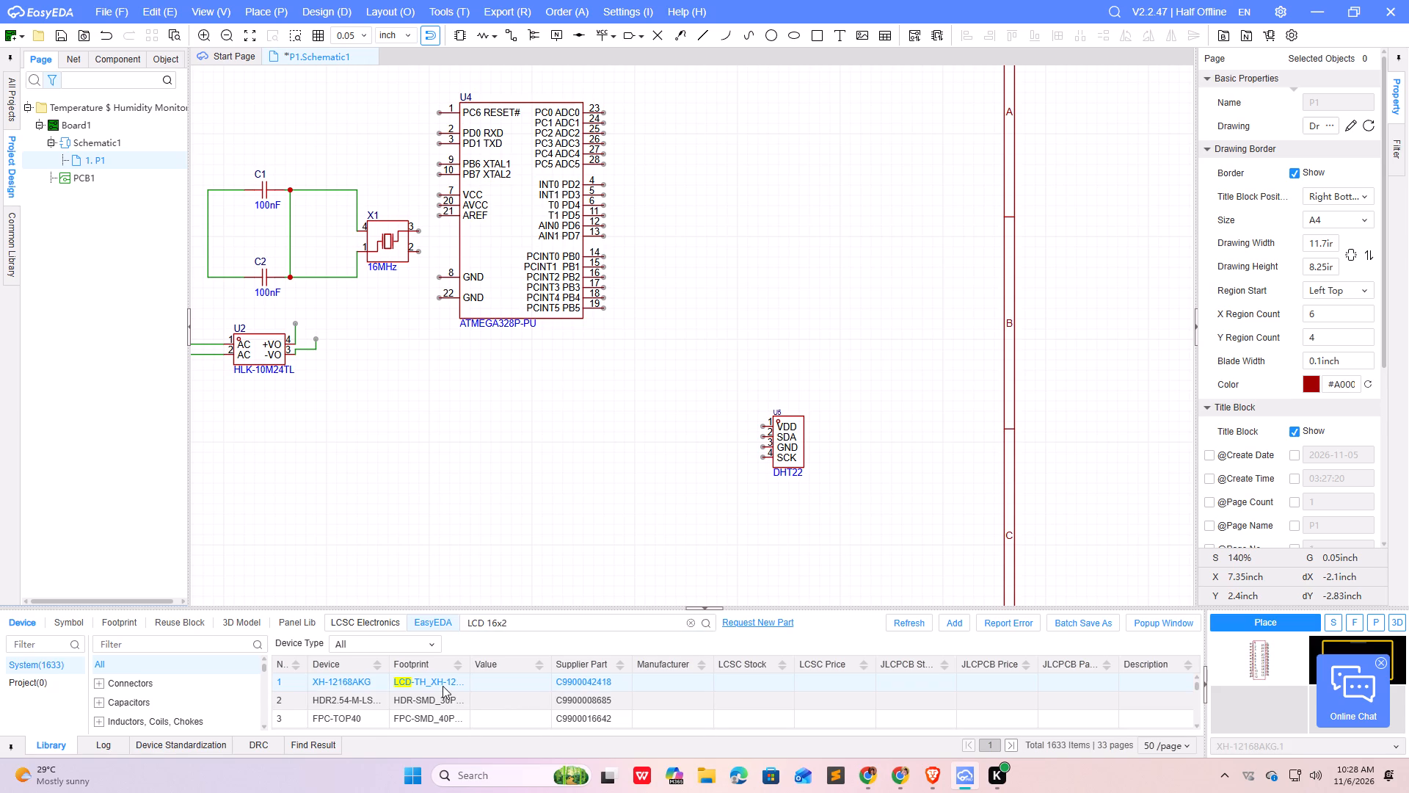
{"action": "left_click", "coordinate": [438, 703]}
{"action": "left_click", "coordinate": [434, 723]}
{"action": "scroll", "coordinate": [309, 725], "scroll_direction": "down", "scroll_amount": 1}
{"action": "scroll", "coordinate": [307, 725], "scroll_direction": "up", "scroll_amount": 2}
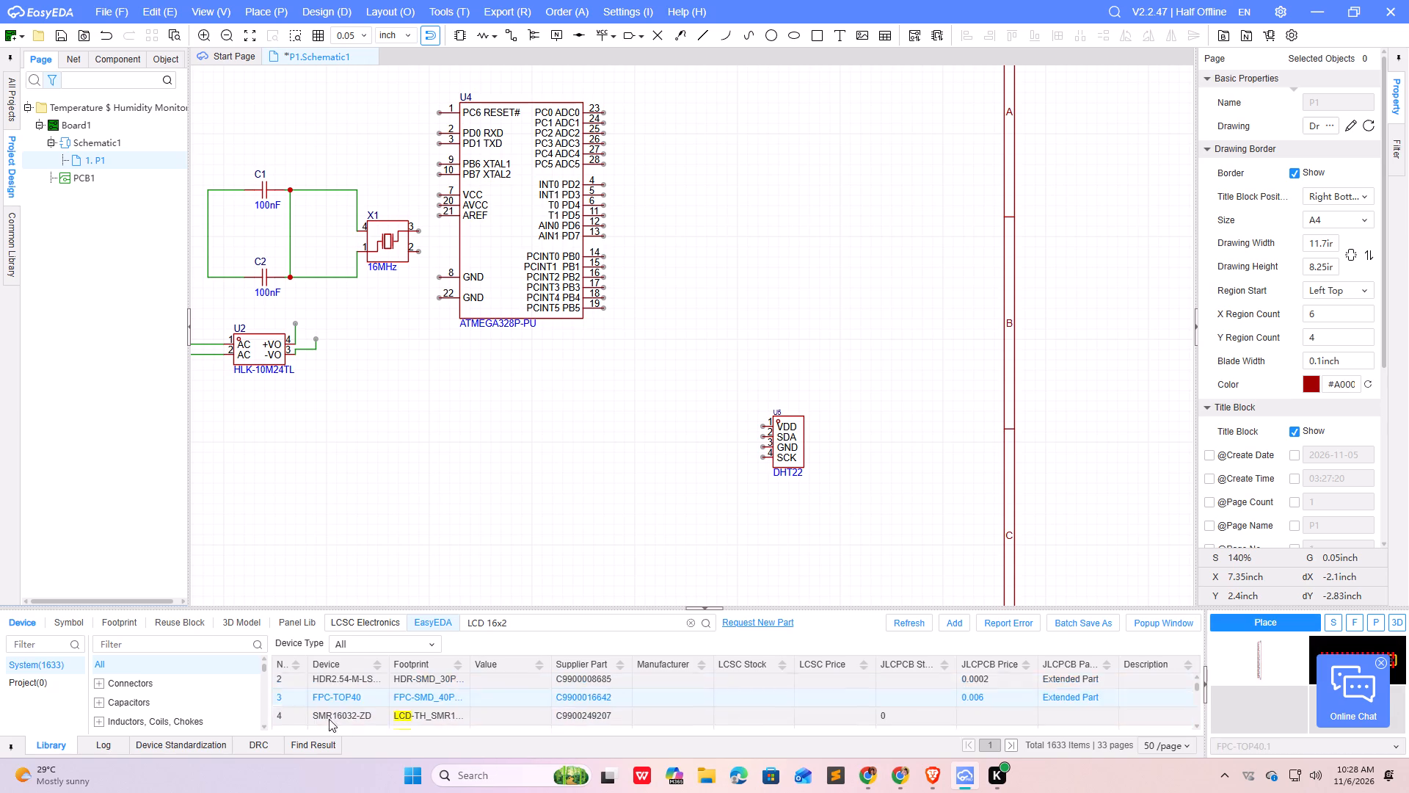
{"action": "scroll", "coordinate": [338, 717], "scroll_direction": "down", "scroll_amount": 2}
{"action": "left_click", "coordinate": [418, 684]}
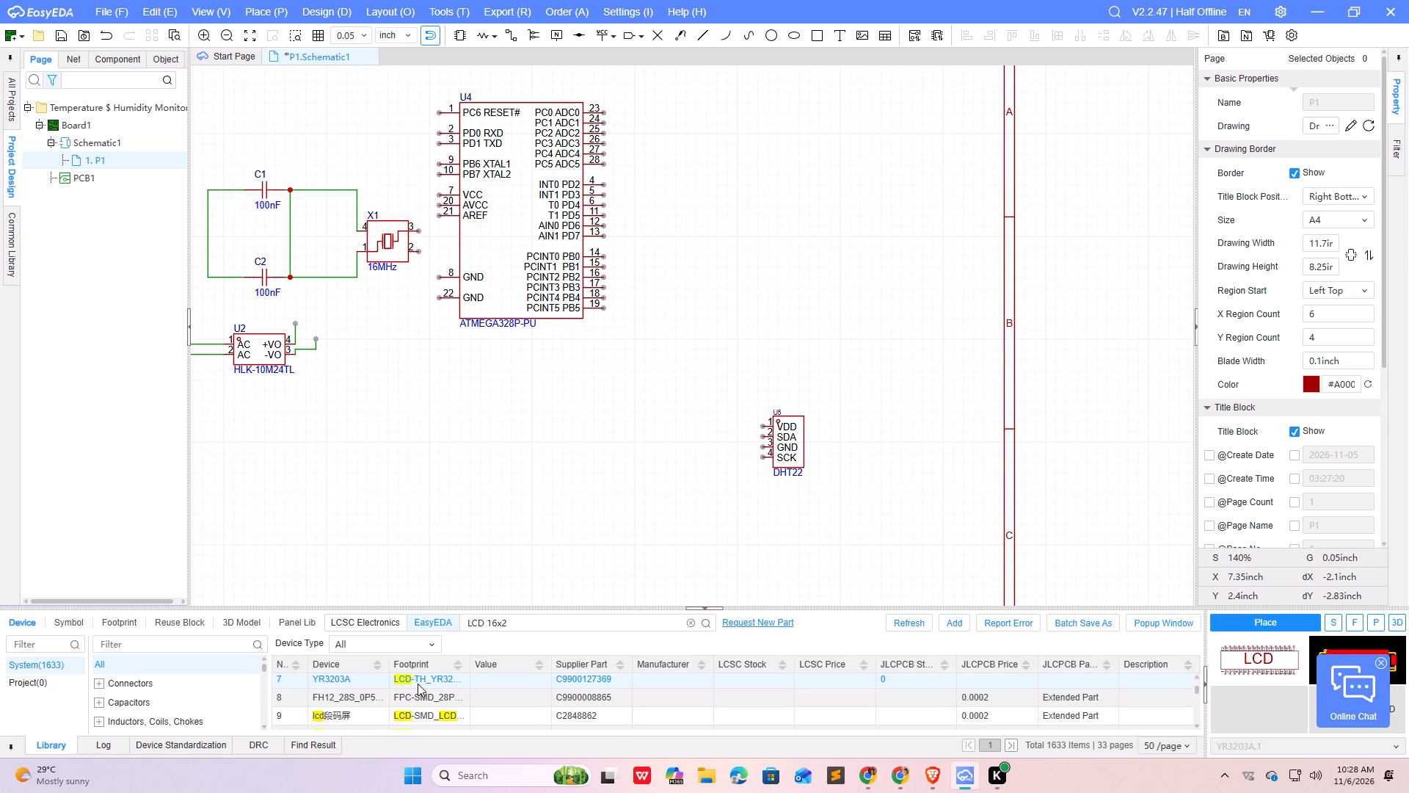
{"action": "left_click", "coordinate": [412, 716]}
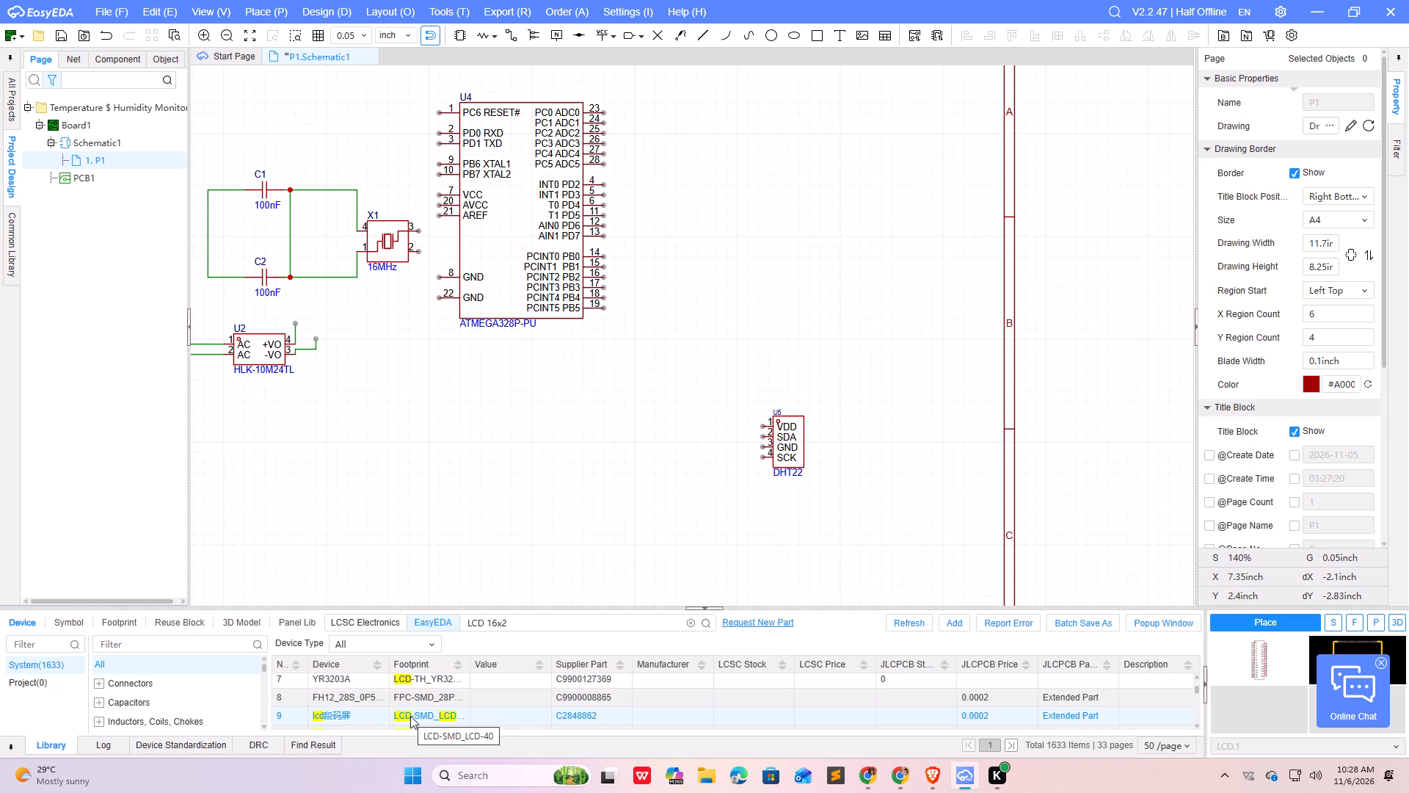
{"action": "scroll", "coordinate": [462, 711], "scroll_direction": "down", "scroll_amount": 1}
{"action": "scroll", "coordinate": [462, 711], "scroll_direction": "up", "scroll_amount": 2}
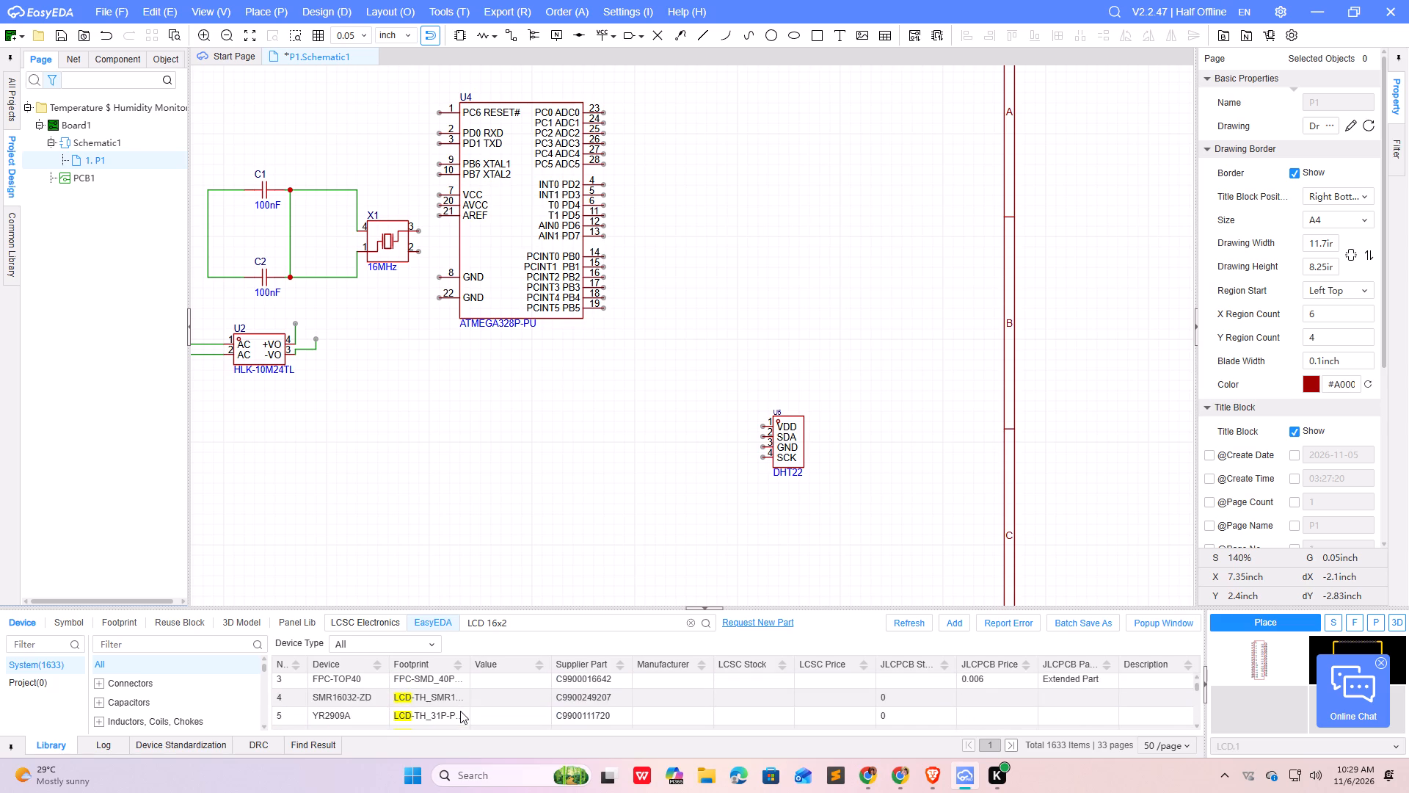
{"action": "scroll", "coordinate": [460, 711], "scroll_direction": "up", "scroll_amount": 2}
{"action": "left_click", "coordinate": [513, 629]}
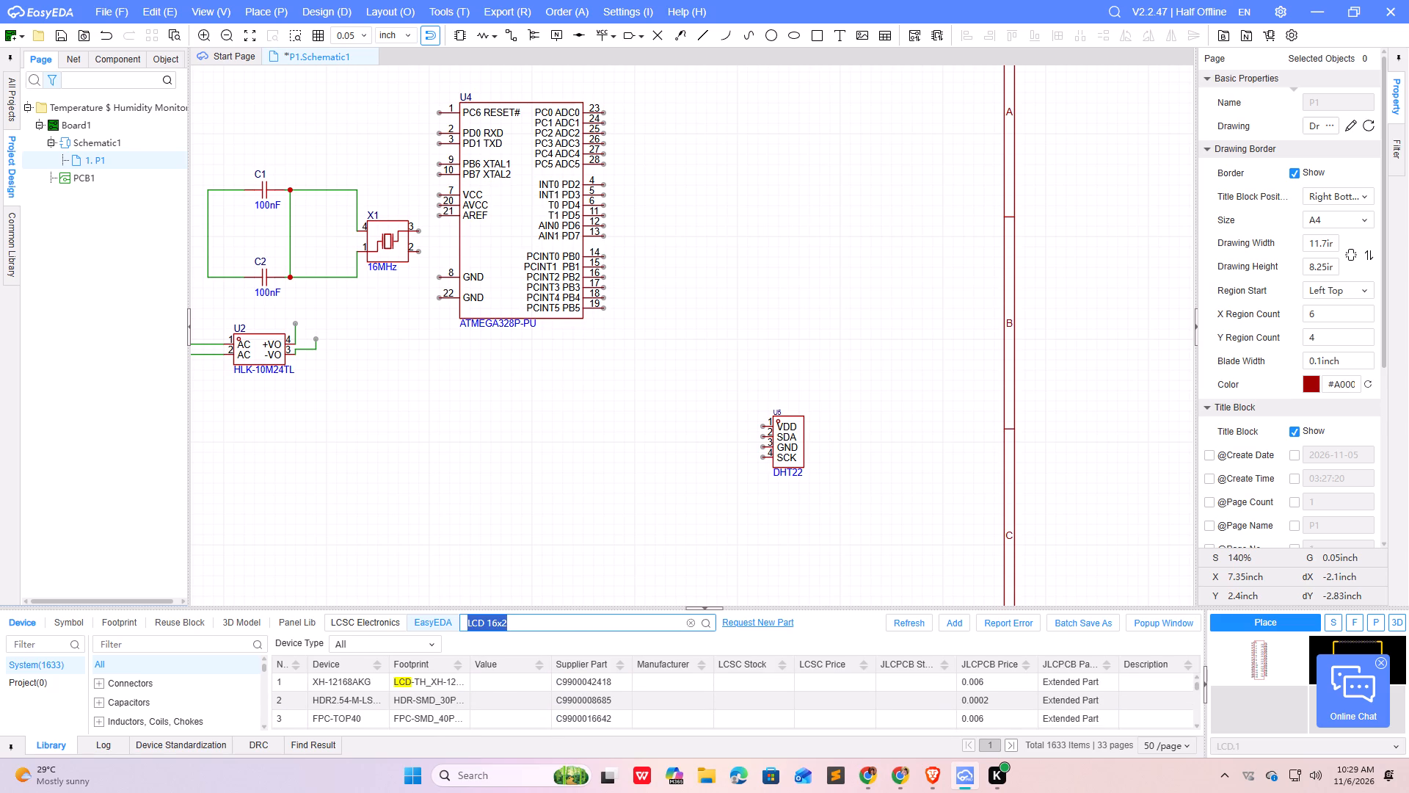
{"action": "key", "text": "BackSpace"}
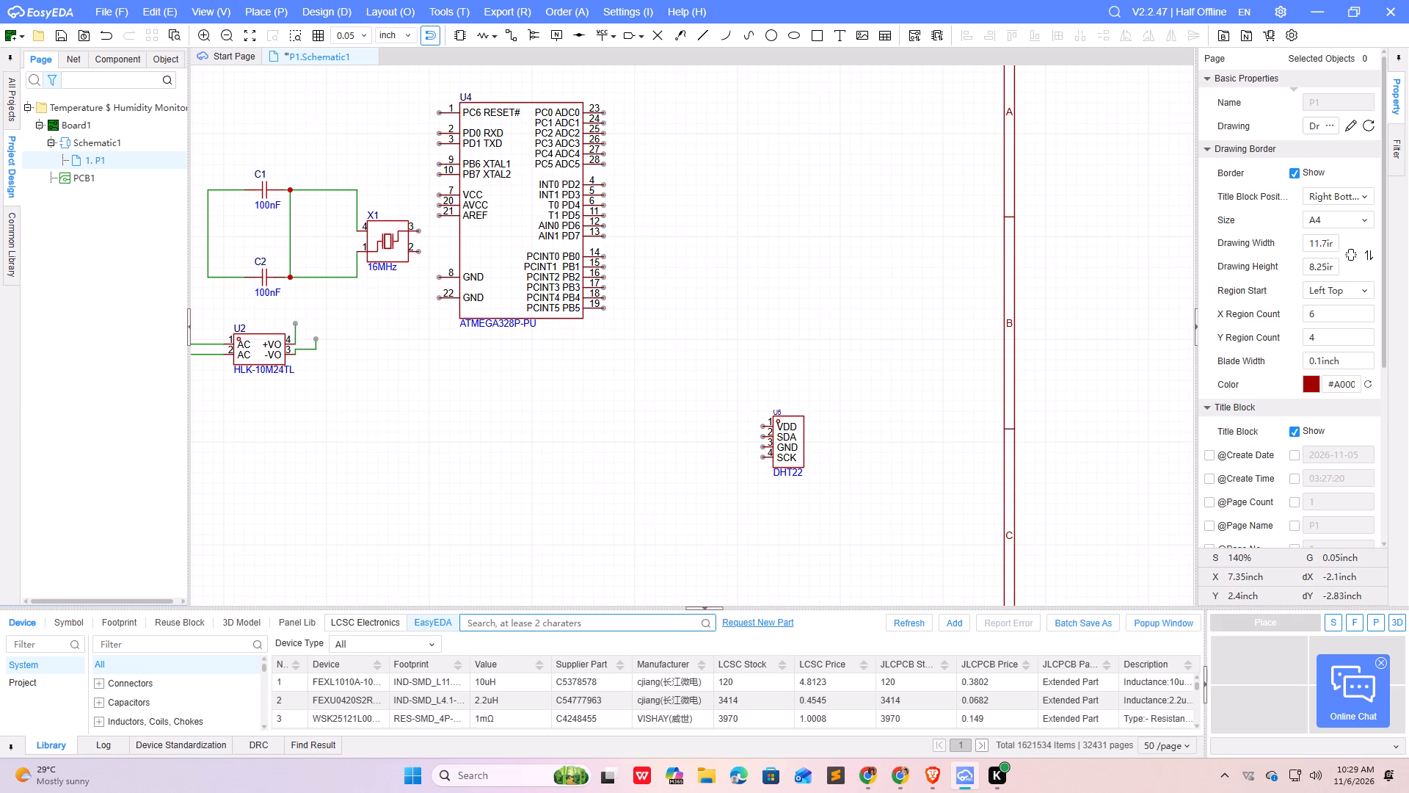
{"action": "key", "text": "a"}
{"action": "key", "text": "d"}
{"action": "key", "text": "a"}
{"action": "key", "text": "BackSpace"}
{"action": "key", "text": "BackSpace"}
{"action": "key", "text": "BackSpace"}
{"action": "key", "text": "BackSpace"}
Delete the 16MHz crystal X1 from the schematic.
{"action": "scroll", "coordinate": [475, 413], "scroll_direction": "down", "scroll_amount": 2}
{"action": "scroll", "coordinate": [361, 405], "scroll_direction": "up", "scroll_amount": 2}
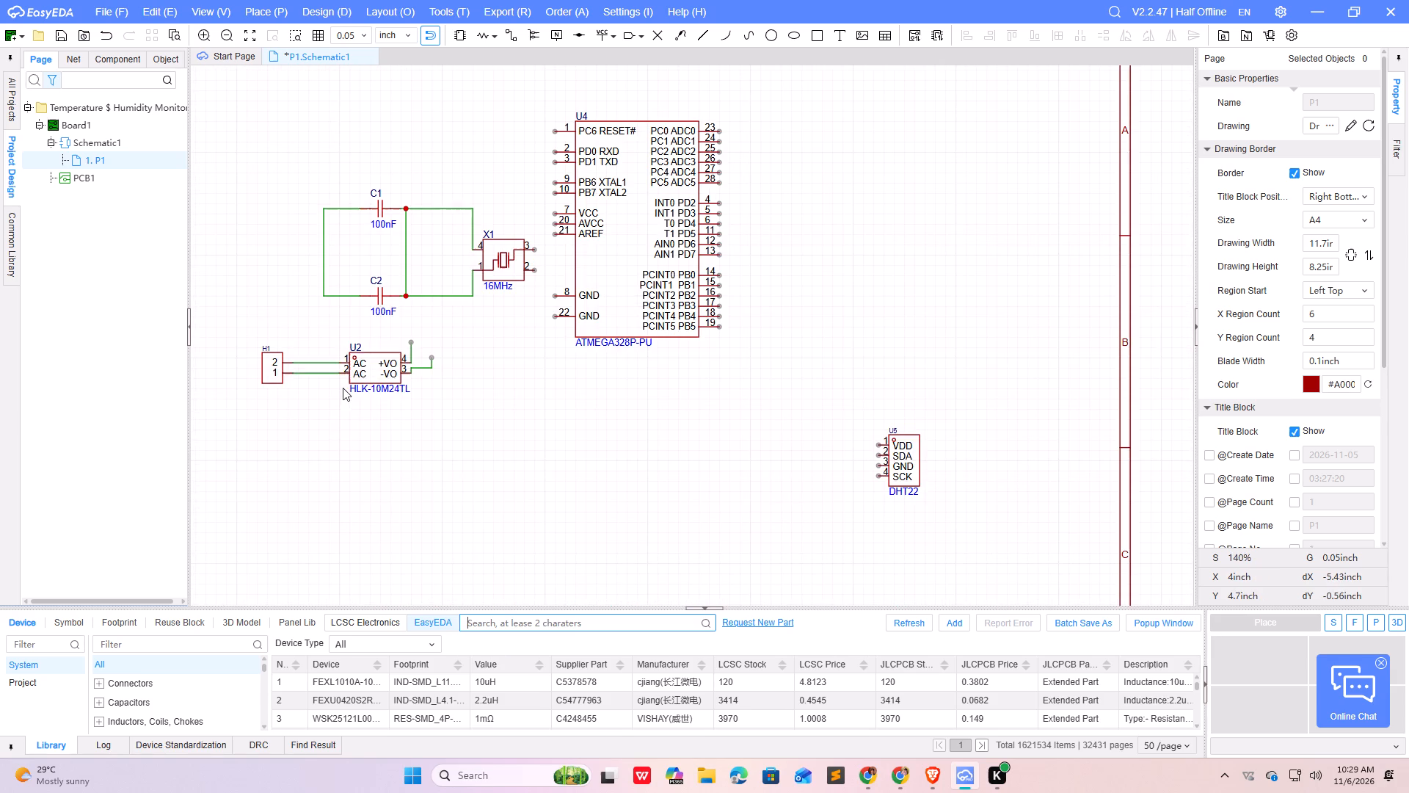
{"action": "scroll", "coordinate": [515, 258], "scroll_direction": "down", "scroll_amount": 1}
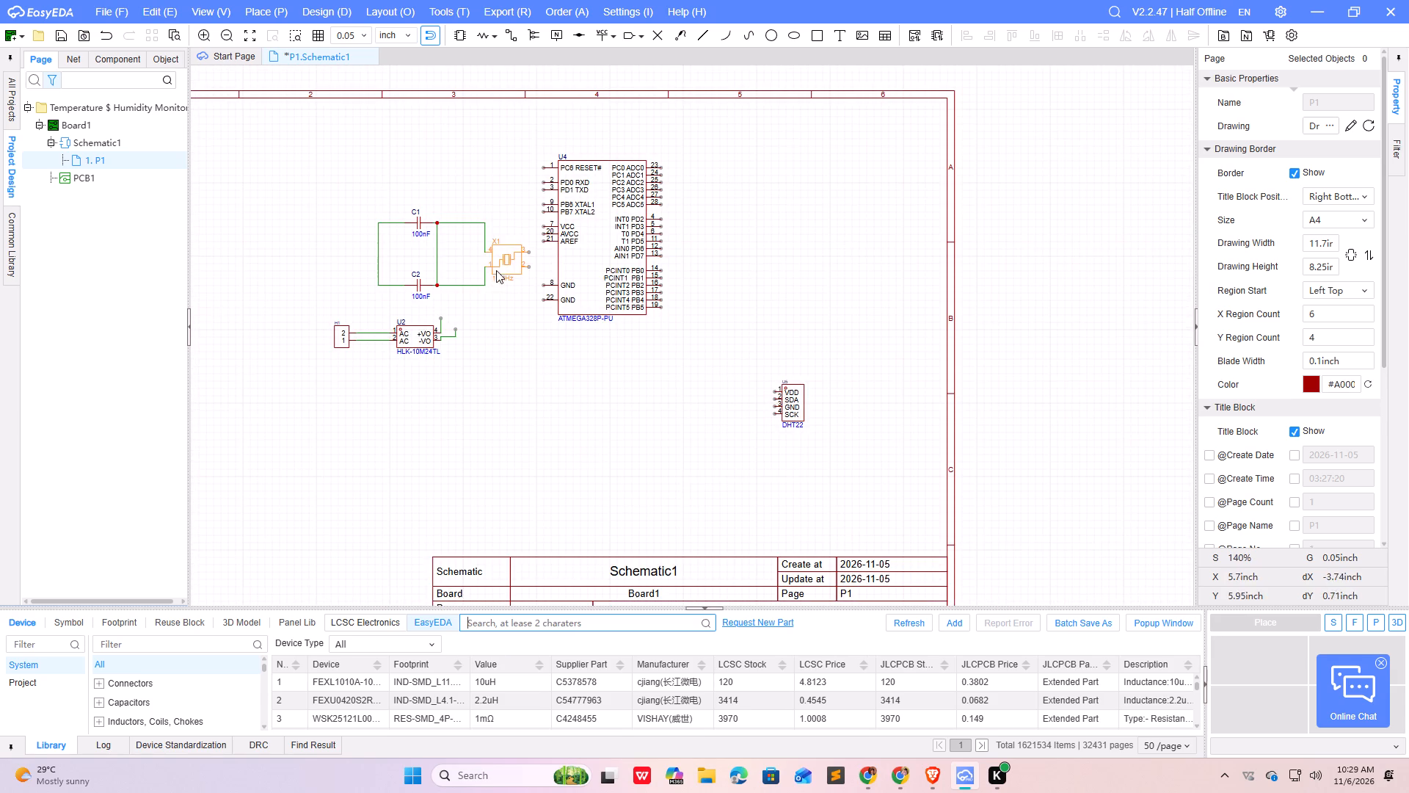
{"action": "scroll", "coordinate": [481, 243], "scroll_direction": "down", "scroll_amount": 1}
{"action": "scroll", "coordinate": [537, 253], "scroll_direction": "up", "scroll_amount": 1}
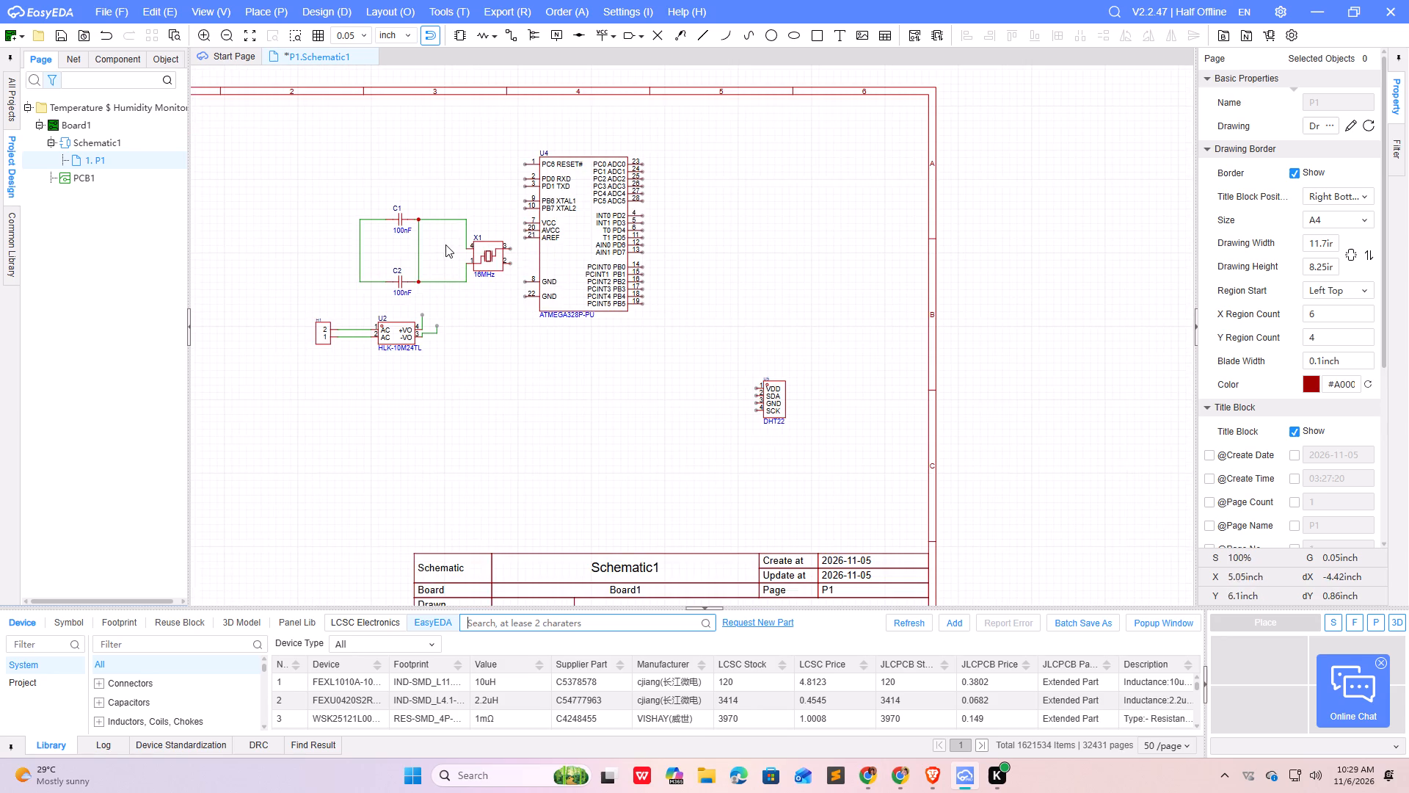
{"action": "scroll", "coordinate": [446, 245], "scroll_direction": "up", "scroll_amount": 2}
{"action": "scroll", "coordinate": [503, 282], "scroll_direction": "up", "scroll_amount": 2}
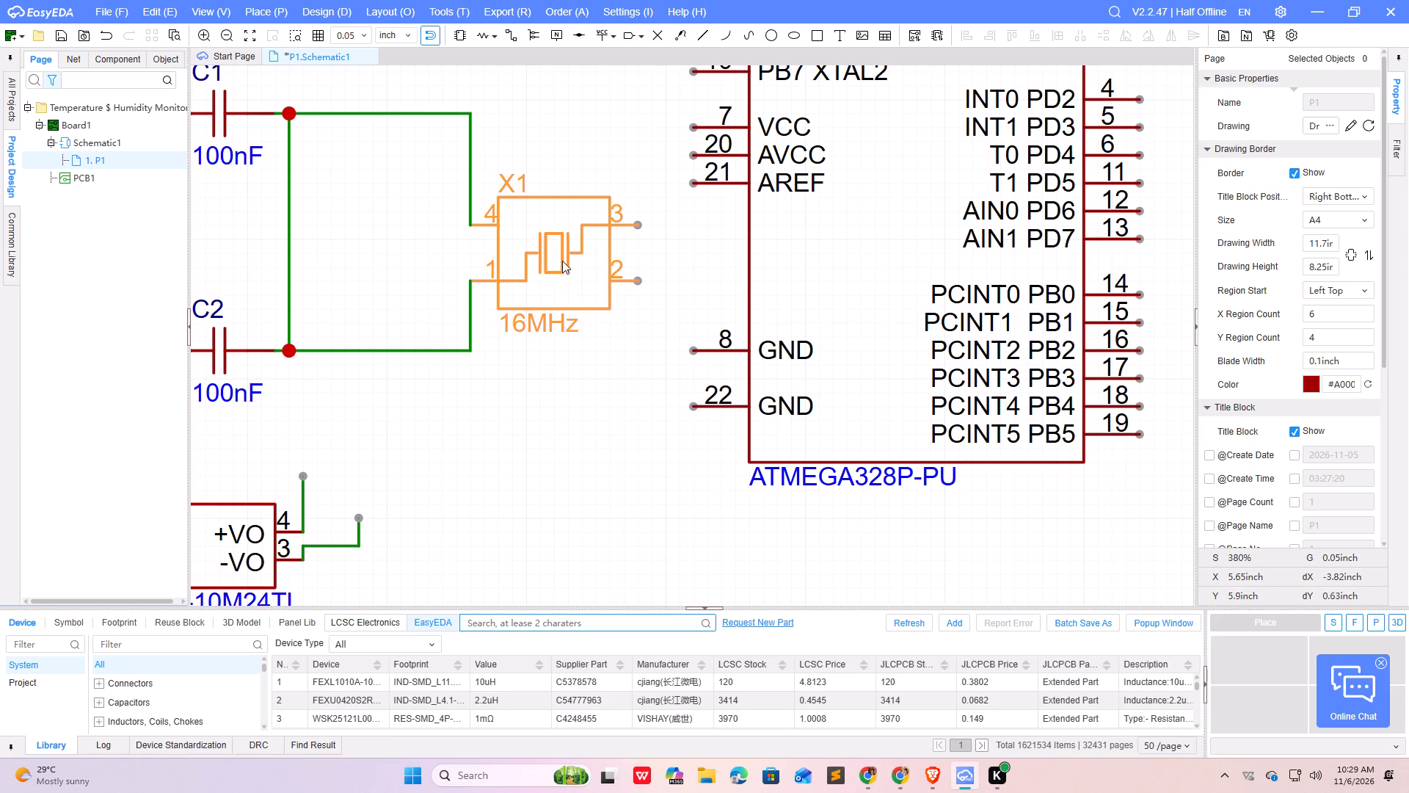
{"action": "left_click", "coordinate": [580, 242]}
{"action": "key", "text": "Delete"}
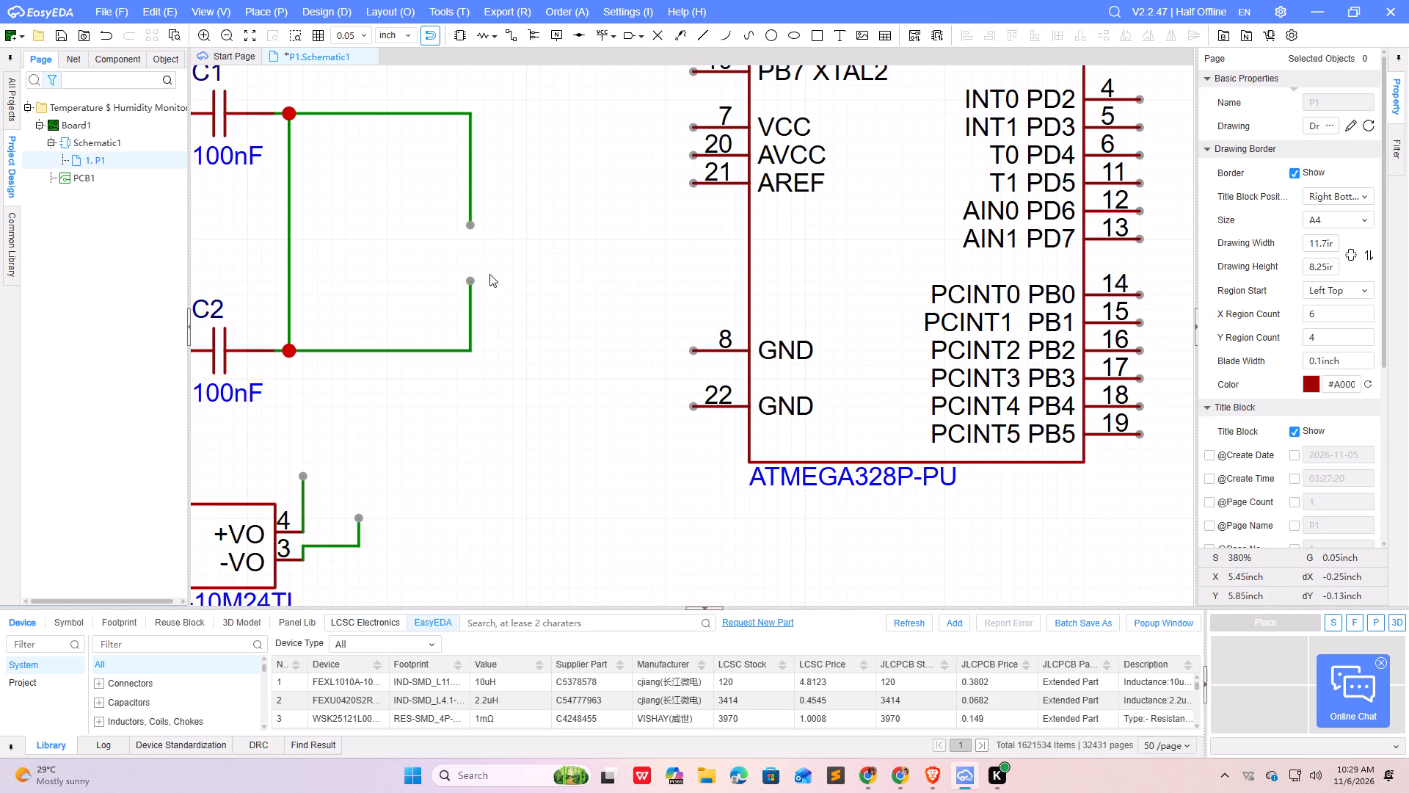
Delete all wire segments between capacitors C1 and C2 and the former crystal position, including the vertical wire joining their right-hand pins.
{"action": "left_click", "coordinate": [468, 172]}
{"action": "key", "text": "Delete"}
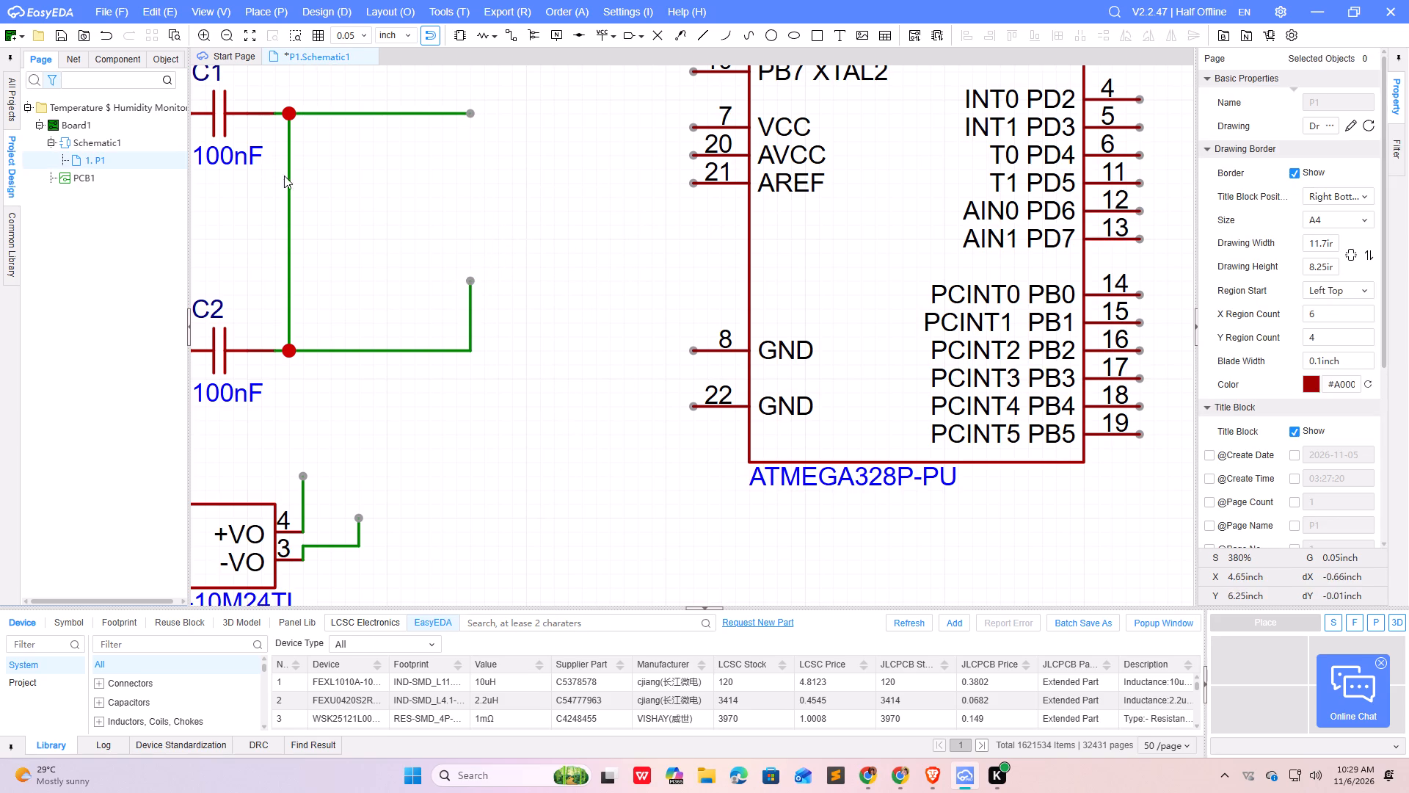
{"action": "left_click", "coordinate": [288, 181]}
{"action": "key", "text": "Delete"}
{"action": "left_click", "coordinate": [470, 318]}
{"action": "key", "text": "Delete"}
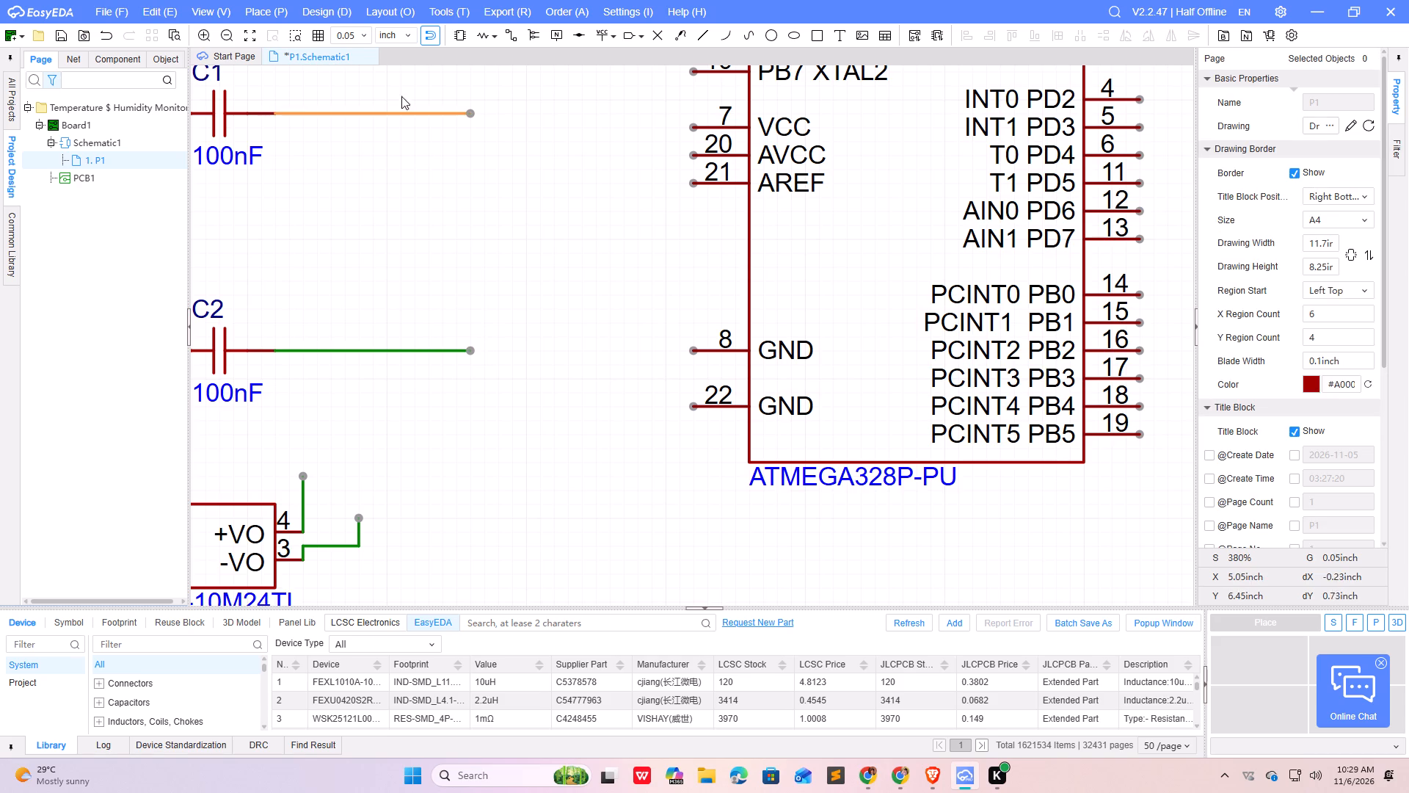
{"action": "left_click", "coordinate": [396, 112]}
{"action": "key", "text": "Delete"}
{"action": "left_click", "coordinate": [420, 351]}
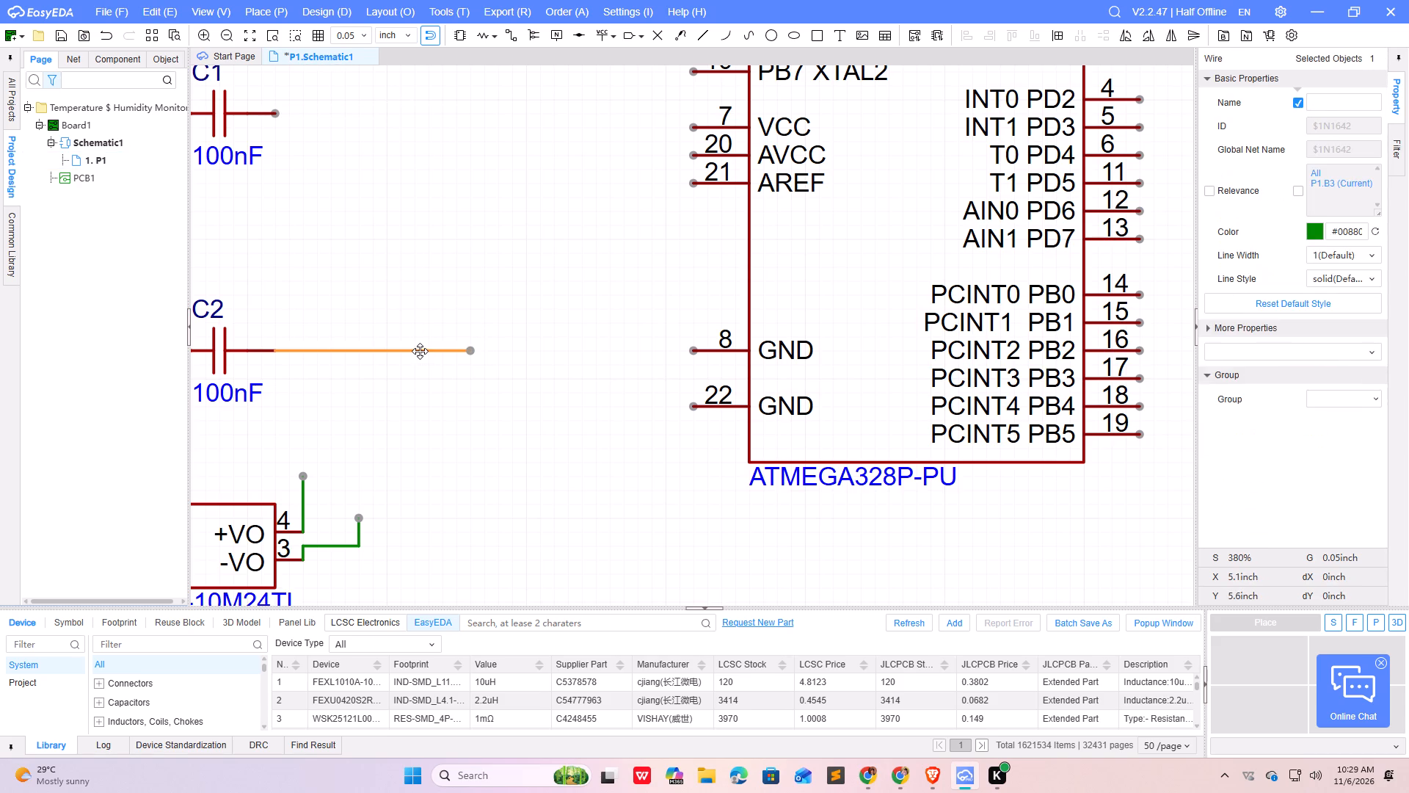
{"action": "key", "text": "Delete"}
Move the ATMEGA328P-PU (U4) about 0.1 inch to the right and 0.1 inch down.
{"action": "scroll", "coordinate": [439, 359], "scroll_direction": "down", "scroll_amount": 1}
{"action": "scroll", "coordinate": [640, 471], "scroll_direction": "down", "scroll_amount": 1}
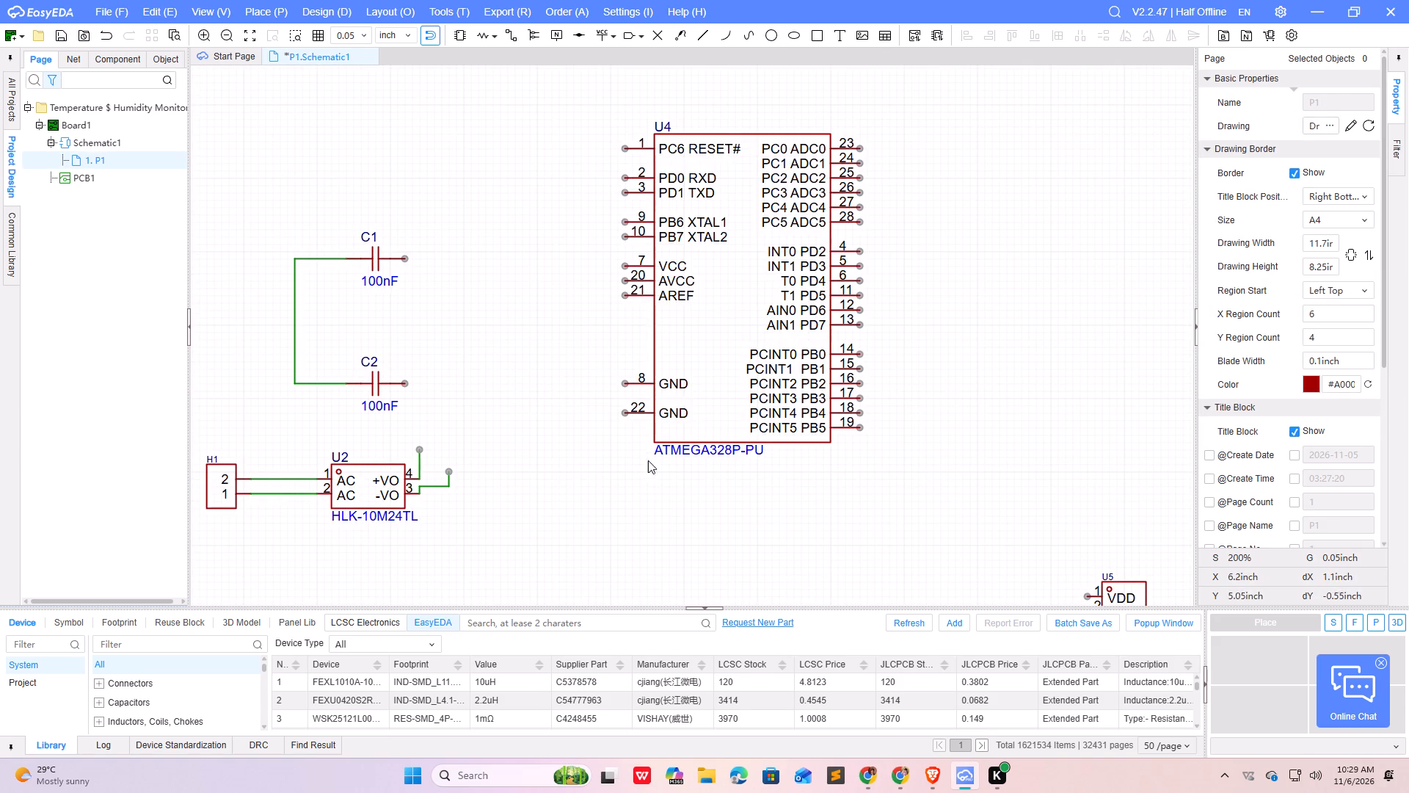
{"action": "left_click_drag", "start_coordinate": [726, 329], "coordinate": [740, 347]}
{"action": "left_click", "coordinate": [898, 487]}
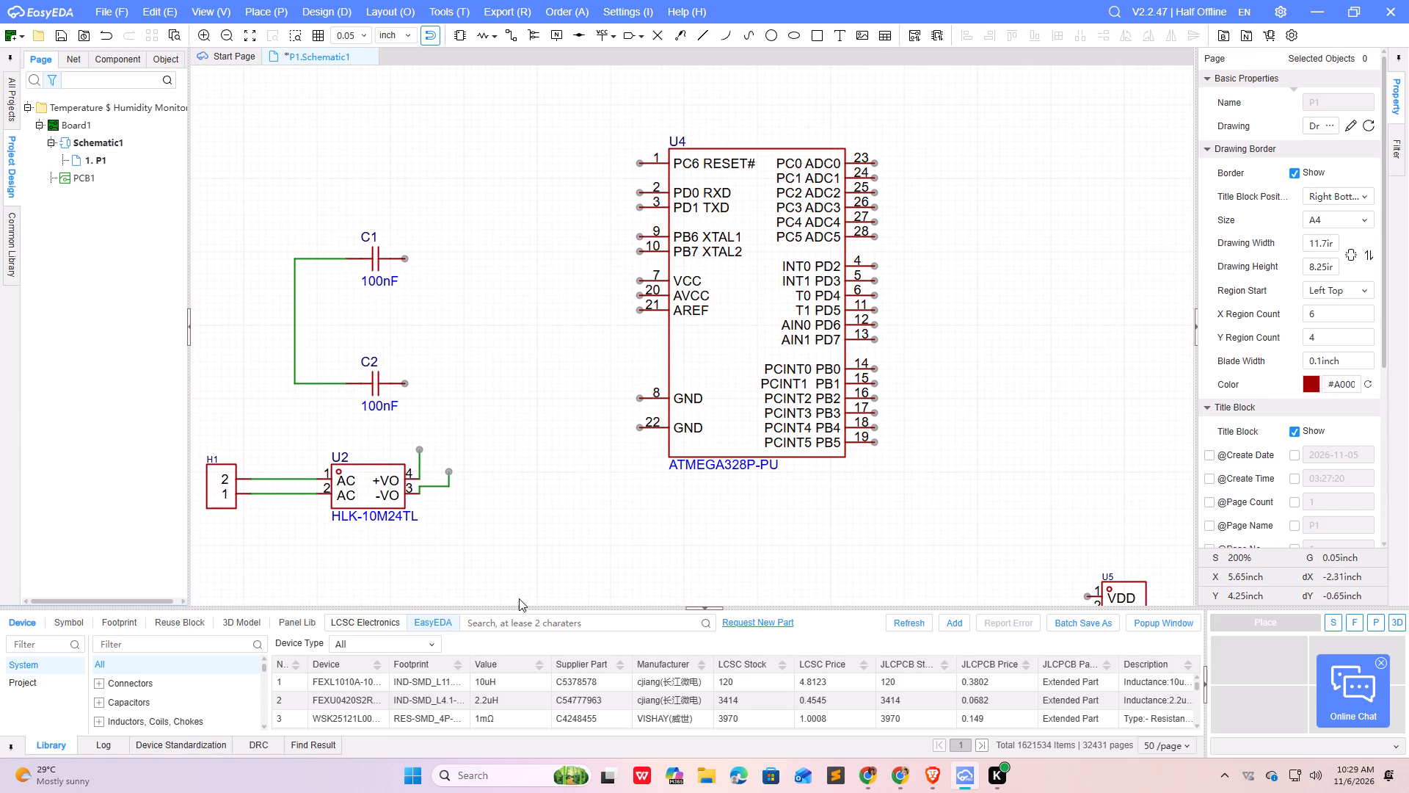
Search the device library for "crystal 16MHZ".
{"action": "left_click", "coordinate": [525, 631]}
{"action": "left_click", "coordinate": [526, 624]}
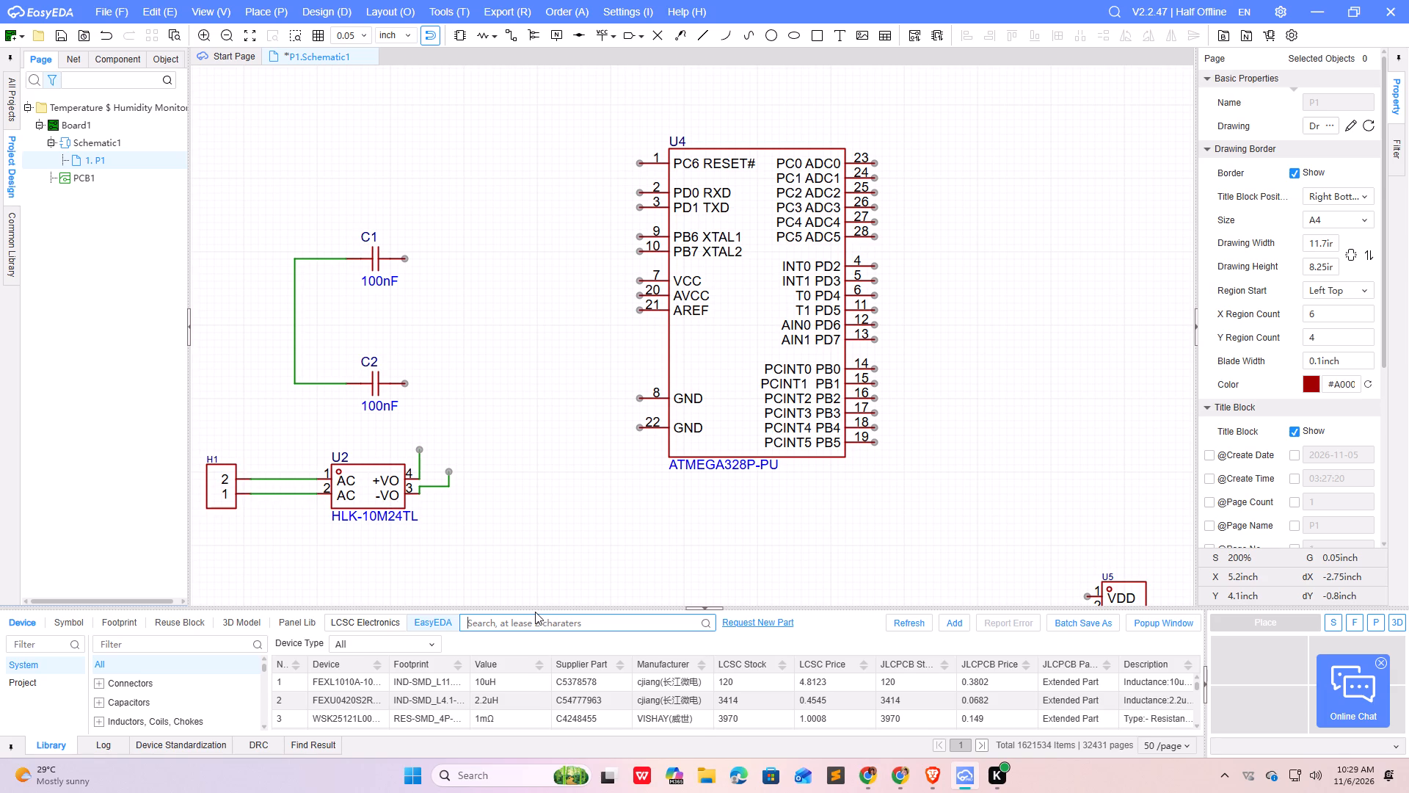
{"action": "type", "text": "cyrcta"}
{"action": "key", "text": "BackSpace"}
{"action": "key", "text": "BackSpace"}
{"action": "key", "text": "BackSpace"}
{"action": "key", "text": "BackSpace"}
{"action": "key", "text": "BackSpace"}
{"action": "type", "text": "rs"}
{"action": "key", "text": "BackSpace"}
{"action": "type", "text": "ystal"}
{"action": "key", "text": "space"}
{"action": "type", "text": "16MH"}
{"action": "key", "text": "BackSpace"}
{"action": "type", "text": "HZ"}
{"action": "key", "text": "Return"}
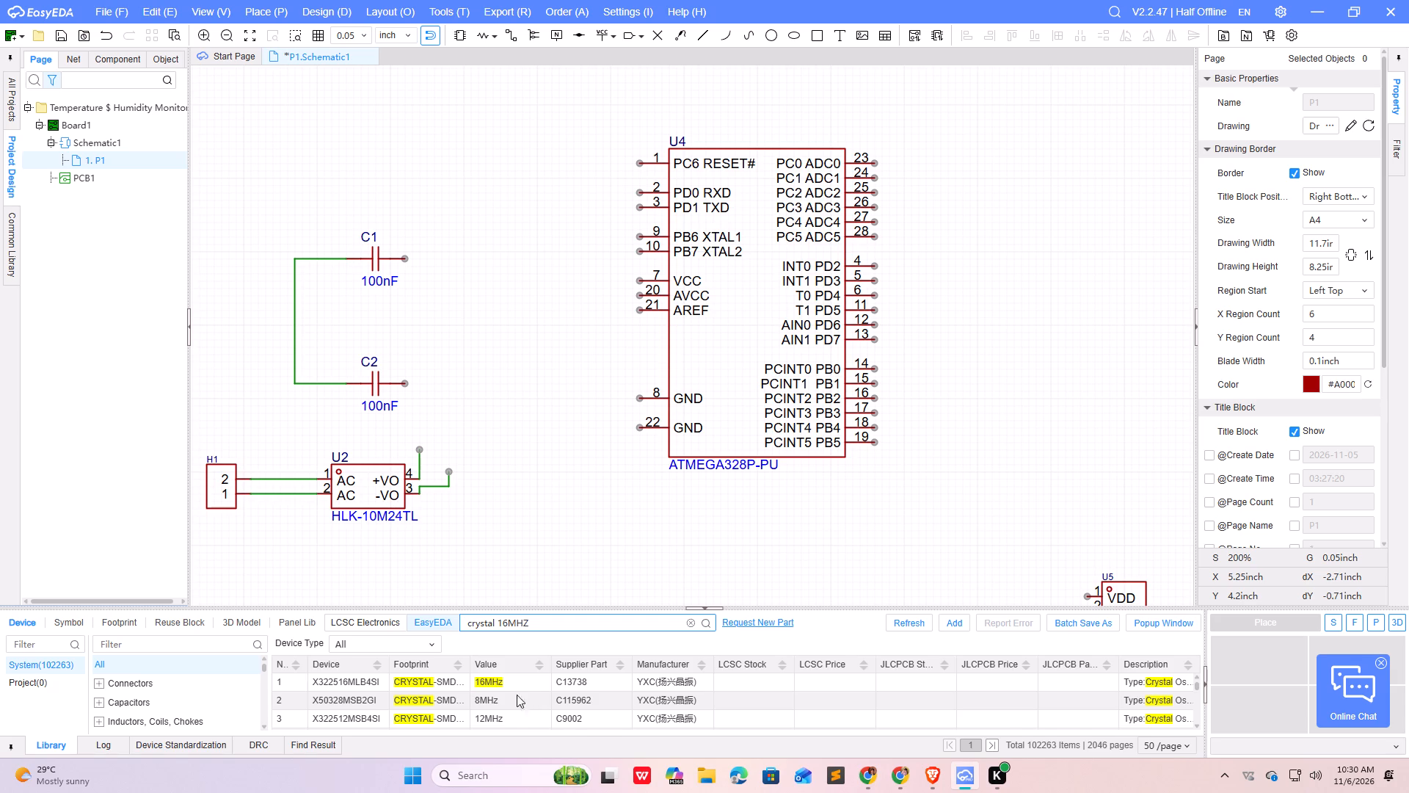
Choose the 8MHz crystal X50328MSB2GI from the results and place one just right of capacitors C1 and C2, vertically between them.
{"action": "scroll", "coordinate": [512, 683], "scroll_direction": "down", "scroll_amount": 1}
{"action": "scroll", "coordinate": [519, 711], "scroll_direction": "up", "scroll_amount": 2}
{"action": "scroll", "coordinate": [519, 711], "scroll_direction": "down", "scroll_amount": 3}
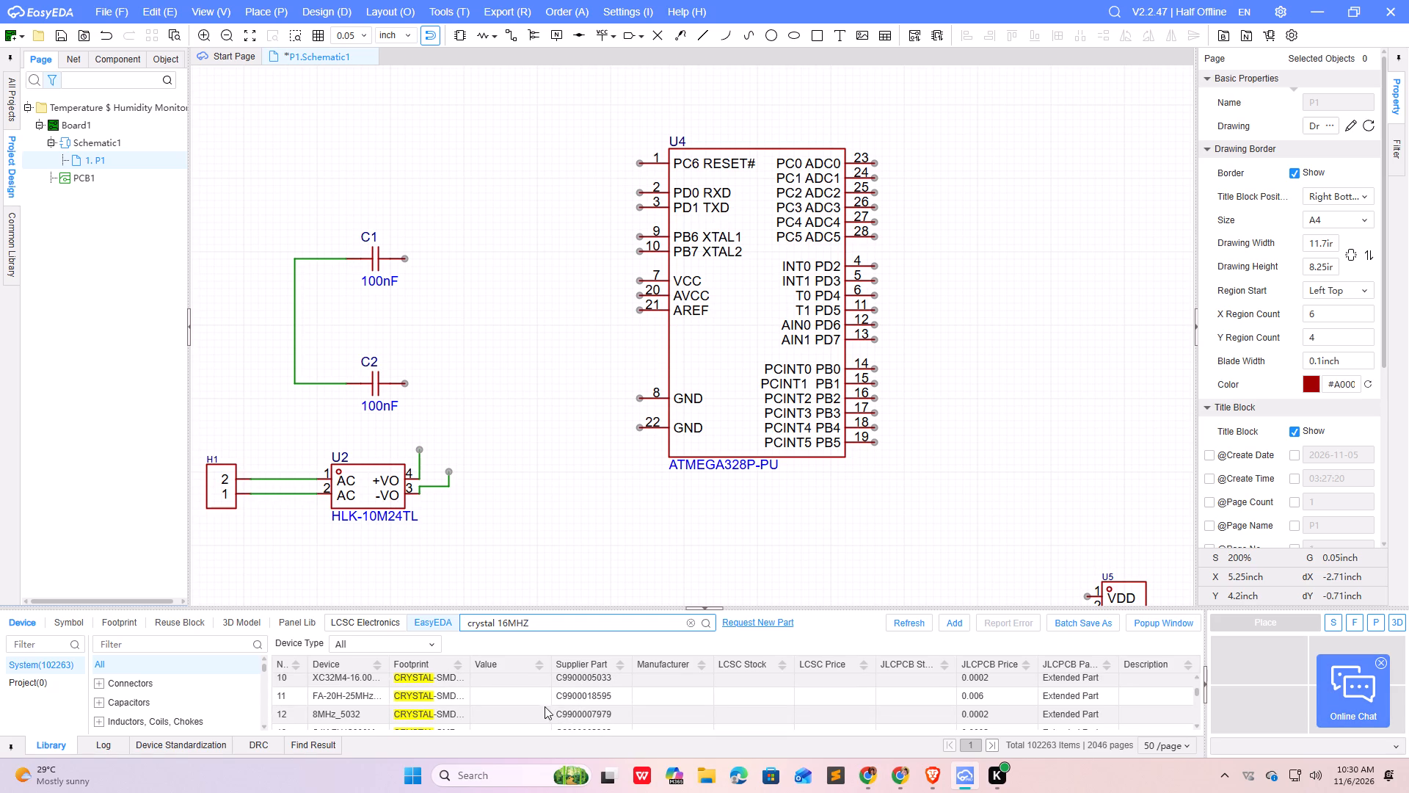
{"action": "left_click", "coordinate": [368, 680]}
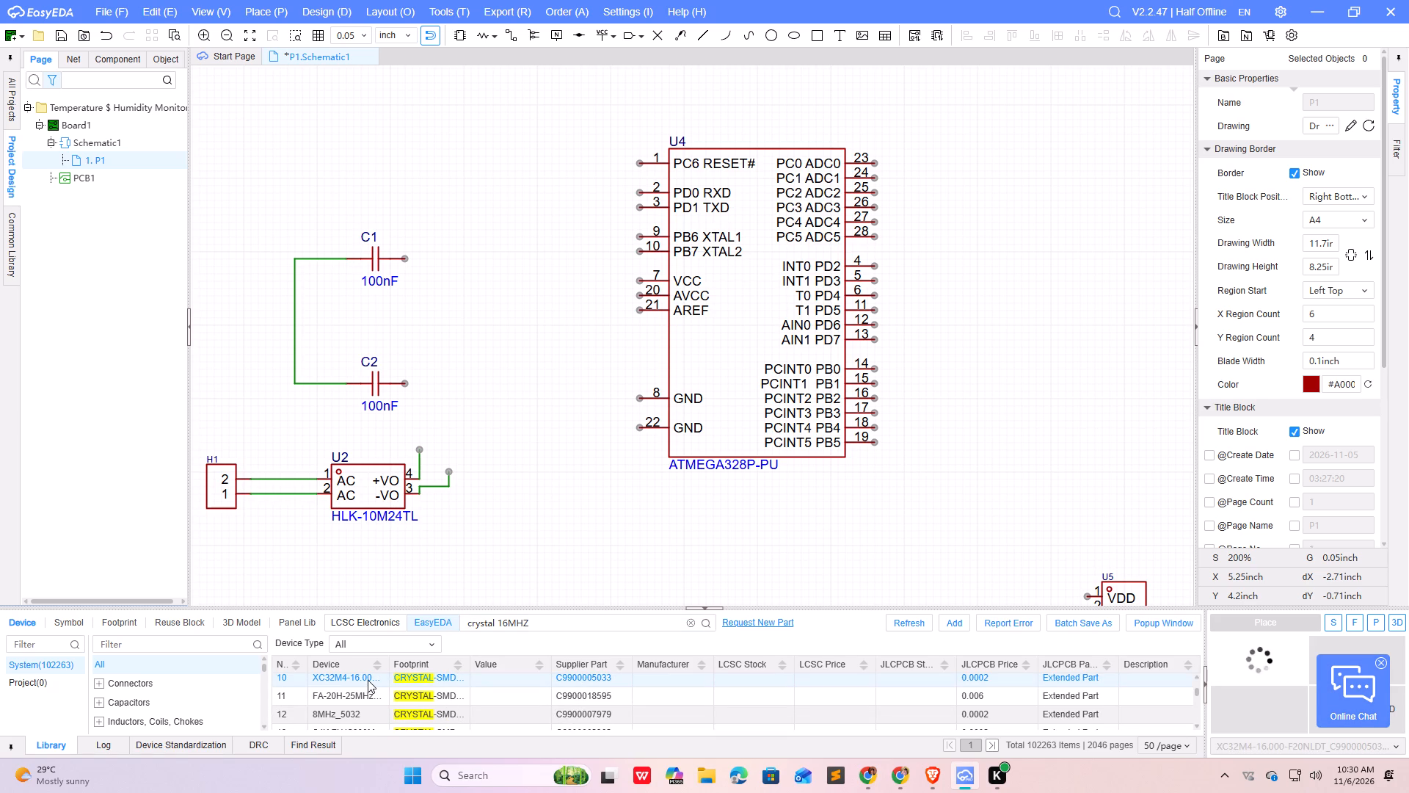
{"action": "left_click", "coordinate": [366, 687]}
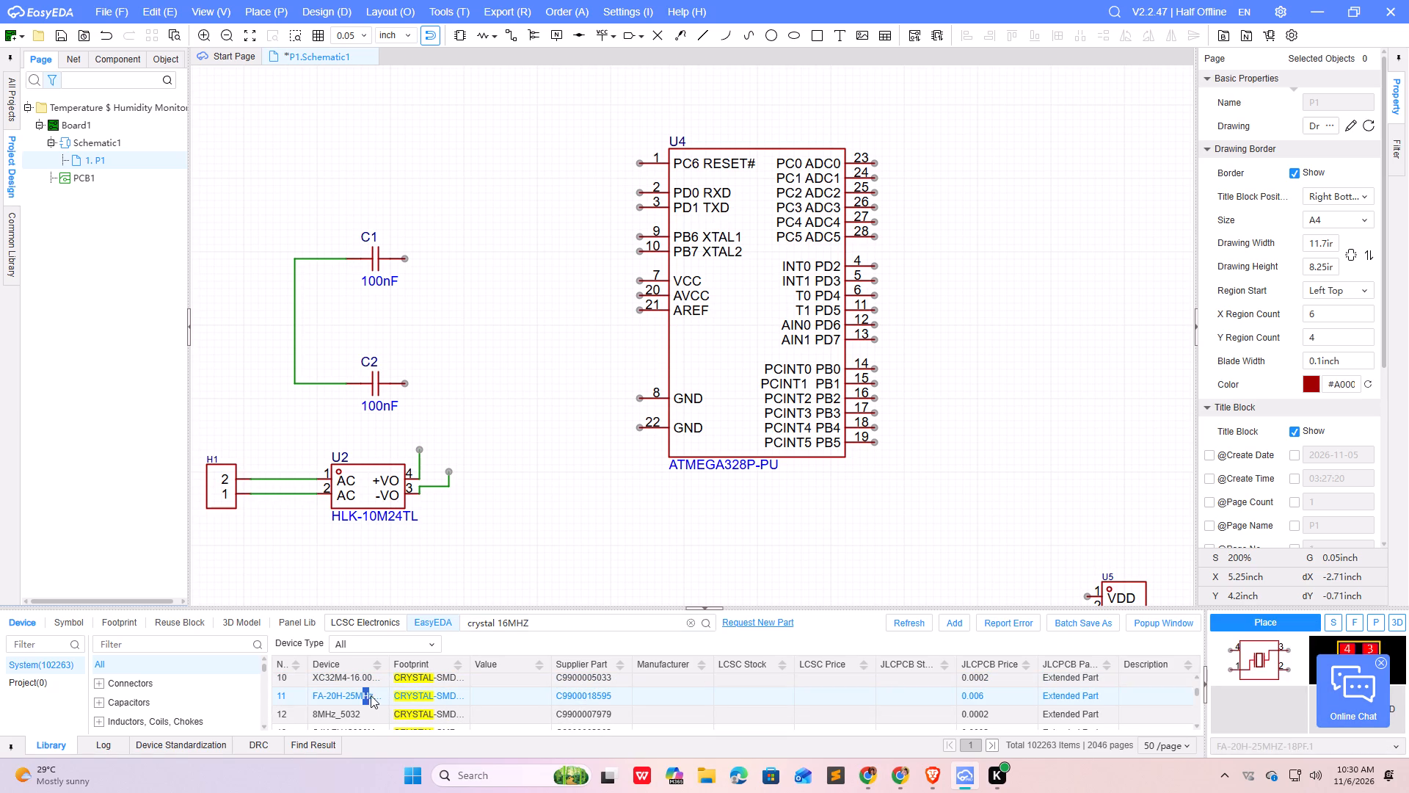
{"action": "scroll", "coordinate": [396, 699], "scroll_direction": "down", "scroll_amount": 1}
{"action": "scroll", "coordinate": [387, 687], "scroll_direction": "up", "scroll_amount": 3}
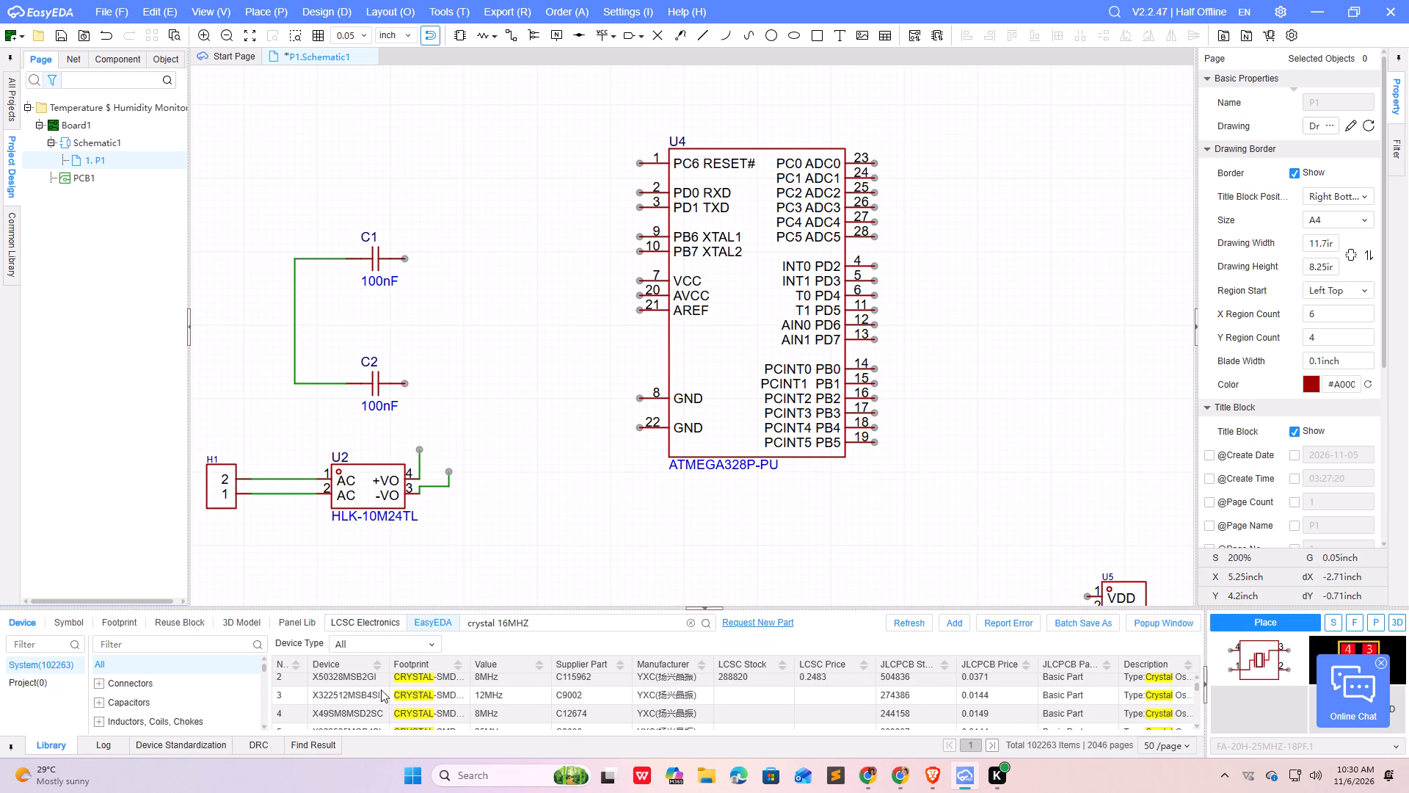
{"action": "scroll", "coordinate": [376, 698], "scroll_direction": "up", "scroll_amount": 2}
{"action": "left_click", "coordinate": [467, 705]}
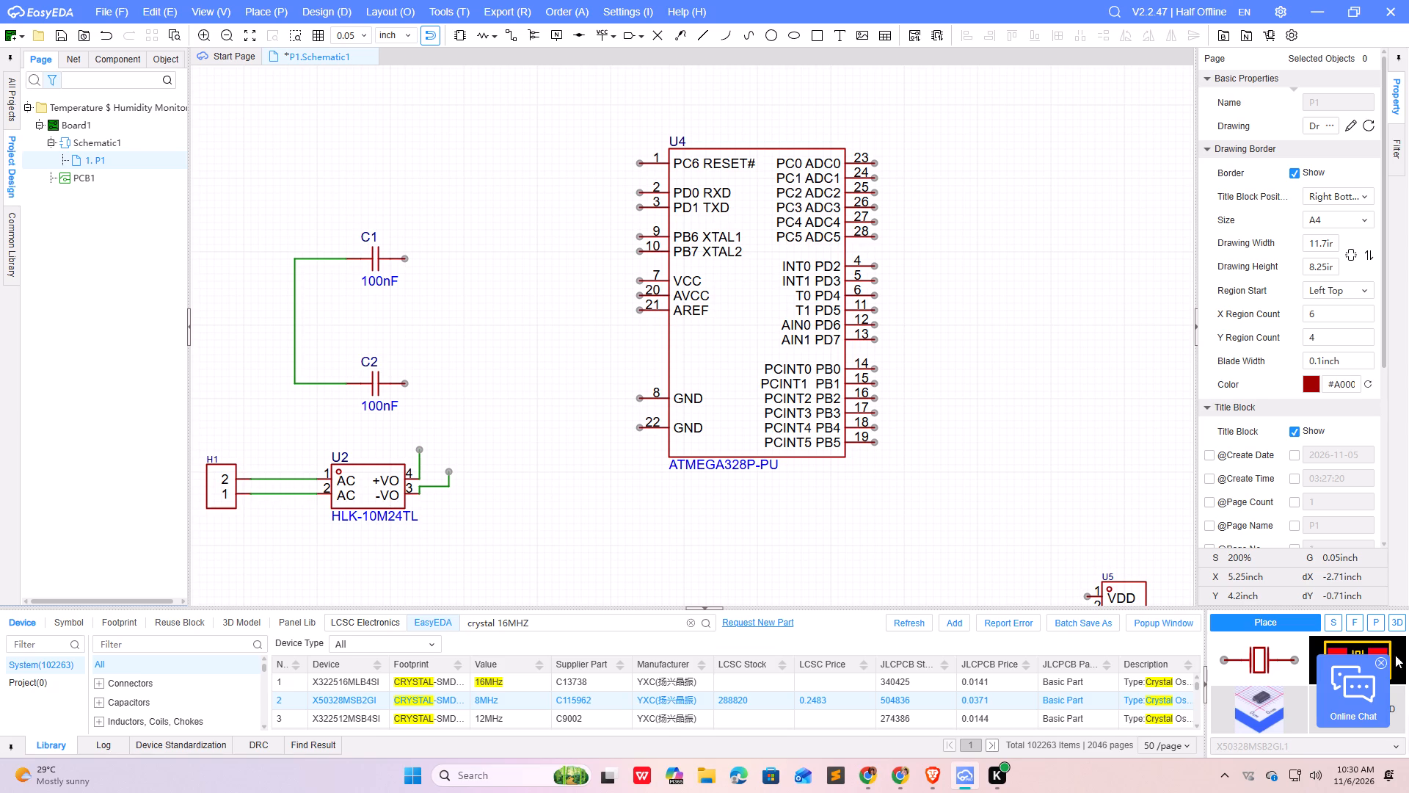
{"action": "left_click", "coordinate": [1269, 624]}
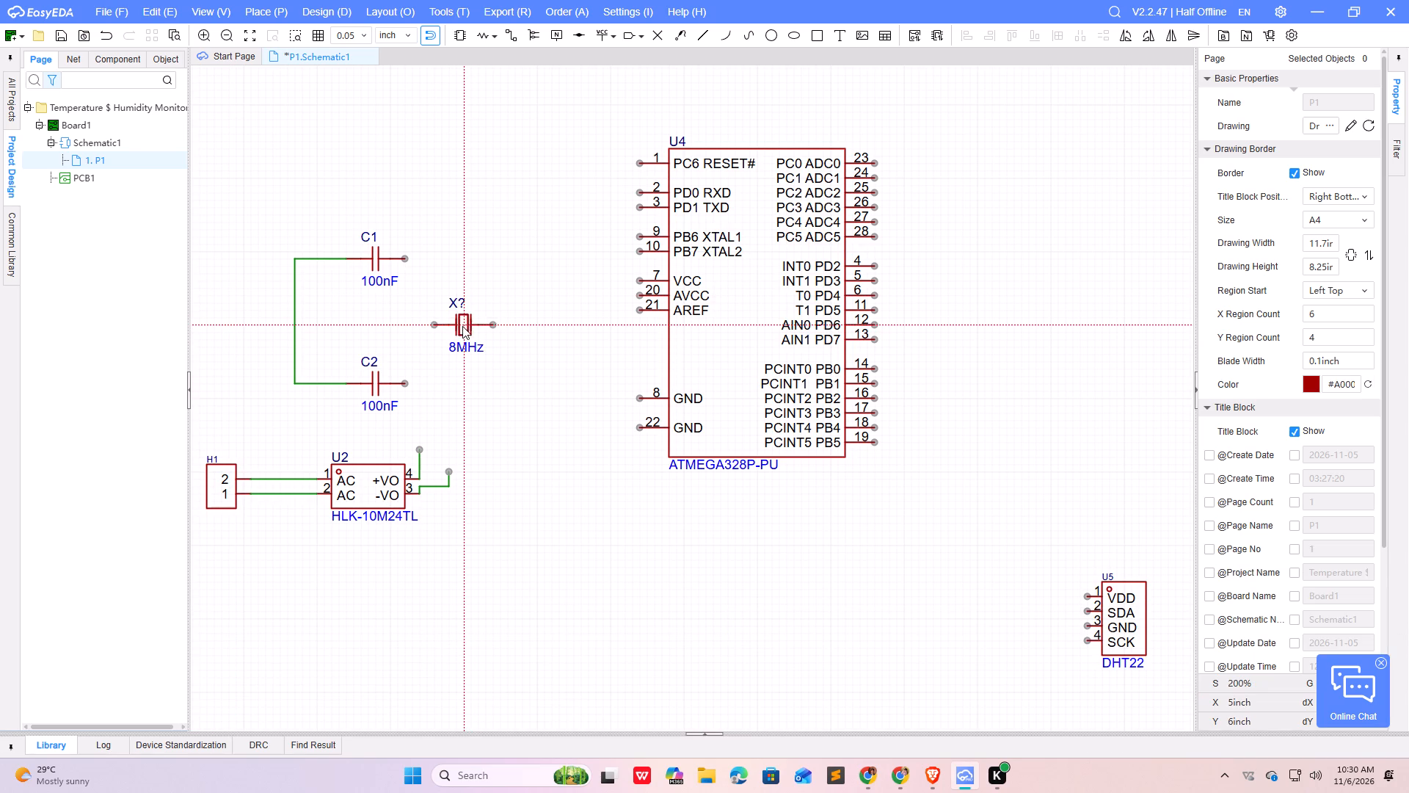
{"action": "left_click", "coordinate": [436, 320]}
{"action": "right_click", "coordinate": [528, 336]}
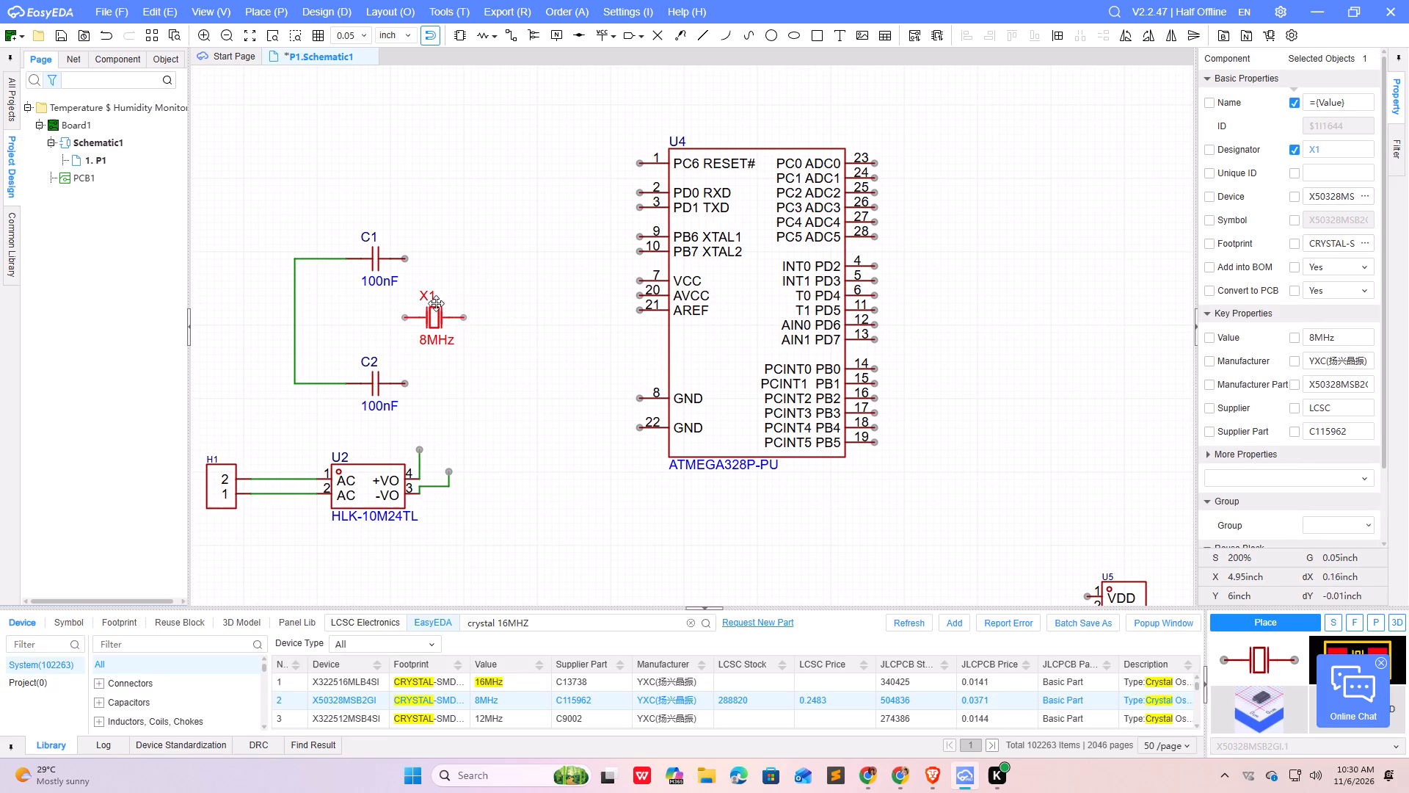
Rotate crystal X1 by 90 degrees to stand vertically and shift it about 0.1 inch to the right.
{"action": "left_click", "coordinate": [437, 328]}
{"action": "key", "text": "space"}
{"action": "left_click", "coordinate": [522, 365]}
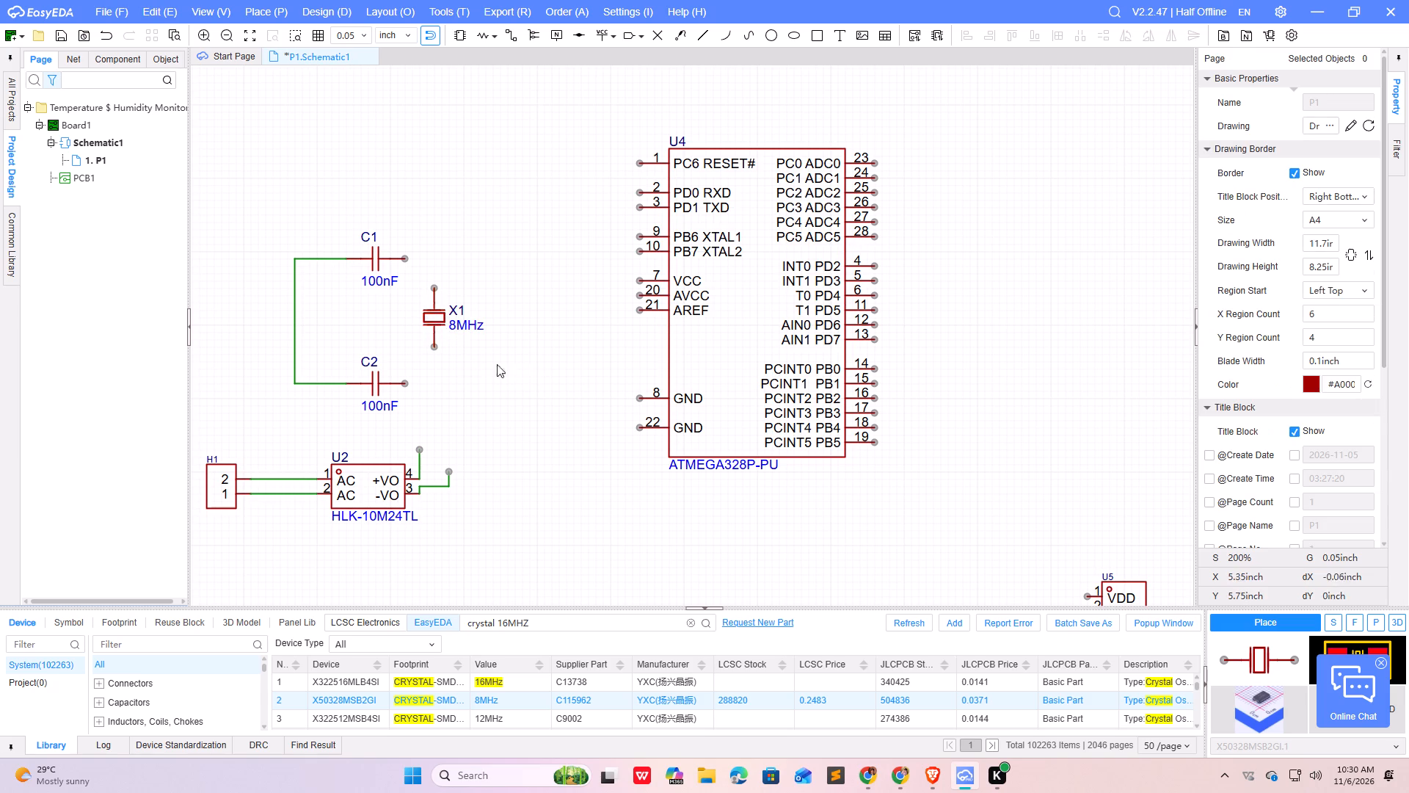
{"action": "scroll", "coordinate": [425, 305], "scroll_direction": "up", "scroll_amount": 2}
{"action": "left_click", "coordinate": [448, 331]}
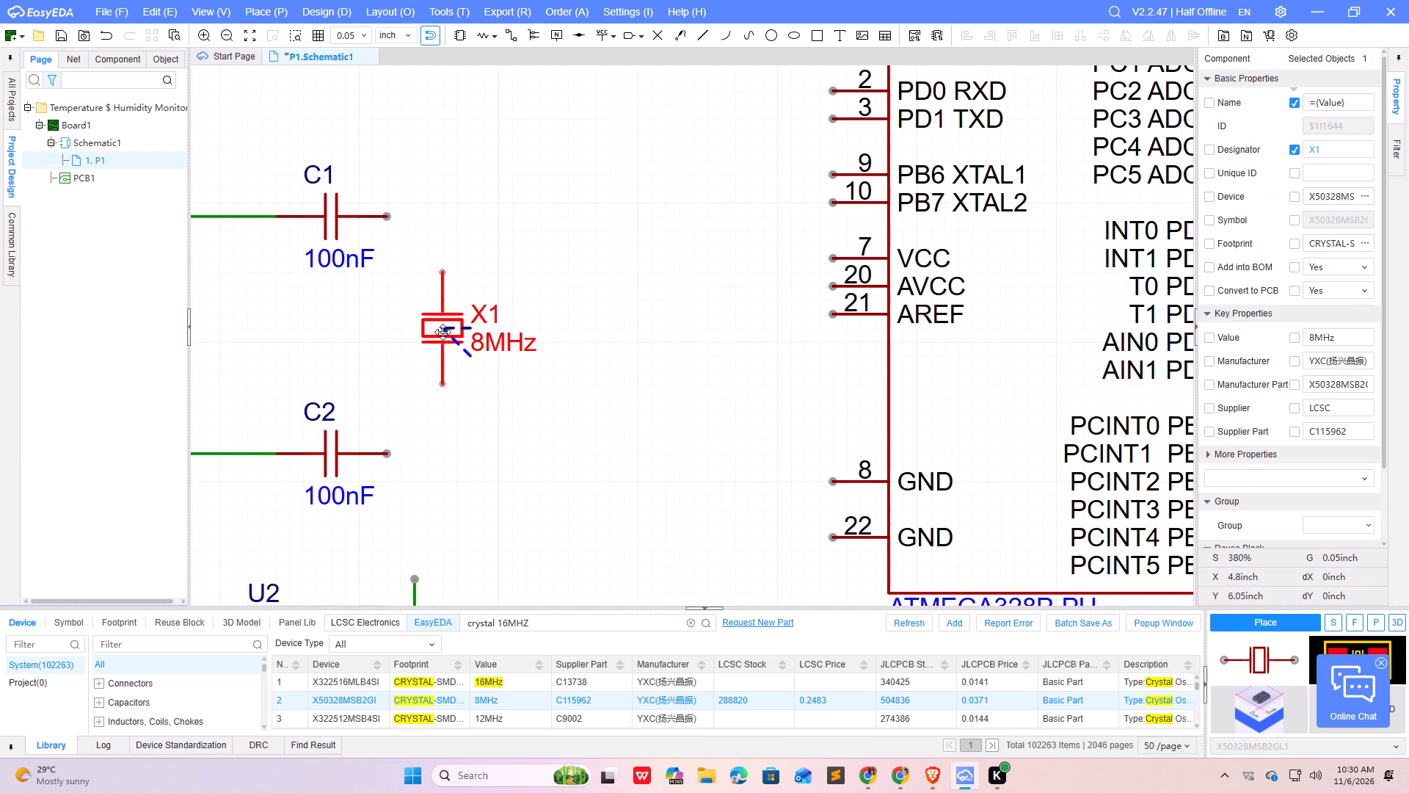
{"action": "left_click_drag", "start_coordinate": [448, 334], "coordinate": [474, 332]}
{"action": "left_click", "coordinate": [557, 444]}
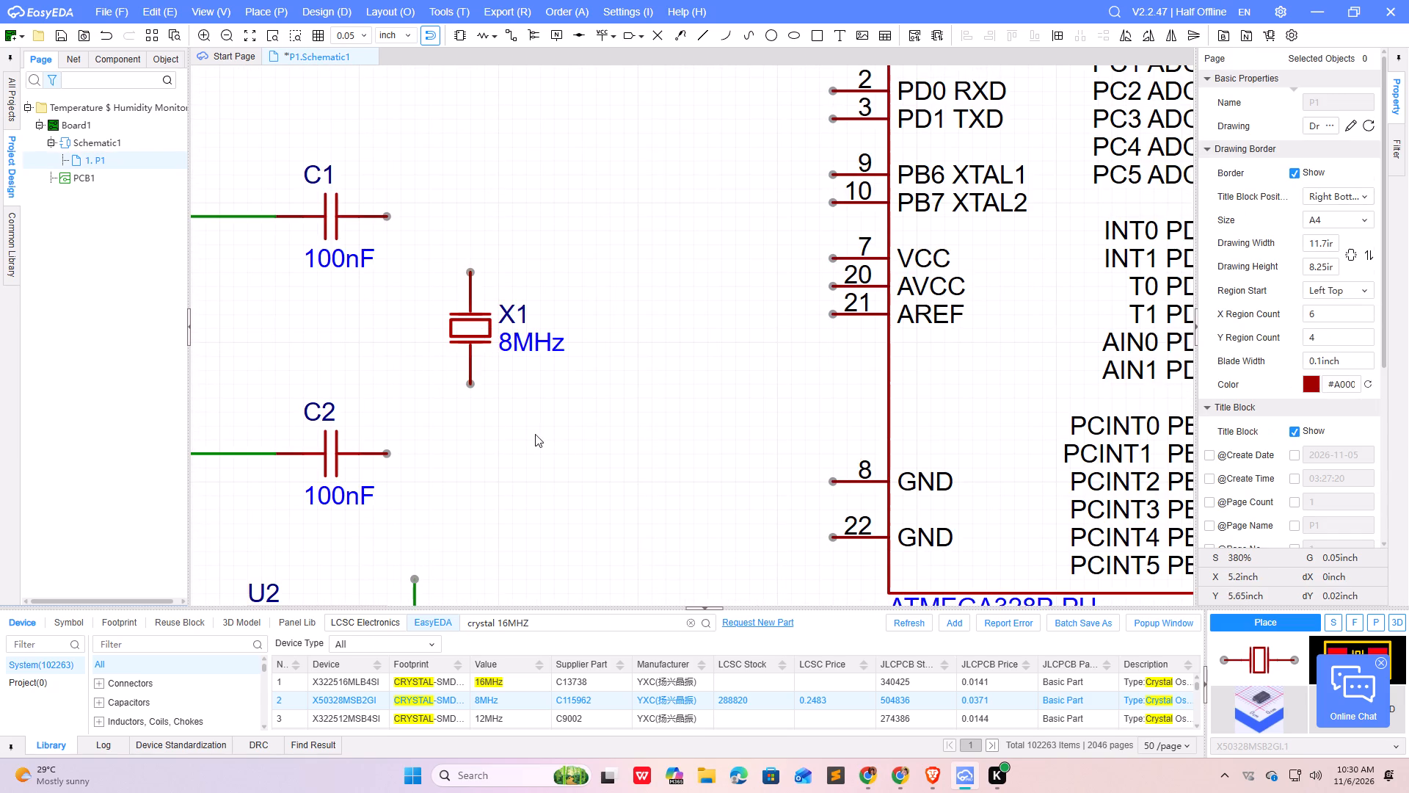
Wire C2's free pin to the lower pin of crystal X1 and C1's free pin to its upper pin.
{"action": "left_click", "coordinate": [391, 454]}
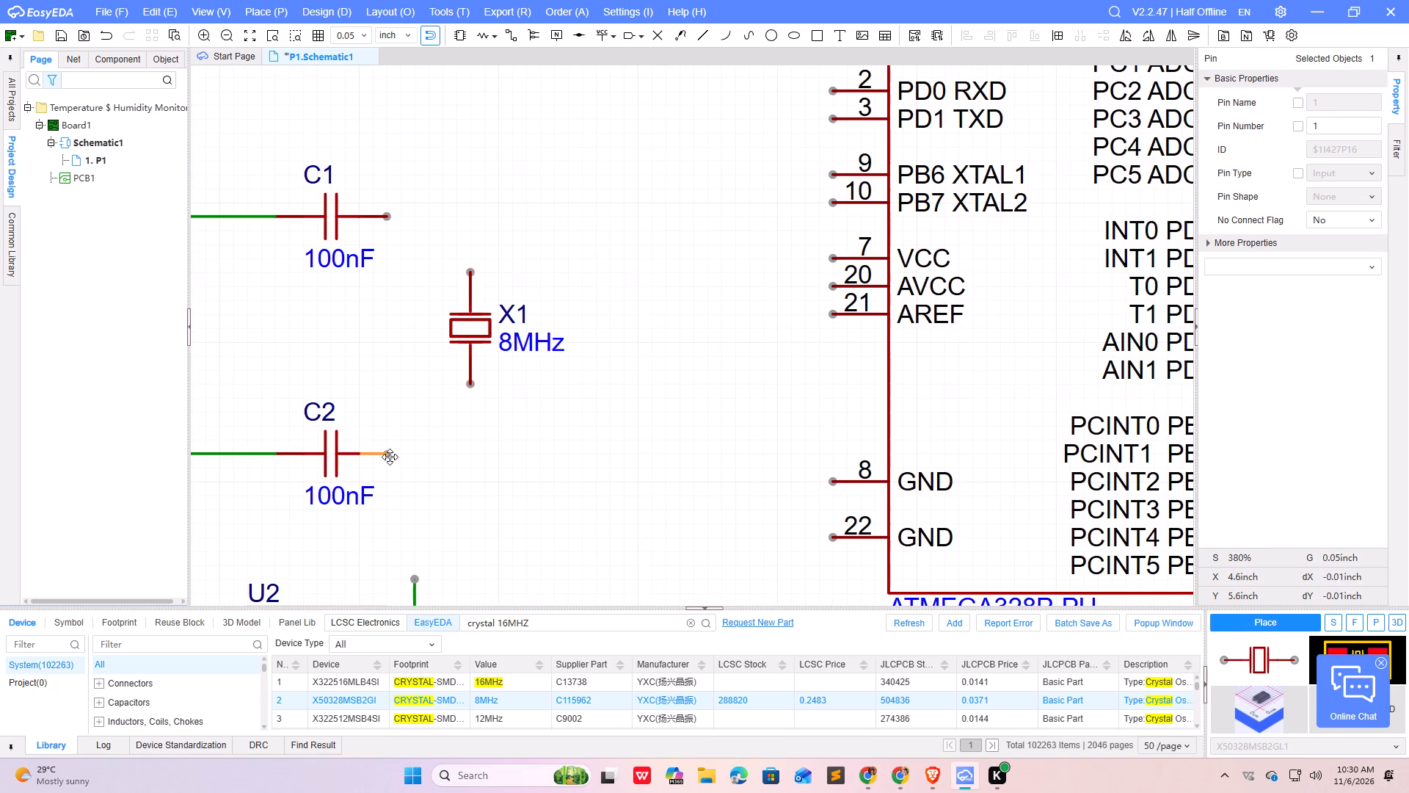
{"action": "left_click", "coordinate": [388, 455]}
{"action": "left_click", "coordinate": [470, 449]}
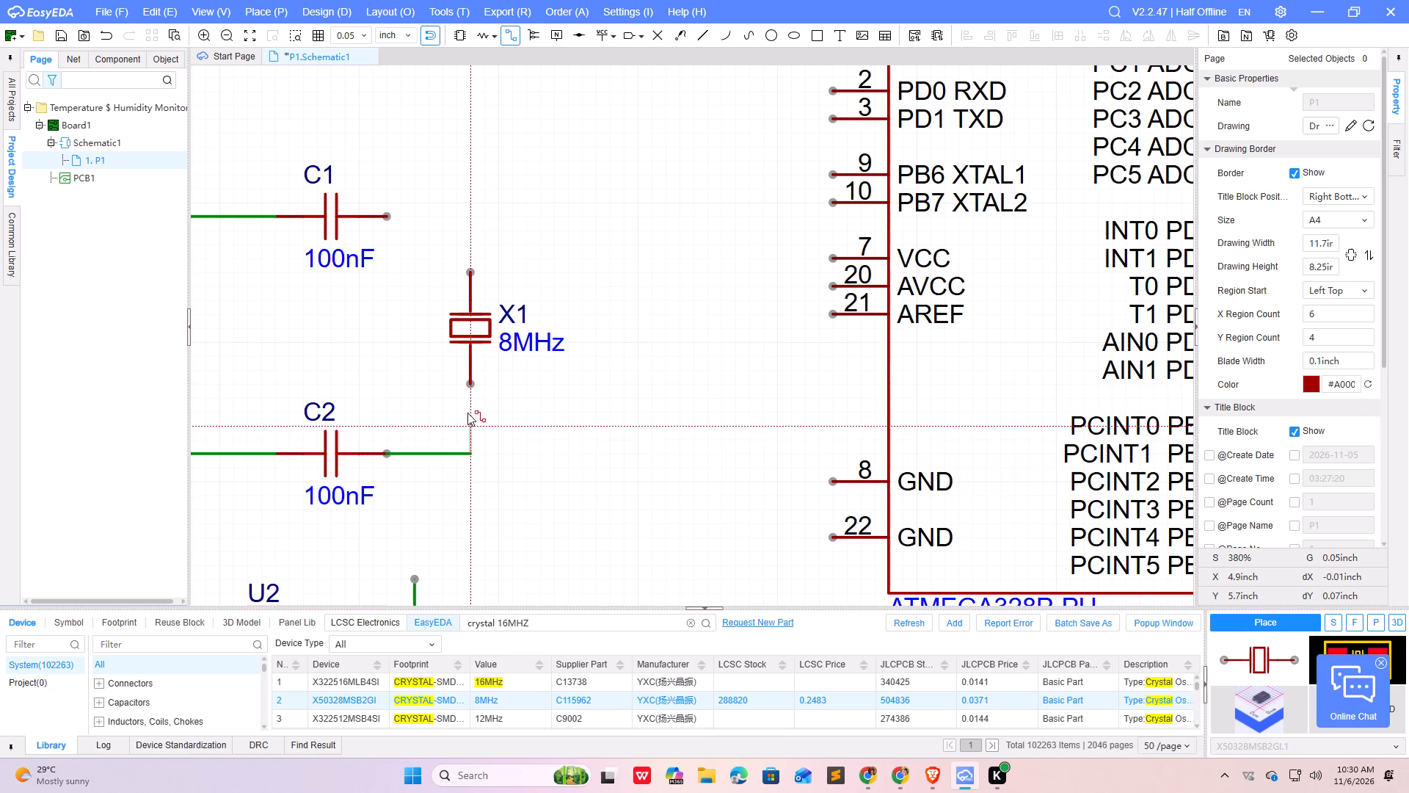
{"action": "left_click", "coordinate": [474, 382]}
{"action": "left_click", "coordinate": [388, 219]}
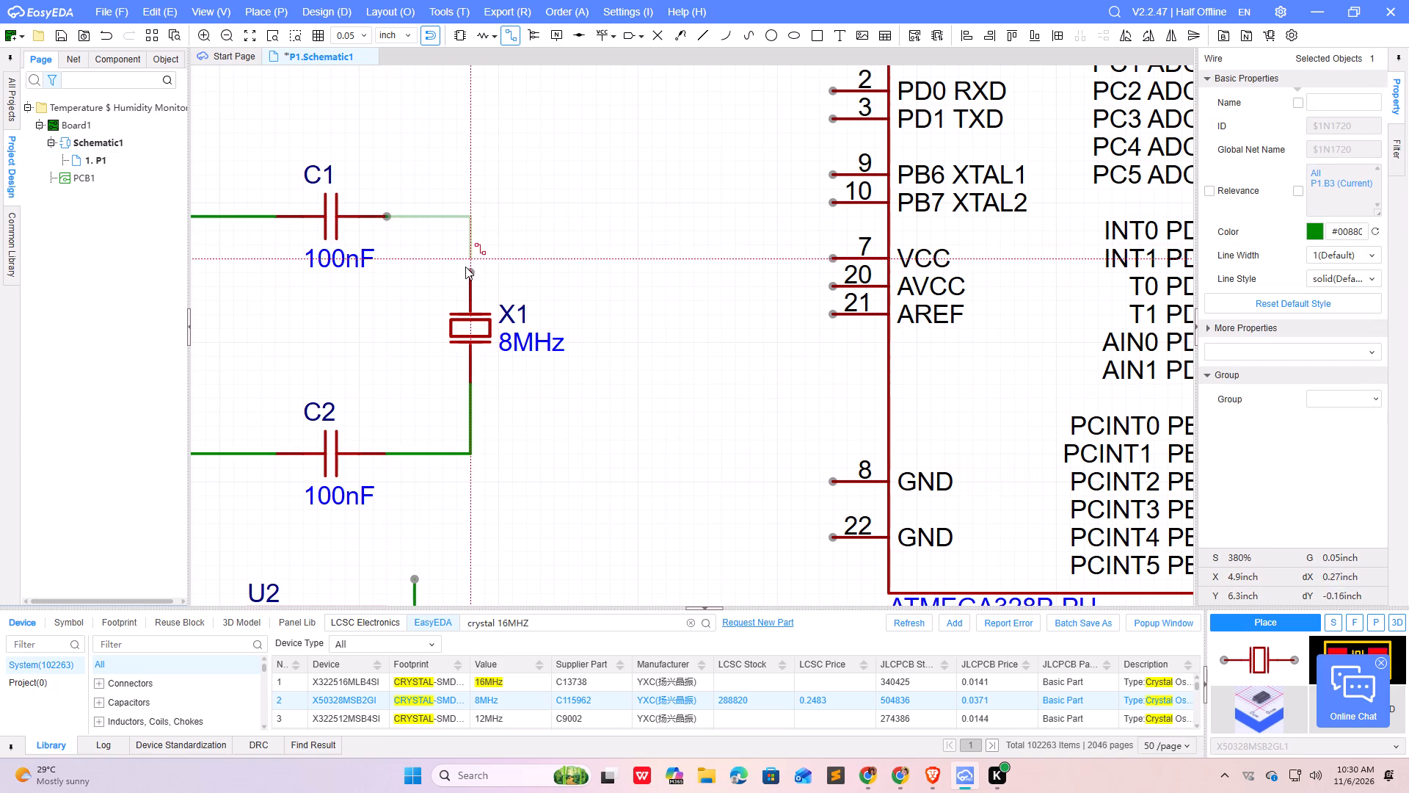
{"action": "left_click", "coordinate": [472, 273]}
{"action": "scroll", "coordinate": [673, 316], "scroll_direction": "down", "scroll_amount": 1}
{"action": "right_click", "coordinate": [657, 398]}
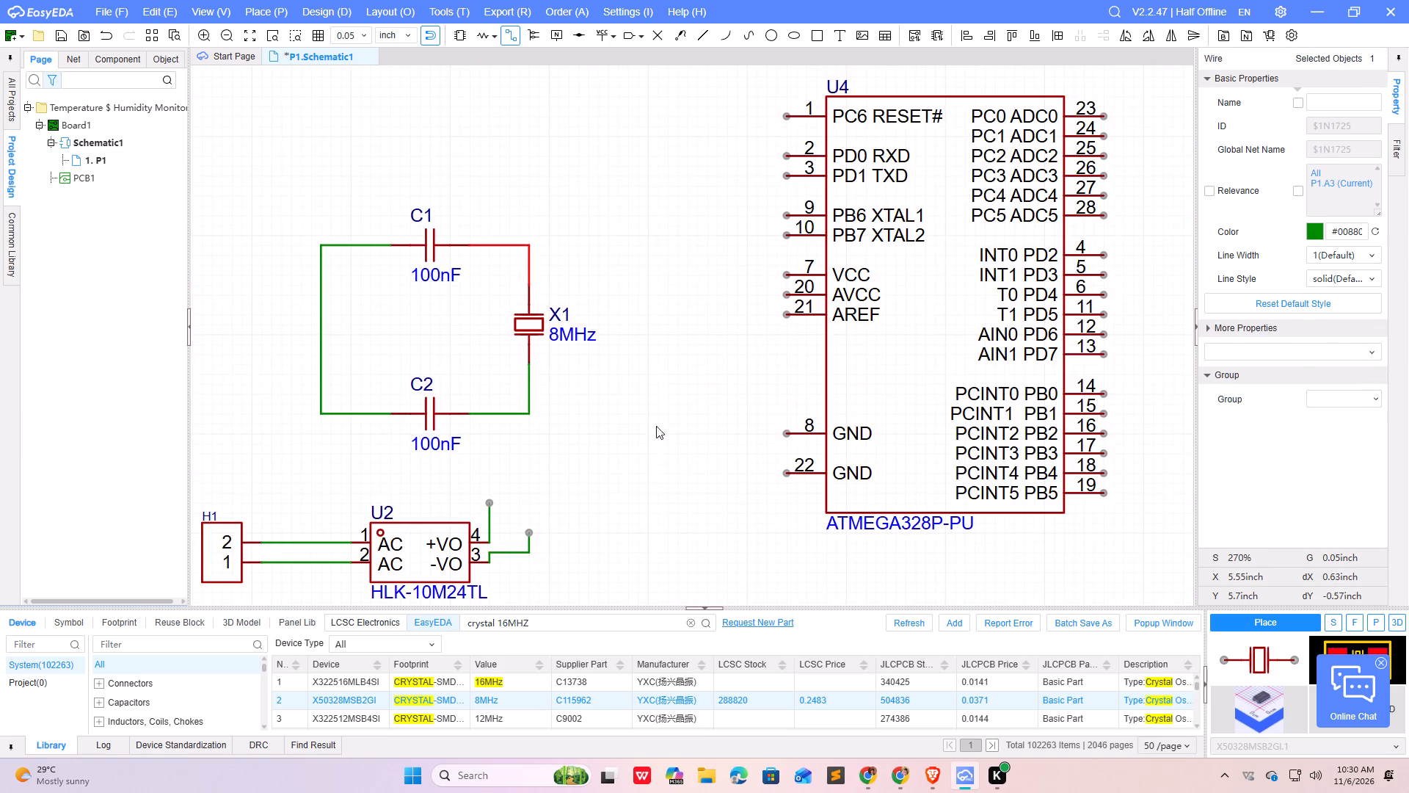
{"action": "left_click", "coordinate": [655, 460]}
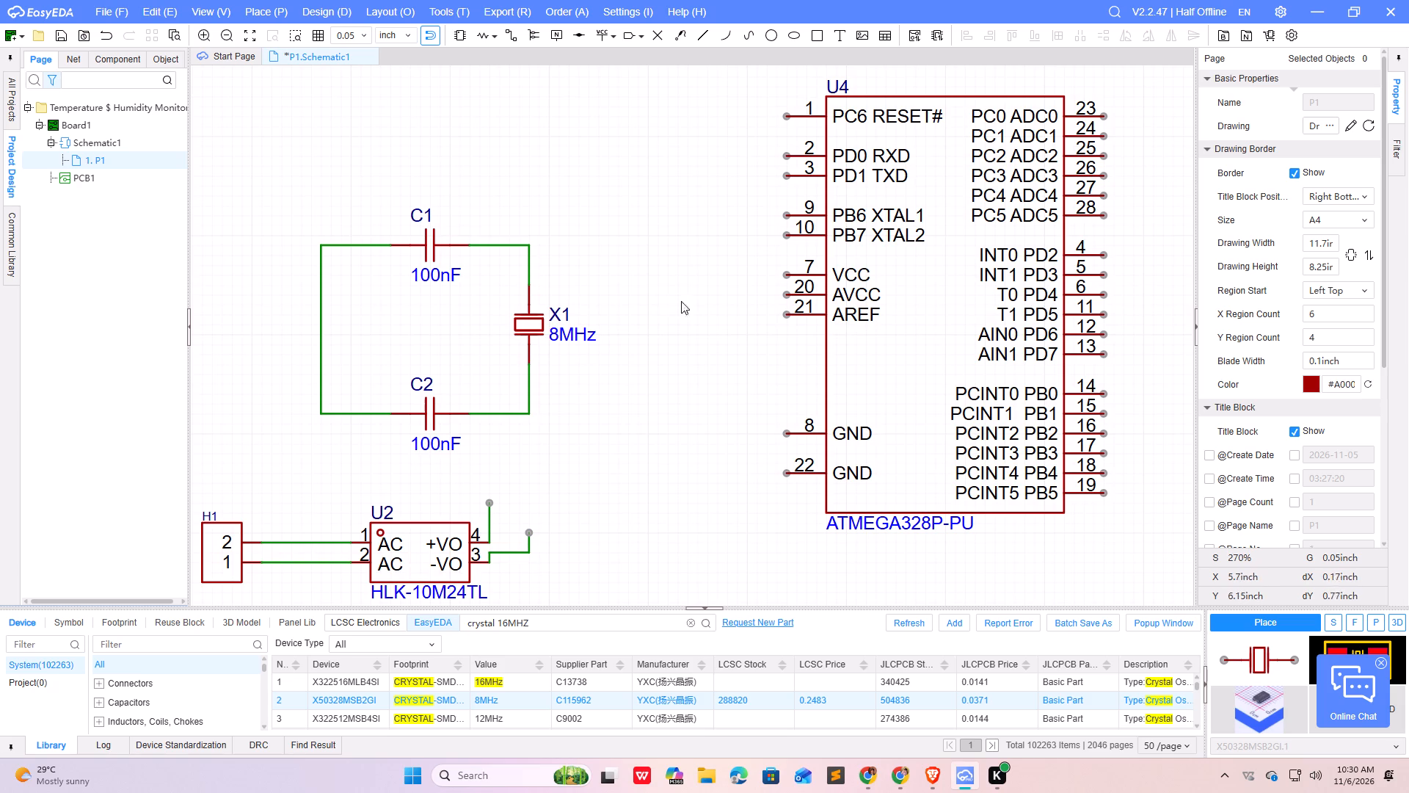
Wire U4's XTAL1 pin to the C1–X1 corner and its XTAL2 pin to the C2–X1 corner.
{"action": "left_click", "coordinate": [528, 247]}
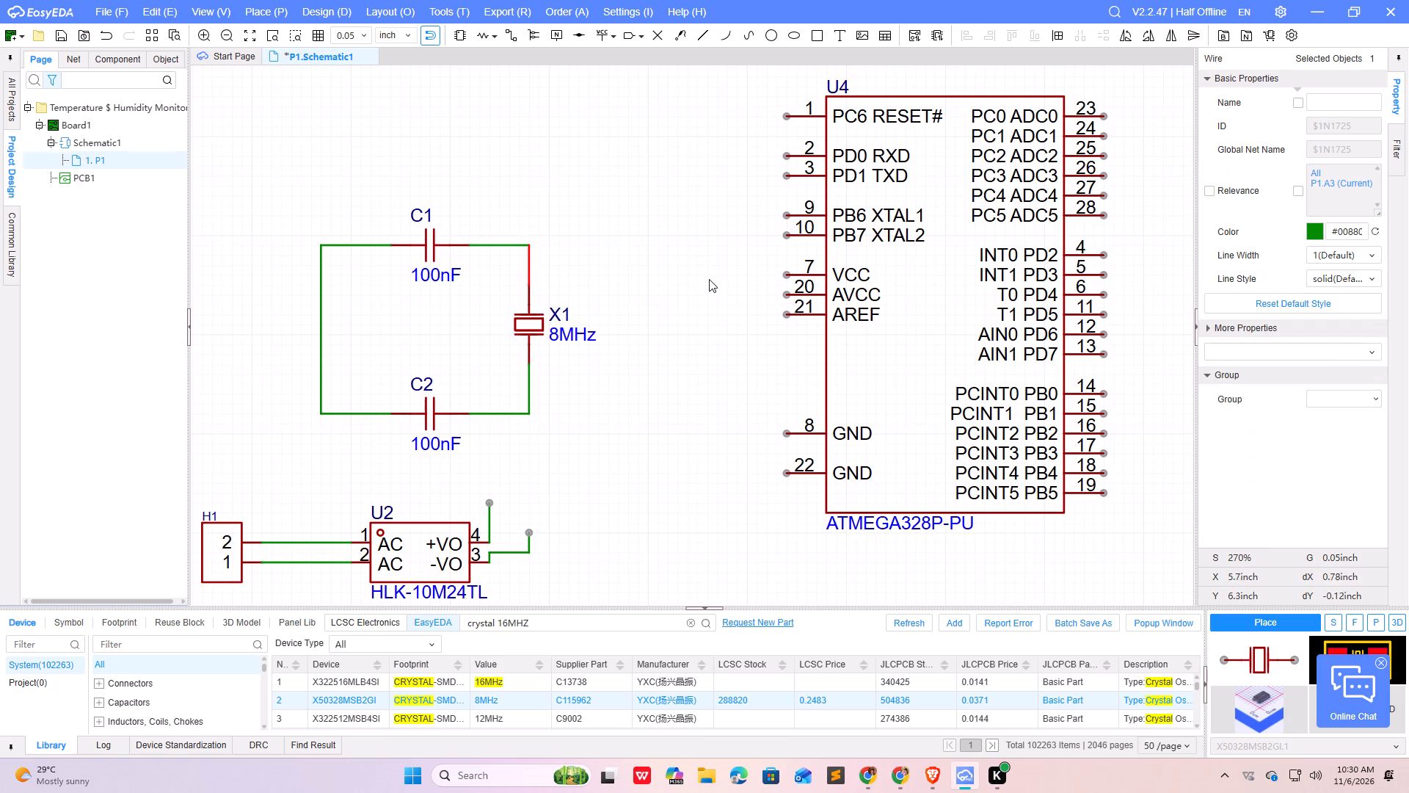
{"action": "left_click", "coordinate": [787, 213]}
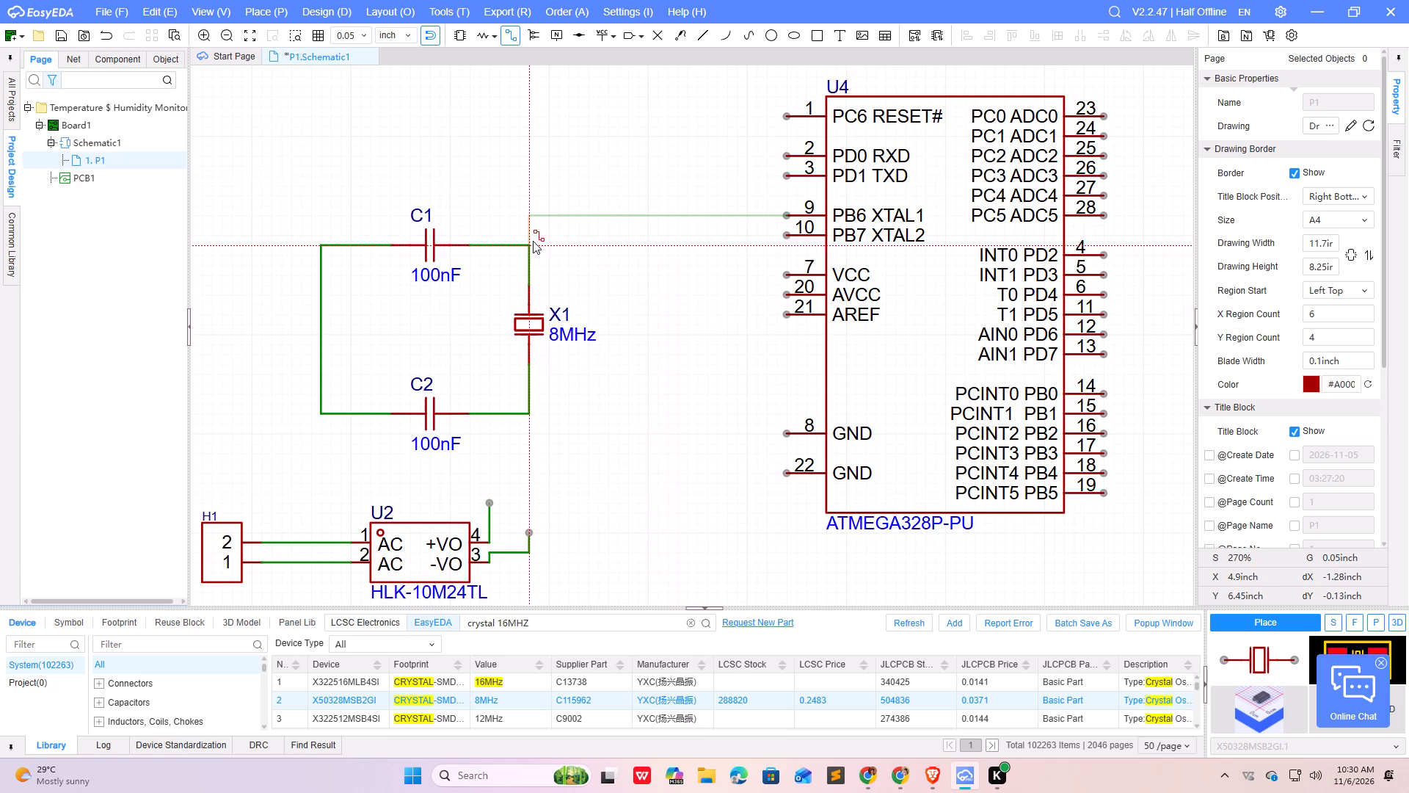
{"action": "left_click", "coordinate": [532, 245]}
{"action": "left_click", "coordinate": [784, 239]}
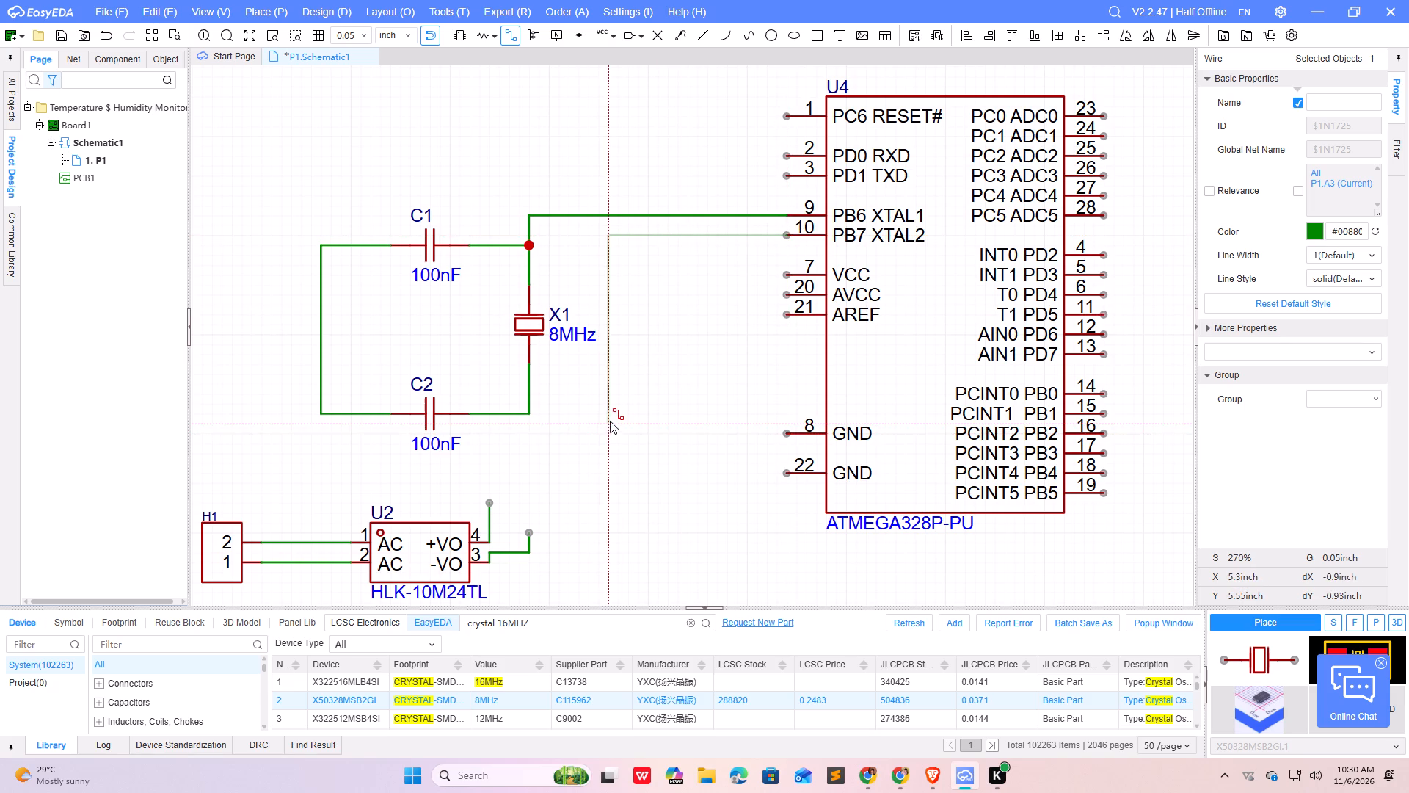
{"action": "left_click", "coordinate": [660, 243]}
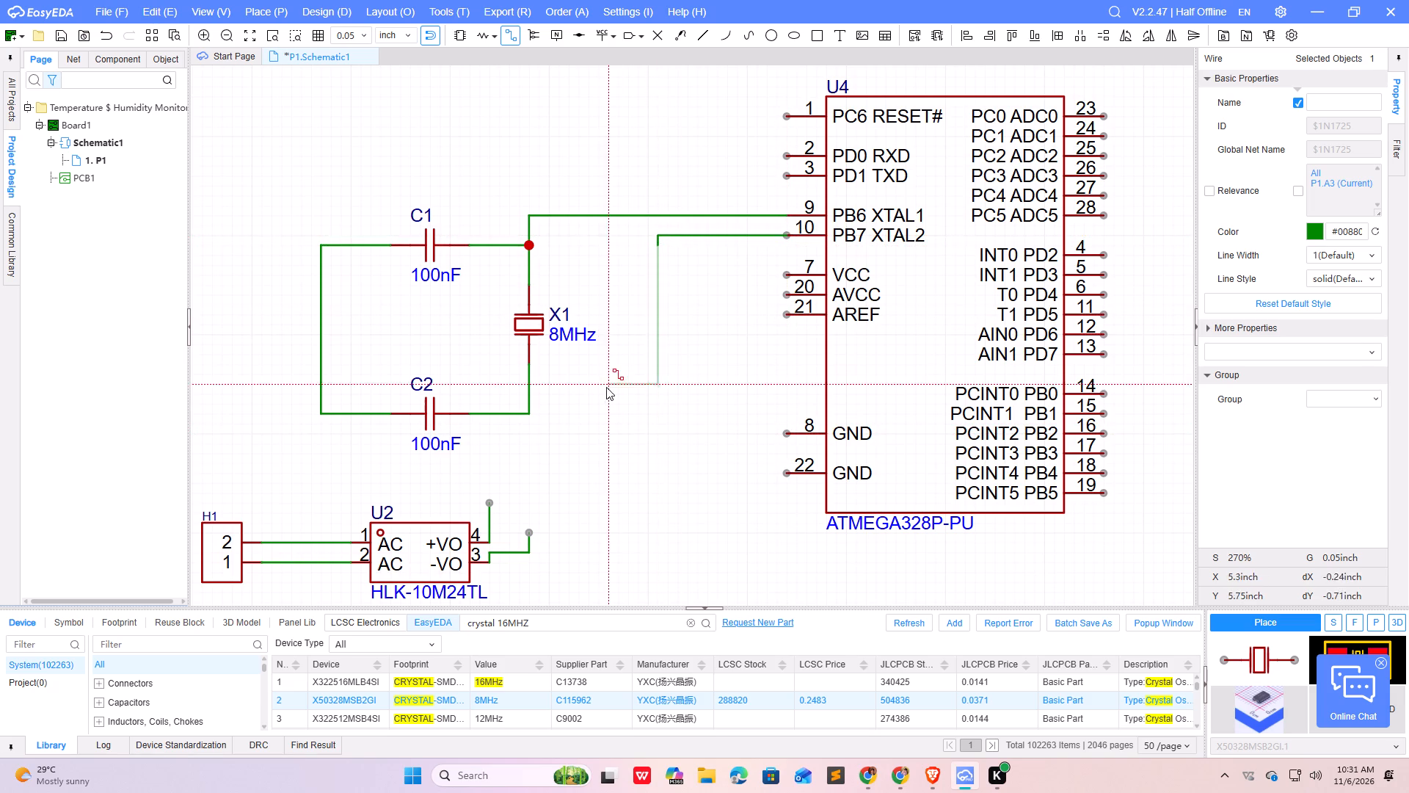
{"action": "left_click", "coordinate": [530, 413]}
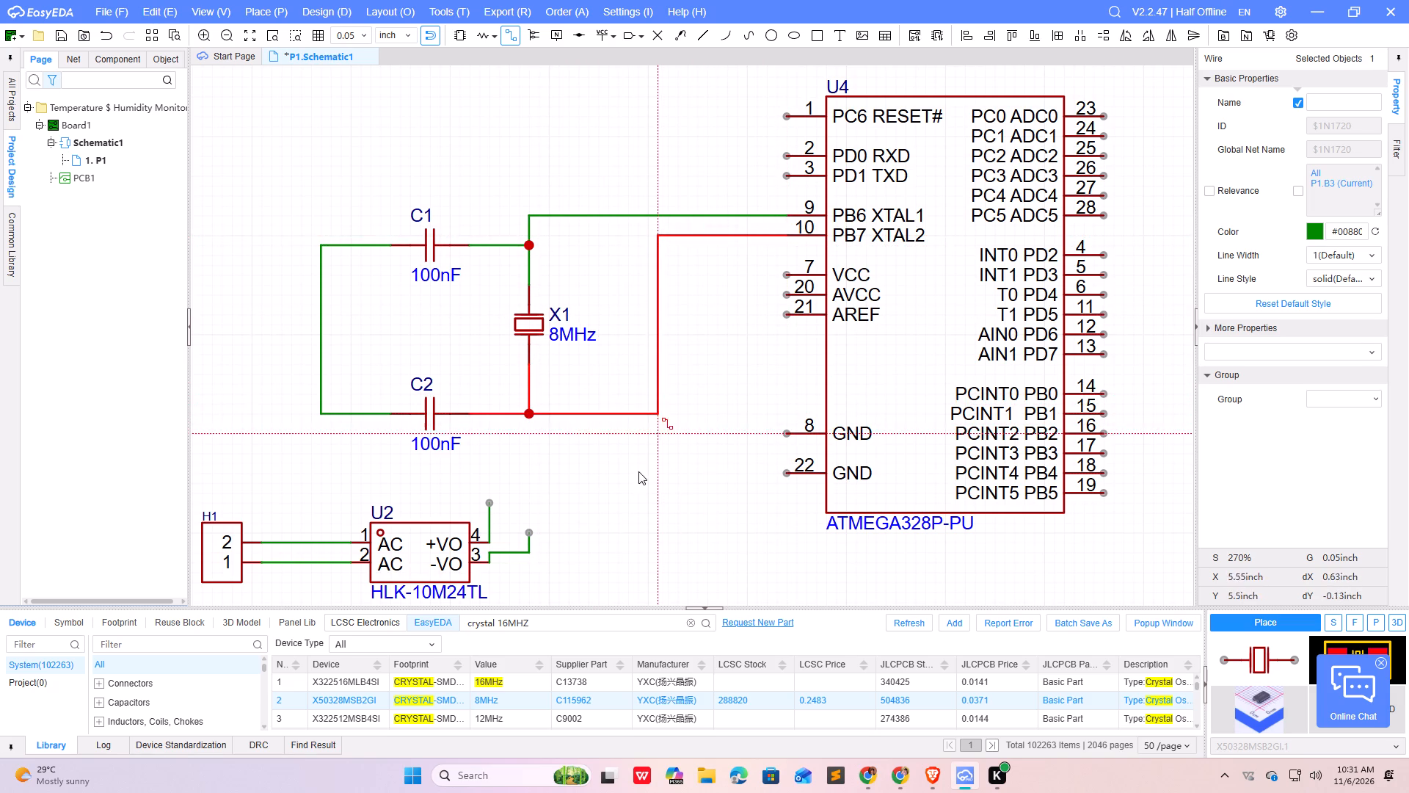
{"action": "right_click_drag", "start_coordinate": [636, 518], "coordinate": [629, 515]}
{"action": "right_click", "coordinate": [707, 391]}
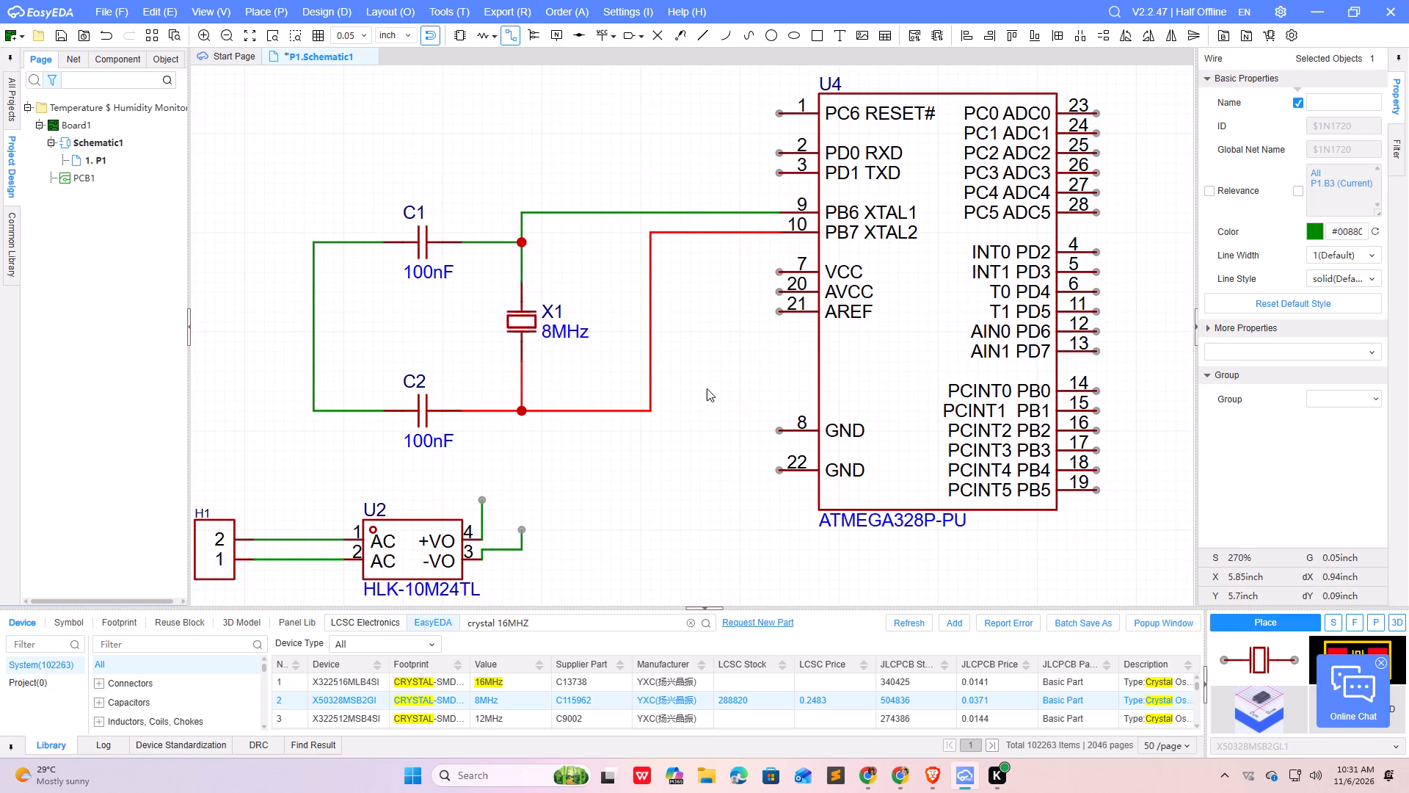
{"action": "scroll", "coordinate": [635, 396], "scroll_direction": "down", "scroll_amount": 2}
{"action": "left_click", "coordinate": [666, 398]}
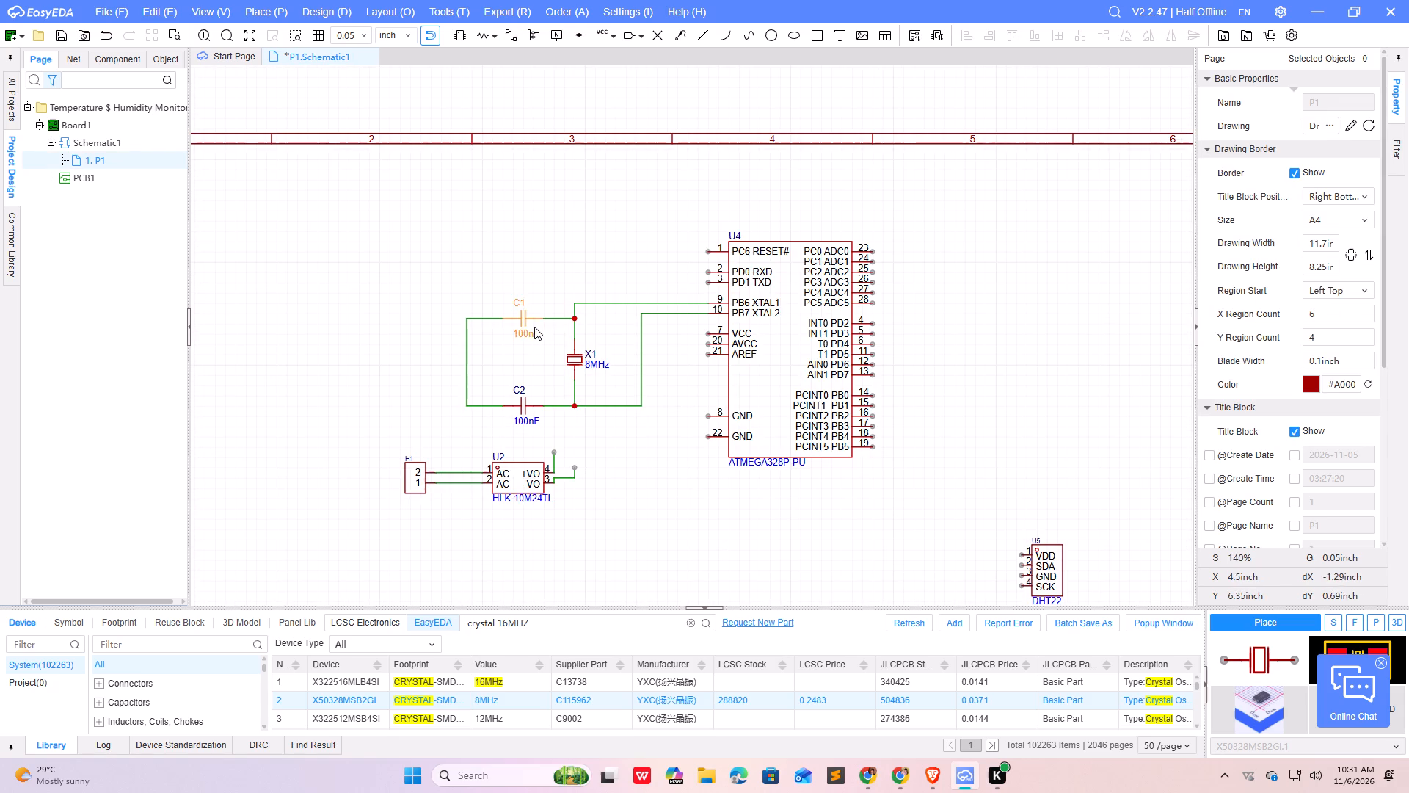
Move C1 up into line with U4's XTAL1 pin and recentre crystal X1 between the two capacitor wires.
{"action": "scroll", "coordinate": [534, 326], "scroll_direction": "up", "scroll_amount": 1}
{"action": "left_click_drag", "start_coordinate": [514, 313], "coordinate": [517, 294]}
{"action": "left_click", "coordinate": [722, 391]}
{"action": "left_click_drag", "start_coordinate": [597, 368], "coordinate": [594, 344]}
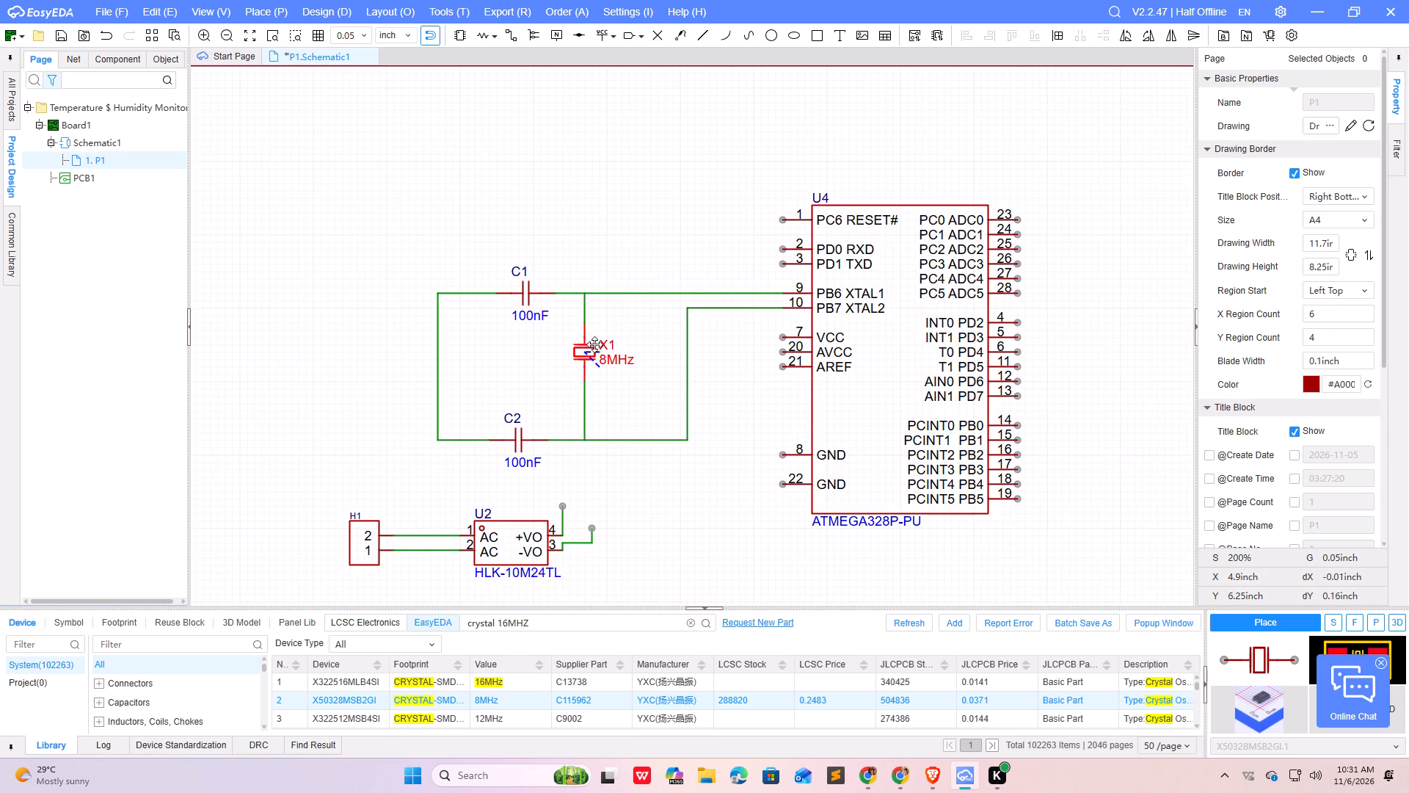
{"action": "left_click_drag", "start_coordinate": [594, 344], "coordinate": [592, 352]}
{"action": "left_click", "coordinate": [716, 384]}
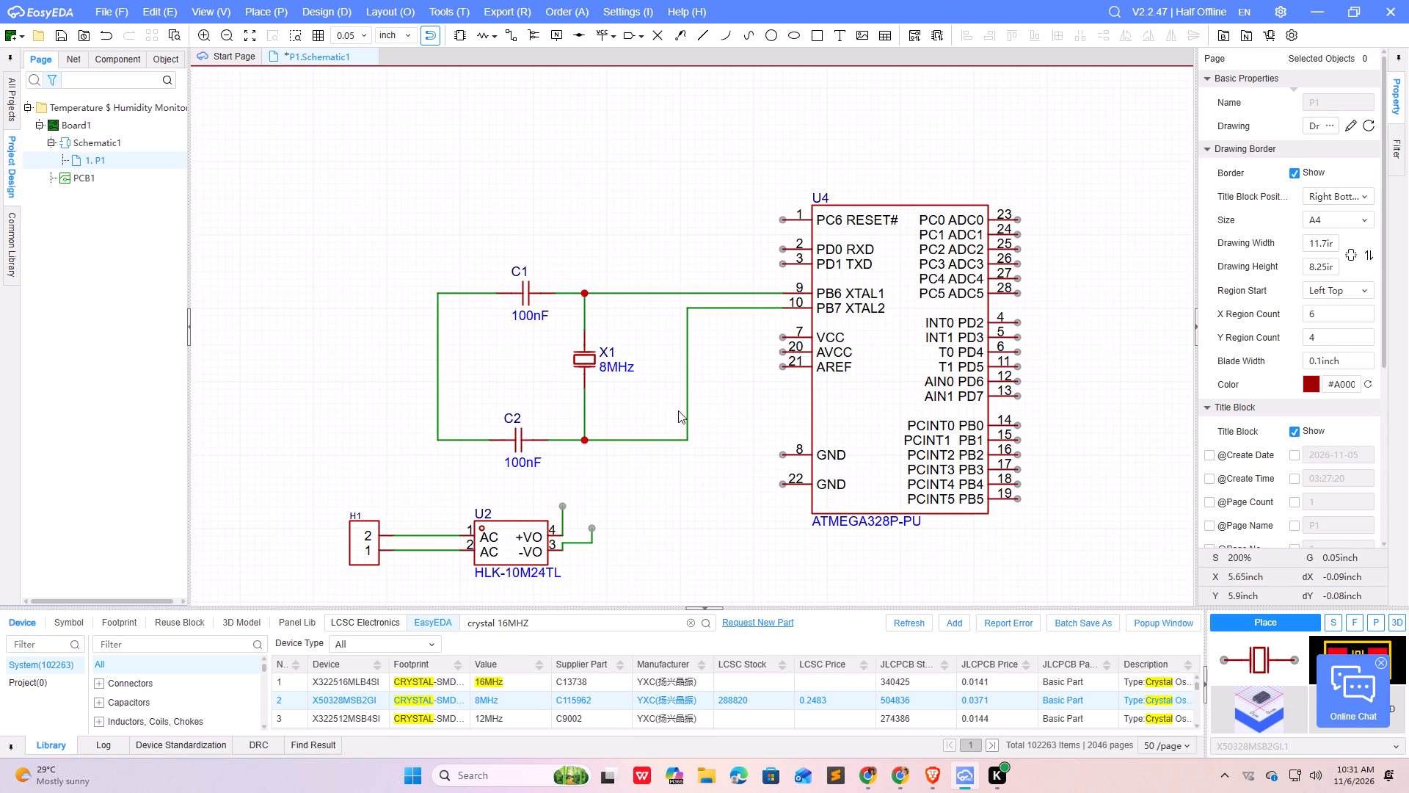
Move the DHT22 sensor (U5) closer to U4, about 0.55 inch left and 0.65 inch up.
{"action": "scroll", "coordinate": [562, 419], "scroll_direction": "down", "scroll_amount": 1}
{"action": "scroll", "coordinate": [570, 432], "scroll_direction": "up", "scroll_amount": 1}
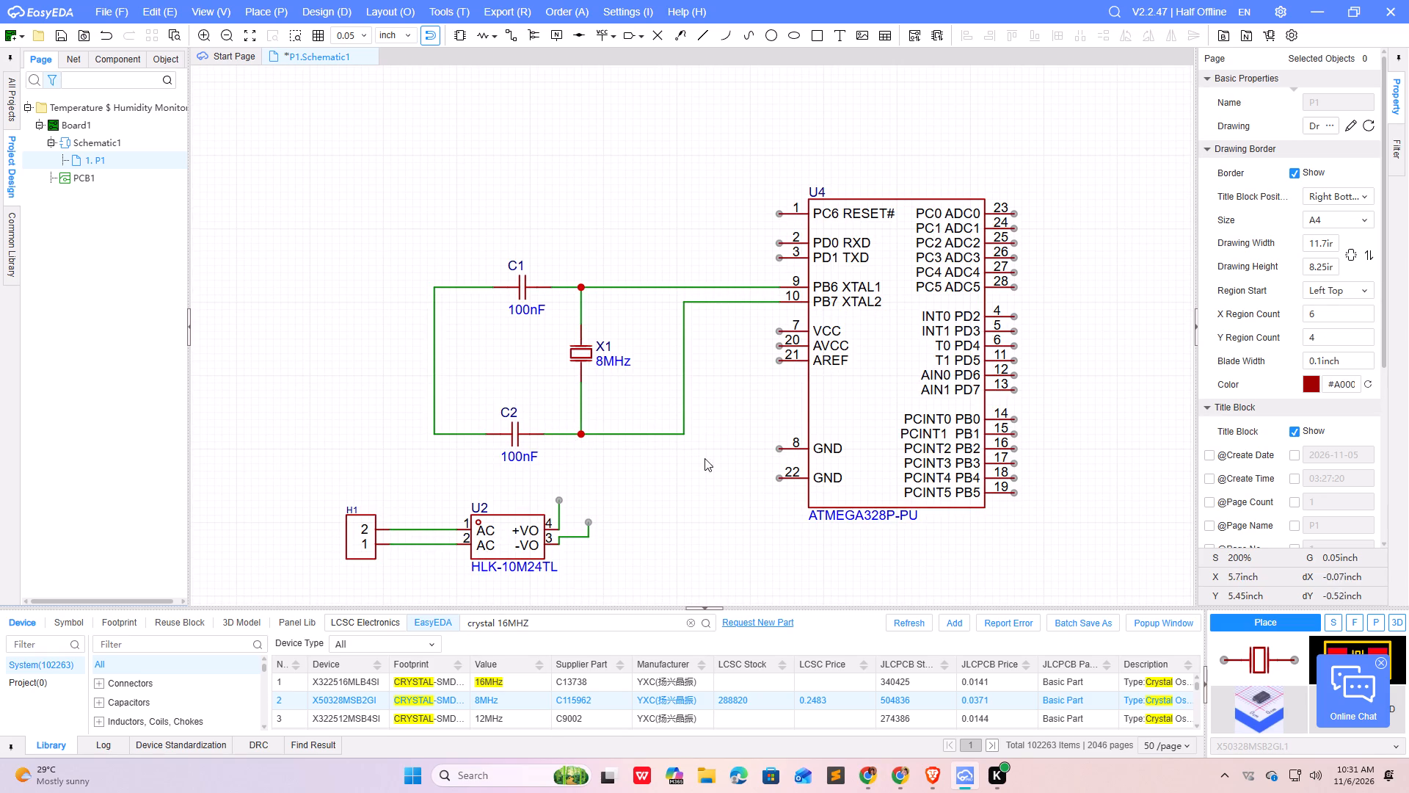
{"action": "scroll", "coordinate": [585, 416], "scroll_direction": "down", "scroll_amount": 1}
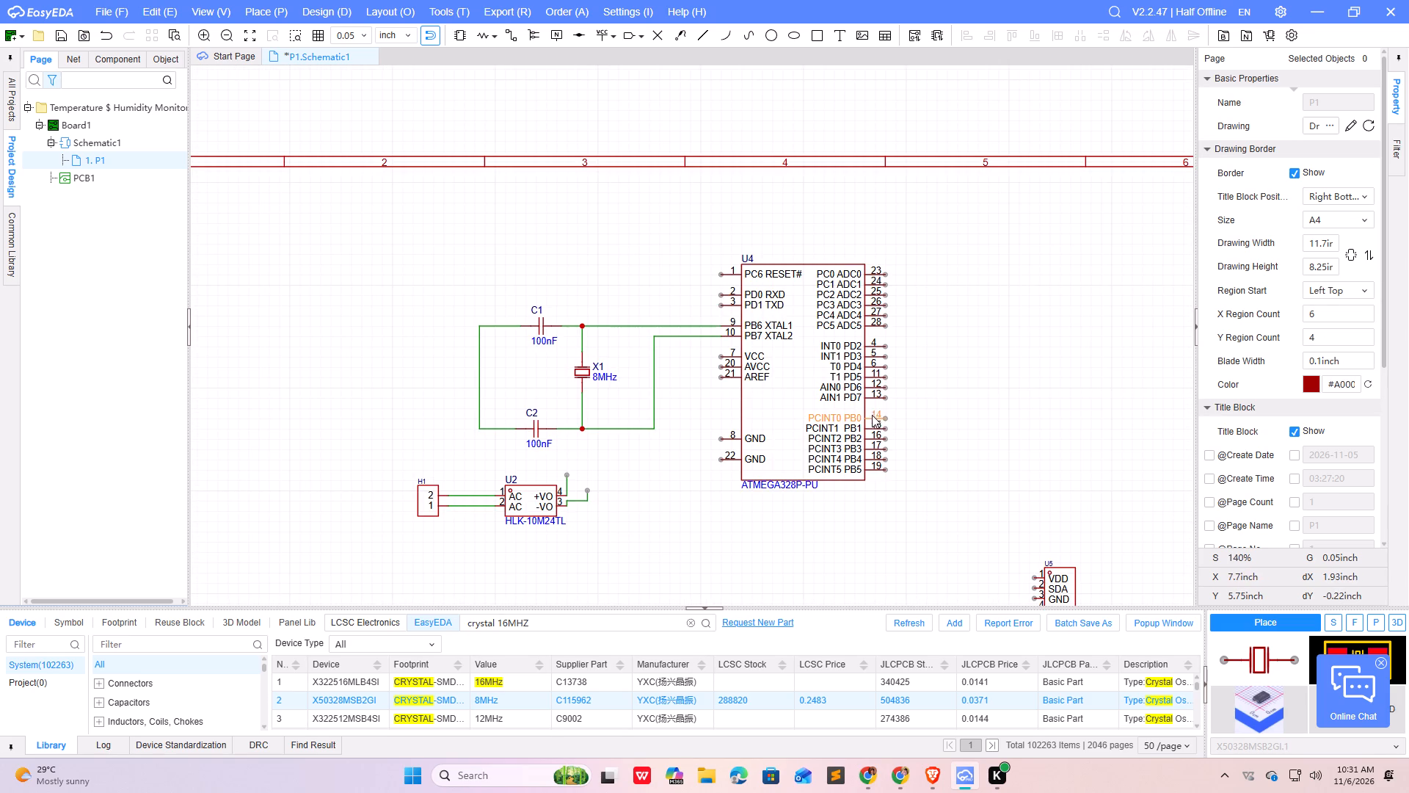
{"action": "scroll", "coordinate": [764, 411], "scroll_direction": "down", "scroll_amount": 1}
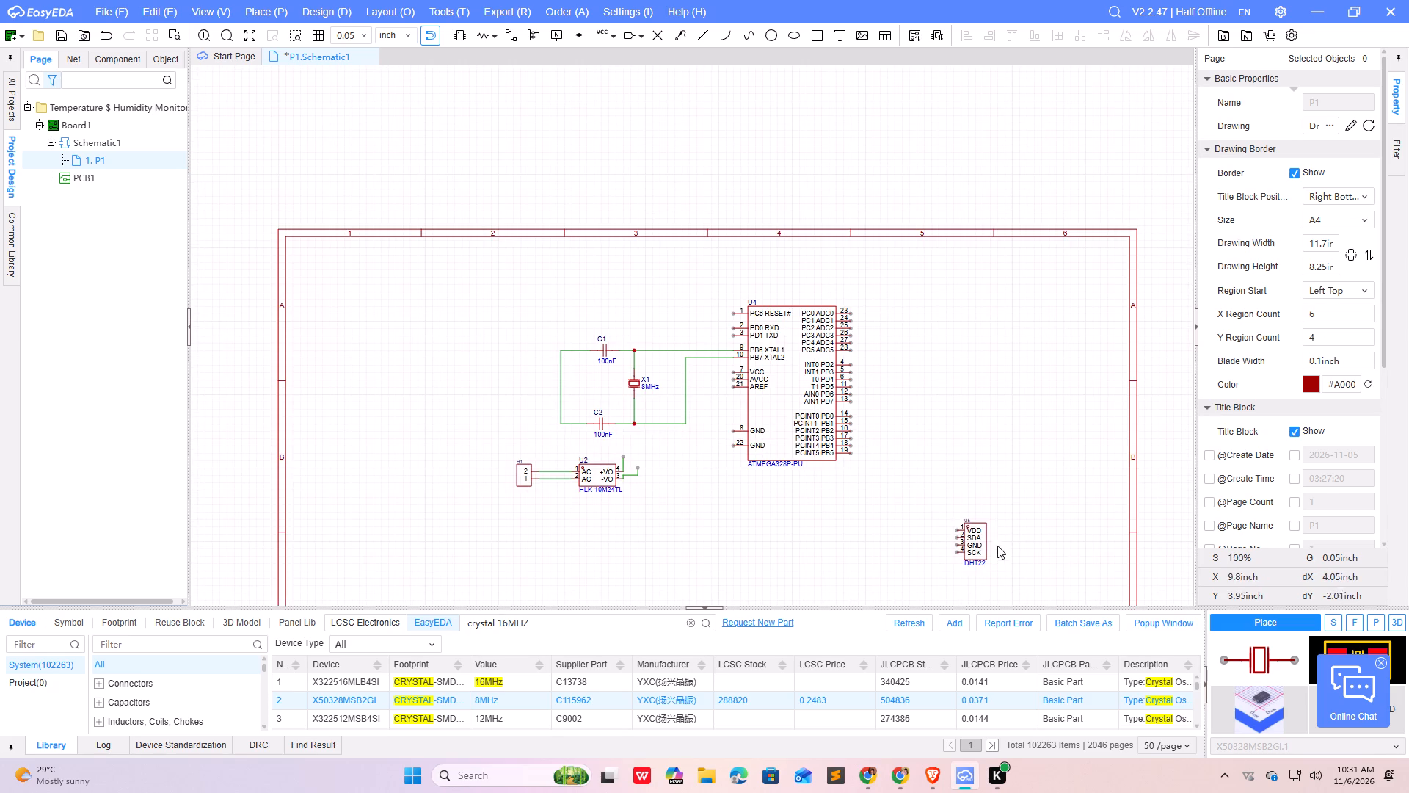
{"action": "scroll", "coordinate": [992, 550], "scroll_direction": "up", "scroll_amount": 2}
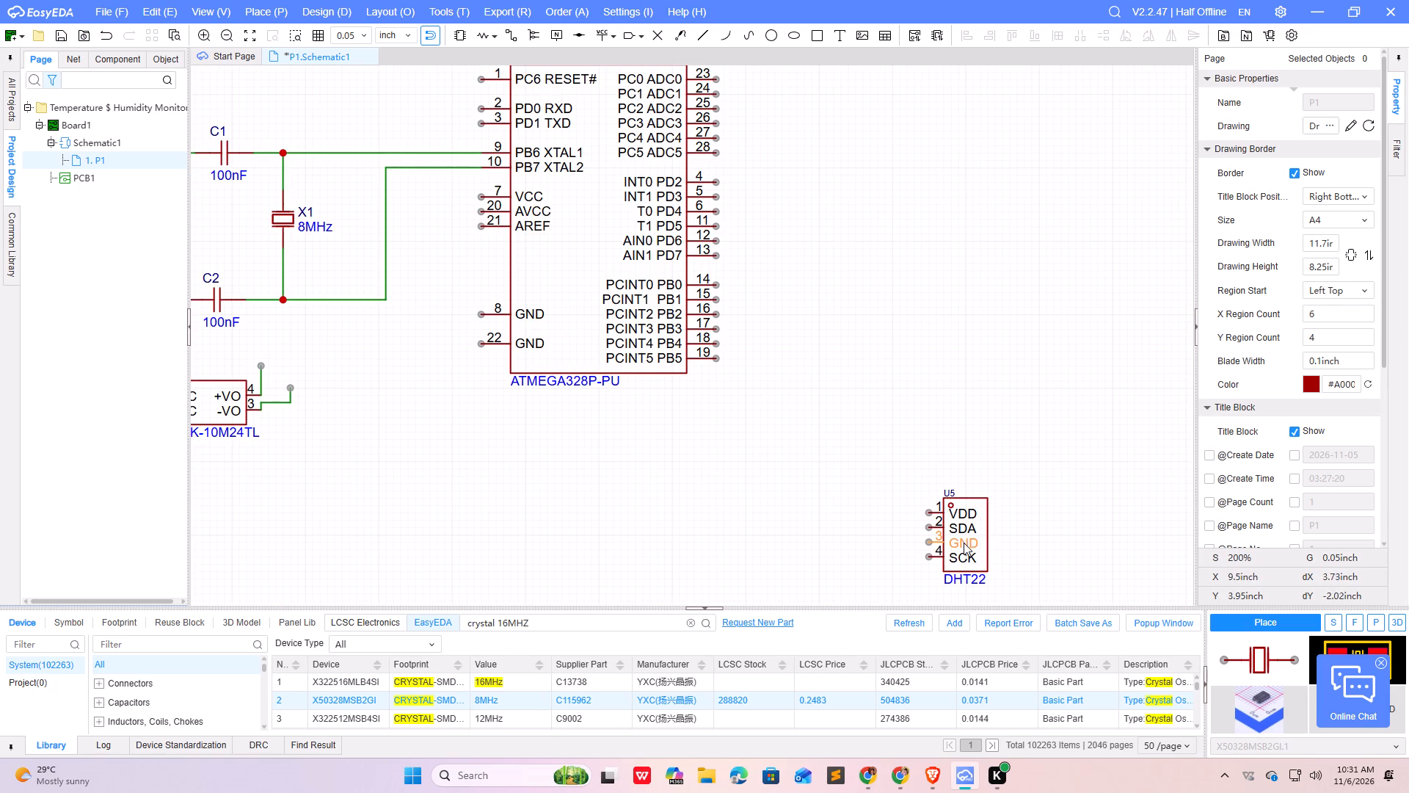
{"action": "left_click_drag", "start_coordinate": [964, 542], "coordinate": [888, 450]}
{"action": "left_click", "coordinate": [989, 416]}
{"action": "scroll", "coordinate": [727, 413], "scroll_direction": "down", "scroll_amount": 1}
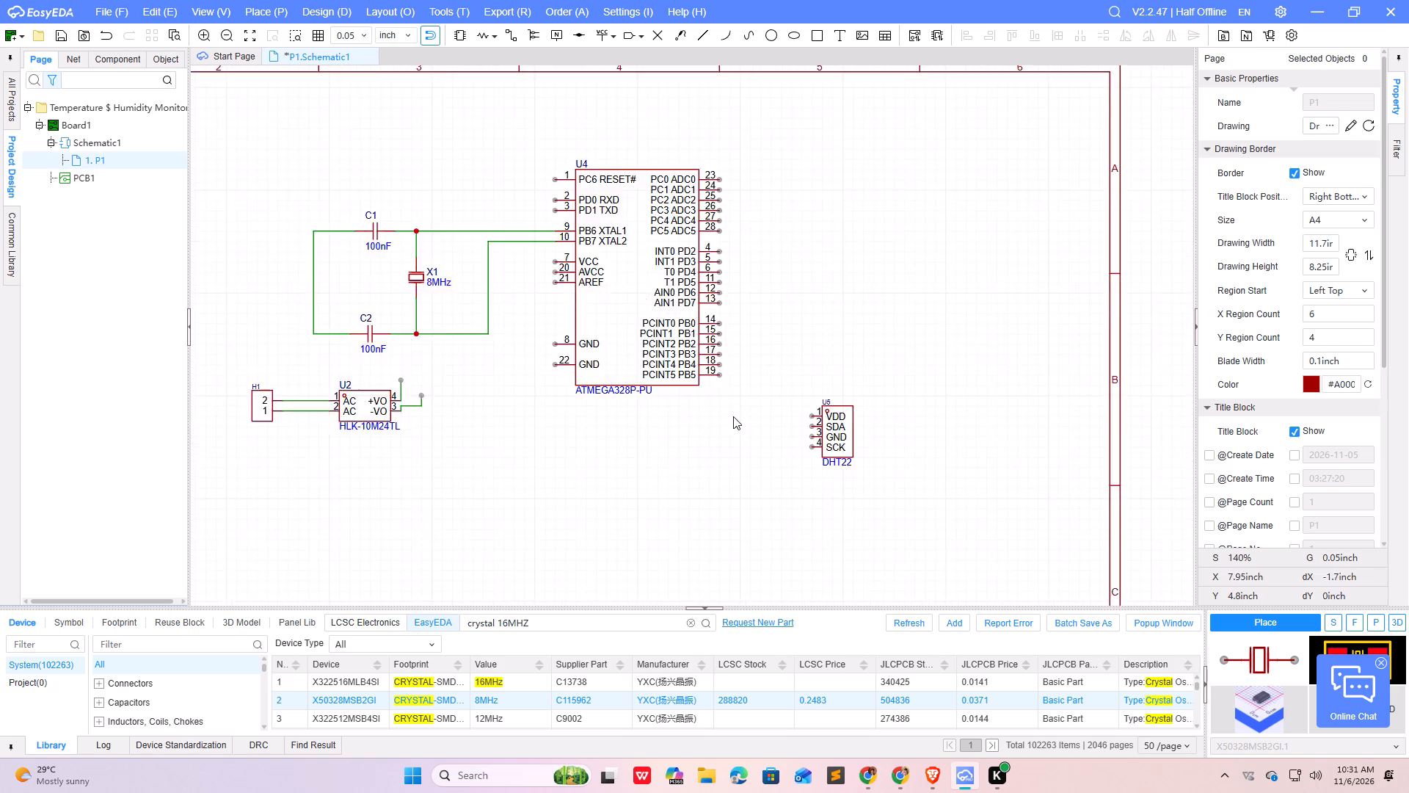
Search the device library for "Push button".
{"action": "scroll", "coordinate": [733, 416], "scroll_direction": "down", "scroll_amount": 1}
{"action": "left_click", "coordinate": [602, 620]}
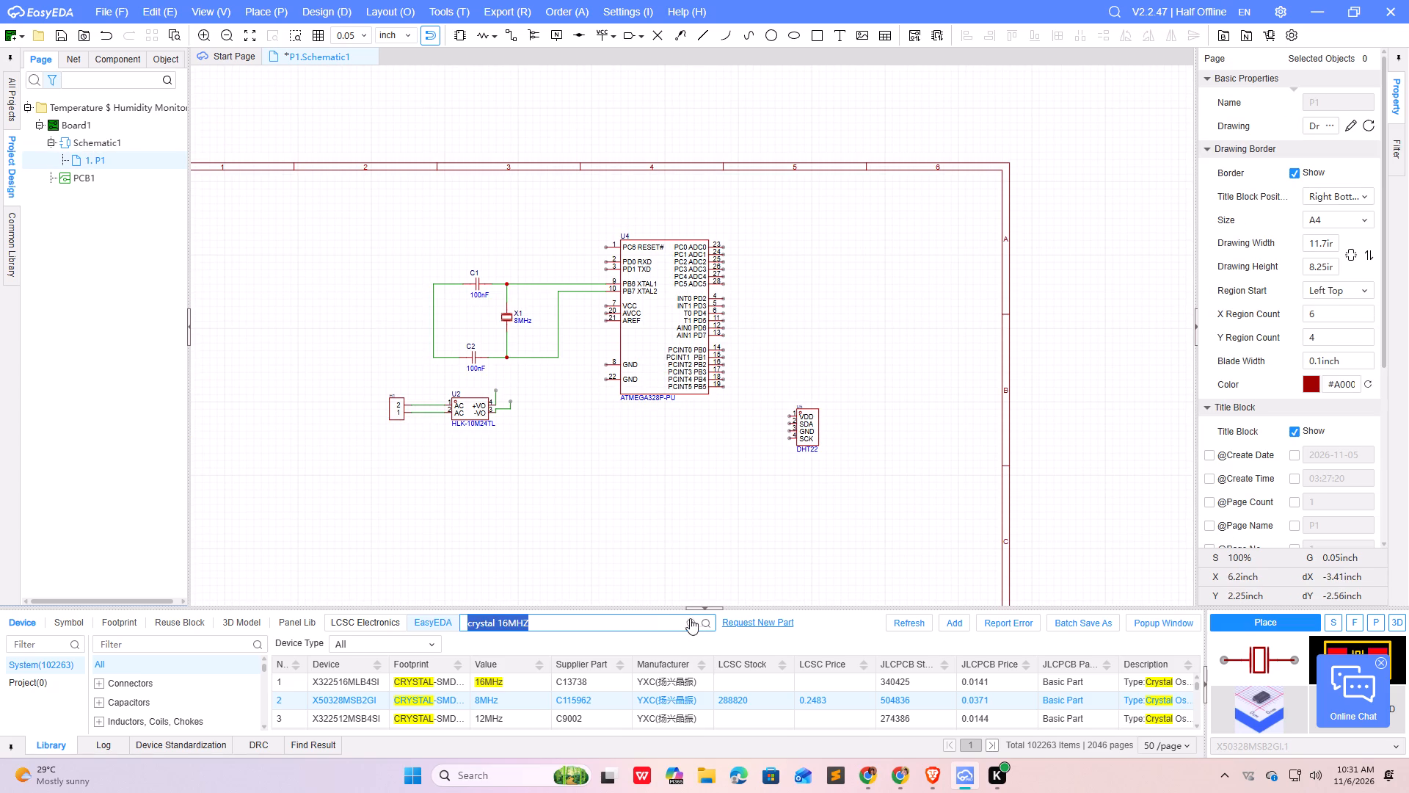
{"action": "key", "text": "BackSpace"}
{"action": "type", "text": "Push"}
{"action": "key", "text": "space"}
{"action": "type", "text": "button"}
{"action": "key", "text": "Return"}
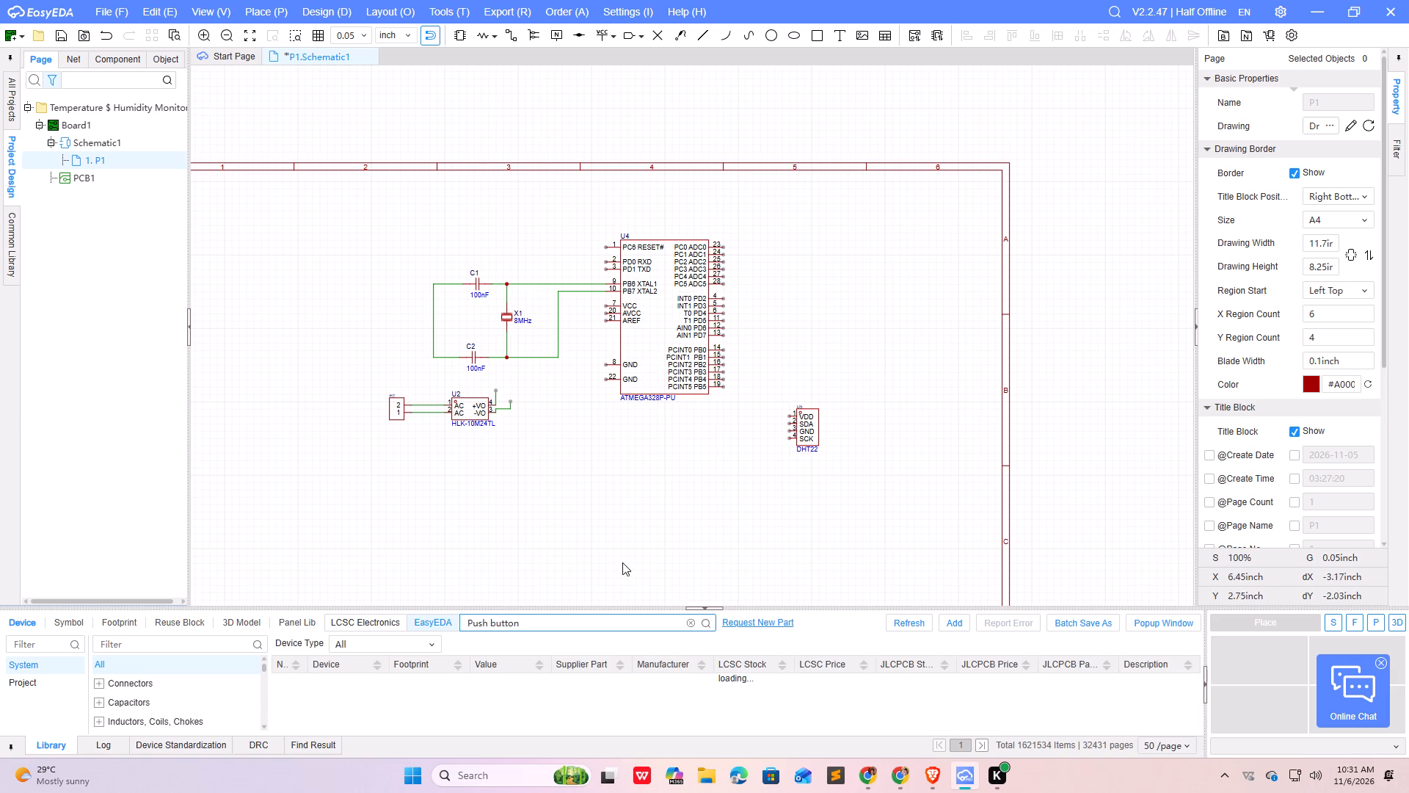
Place the Key_SMD push-button switch from the common library above C1 and crystal X1, to the left of U4.
{"action": "left_click", "coordinate": [6, 246]}
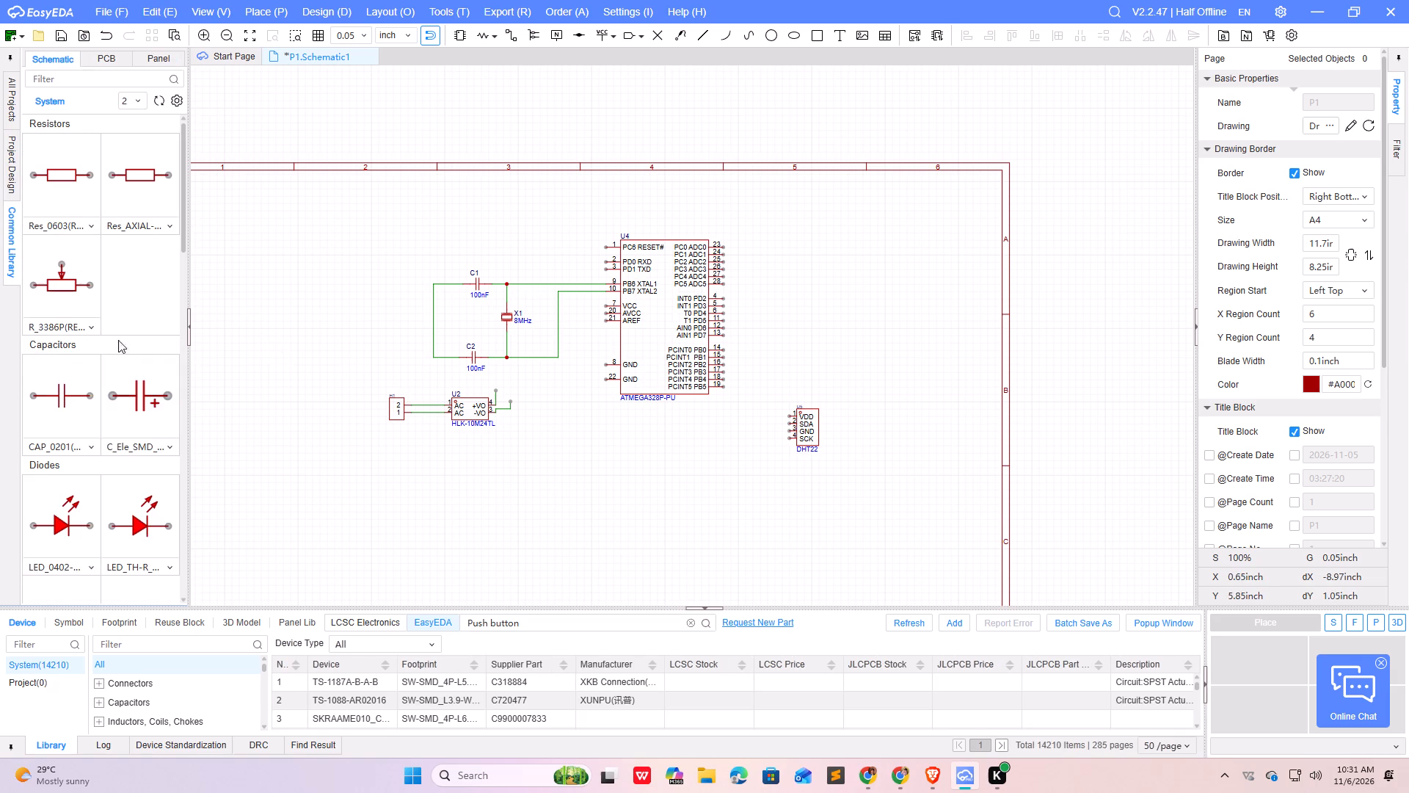
{"action": "left_click_drag", "start_coordinate": [183, 235], "coordinate": [209, 442]}
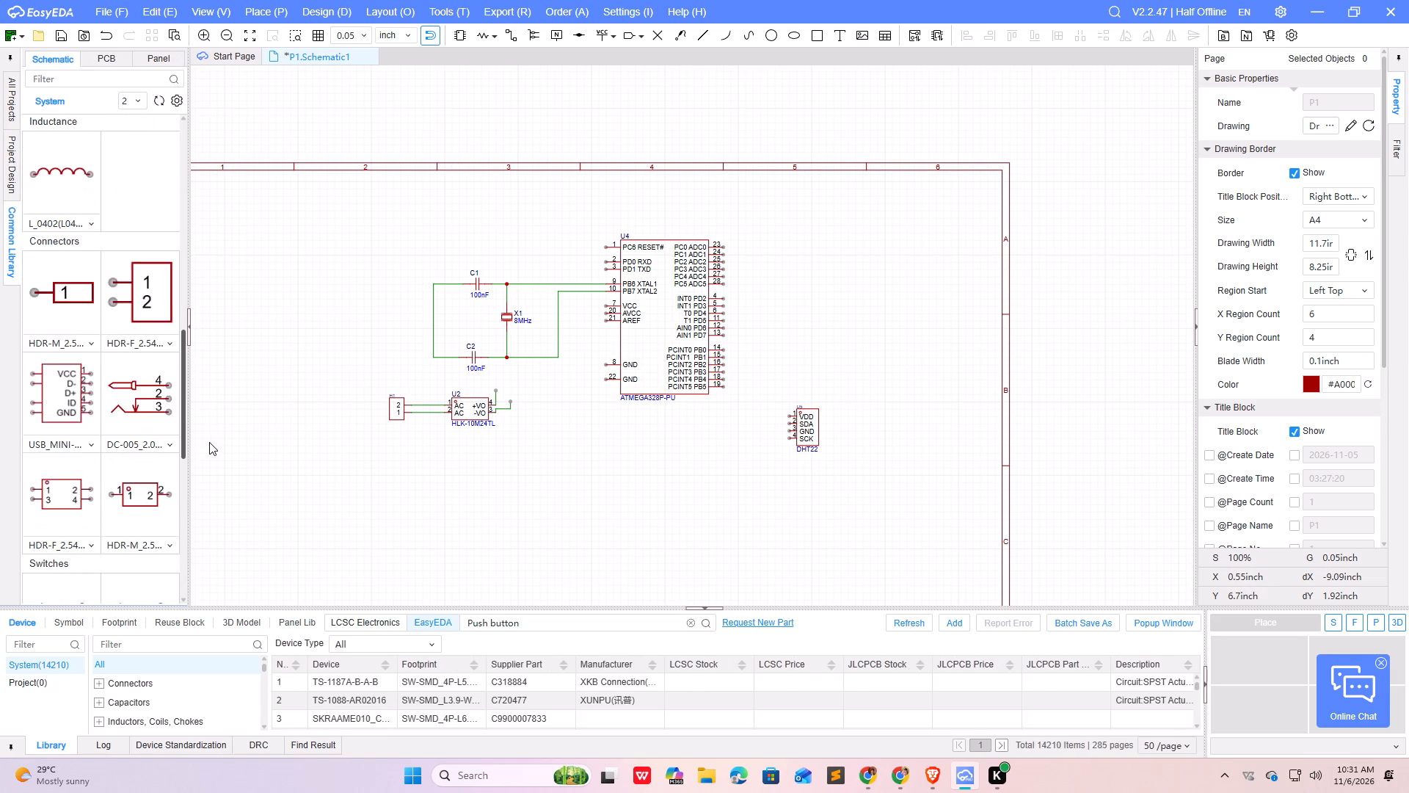
{"action": "left_click_drag", "start_coordinate": [209, 442], "coordinate": [177, 473]}
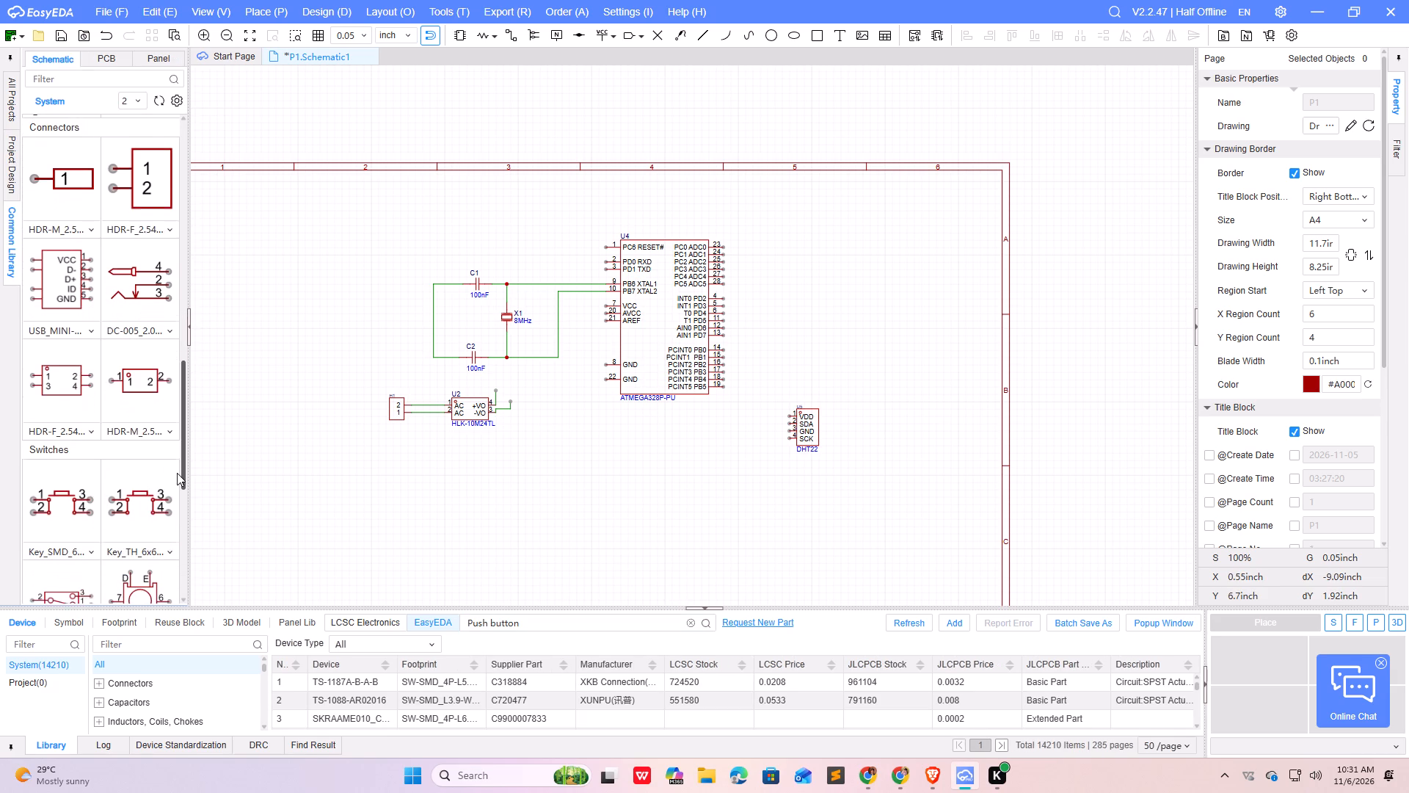
{"action": "left_click_drag", "start_coordinate": [177, 473], "coordinate": [180, 500]}
{"action": "left_click", "coordinate": [62, 408]}
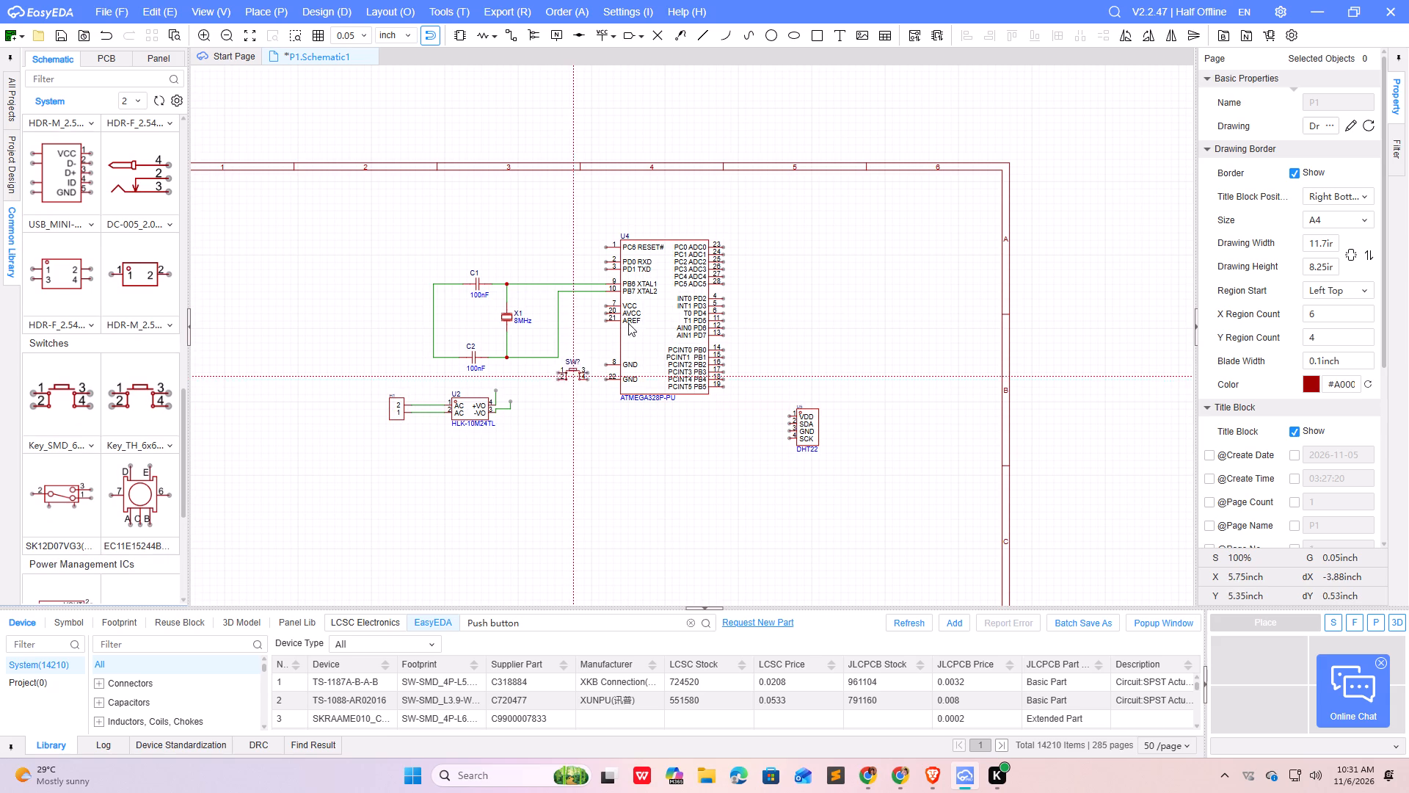
{"action": "scroll", "coordinate": [505, 244], "scroll_direction": "up", "scroll_amount": 3}
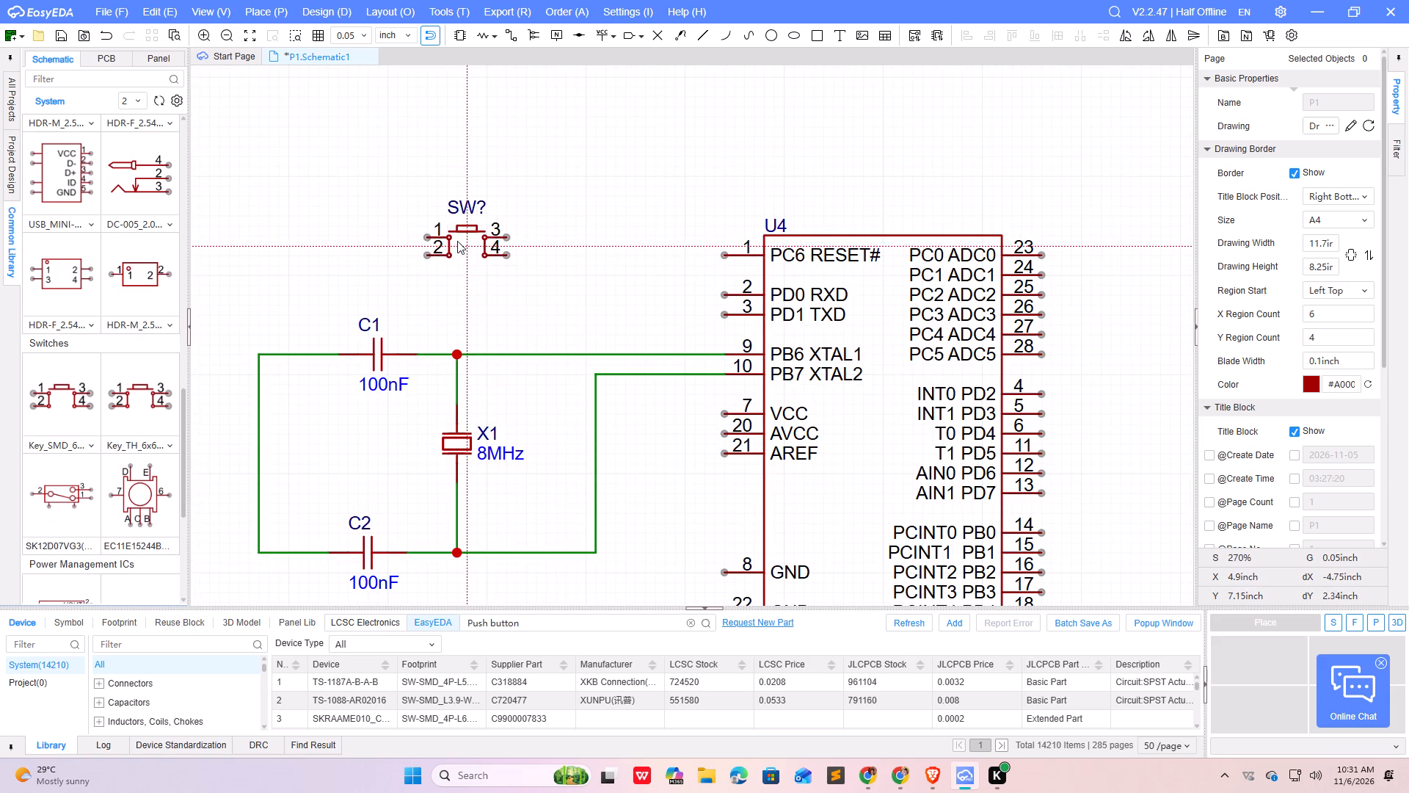
{"action": "scroll", "coordinate": [432, 207], "scroll_direction": "up", "scroll_amount": 2}
{"action": "scroll", "coordinate": [473, 237], "scroll_direction": "down", "scroll_amount": 1}
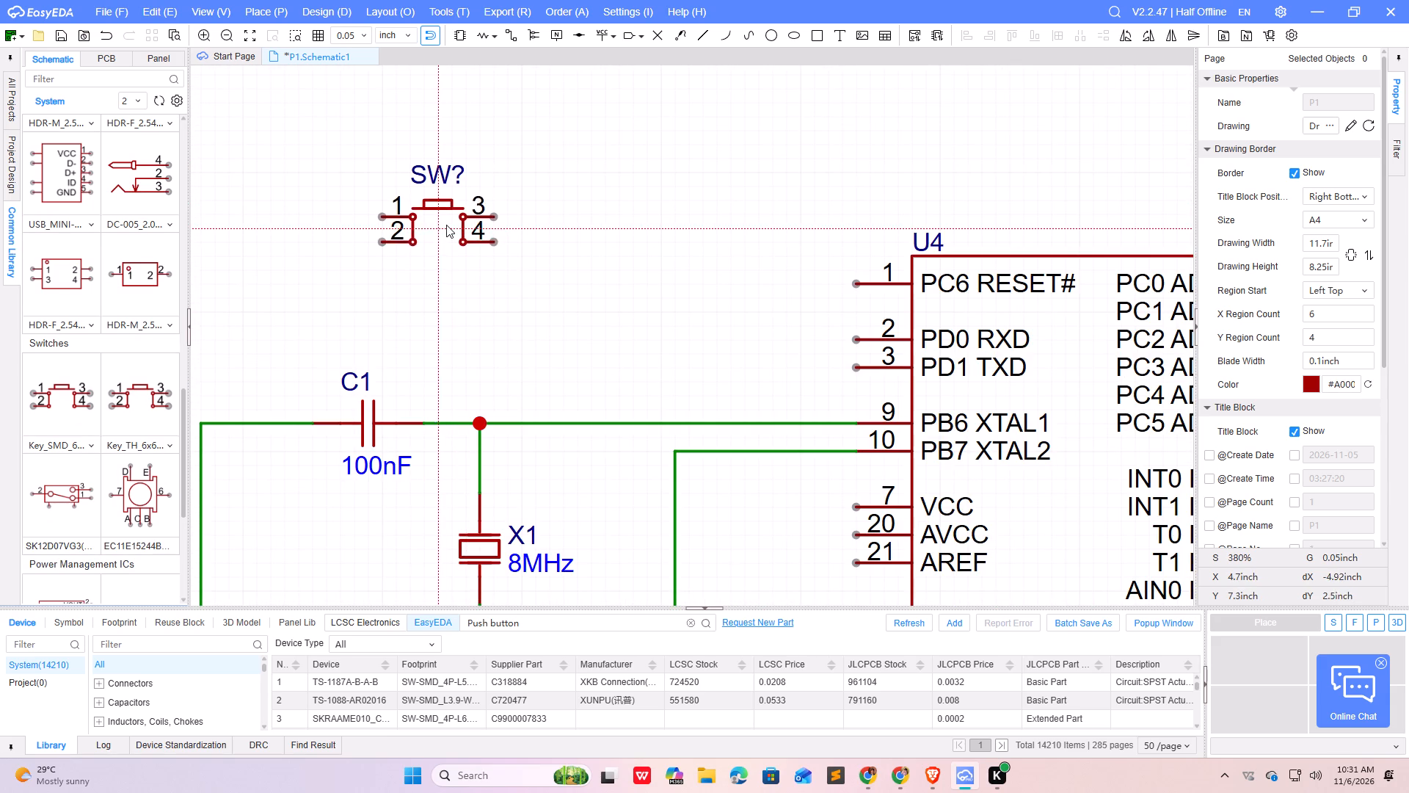
{"action": "left_click", "coordinate": [446, 225]}
{"action": "right_click", "coordinate": [642, 282]}
{"action": "right_click", "coordinate": [597, 286]}
{"action": "right_click", "coordinate": [575, 278]}
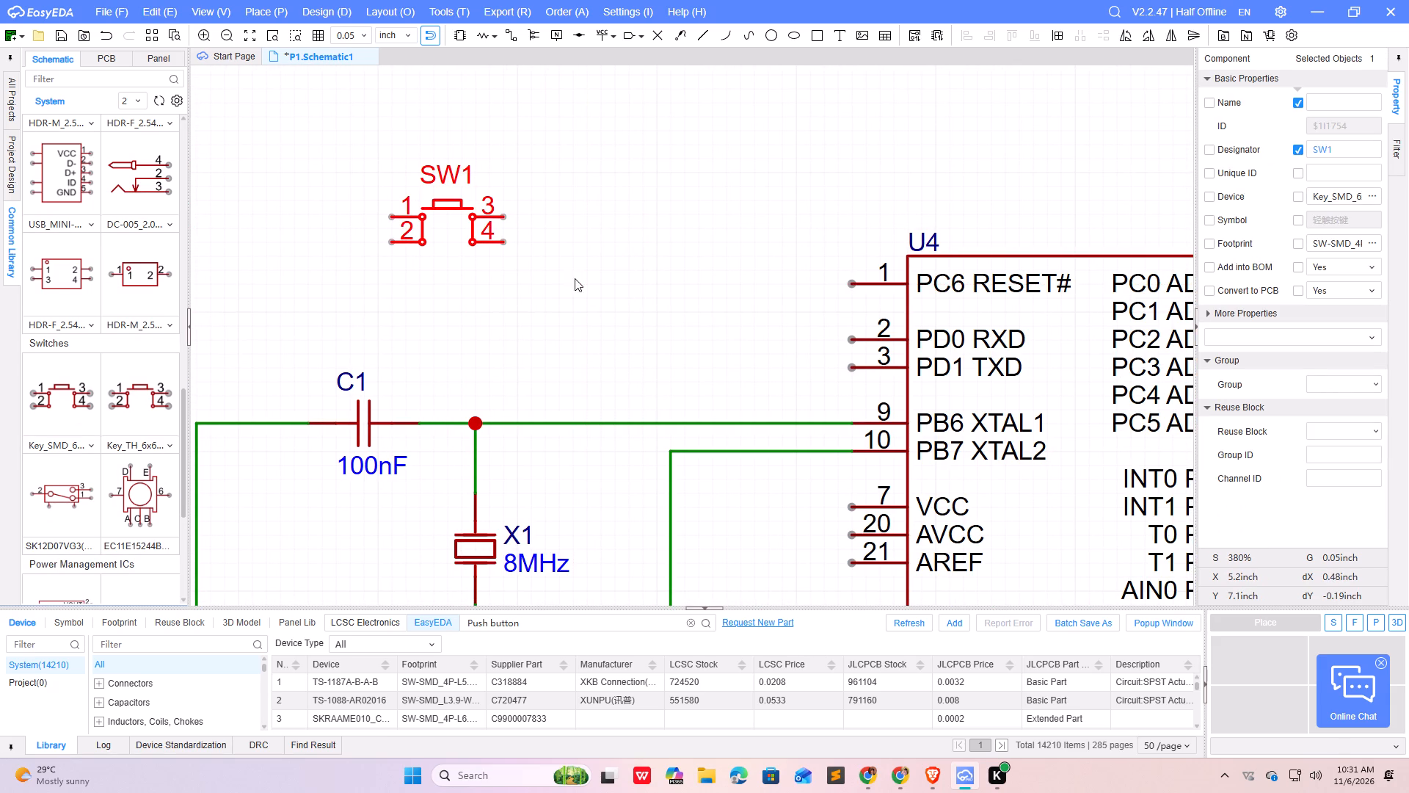
{"action": "scroll", "coordinate": [580, 344], "scroll_direction": "down", "scroll_amount": 3}
{"action": "left_click", "coordinate": [658, 305]}
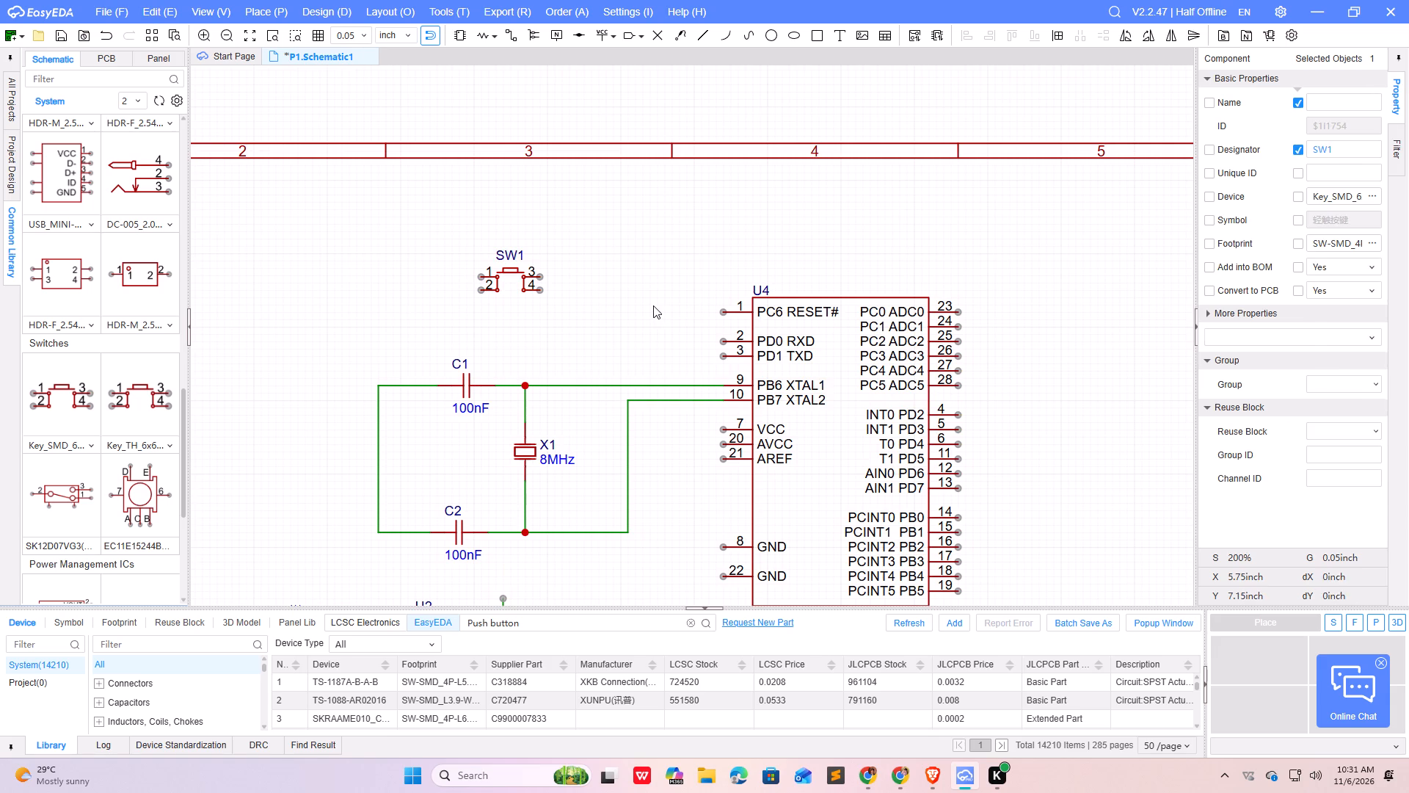
Look through the common library's parts, from switches and power management ICs back up to the resistors.
{"action": "scroll", "coordinate": [528, 334], "scroll_direction": "down", "scroll_amount": 3}
{"action": "scroll", "coordinate": [150, 419], "scroll_direction": "up", "scroll_amount": 1}
{"action": "scroll", "coordinate": [152, 427], "scroll_direction": "down", "scroll_amount": 1}
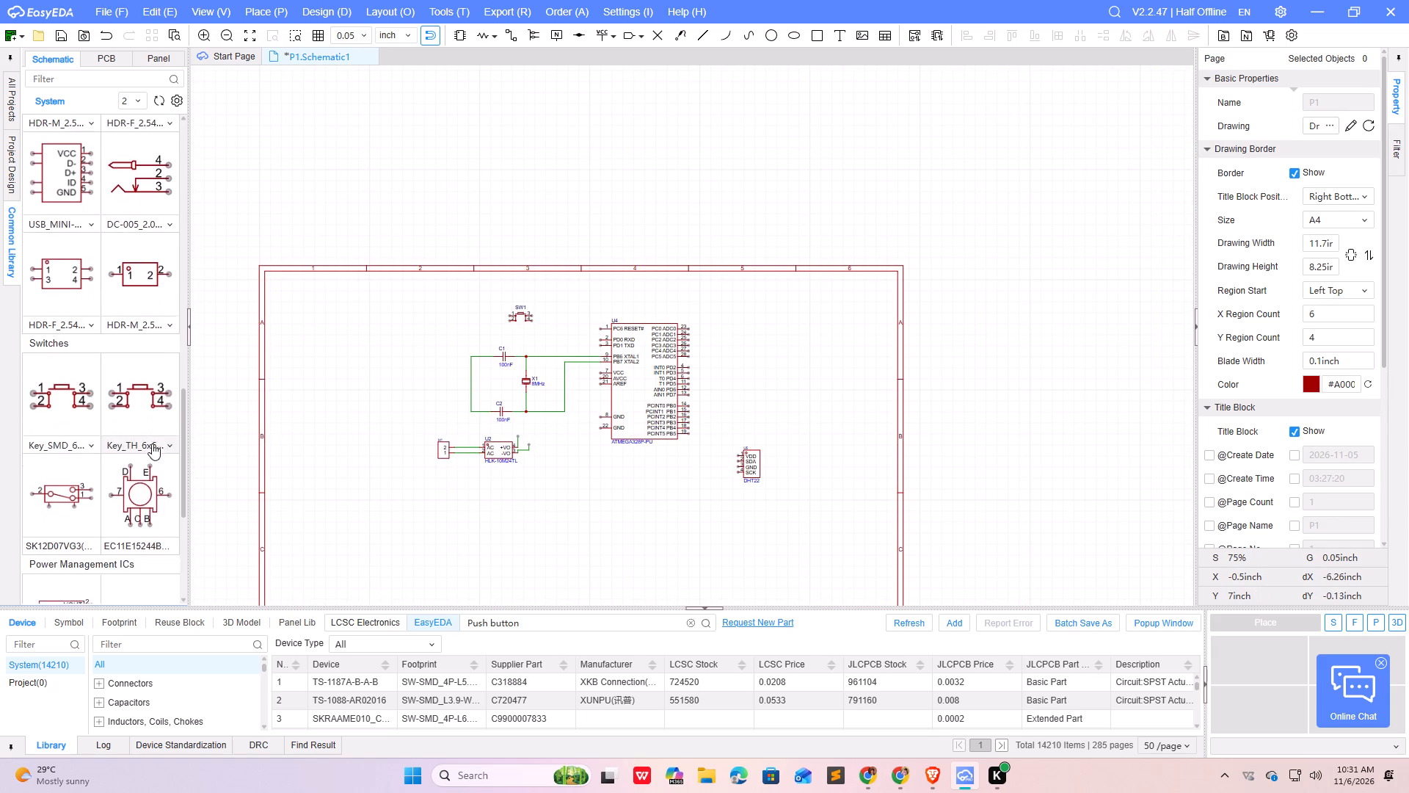
{"action": "scroll", "coordinate": [152, 443], "scroll_direction": "down", "scroll_amount": 1}
{"action": "scroll", "coordinate": [148, 521], "scroll_direction": "down", "scroll_amount": 1}
{"action": "left_click_drag", "start_coordinate": [186, 467], "coordinate": [189, 476]}
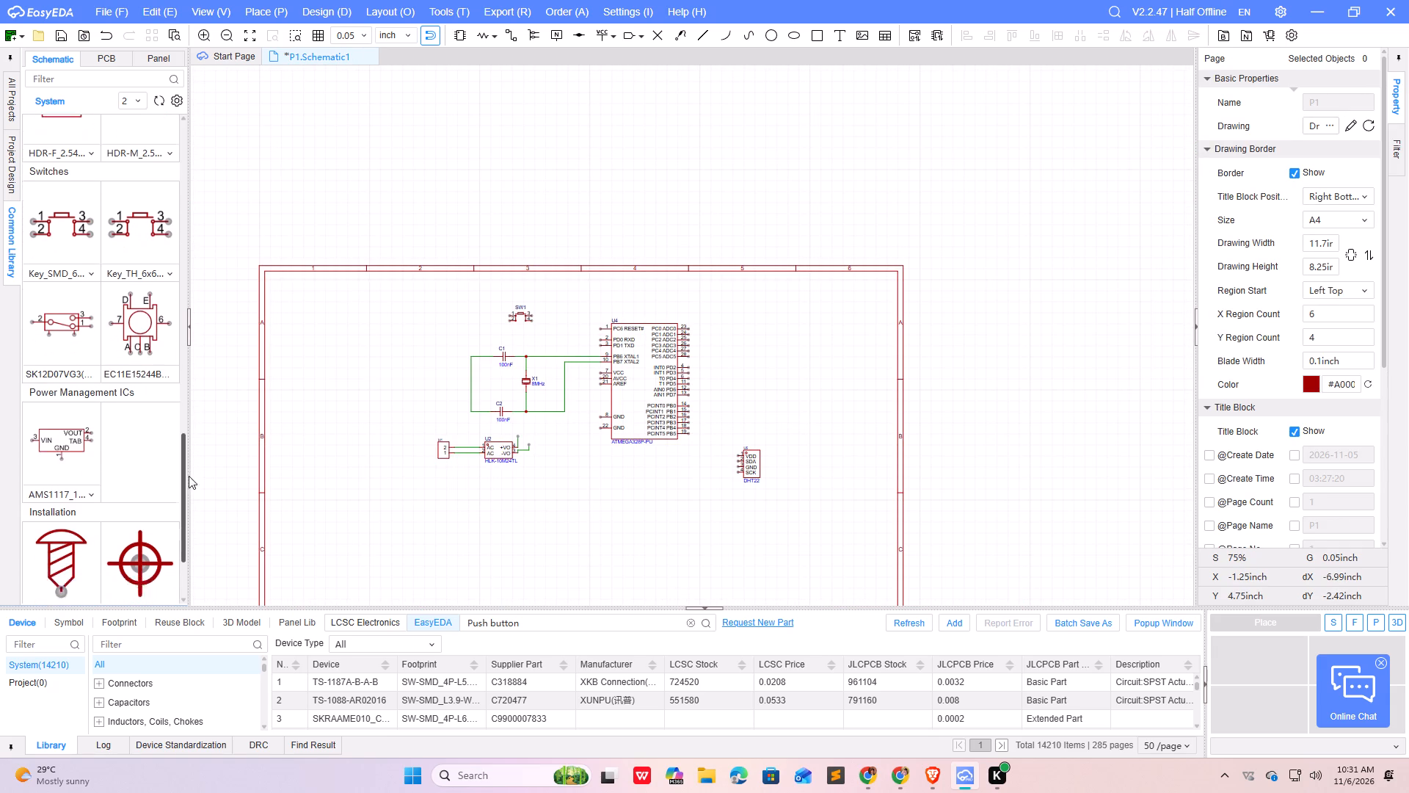
{"action": "left_click_drag", "start_coordinate": [189, 476], "coordinate": [200, 198]}
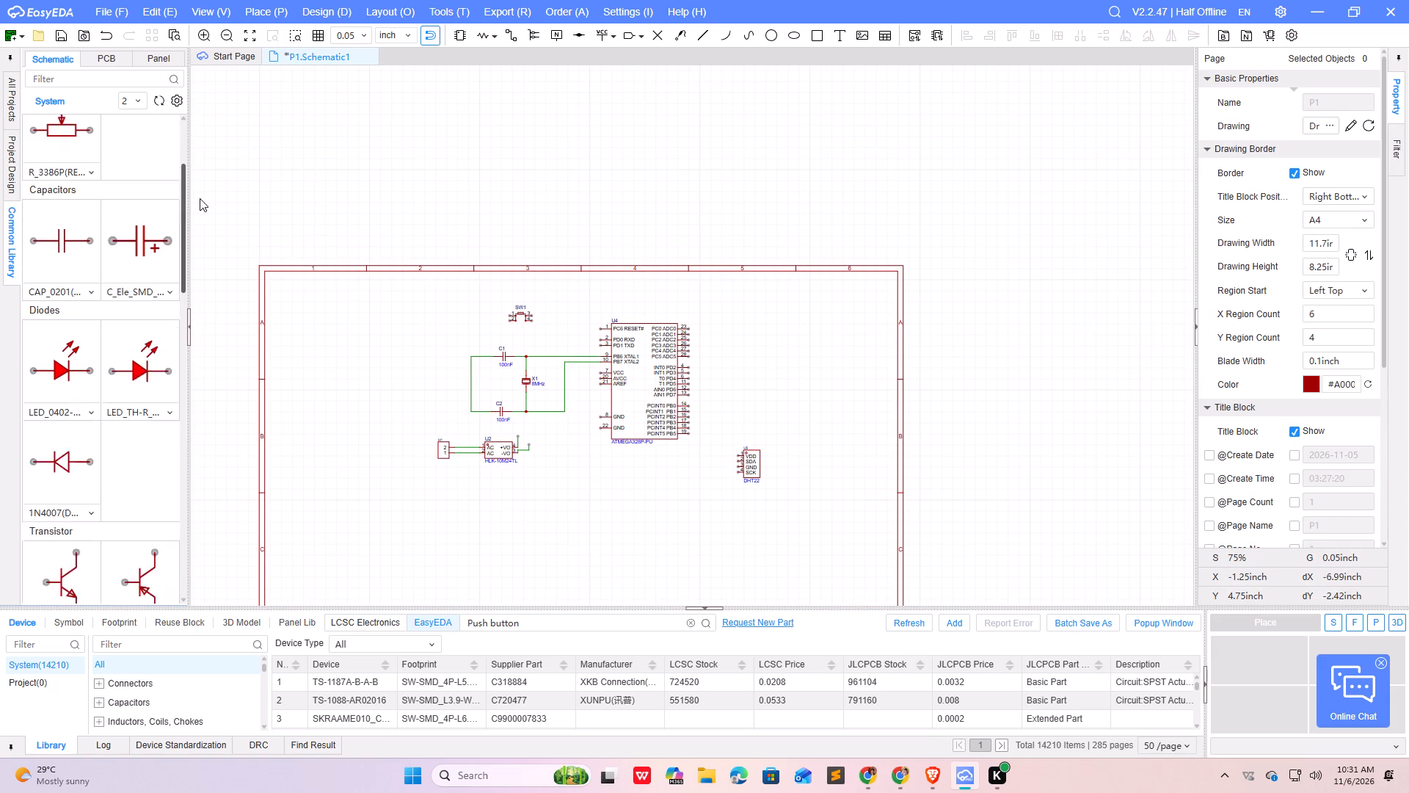
{"action": "left_click_drag", "start_coordinate": [200, 198], "coordinate": [181, 99]}
{"action": "scroll", "coordinate": [597, 444], "scroll_direction": "down", "scroll_amount": 1}
{"action": "scroll", "coordinate": [556, 397], "scroll_direction": "down", "scroll_amount": 1}
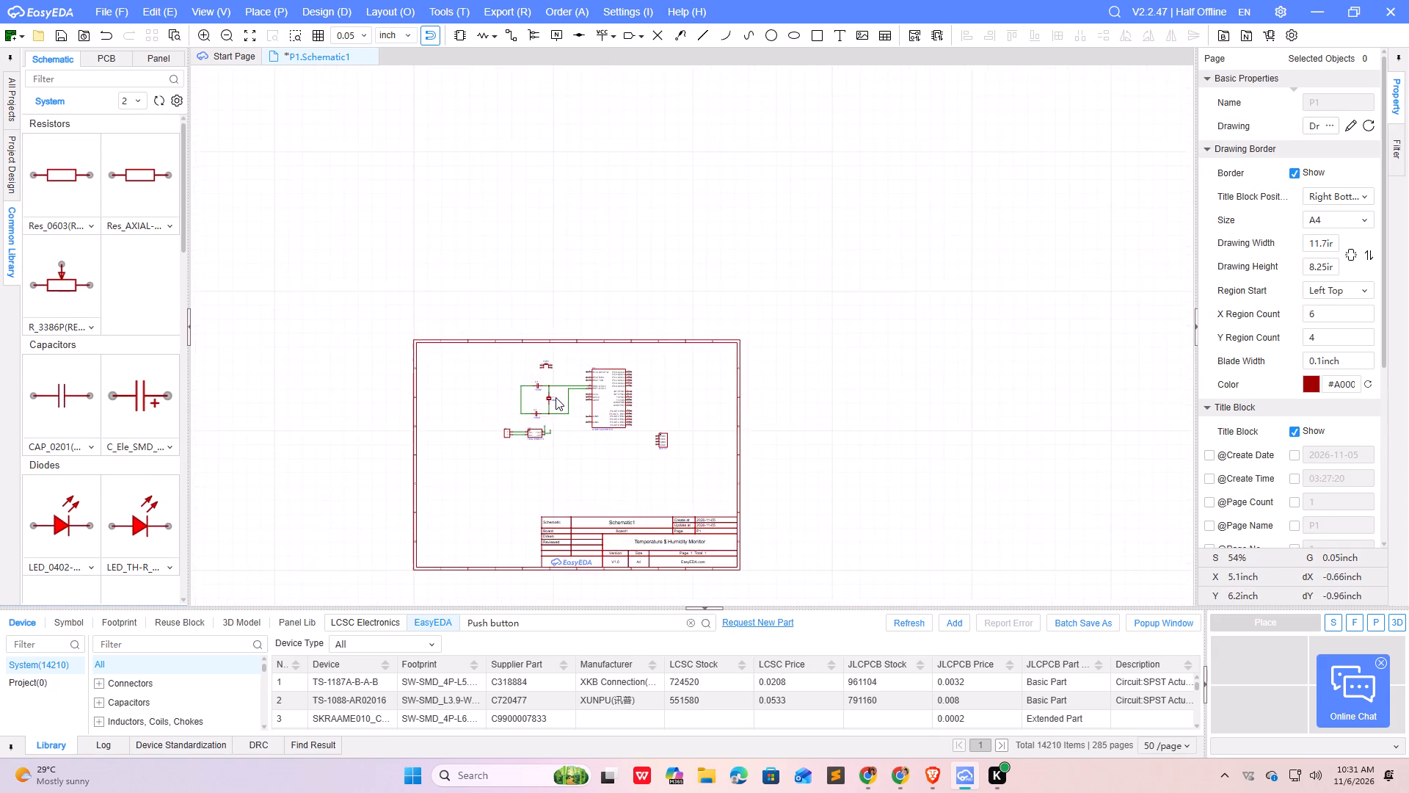
Delete the loose wire stubs attached to U2's +VO and -VO output pins.
{"action": "scroll", "coordinate": [556, 397], "scroll_direction": "up", "scroll_amount": 1}
{"action": "scroll", "coordinate": [556, 397], "scroll_direction": "down", "scroll_amount": 1}
{"action": "scroll", "coordinate": [559, 399], "scroll_direction": "up", "scroll_amount": 4}
{"action": "scroll", "coordinate": [518, 532], "scroll_direction": "up", "scroll_amount": 2}
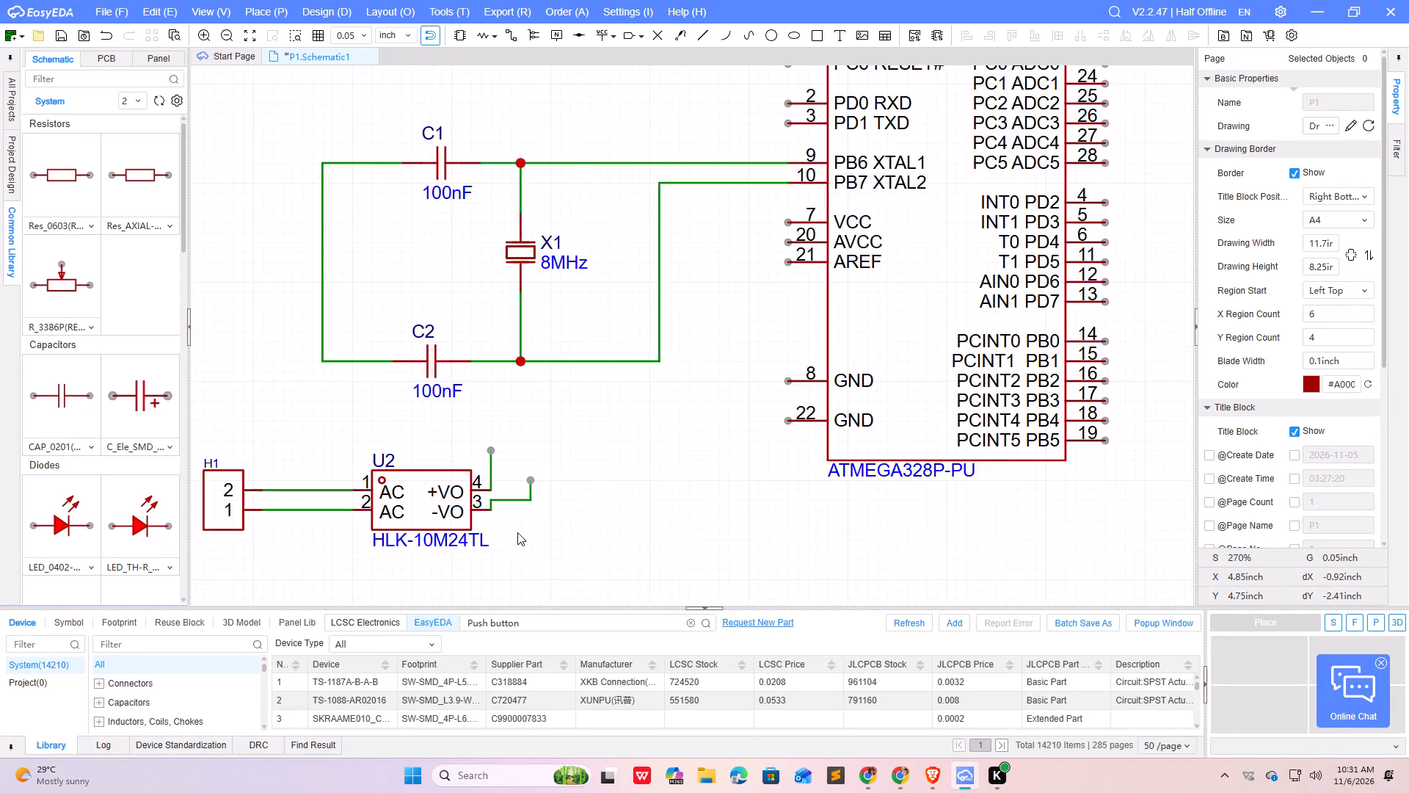
{"action": "scroll", "coordinate": [517, 532], "scroll_direction": "up", "scroll_amount": 1}
{"action": "double_click", "coordinate": [475, 449]}
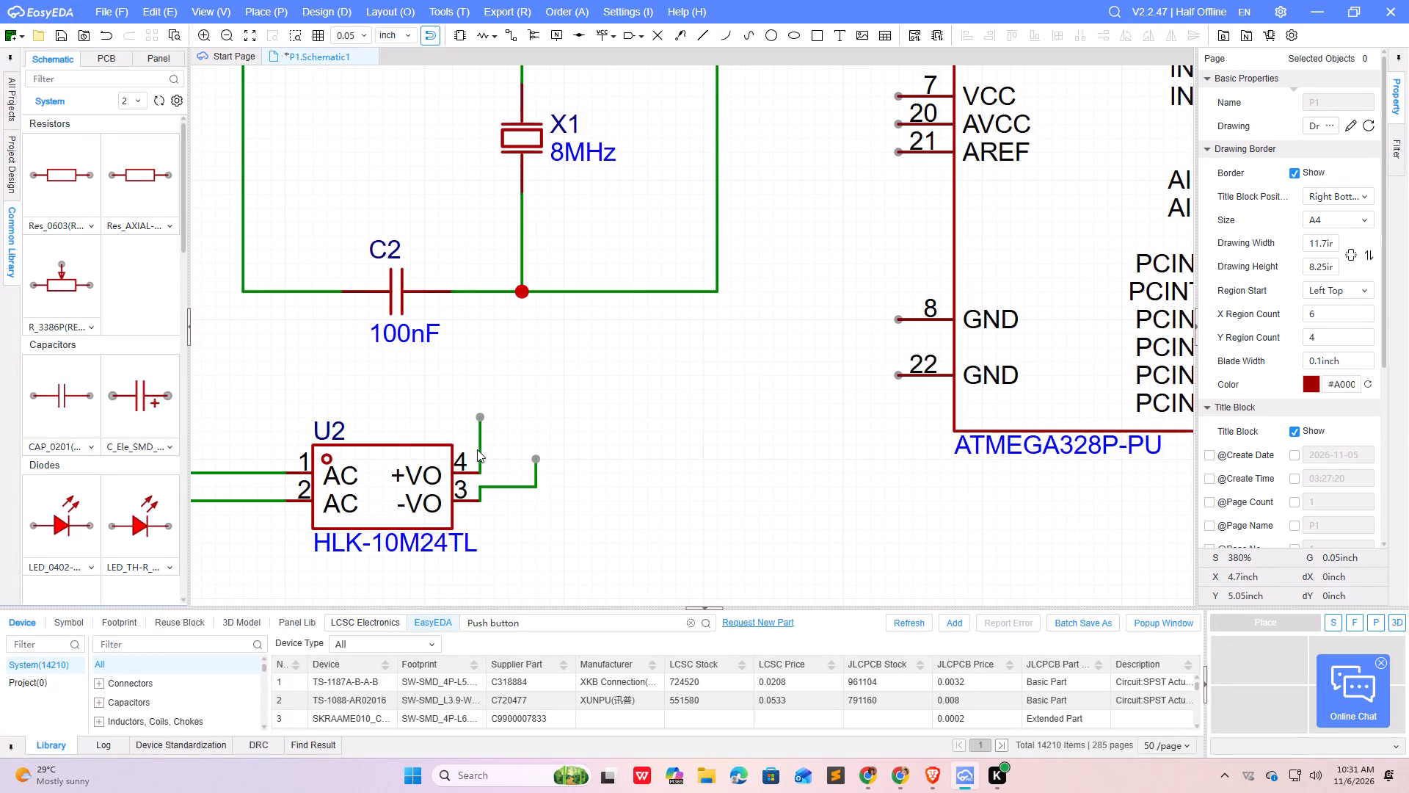
{"action": "key", "text": "Delete"}
{"action": "left_click", "coordinate": [523, 483]}
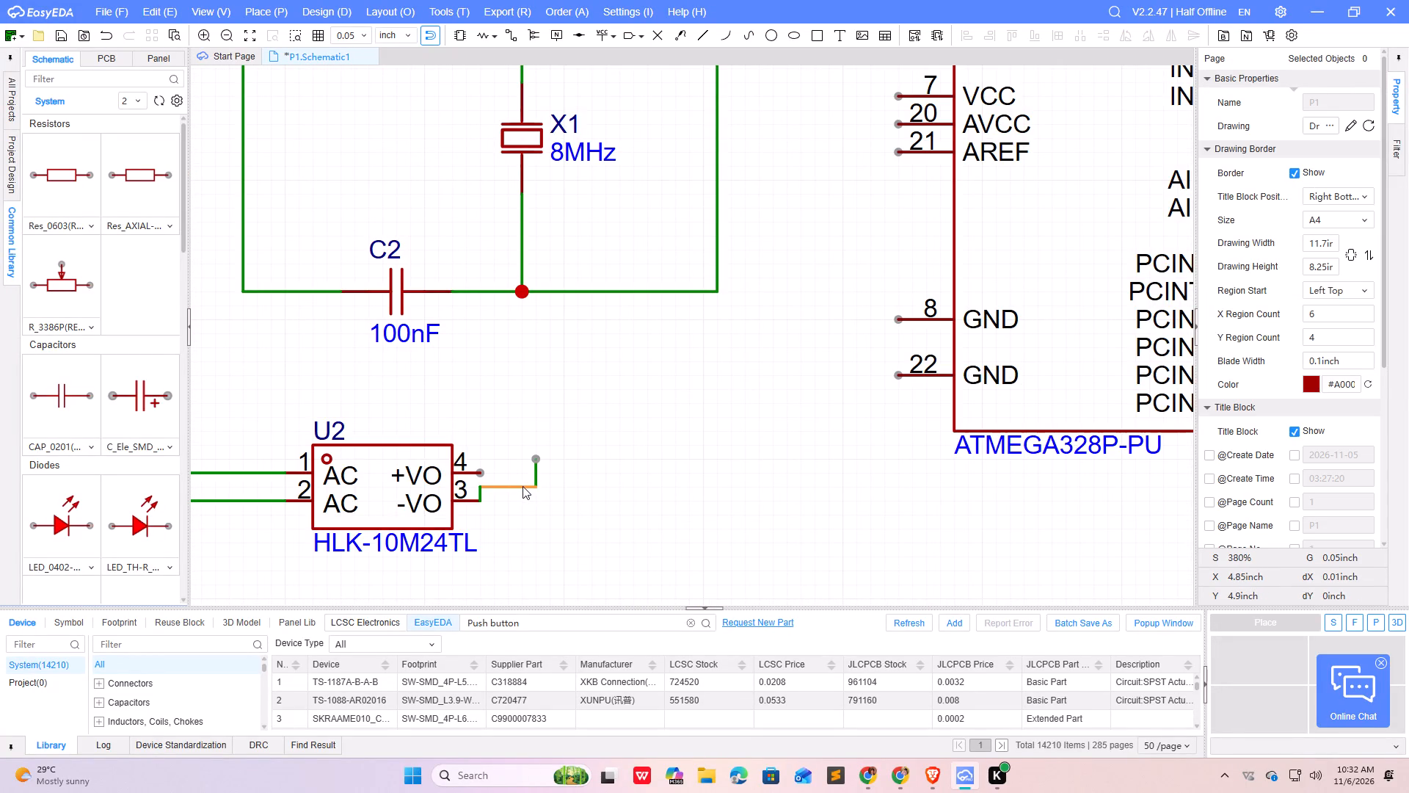
{"action": "left_click", "coordinate": [523, 487]}
{"action": "key", "text": "Delete"}
{"action": "left_click", "coordinate": [536, 478]}
{"action": "key", "text": "Delete"}
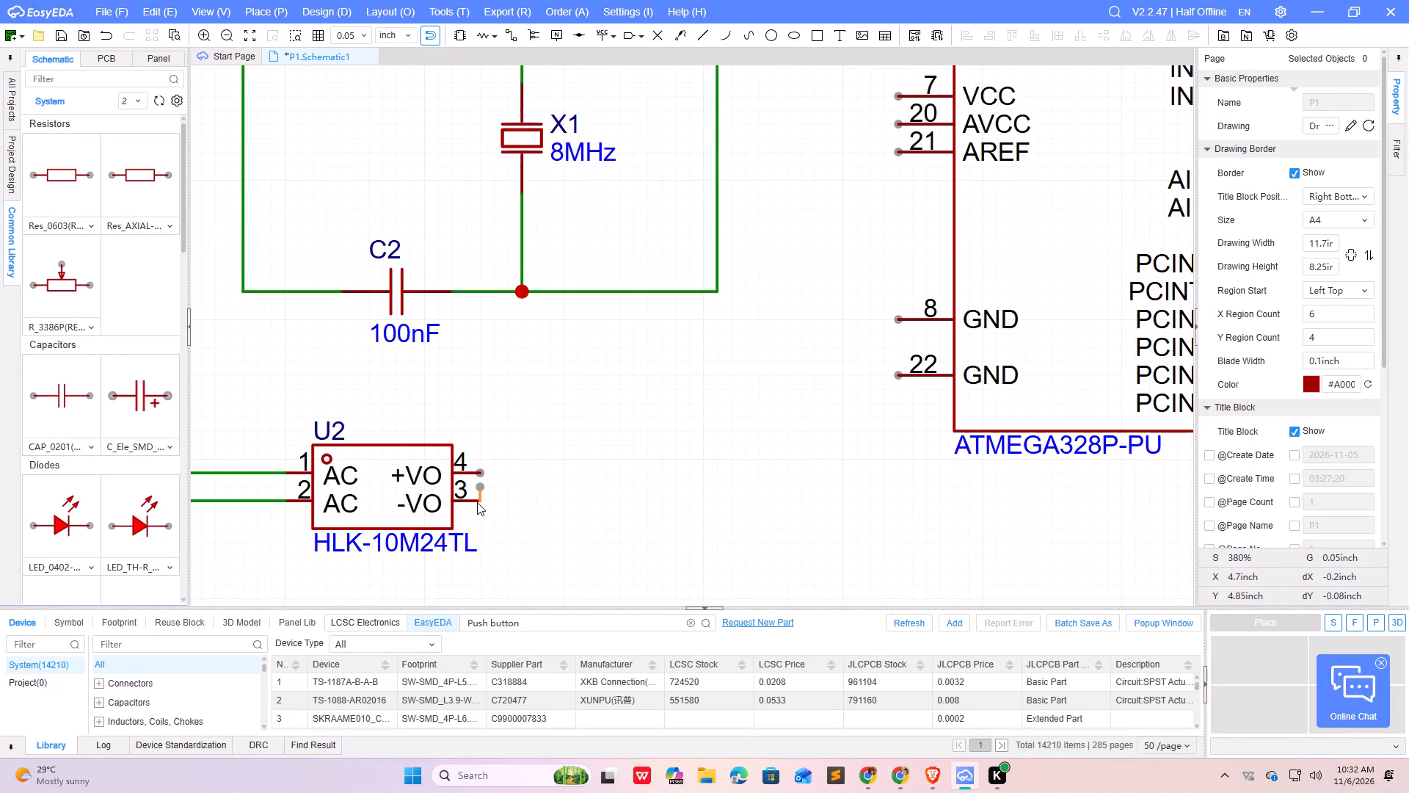
{"action": "left_click", "coordinate": [478, 493]}
{"action": "key", "text": "Delete"}
{"action": "scroll", "coordinate": [688, 446], "scroll_direction": "down", "scroll_amount": 1}
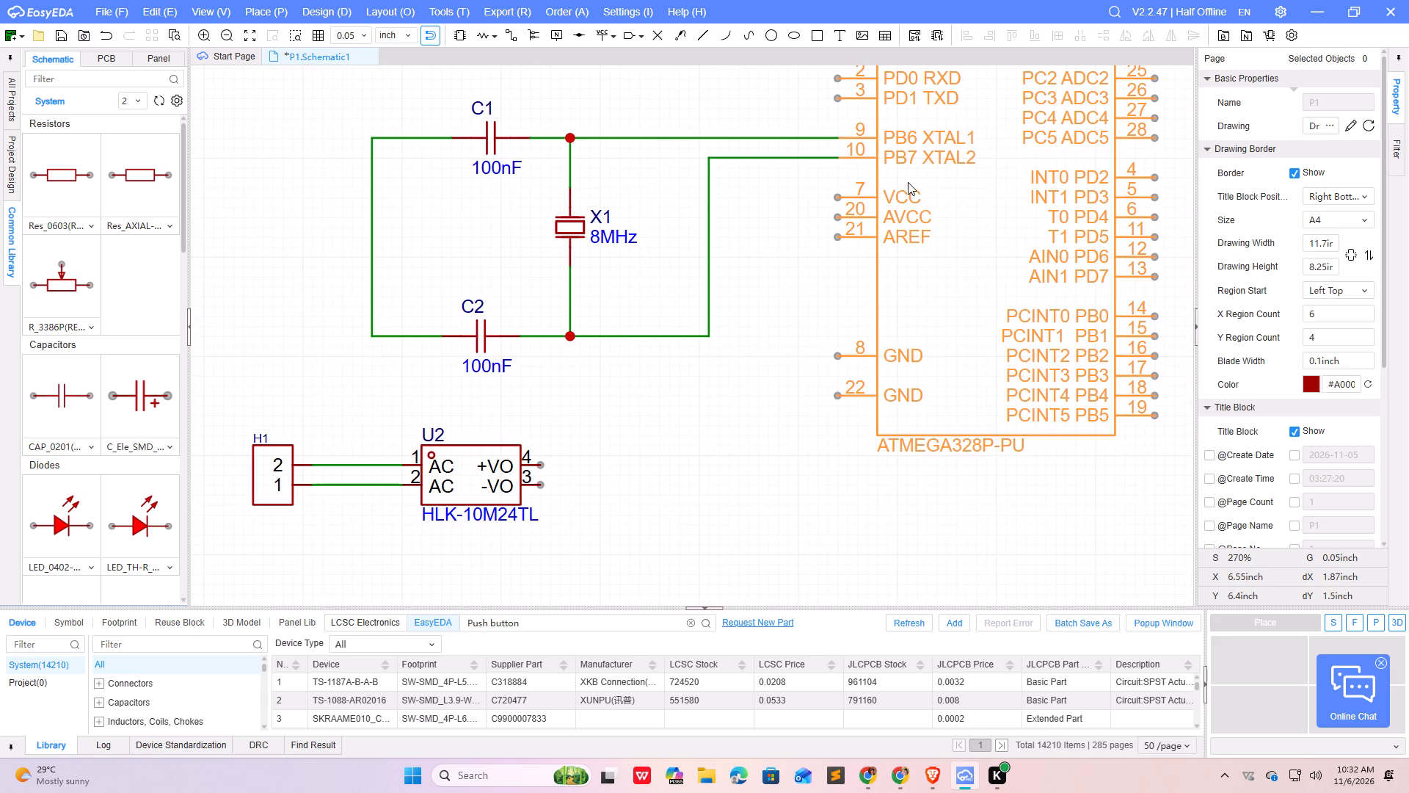
Wire U4's VCC pin (7) to its AVCC pin (20).
{"action": "scroll", "coordinate": [903, 182], "scroll_direction": "up", "scroll_amount": 1}
{"action": "left_click", "coordinate": [809, 203]}
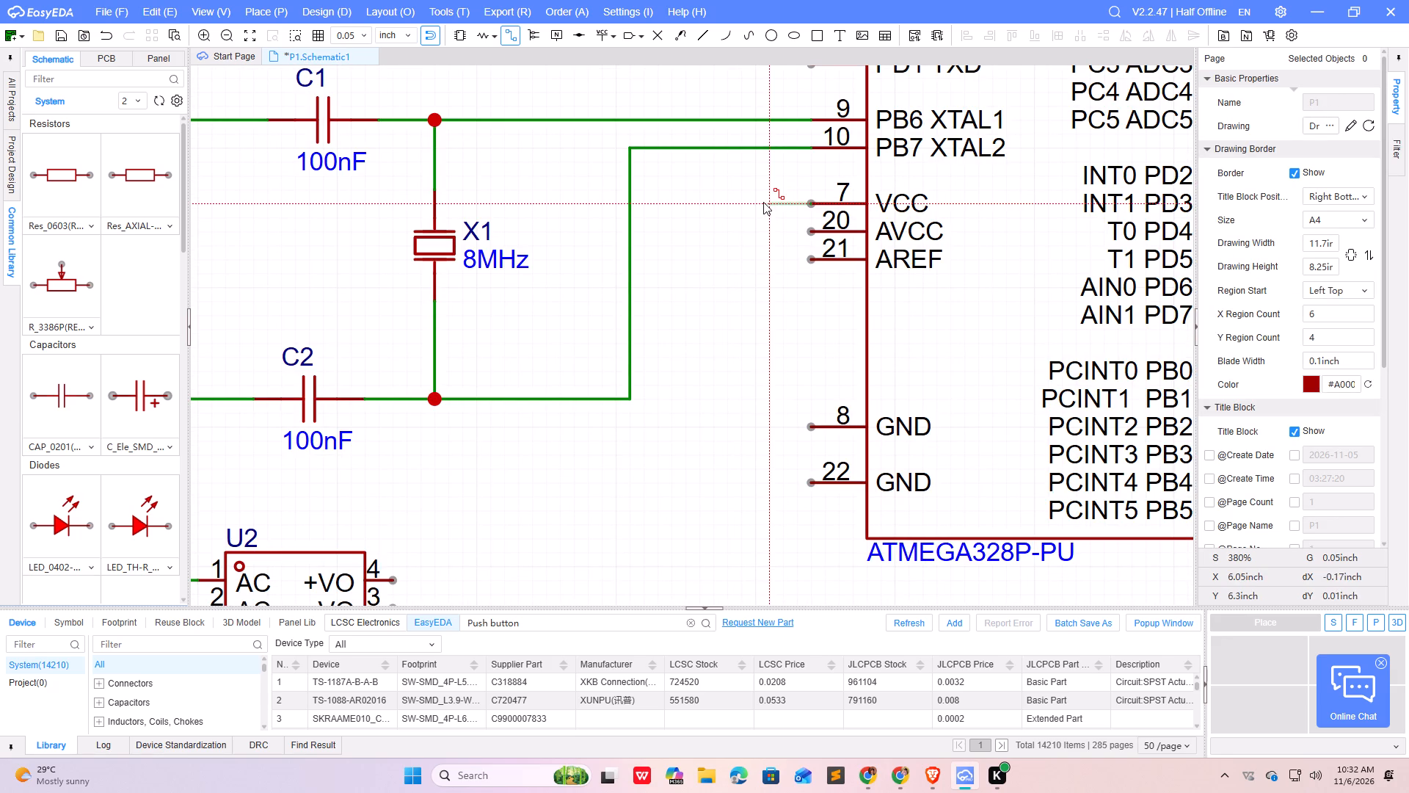
{"action": "left_click", "coordinate": [763, 202]}
{"action": "left_click", "coordinate": [765, 228]}
{"action": "left_click", "coordinate": [812, 233]}
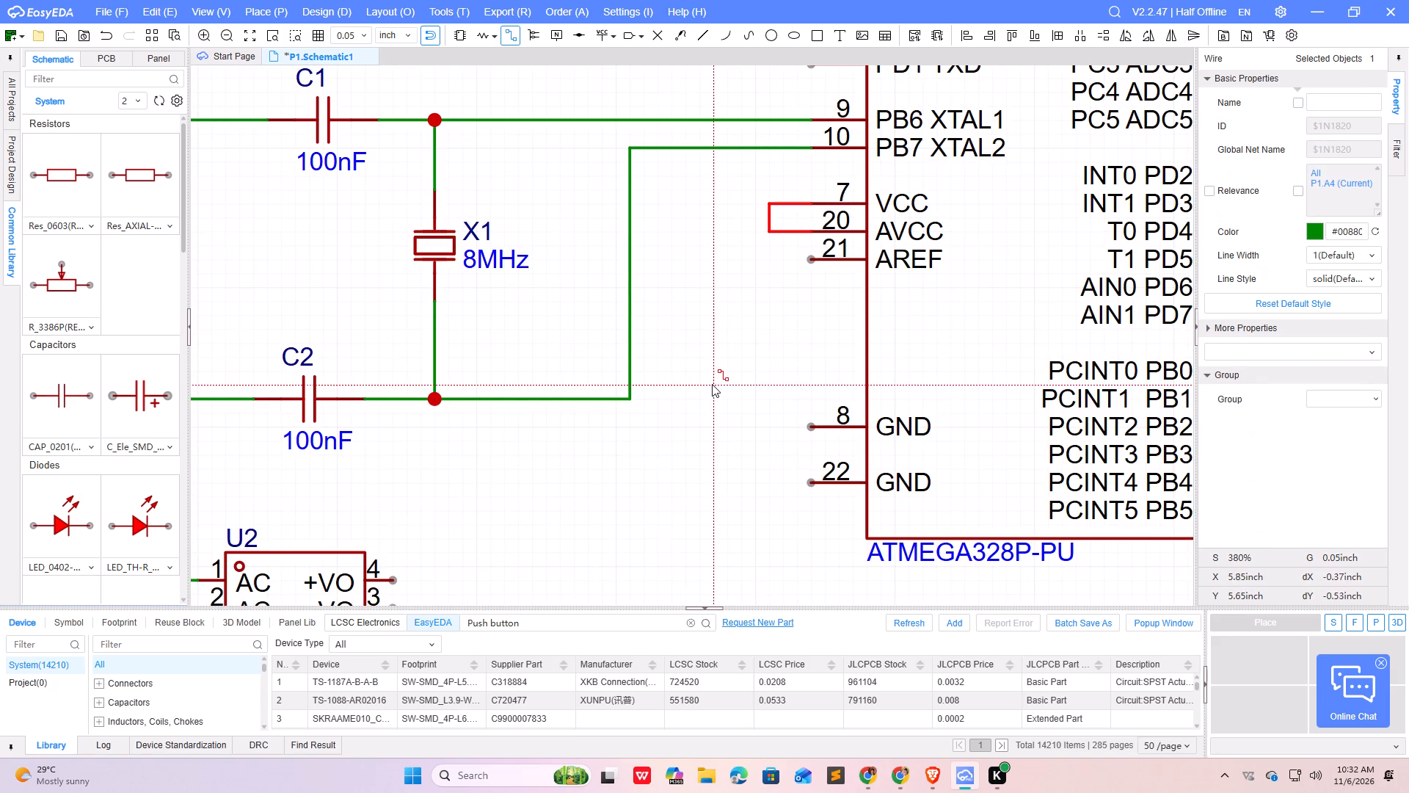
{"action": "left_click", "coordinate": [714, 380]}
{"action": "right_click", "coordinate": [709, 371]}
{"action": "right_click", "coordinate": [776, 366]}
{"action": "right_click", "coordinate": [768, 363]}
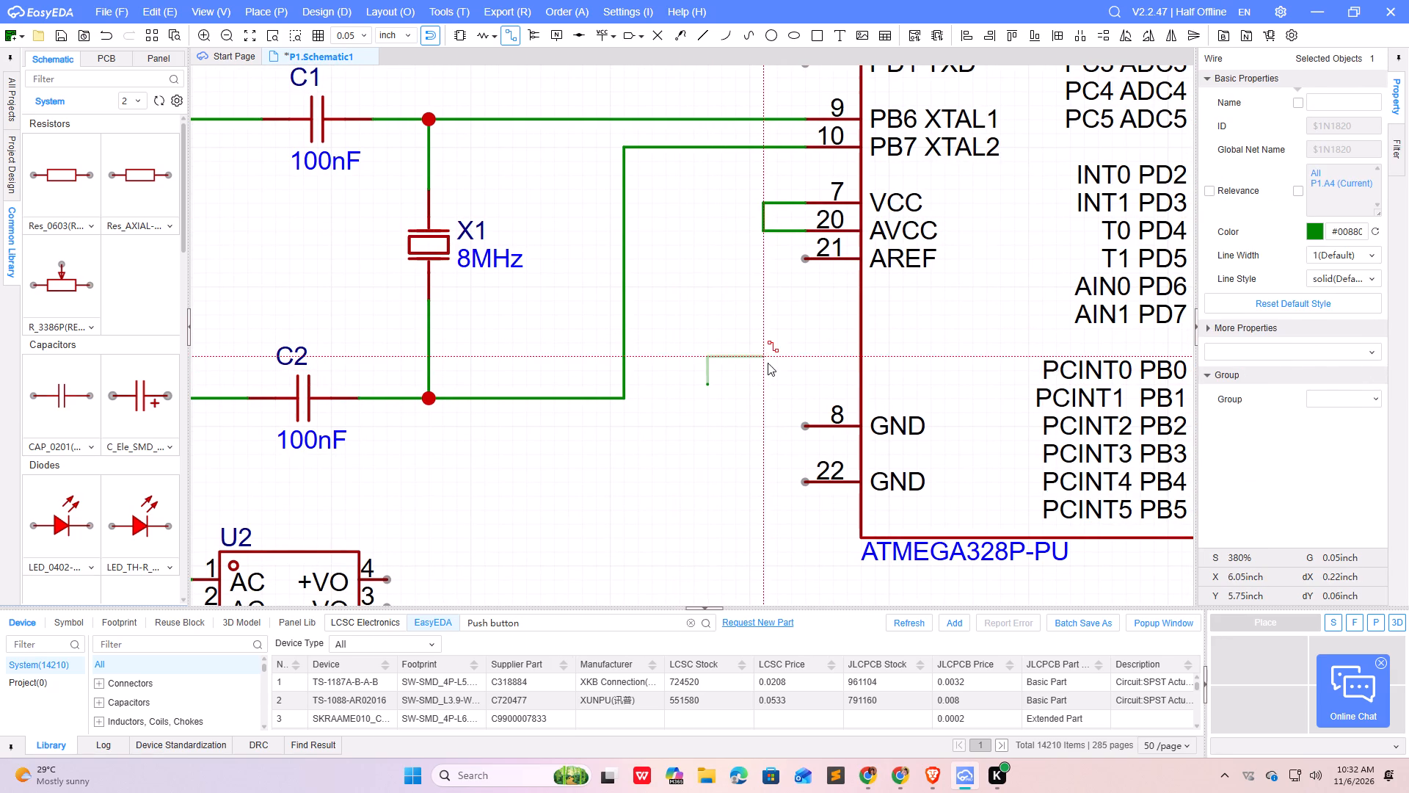
Wire the VCC–AVCC link on U4 to U2's +VO pin, routing it down past the crystal circuit.
{"action": "left_click", "coordinate": [764, 205]}
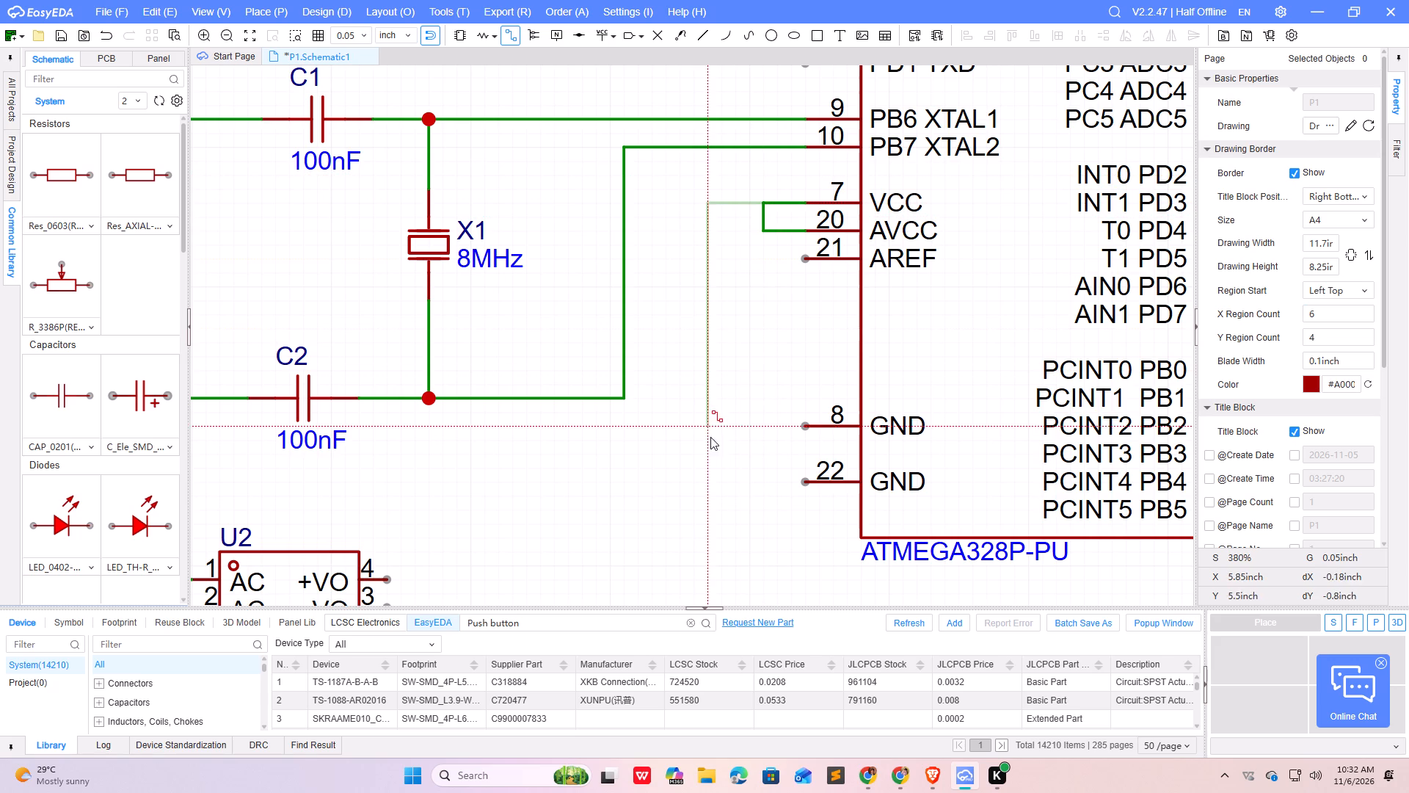
{"action": "scroll", "coordinate": [701, 418], "scroll_direction": "down", "scroll_amount": 1}
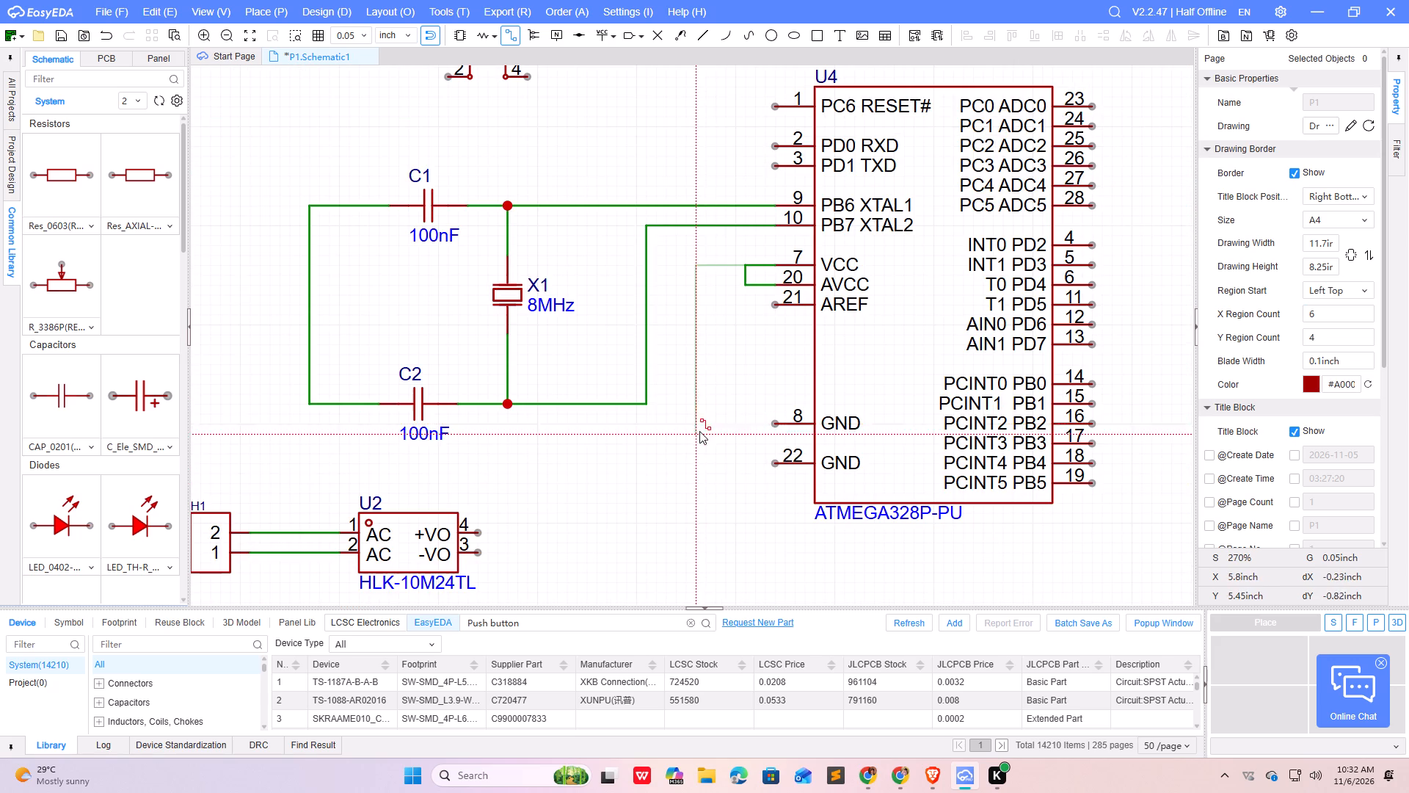
{"action": "left_click", "coordinate": [678, 529]}
{"action": "left_click", "coordinate": [473, 532]}
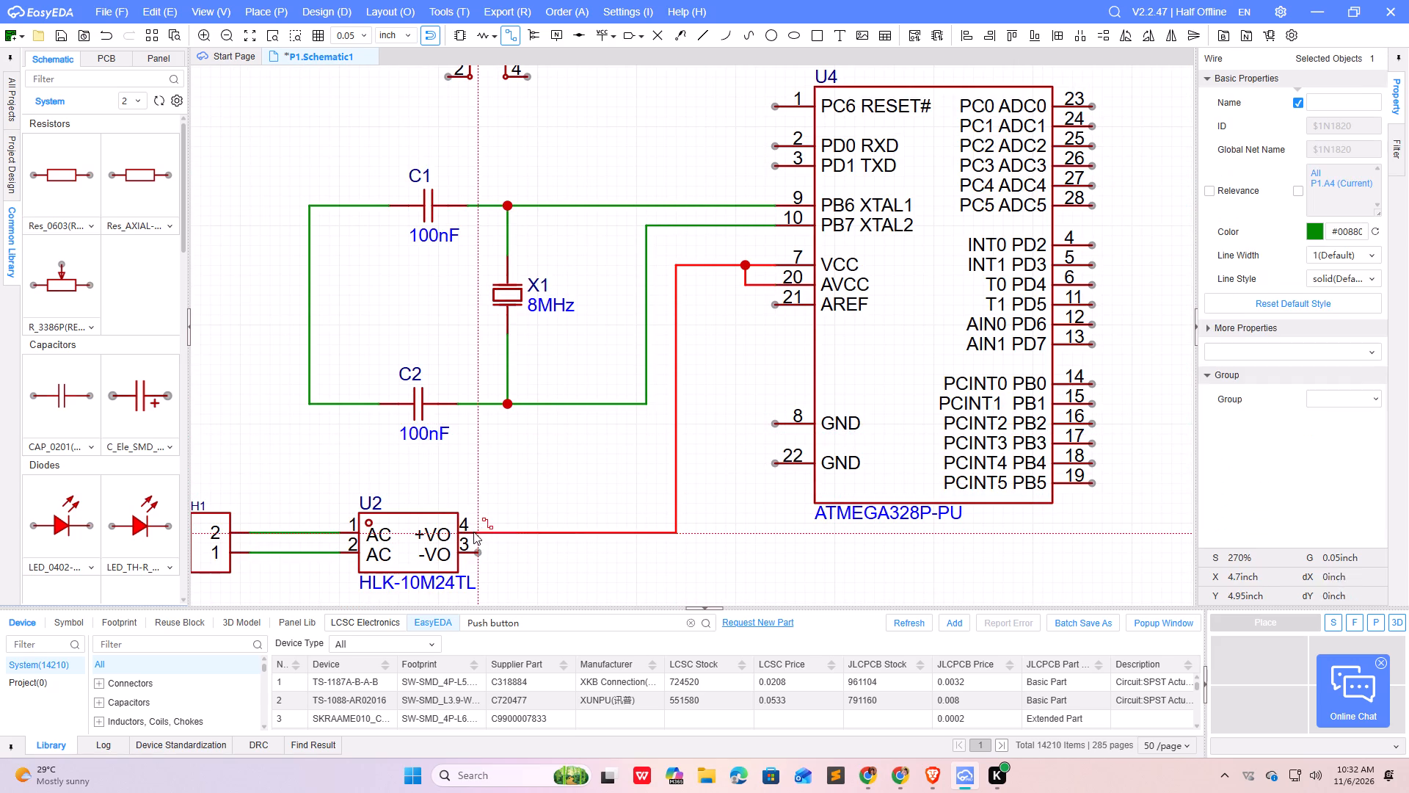
{"action": "right_click", "coordinate": [726, 344]}
{"action": "right_click", "coordinate": [724, 343]}
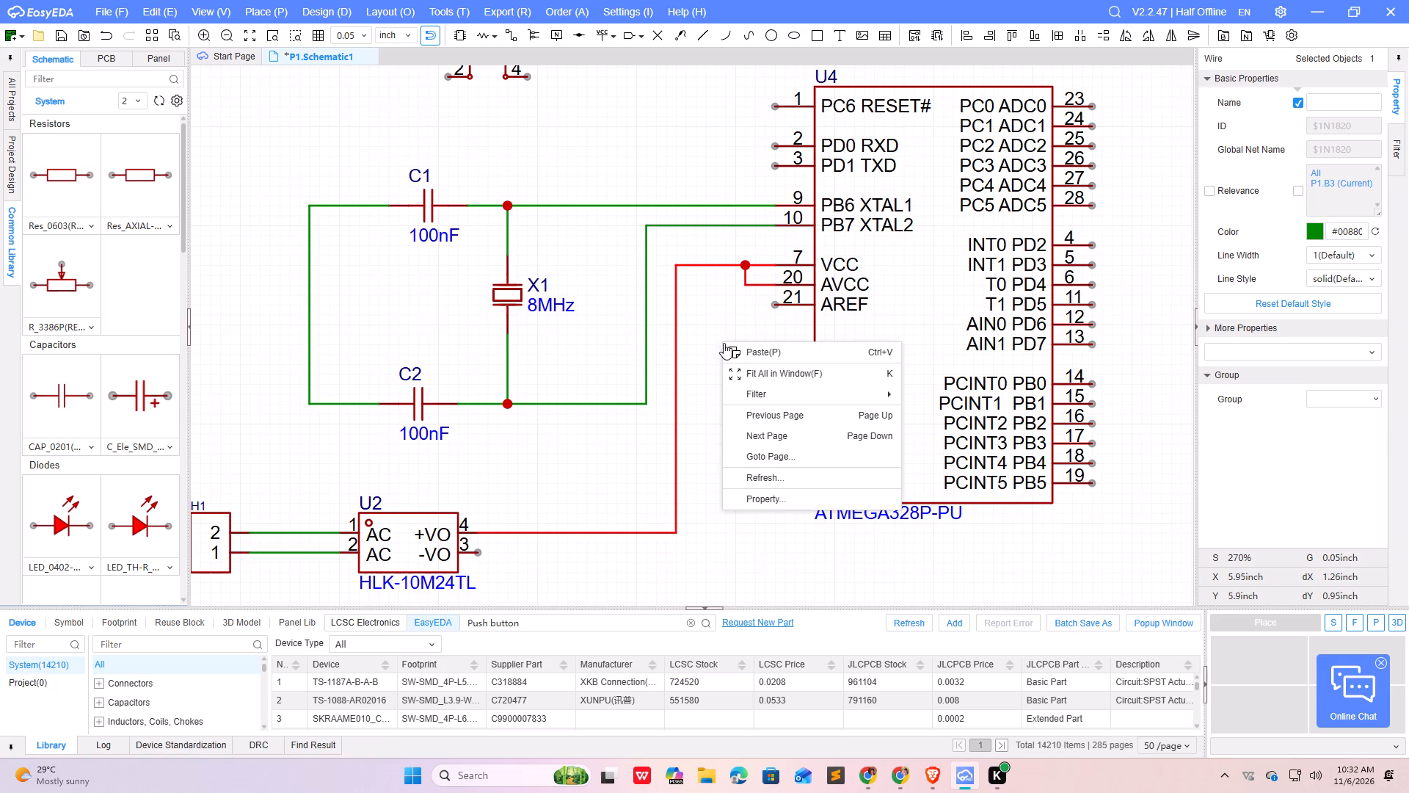
{"action": "left_click", "coordinate": [704, 398]}
Wire U4's two GND pins (8 and 22) together.
{"action": "left_click", "coordinate": [777, 419]}
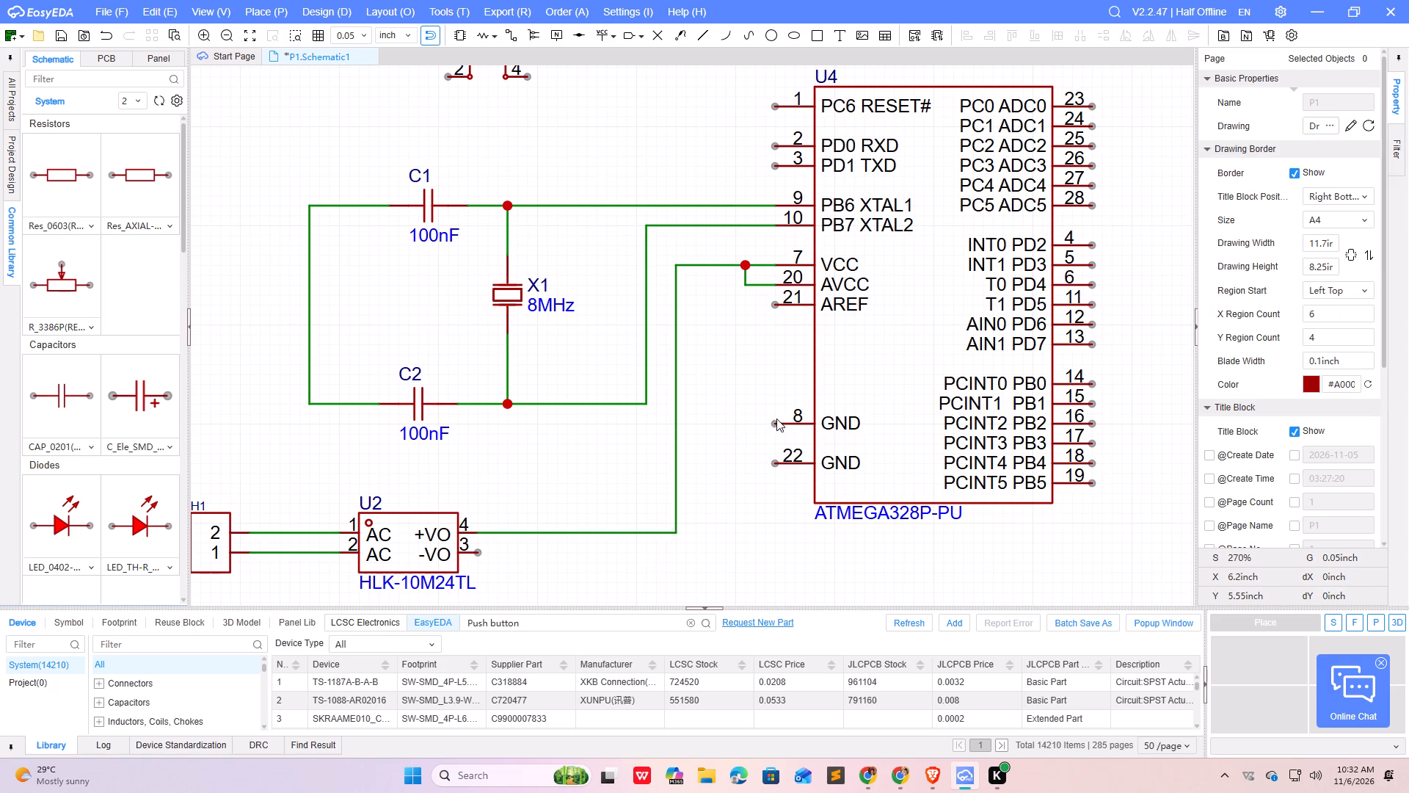
{"action": "left_click", "coordinate": [774, 424]}
{"action": "left_click", "coordinate": [745, 421]}
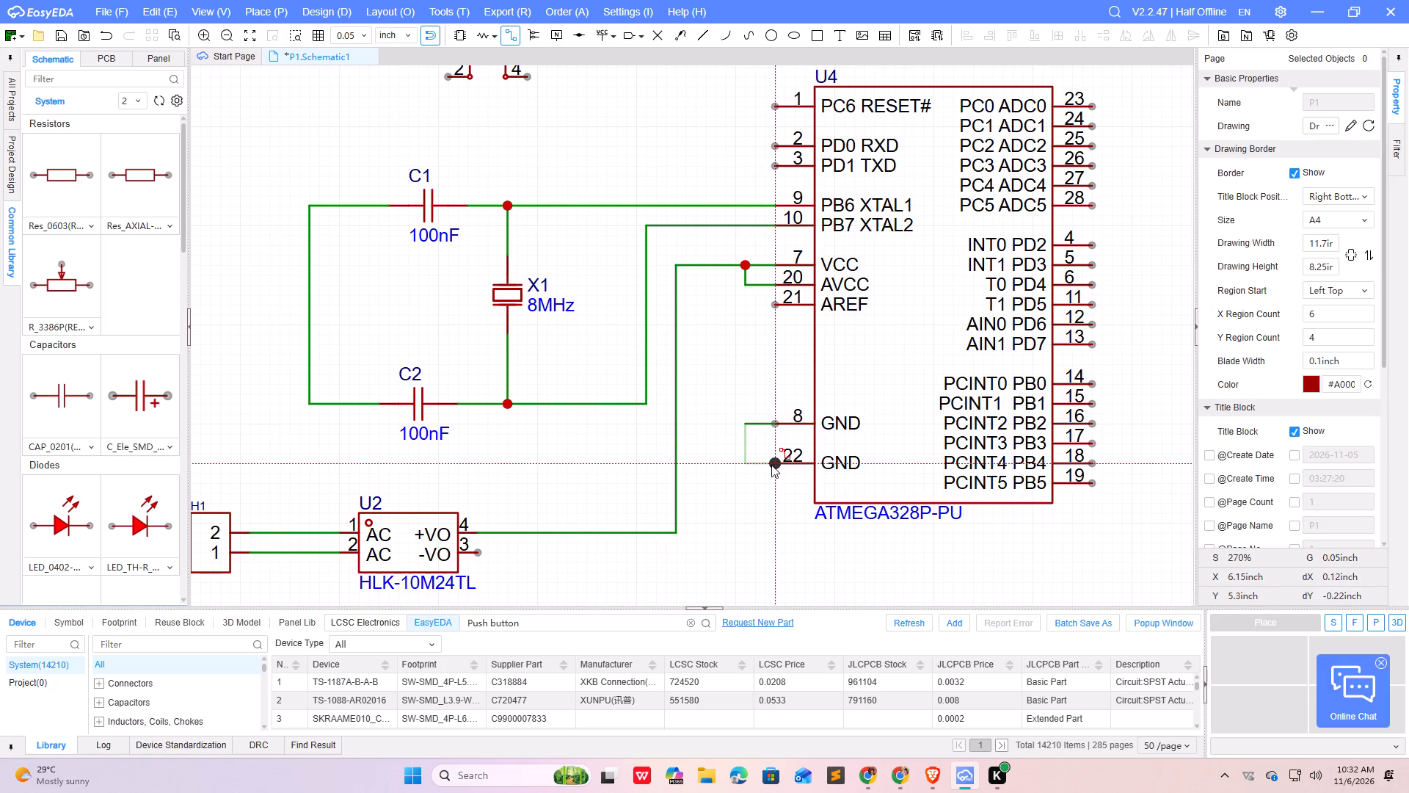
{"action": "left_click", "coordinate": [771, 465]}
Wire the GND link on U4 to U2's -VO pin, routing it below the +VO wire.
{"action": "left_click", "coordinate": [743, 421]}
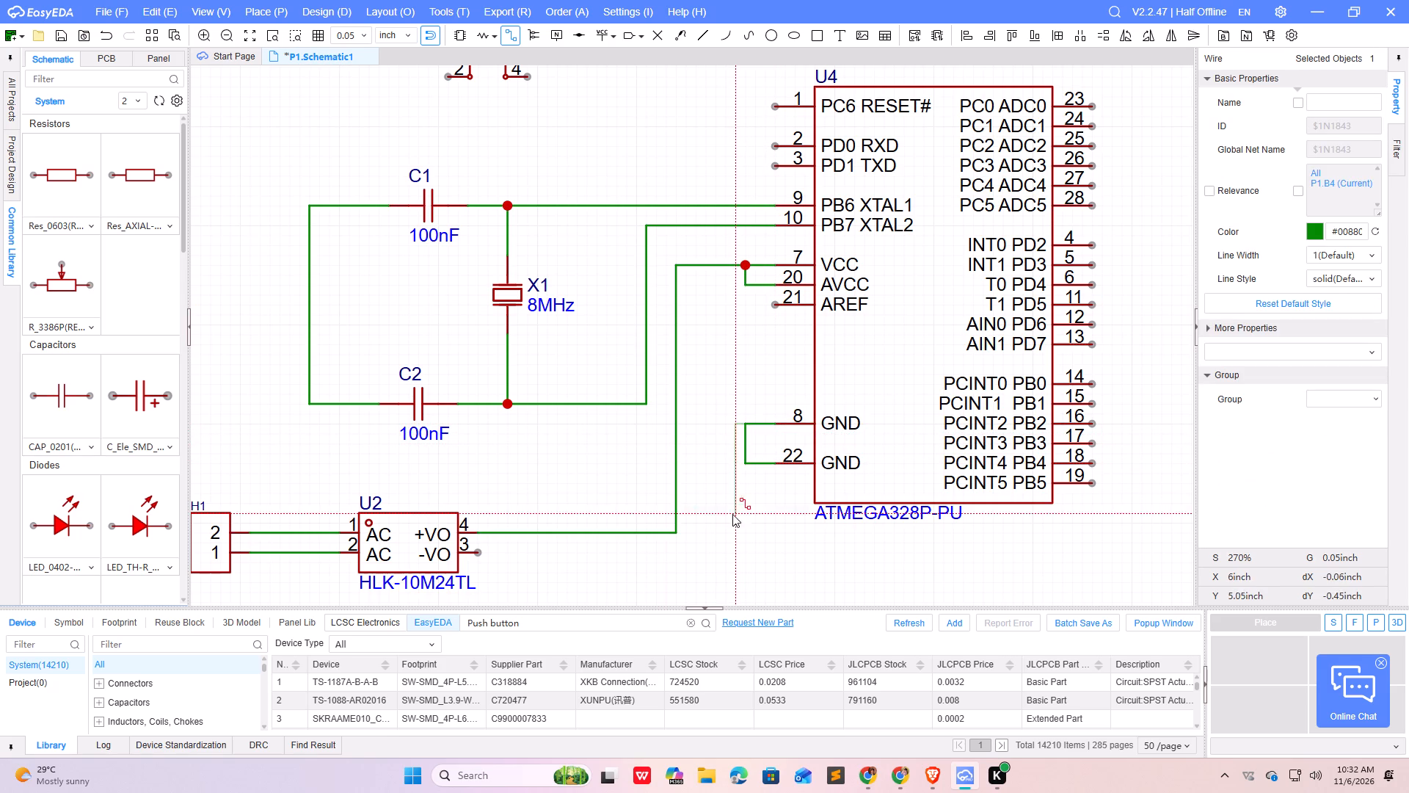
{"action": "left_click", "coordinate": [726, 556]}
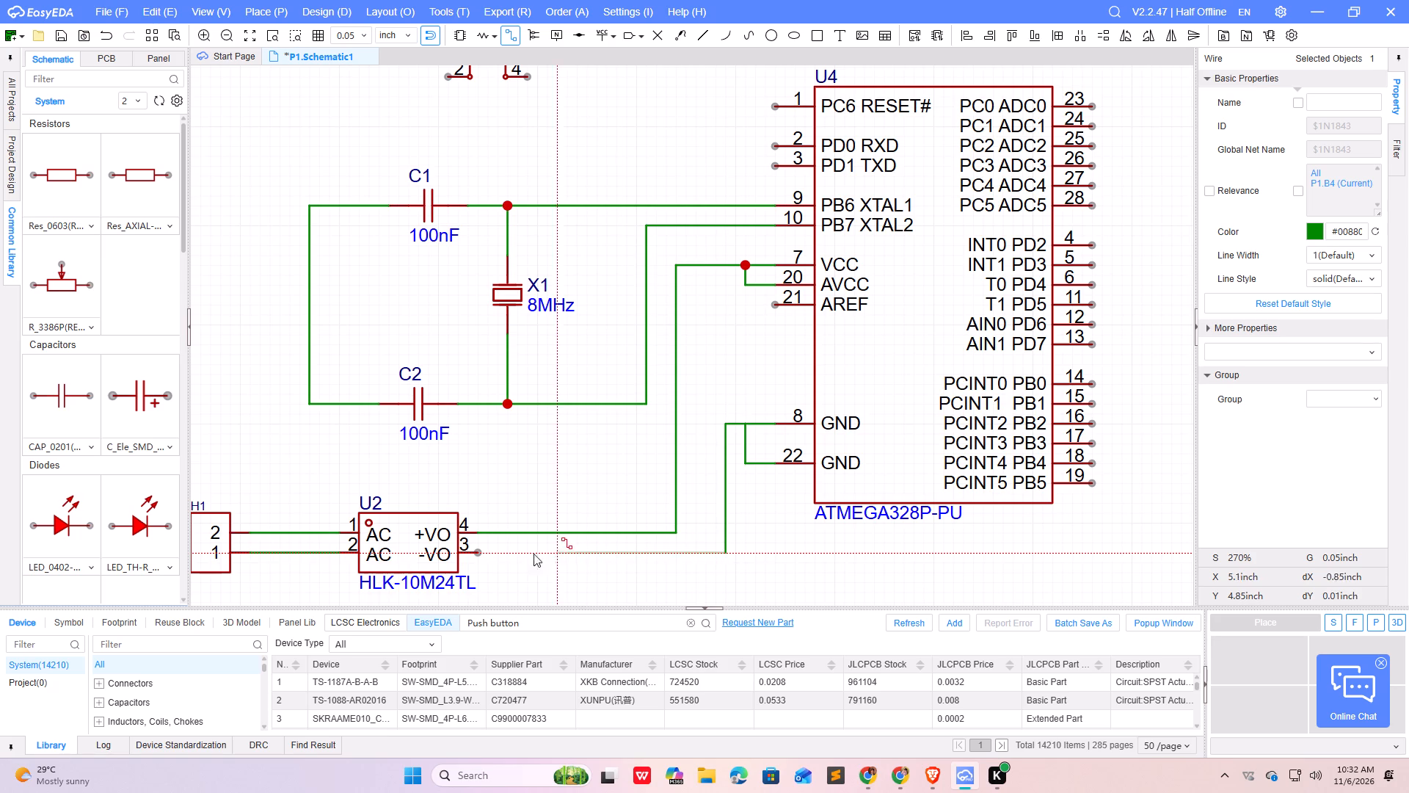
{"action": "left_click", "coordinate": [480, 554]}
{"action": "right_click", "coordinate": [730, 355]}
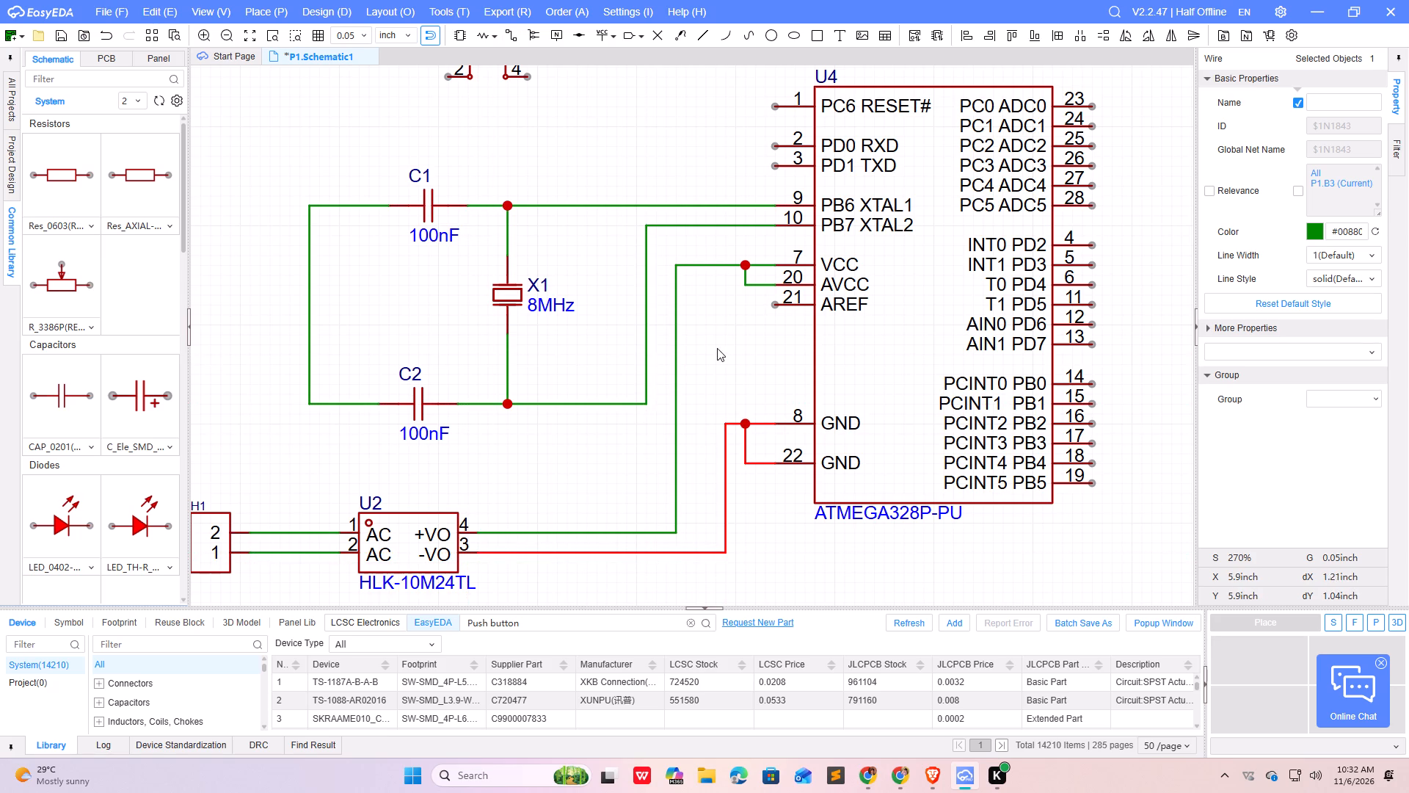
{"action": "right_click", "coordinate": [717, 348]}
{"action": "right_click", "coordinate": [707, 348]}
{"action": "right_click", "coordinate": [701, 331]}
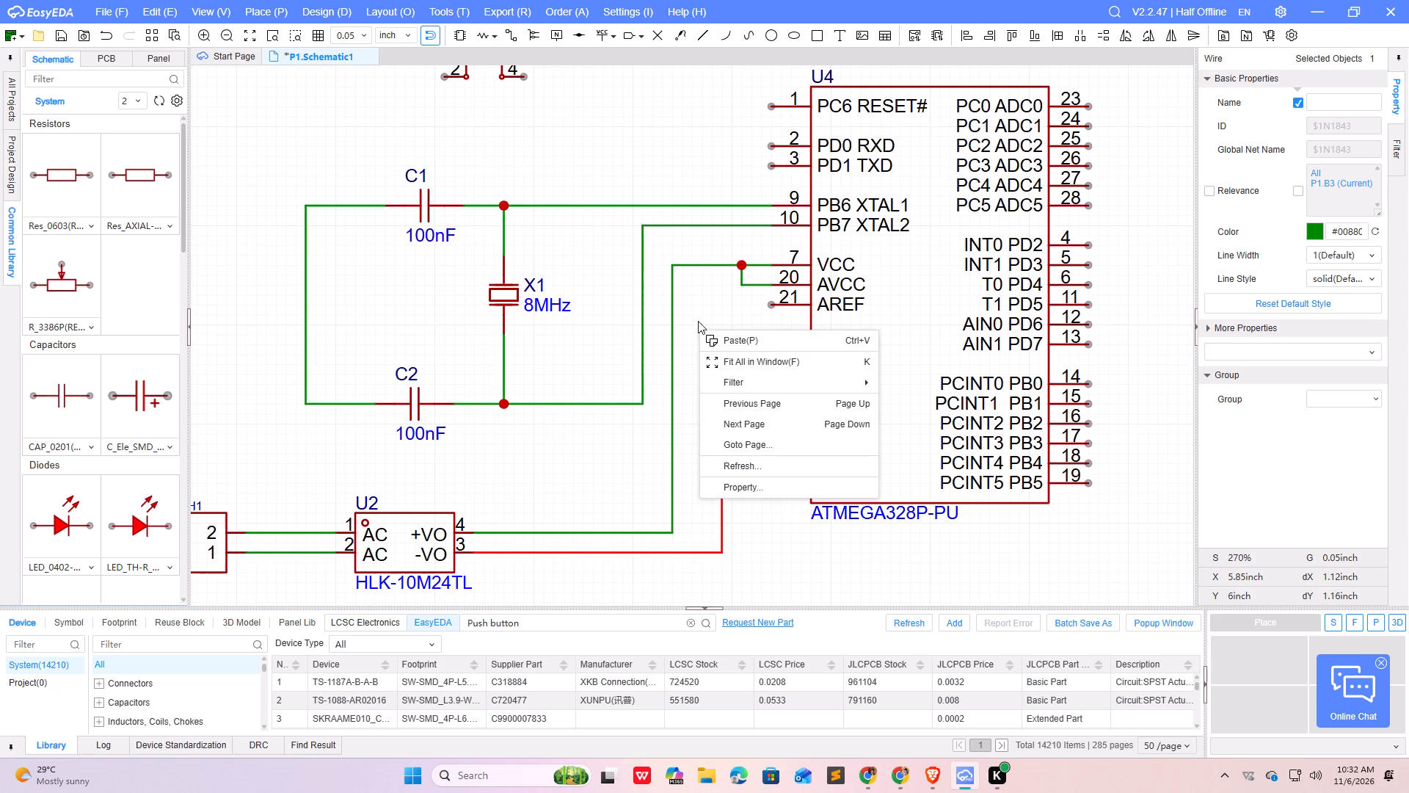
{"action": "left_click", "coordinate": [1146, 316]}
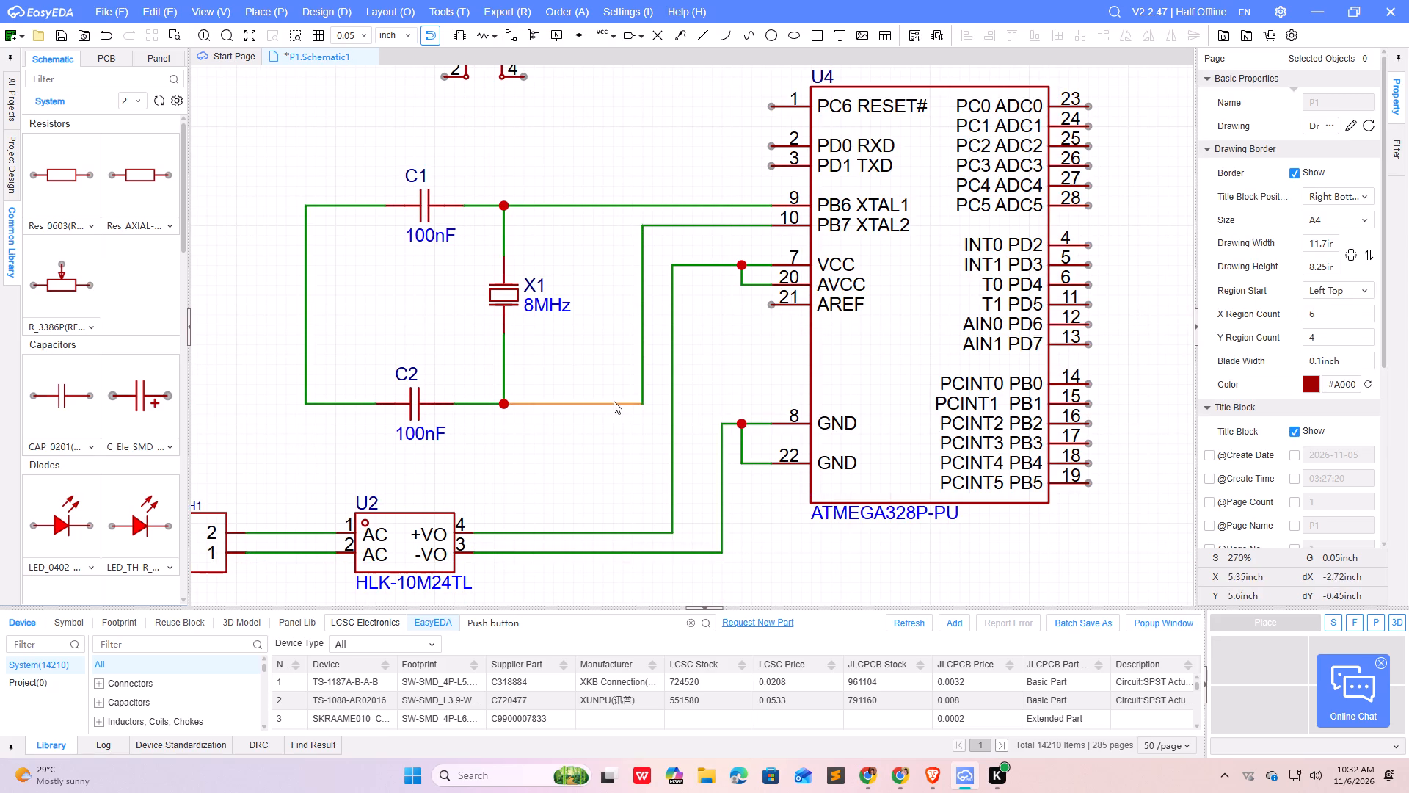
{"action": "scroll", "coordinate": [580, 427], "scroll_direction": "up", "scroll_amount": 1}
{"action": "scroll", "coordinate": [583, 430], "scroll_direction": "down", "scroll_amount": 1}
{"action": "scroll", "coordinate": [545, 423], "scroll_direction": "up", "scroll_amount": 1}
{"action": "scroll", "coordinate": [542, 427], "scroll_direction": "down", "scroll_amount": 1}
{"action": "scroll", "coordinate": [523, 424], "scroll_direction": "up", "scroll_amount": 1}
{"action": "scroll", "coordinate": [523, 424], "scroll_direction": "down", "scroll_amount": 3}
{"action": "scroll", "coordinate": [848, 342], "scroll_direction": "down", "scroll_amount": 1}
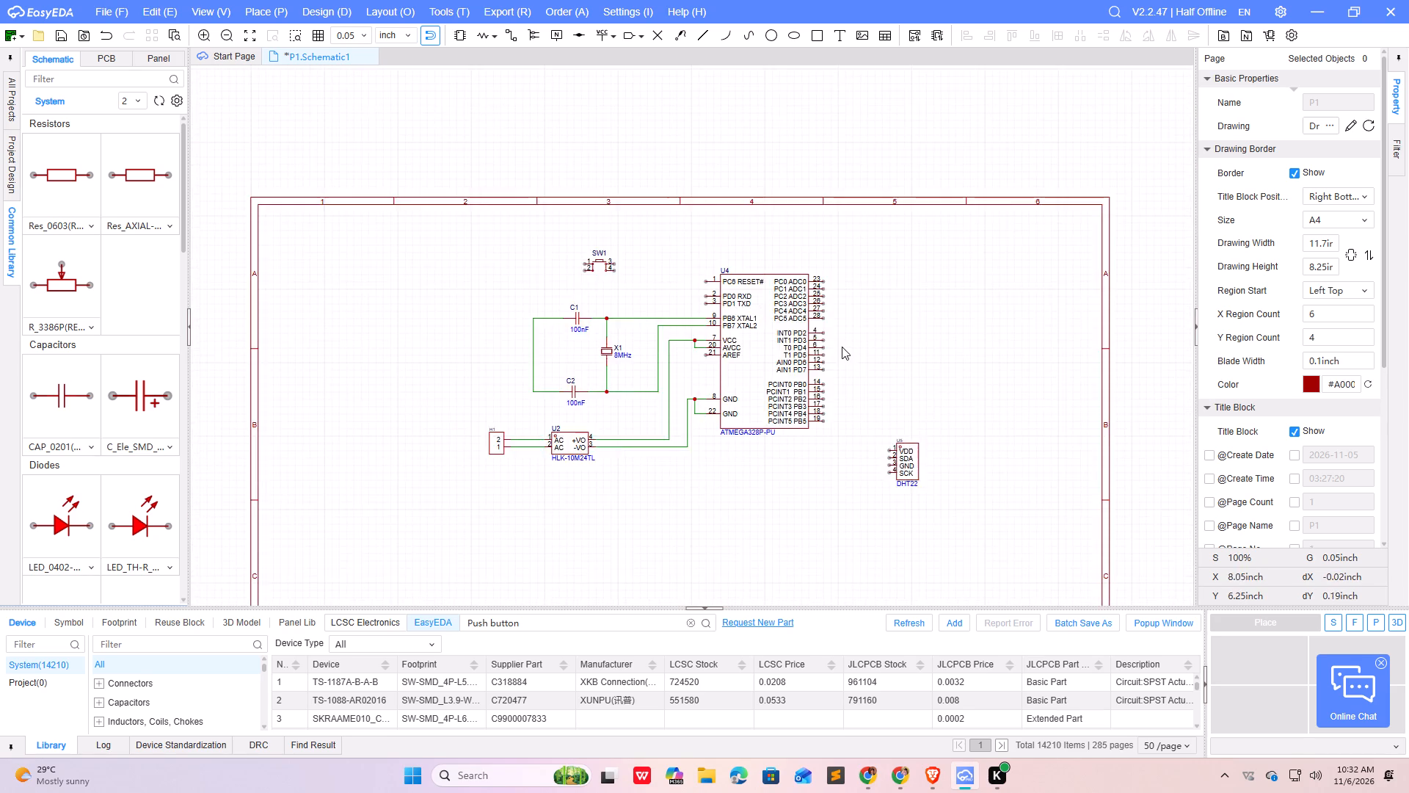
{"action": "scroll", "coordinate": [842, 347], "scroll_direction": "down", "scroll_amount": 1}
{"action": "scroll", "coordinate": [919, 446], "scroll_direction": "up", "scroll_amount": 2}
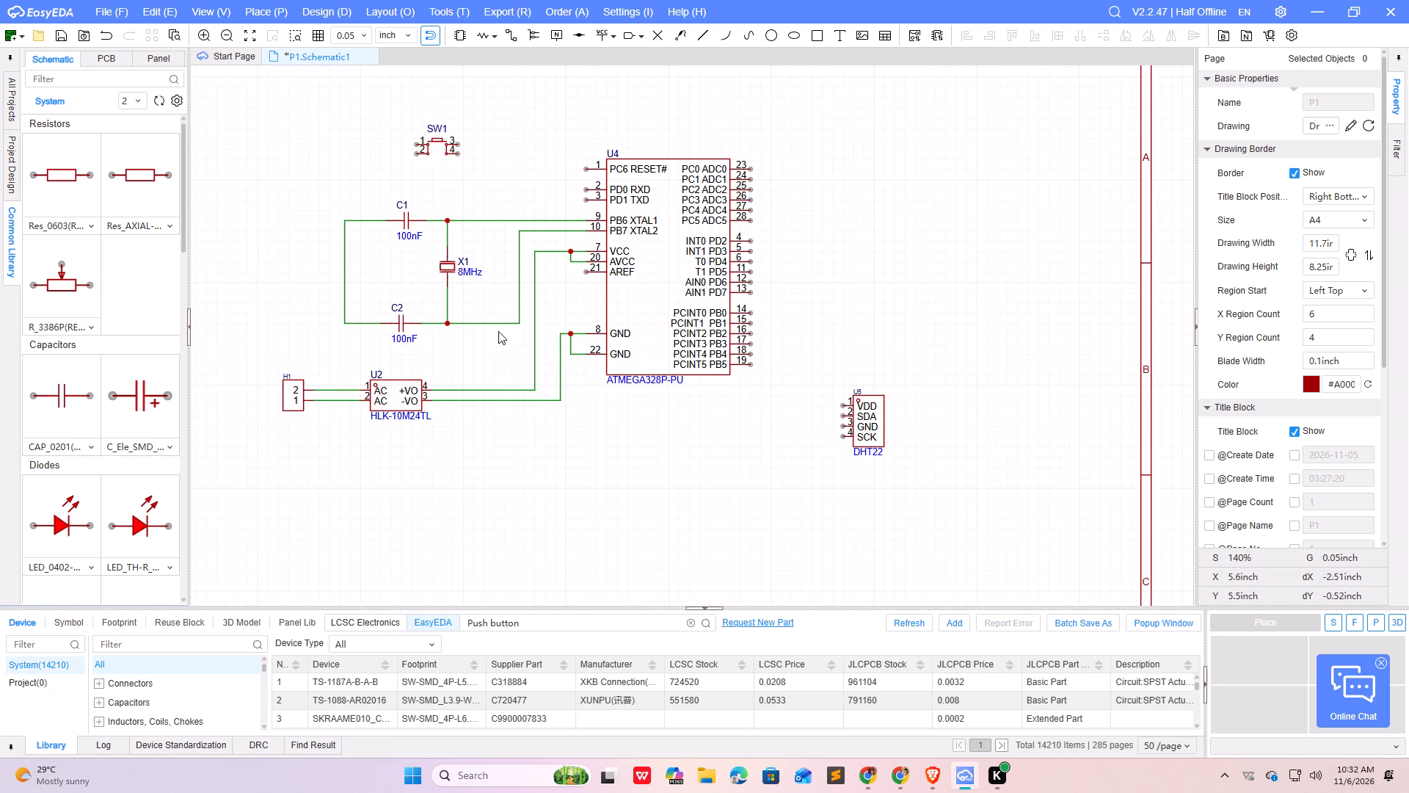
Move push button SW1 slightly toward U4 so its pin 4 lines up with U4's PC6 RESET# pin.
{"action": "scroll", "coordinate": [644, 251], "scroll_direction": "up", "scroll_amount": 1}
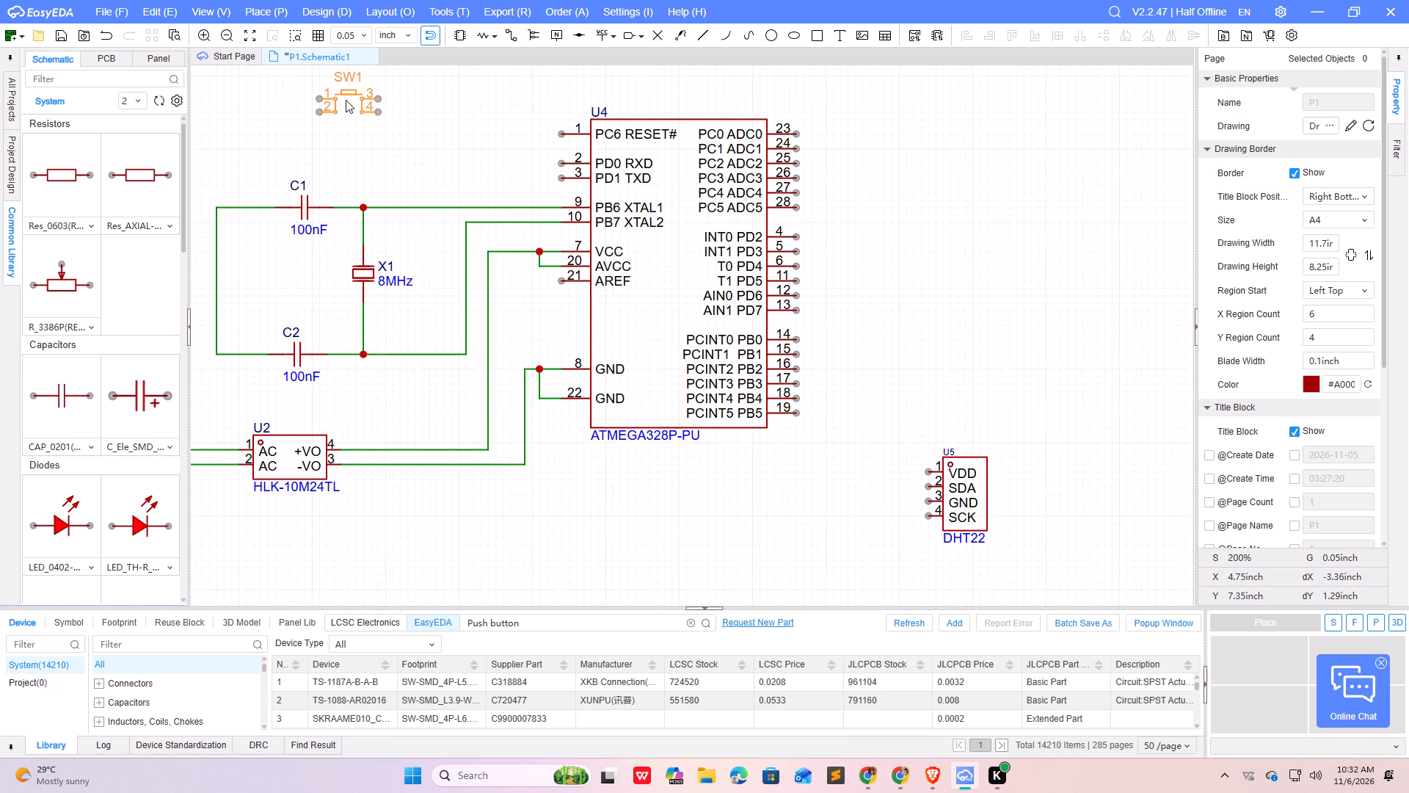
{"action": "left_click_drag", "start_coordinate": [345, 93], "coordinate": [373, 109]}
{"action": "left_click", "coordinate": [461, 99]}
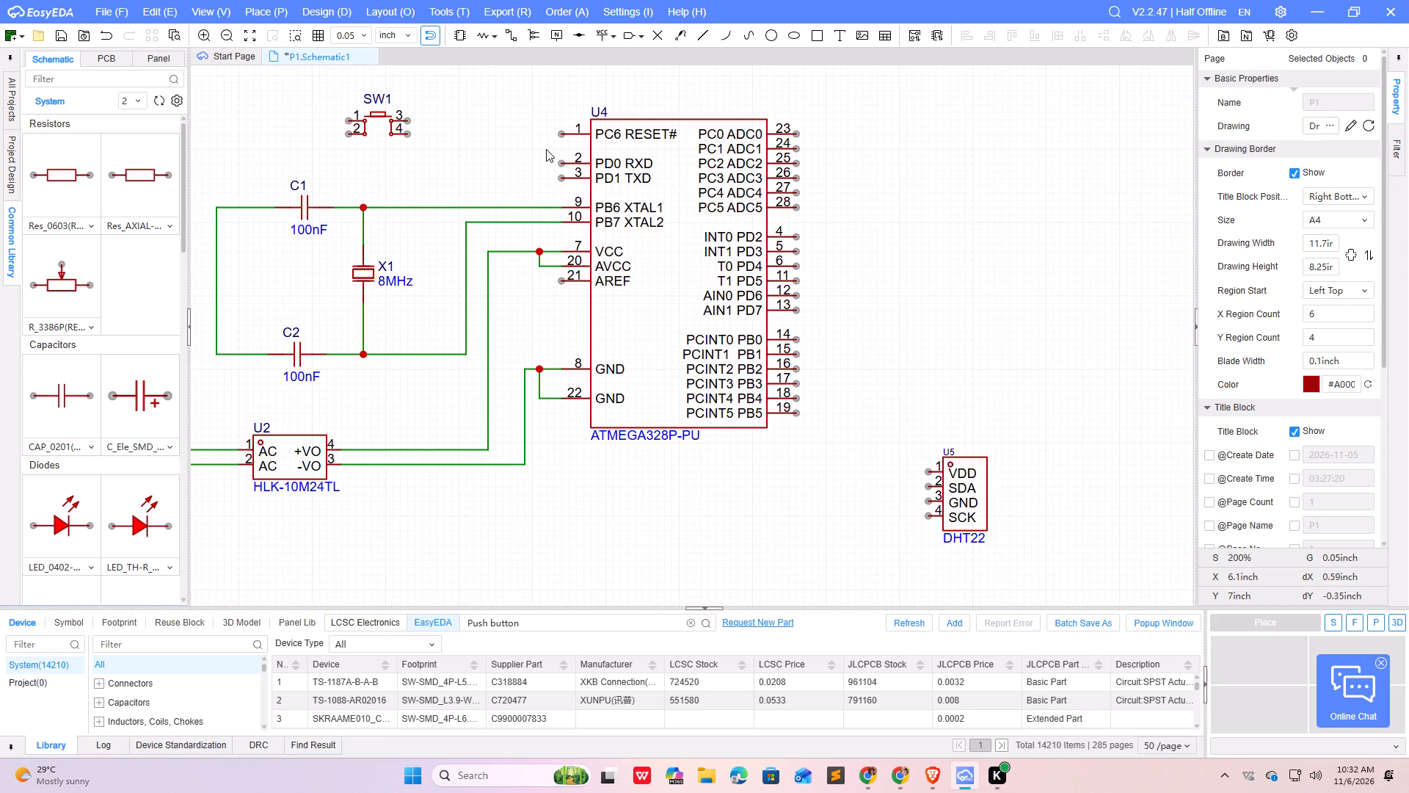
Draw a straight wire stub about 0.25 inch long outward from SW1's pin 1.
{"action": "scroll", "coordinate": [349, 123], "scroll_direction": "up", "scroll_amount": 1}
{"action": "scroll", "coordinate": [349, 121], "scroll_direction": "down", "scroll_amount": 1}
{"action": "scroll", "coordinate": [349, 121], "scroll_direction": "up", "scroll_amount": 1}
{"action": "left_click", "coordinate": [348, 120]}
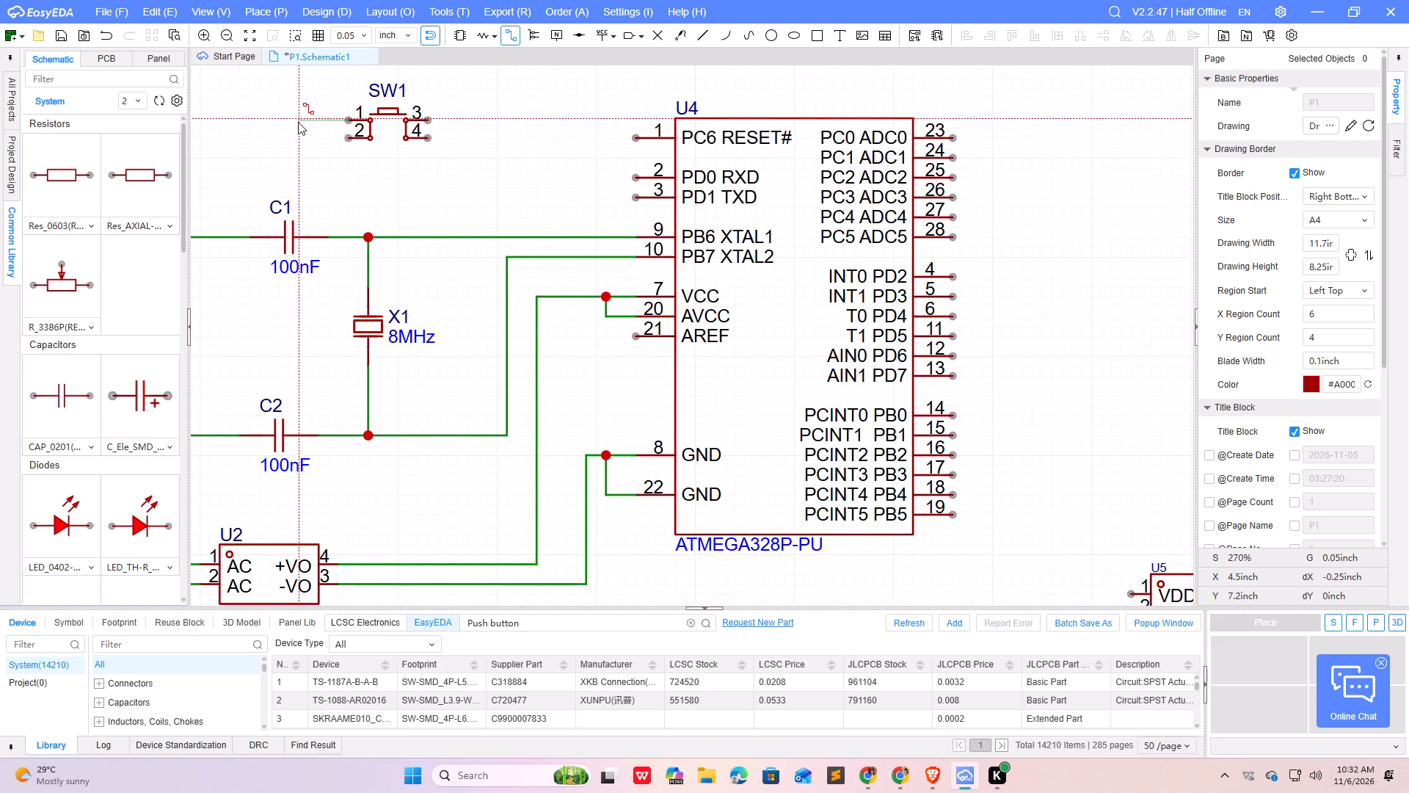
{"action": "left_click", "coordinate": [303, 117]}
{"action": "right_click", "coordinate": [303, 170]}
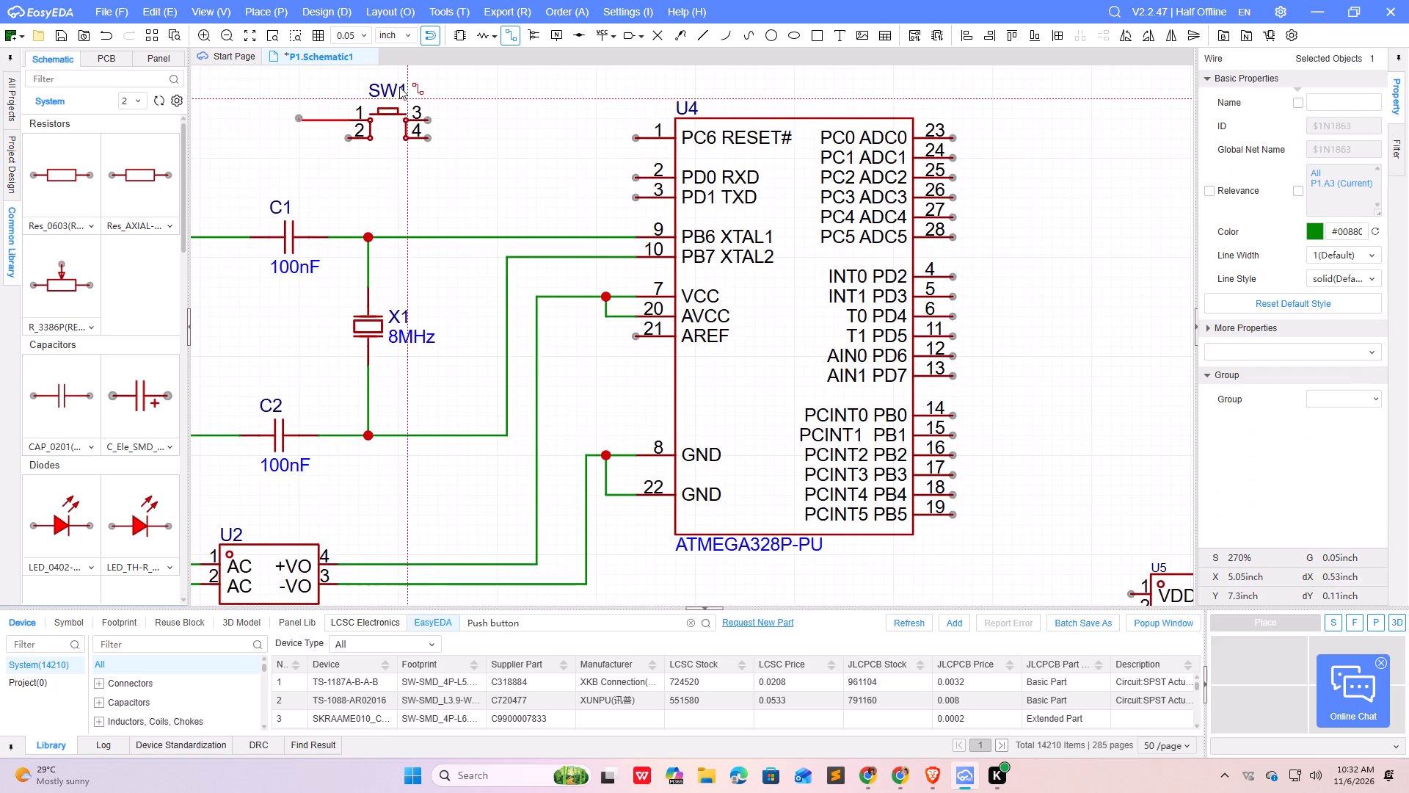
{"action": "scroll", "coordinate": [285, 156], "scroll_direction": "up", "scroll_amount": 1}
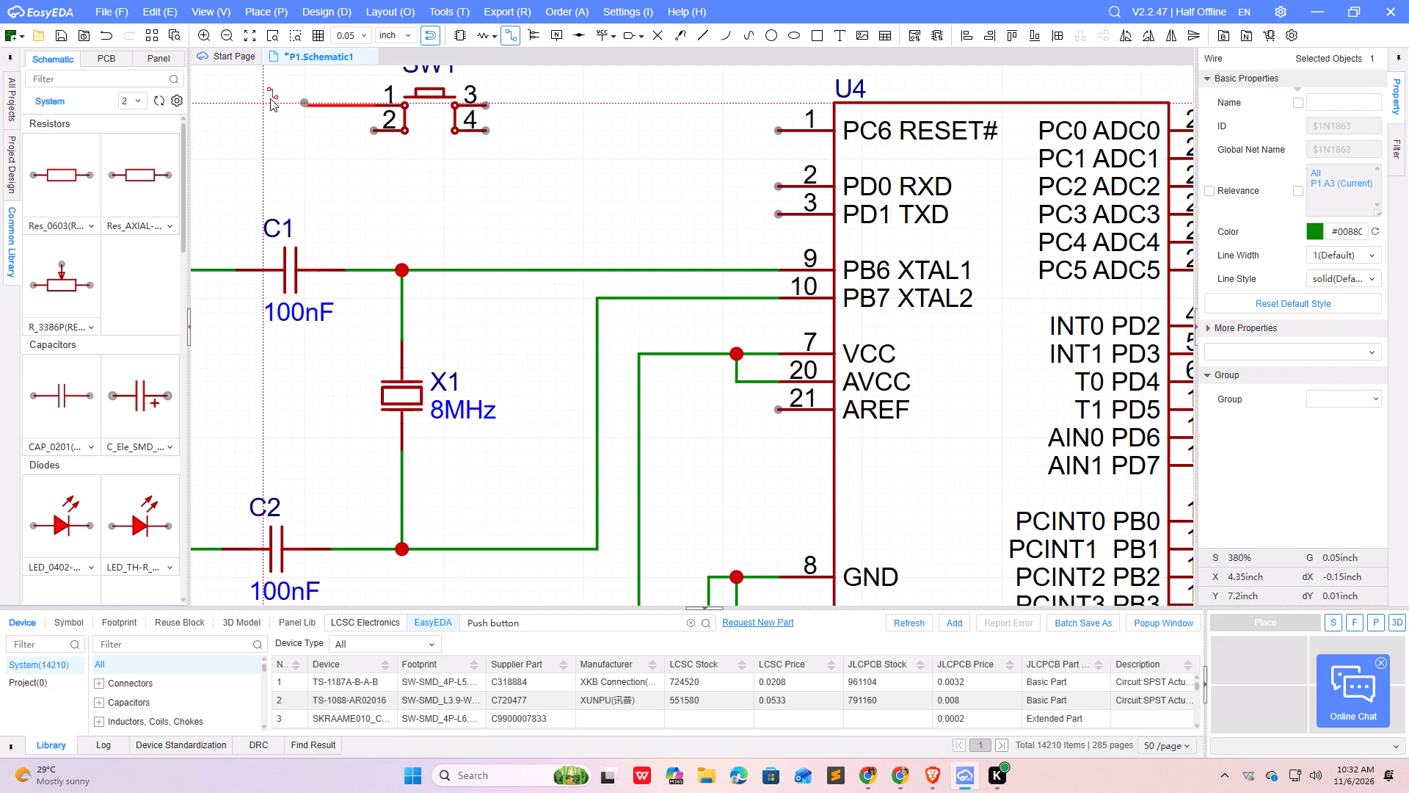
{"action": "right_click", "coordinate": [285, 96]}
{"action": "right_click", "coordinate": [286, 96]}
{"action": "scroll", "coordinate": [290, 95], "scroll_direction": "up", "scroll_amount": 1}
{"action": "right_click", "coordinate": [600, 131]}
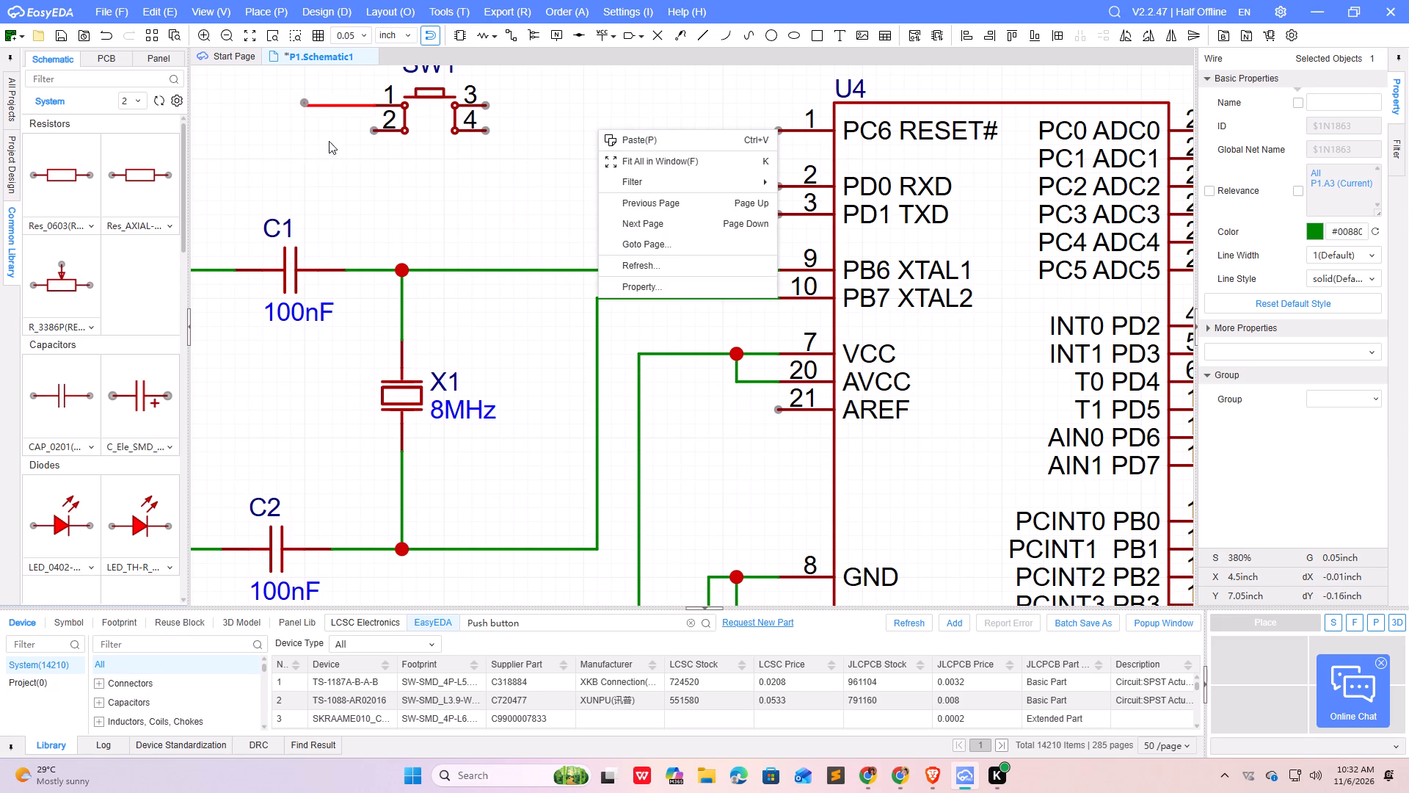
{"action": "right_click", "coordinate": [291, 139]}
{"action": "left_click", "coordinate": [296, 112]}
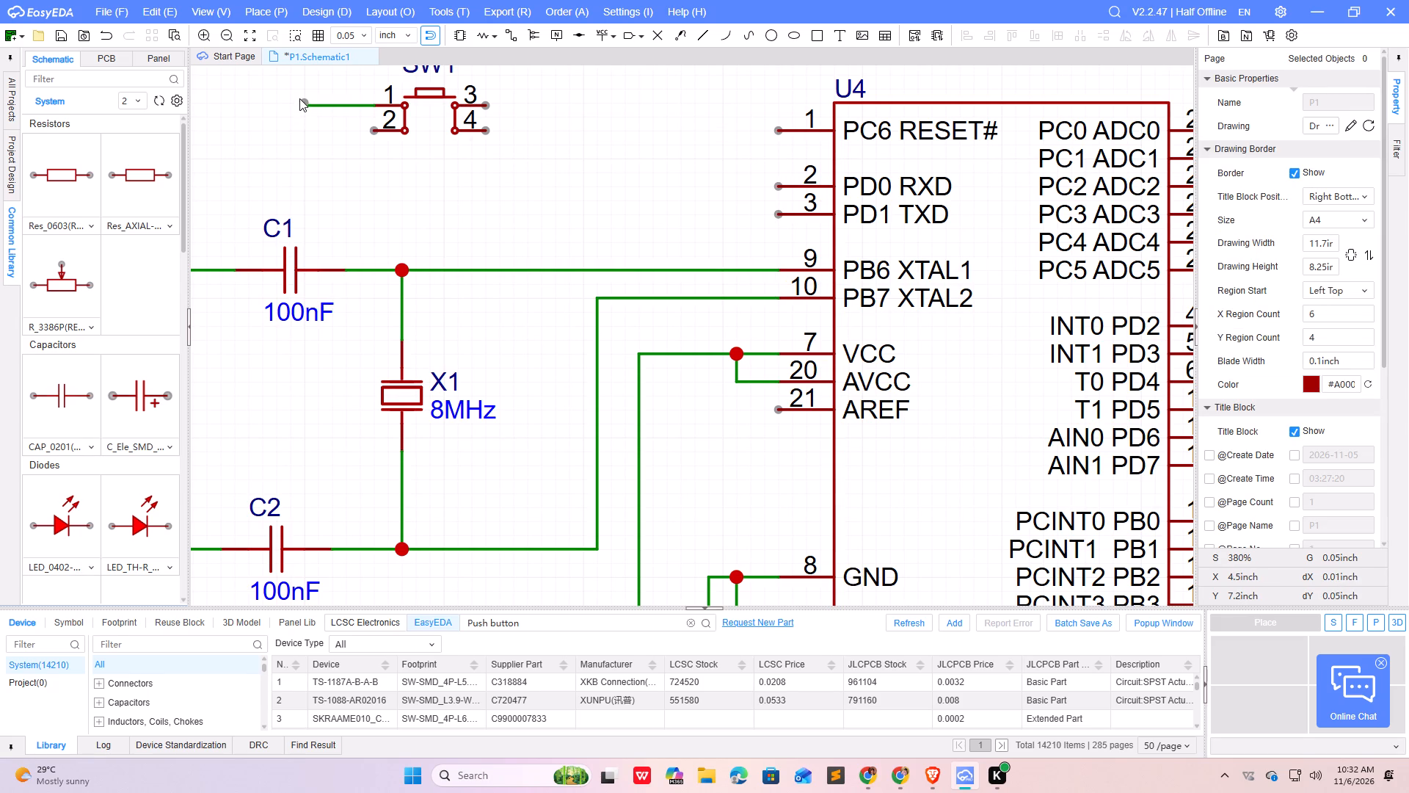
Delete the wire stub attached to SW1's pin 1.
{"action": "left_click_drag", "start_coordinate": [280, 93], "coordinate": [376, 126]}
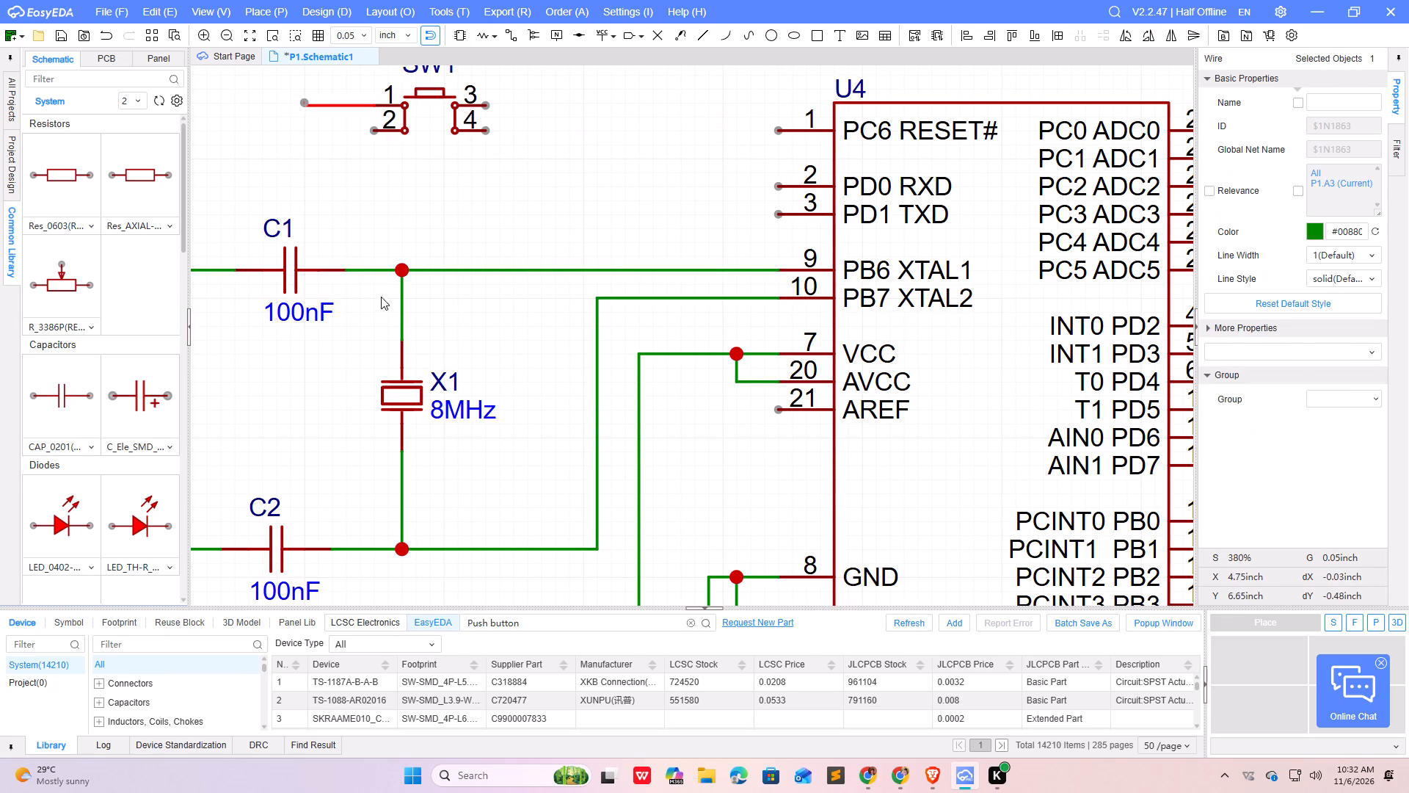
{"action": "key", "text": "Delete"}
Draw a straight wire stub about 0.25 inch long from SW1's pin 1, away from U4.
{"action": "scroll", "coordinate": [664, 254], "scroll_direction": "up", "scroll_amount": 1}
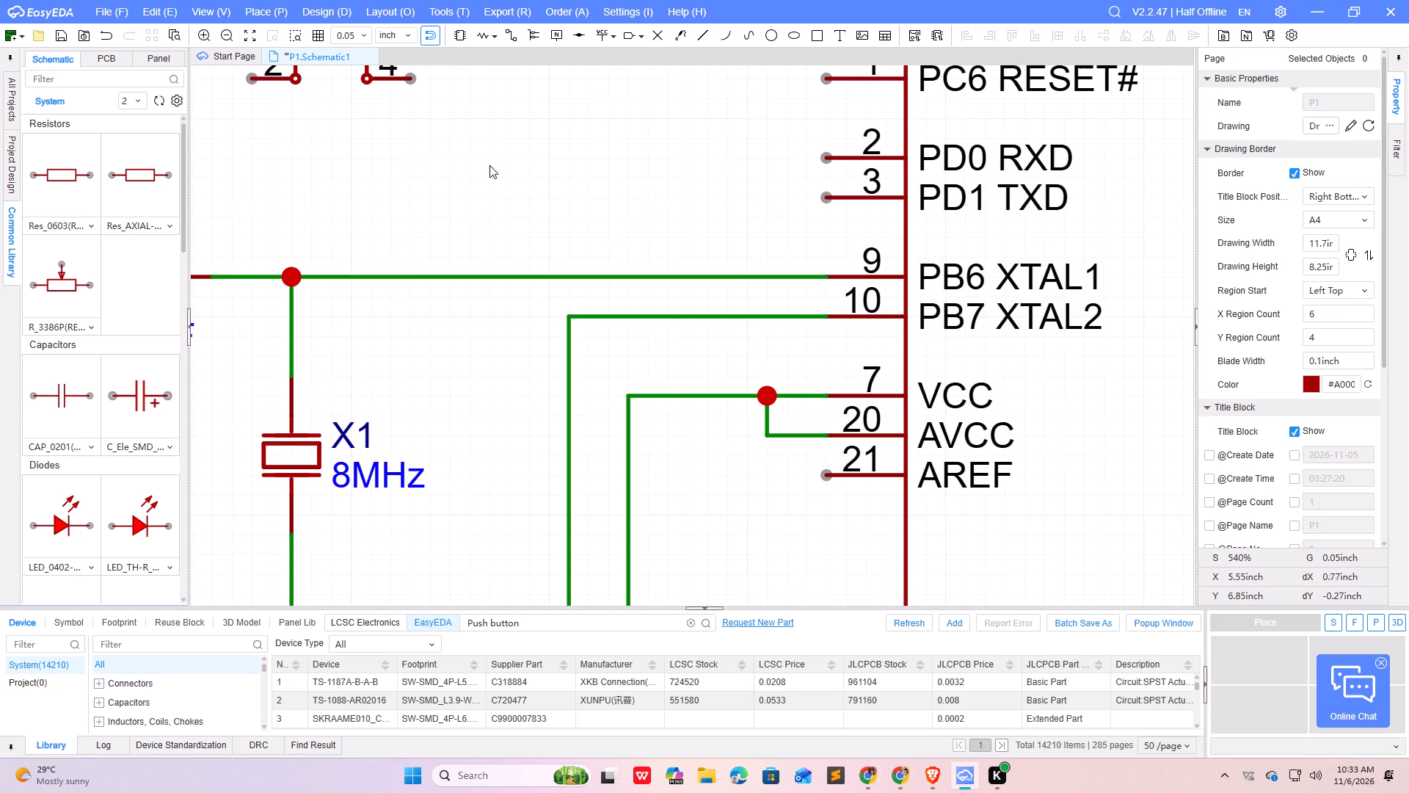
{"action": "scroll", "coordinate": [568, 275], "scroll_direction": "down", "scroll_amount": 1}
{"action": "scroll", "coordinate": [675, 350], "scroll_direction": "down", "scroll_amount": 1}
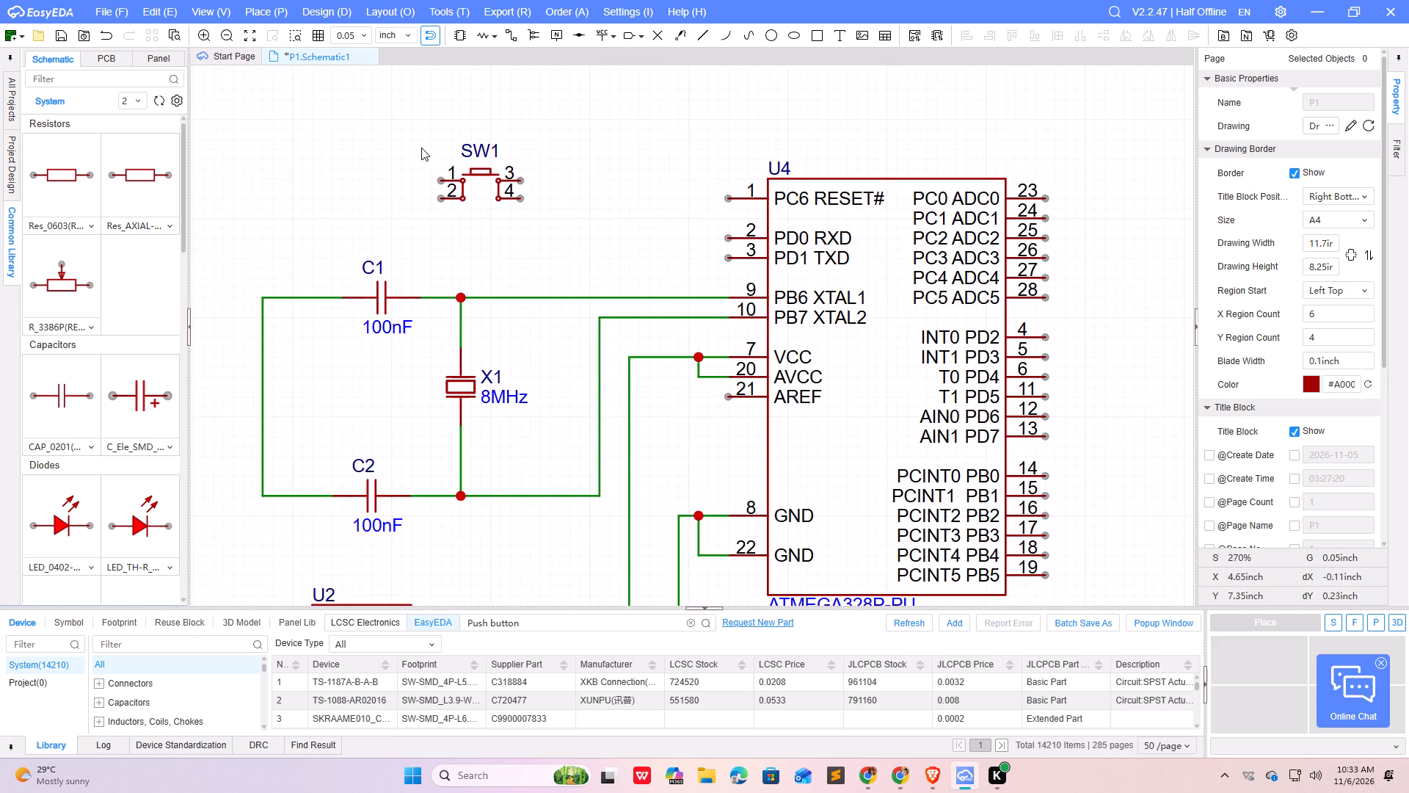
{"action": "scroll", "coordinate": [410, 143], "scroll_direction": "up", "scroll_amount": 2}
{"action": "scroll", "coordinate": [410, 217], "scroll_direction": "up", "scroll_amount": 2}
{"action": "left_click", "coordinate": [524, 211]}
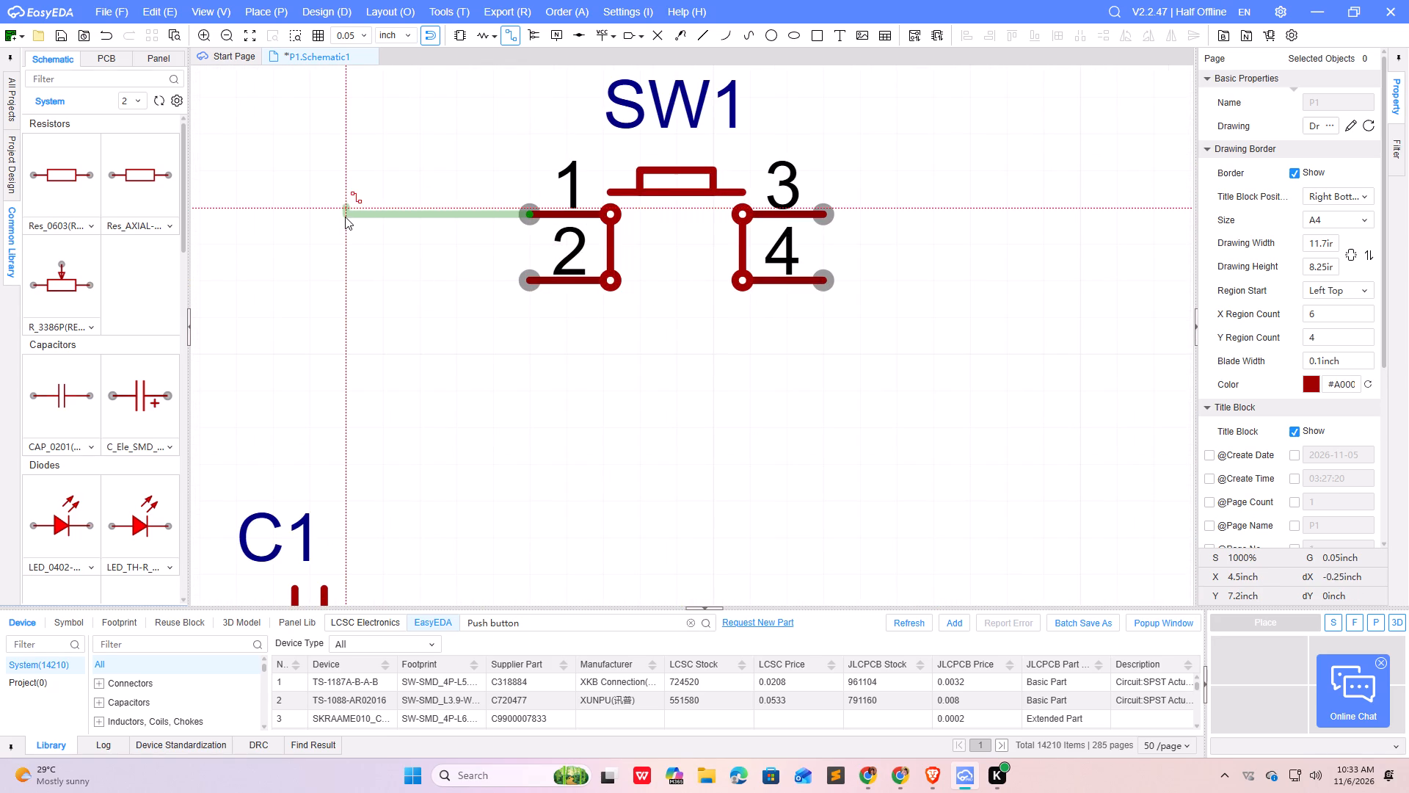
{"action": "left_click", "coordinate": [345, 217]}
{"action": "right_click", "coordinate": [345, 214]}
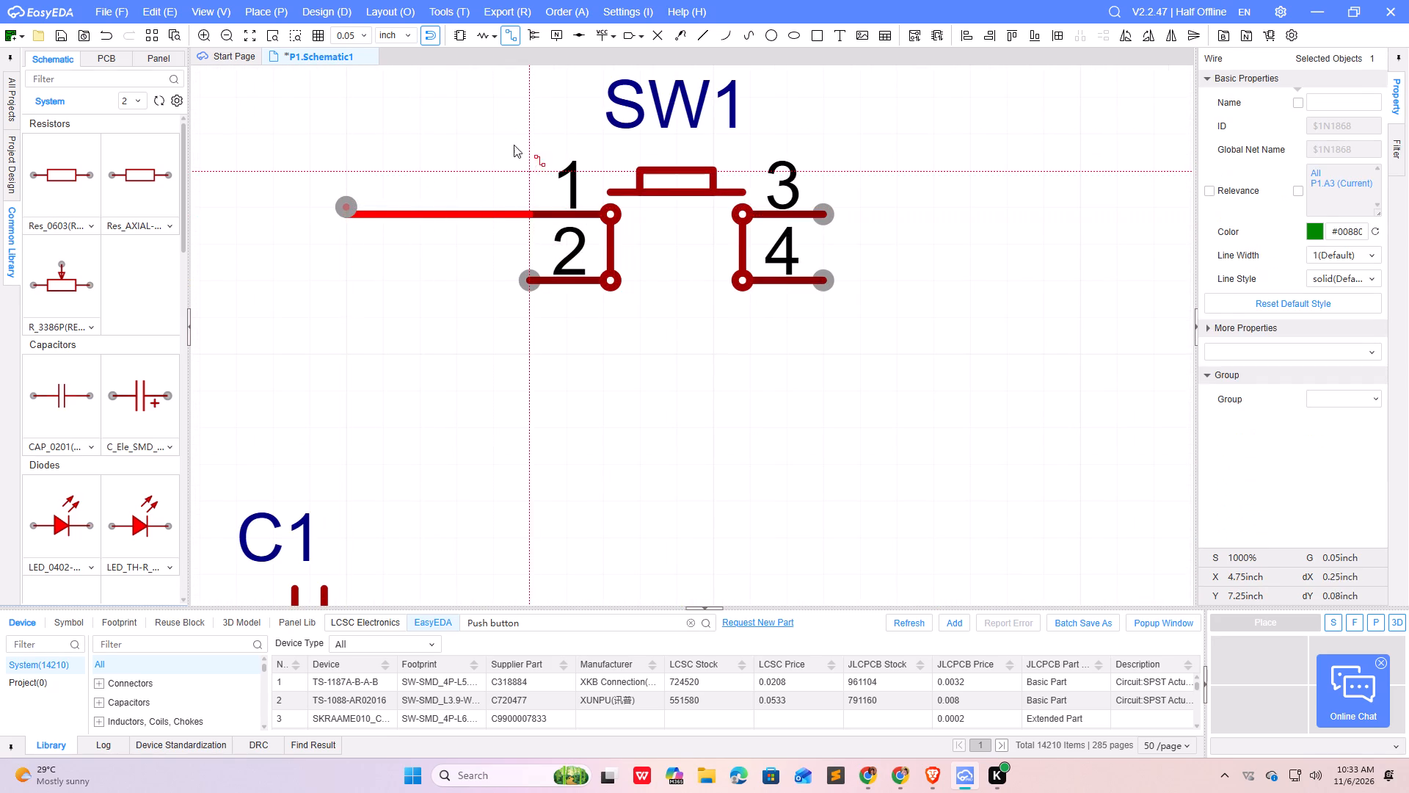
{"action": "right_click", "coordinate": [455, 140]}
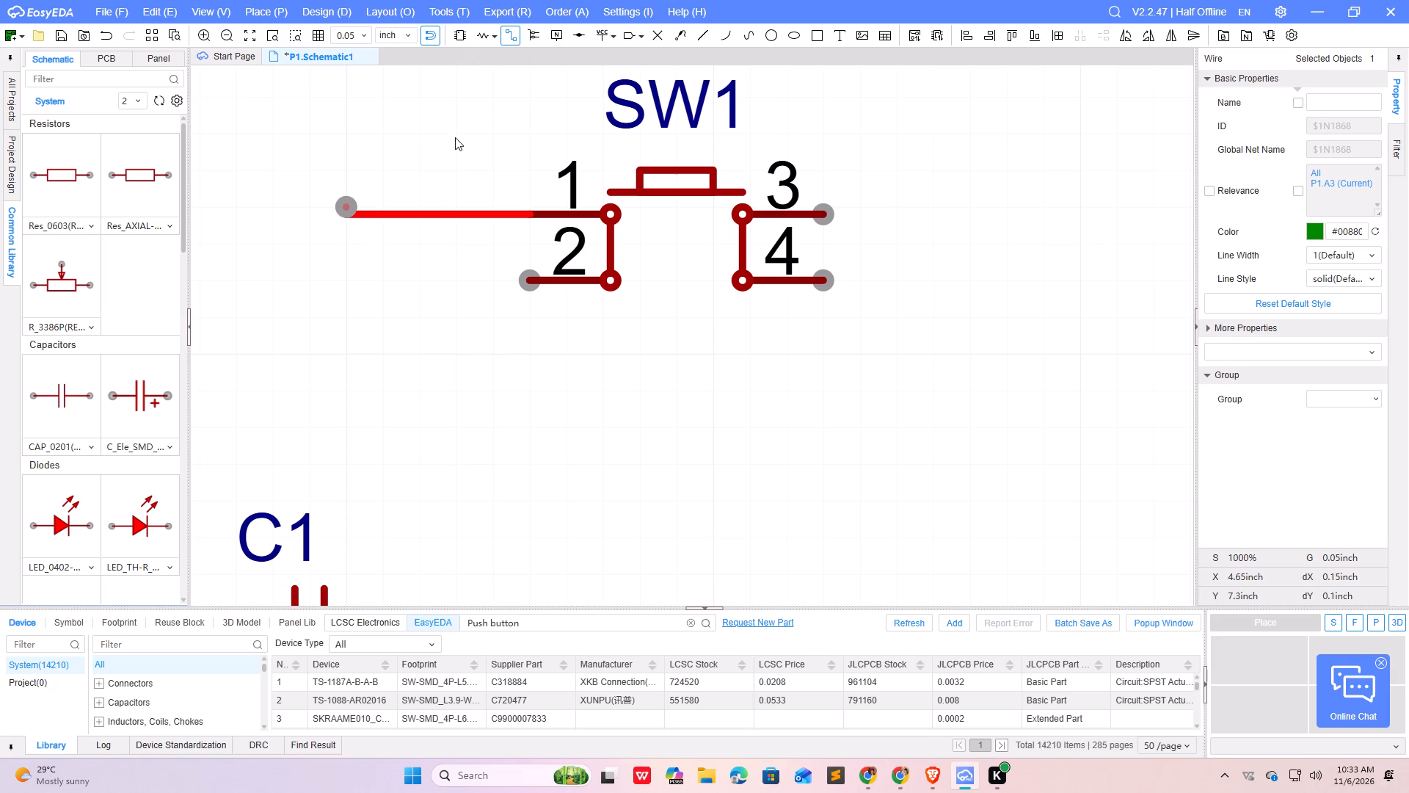
Place a GND net flag at the free end of the wire stub from SW1's pin 1.
{"action": "left_click", "coordinate": [247, 8]}
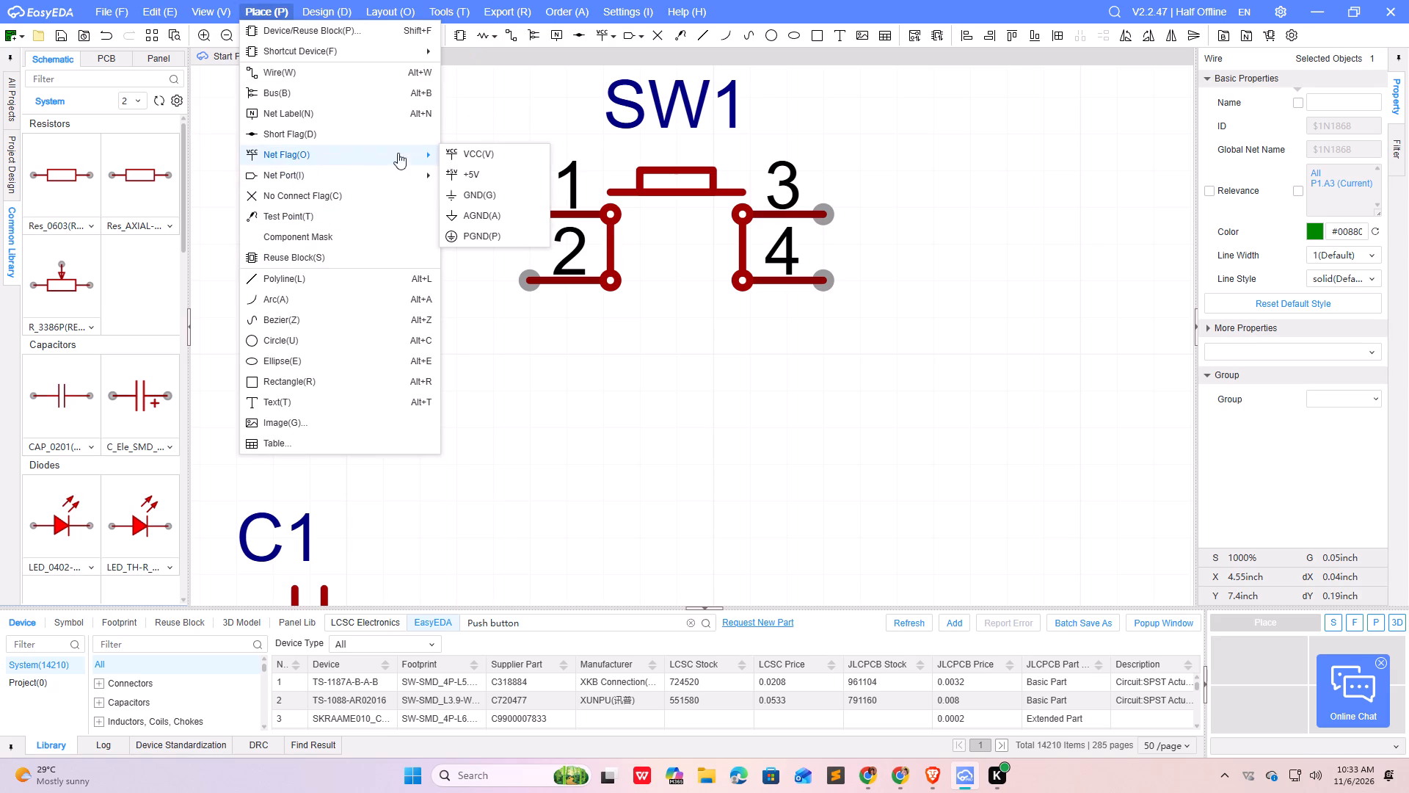
{"action": "left_click", "coordinate": [458, 188]}
{"action": "left_click", "coordinate": [343, 219]}
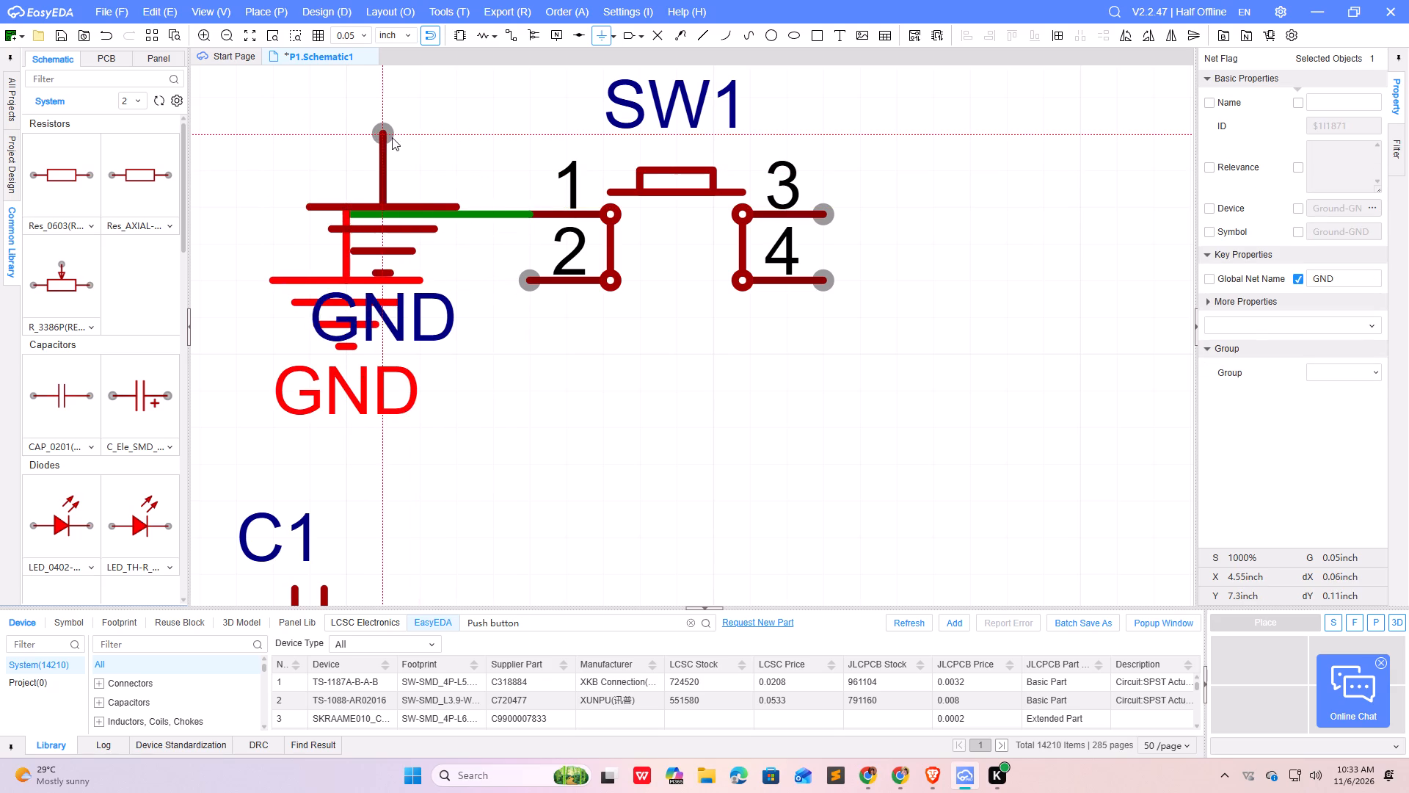
{"action": "right_click", "coordinate": [416, 131]}
Delete the wire stub at SW1's pin 1 and draw a new wire from that pin to the GND flag.
{"action": "left_click", "coordinate": [403, 210]}
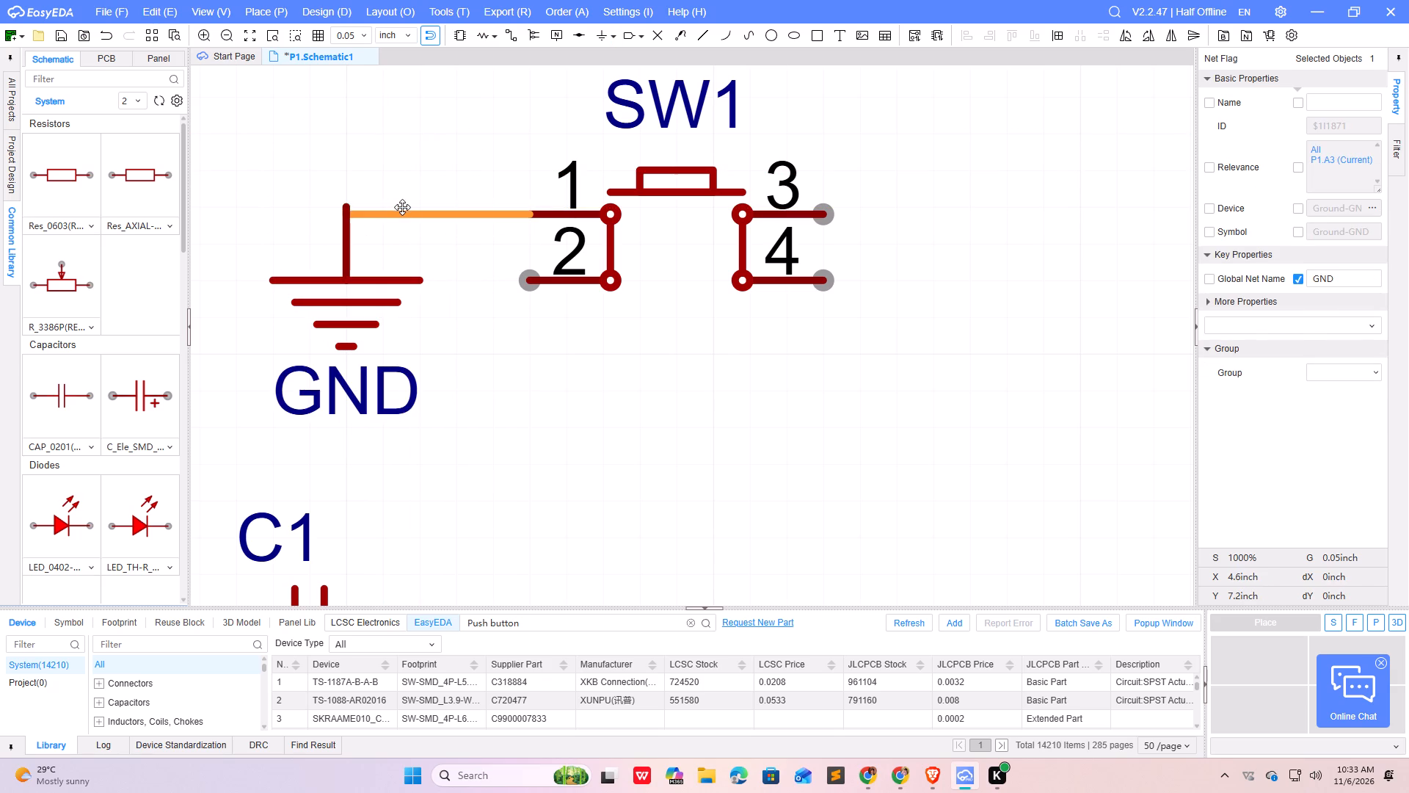
{"action": "key", "text": "Delete"}
{"action": "left_click", "coordinate": [527, 217]}
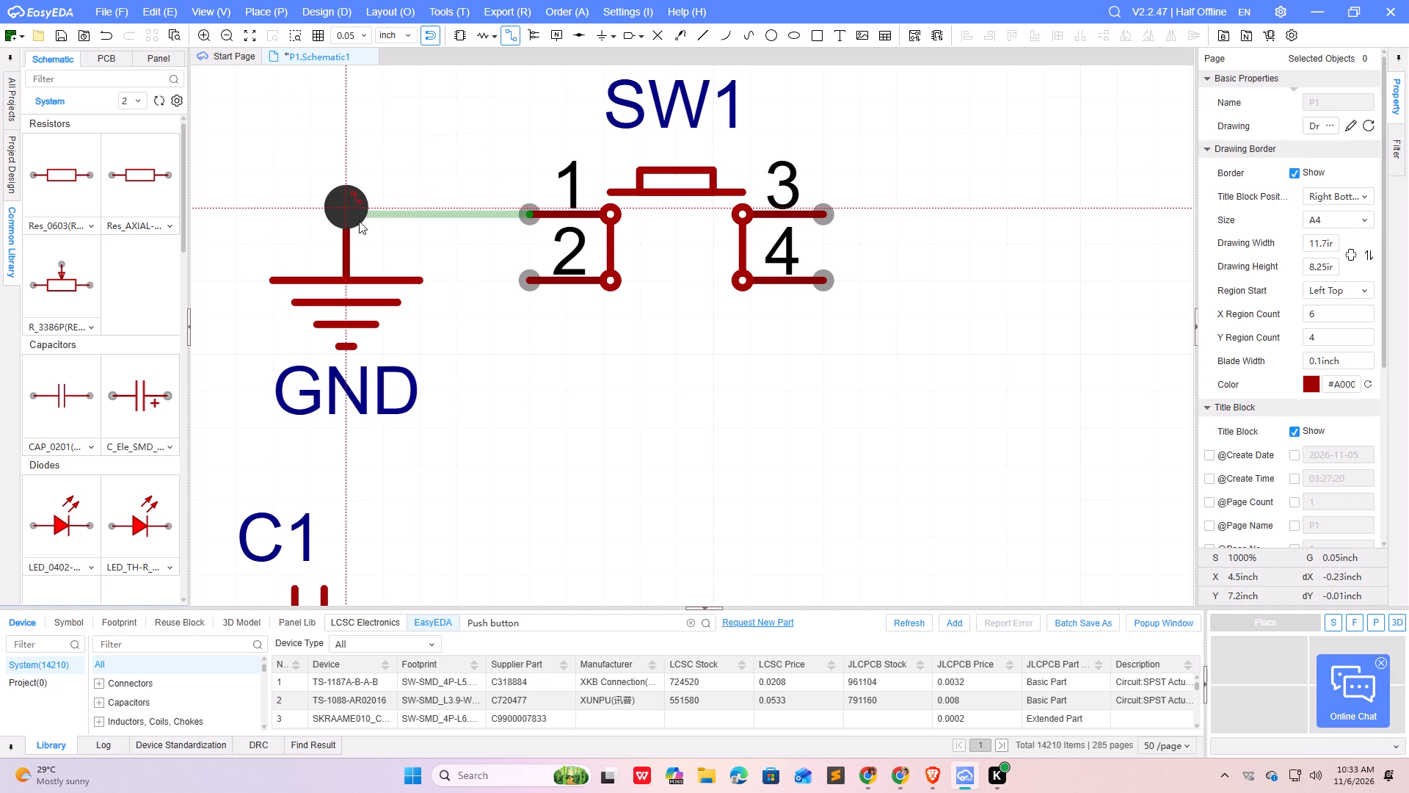
{"action": "left_click", "coordinate": [359, 220]}
{"action": "right_click_drag", "start_coordinate": [453, 163], "coordinate": [446, 163]}
{"action": "right_click", "coordinate": [416, 156]}
{"action": "right_click", "coordinate": [412, 156]}
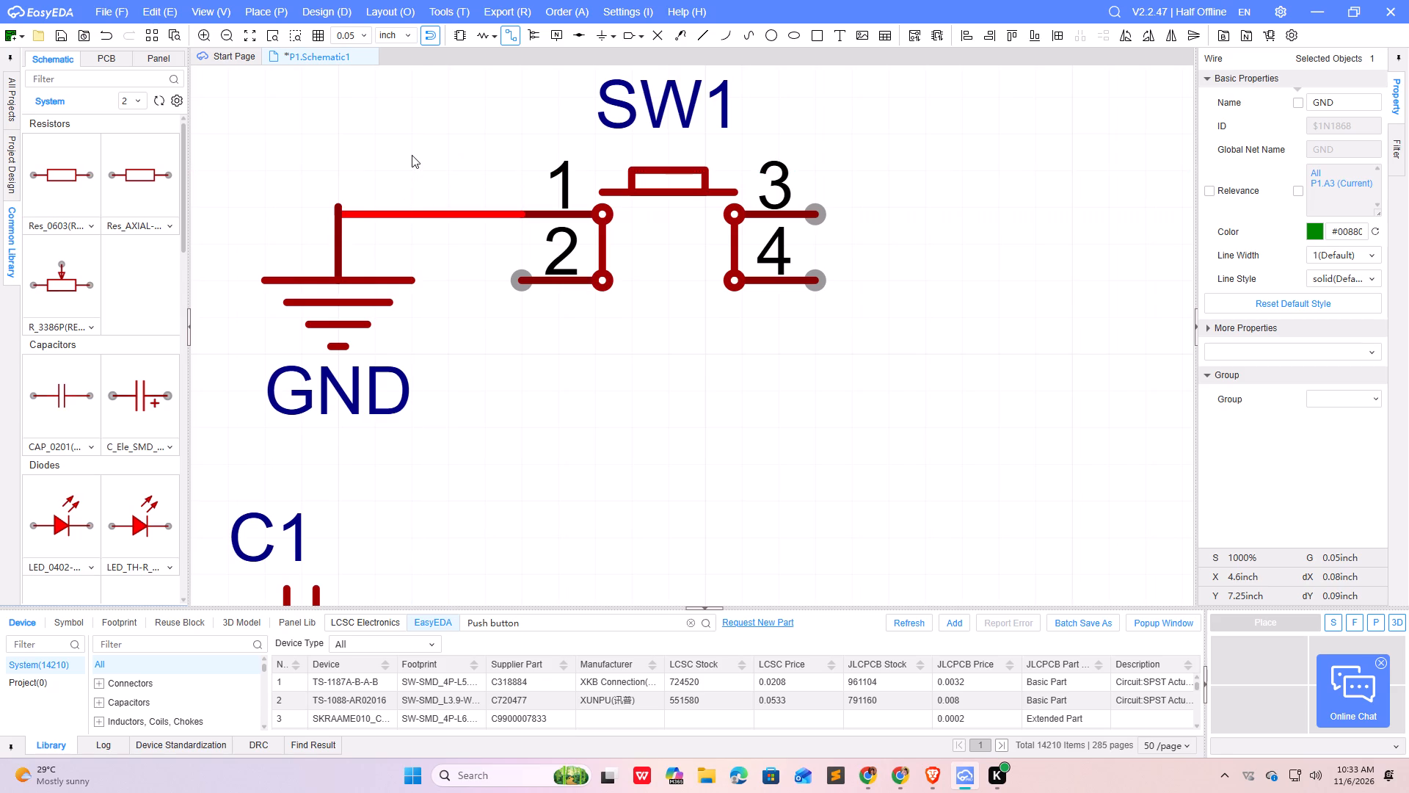
{"action": "scroll", "coordinate": [484, 250], "scroll_direction": "down", "scroll_amount": 2}
{"action": "left_click", "coordinate": [755, 269]}
Wire SW1's pin 4 straight across to U4's PC6 RESET# pin (1).
{"action": "scroll", "coordinate": [458, 340], "scroll_direction": "down", "scroll_amount": 1}
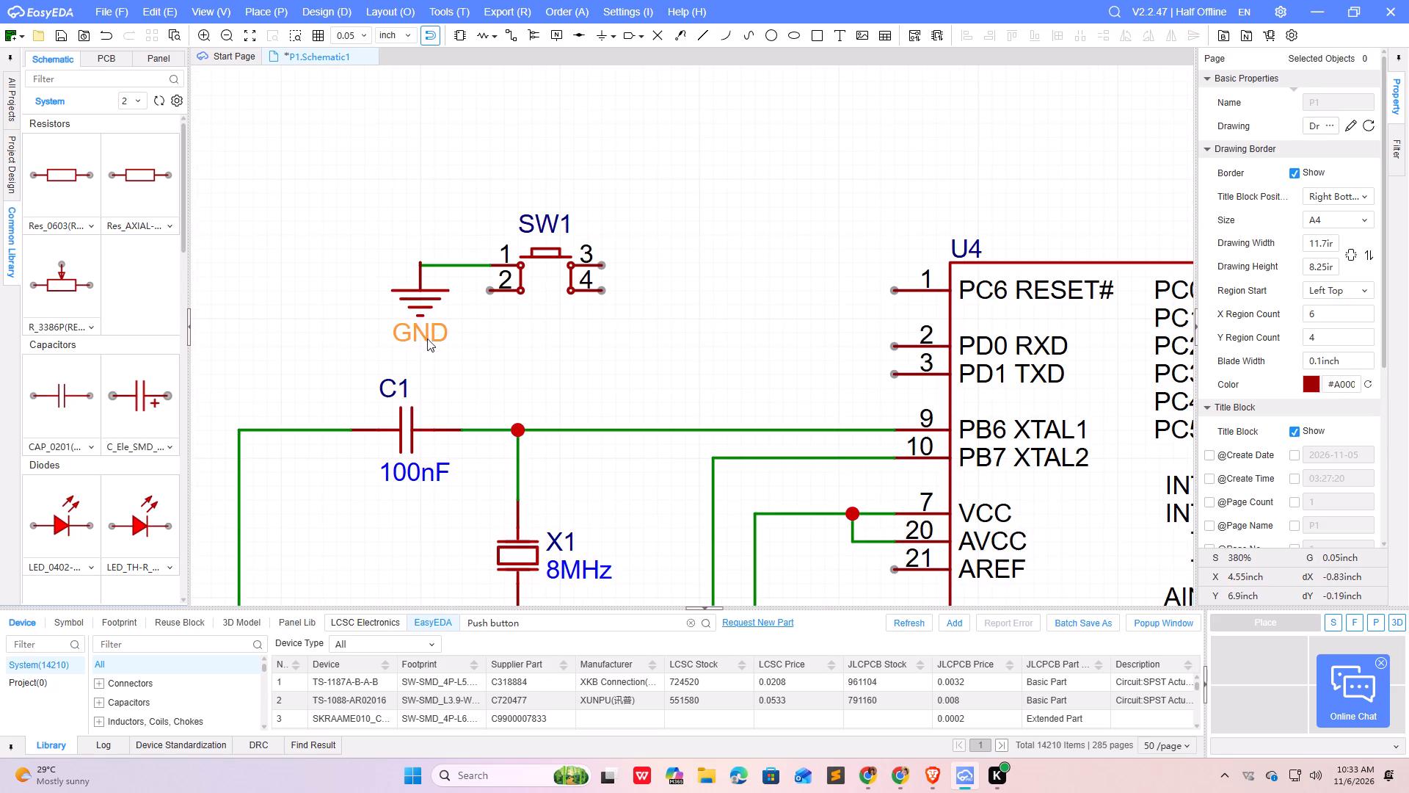
{"action": "scroll", "coordinate": [706, 261], "scroll_direction": "up", "scroll_amount": 1}
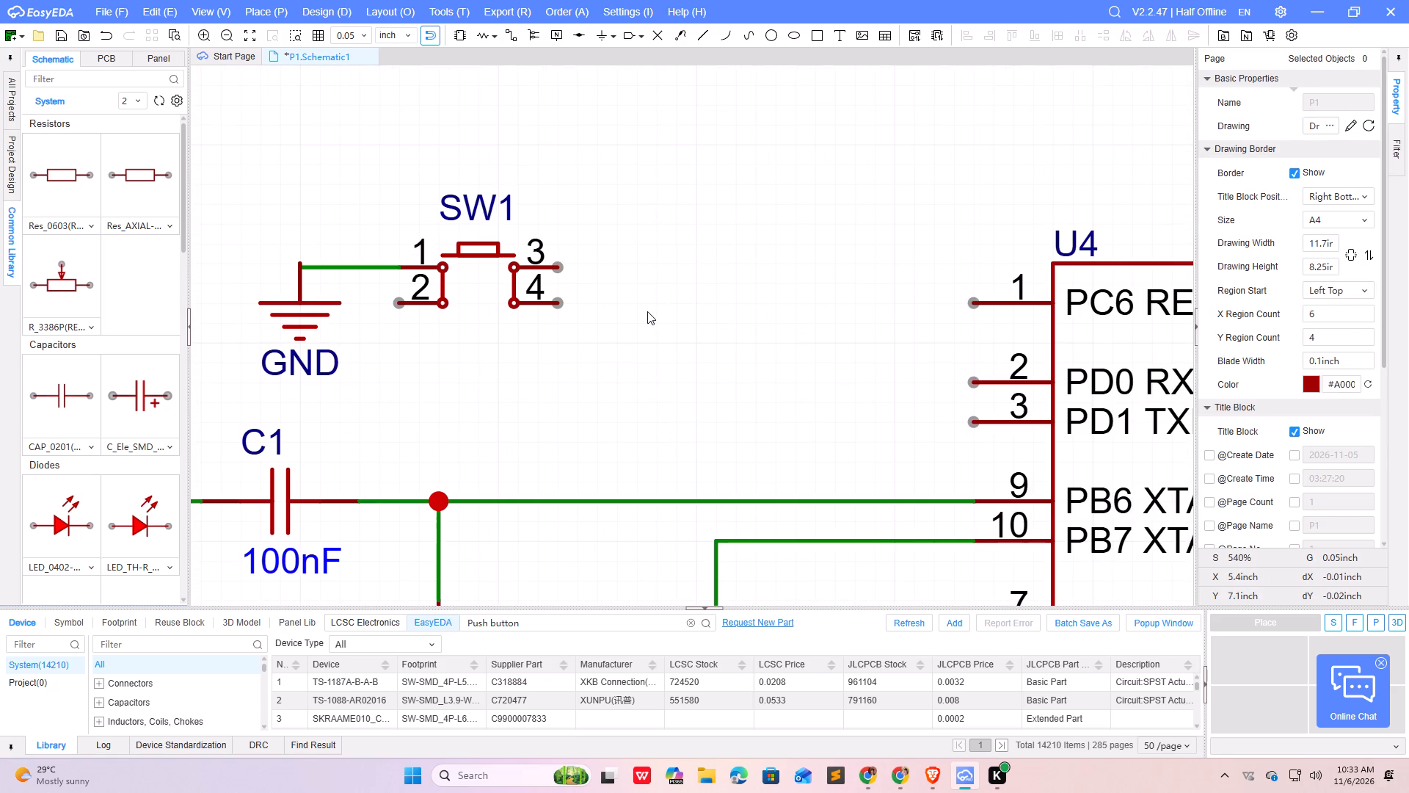
{"action": "scroll", "coordinate": [647, 315], "scroll_direction": "down", "scroll_amount": 1}
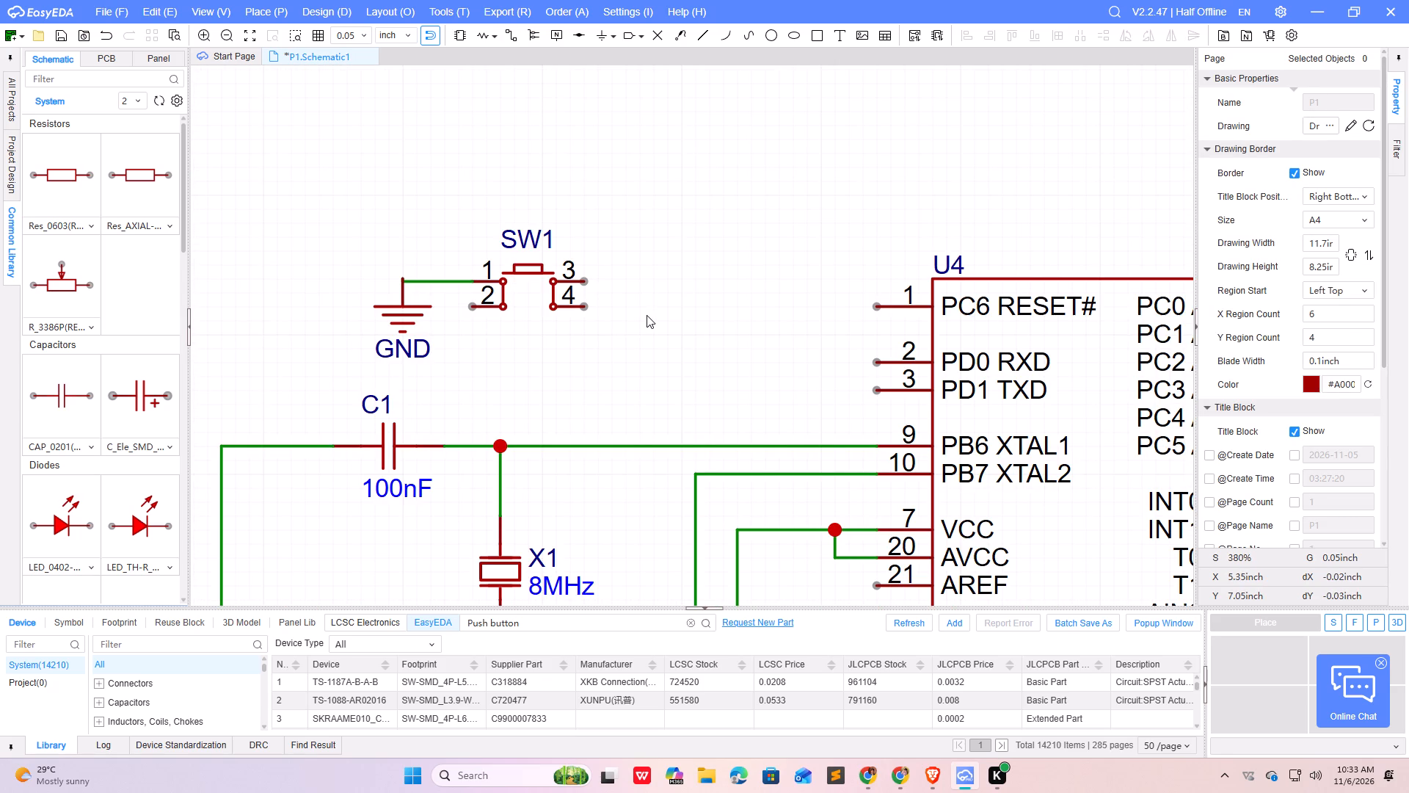
{"action": "scroll", "coordinate": [638, 318], "scroll_direction": "down", "scroll_amount": 1}
{"action": "scroll", "coordinate": [741, 318], "scroll_direction": "up", "scroll_amount": 1}
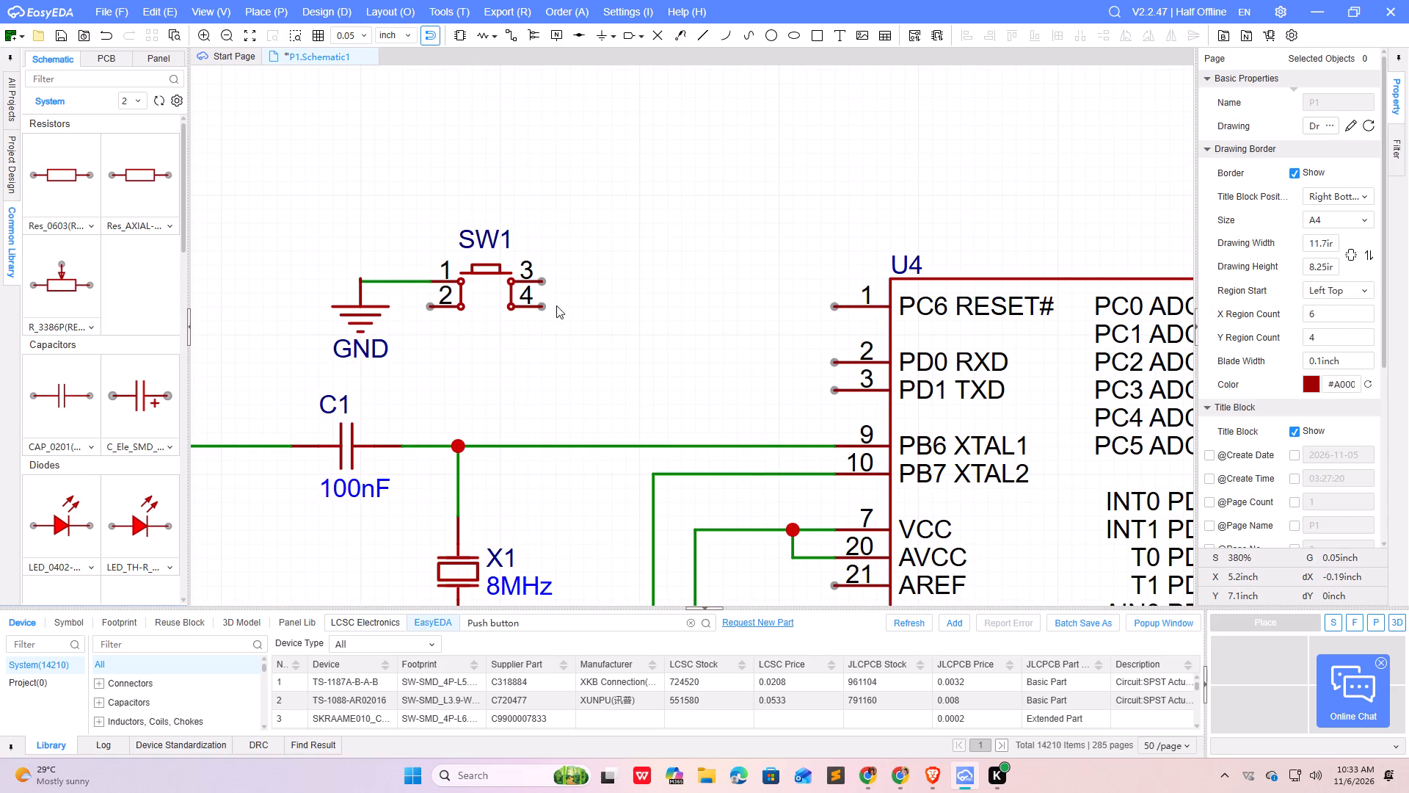
{"action": "left_click", "coordinate": [539, 305]}
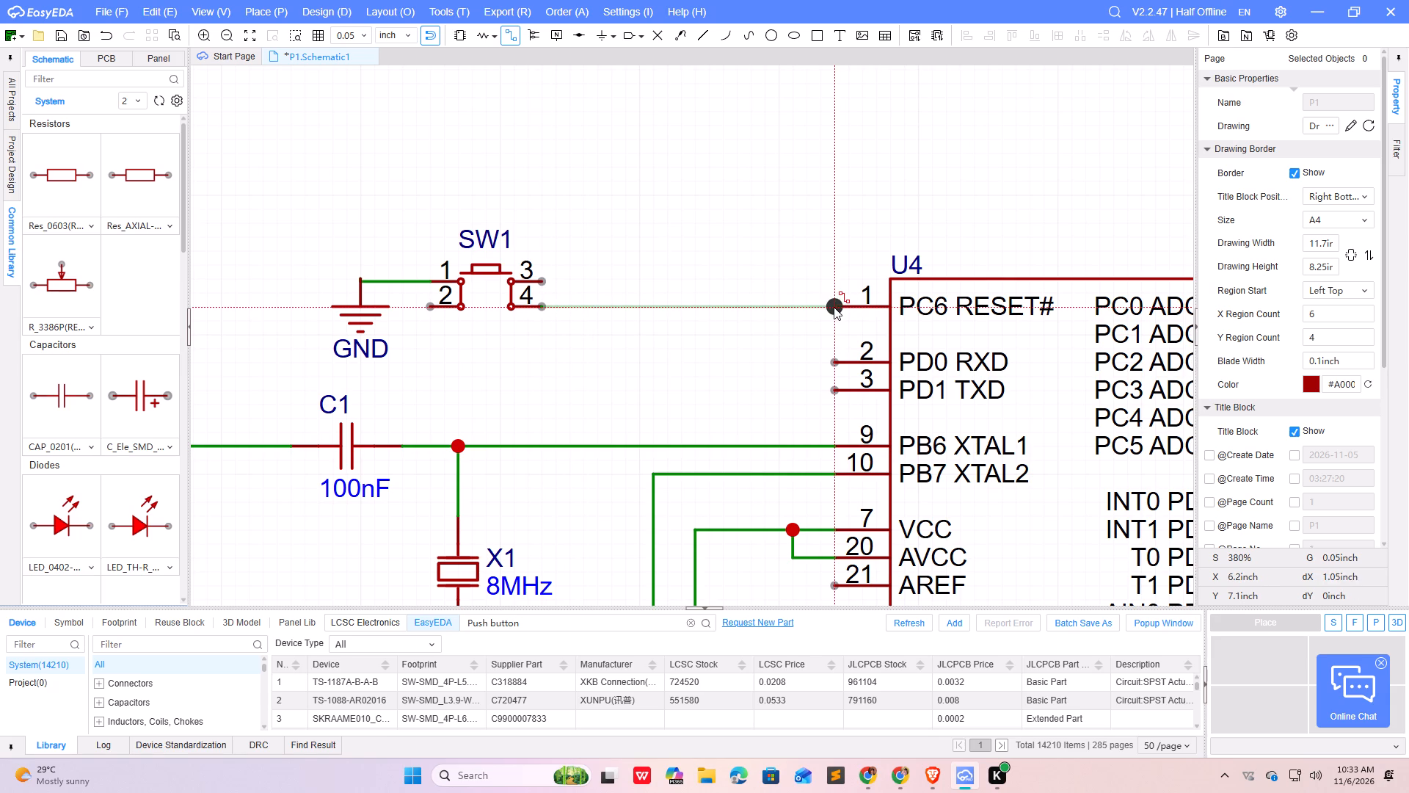
{"action": "left_click", "coordinate": [834, 307]}
{"action": "right_click", "coordinate": [567, 369]}
{"action": "right_click", "coordinate": [547, 361]}
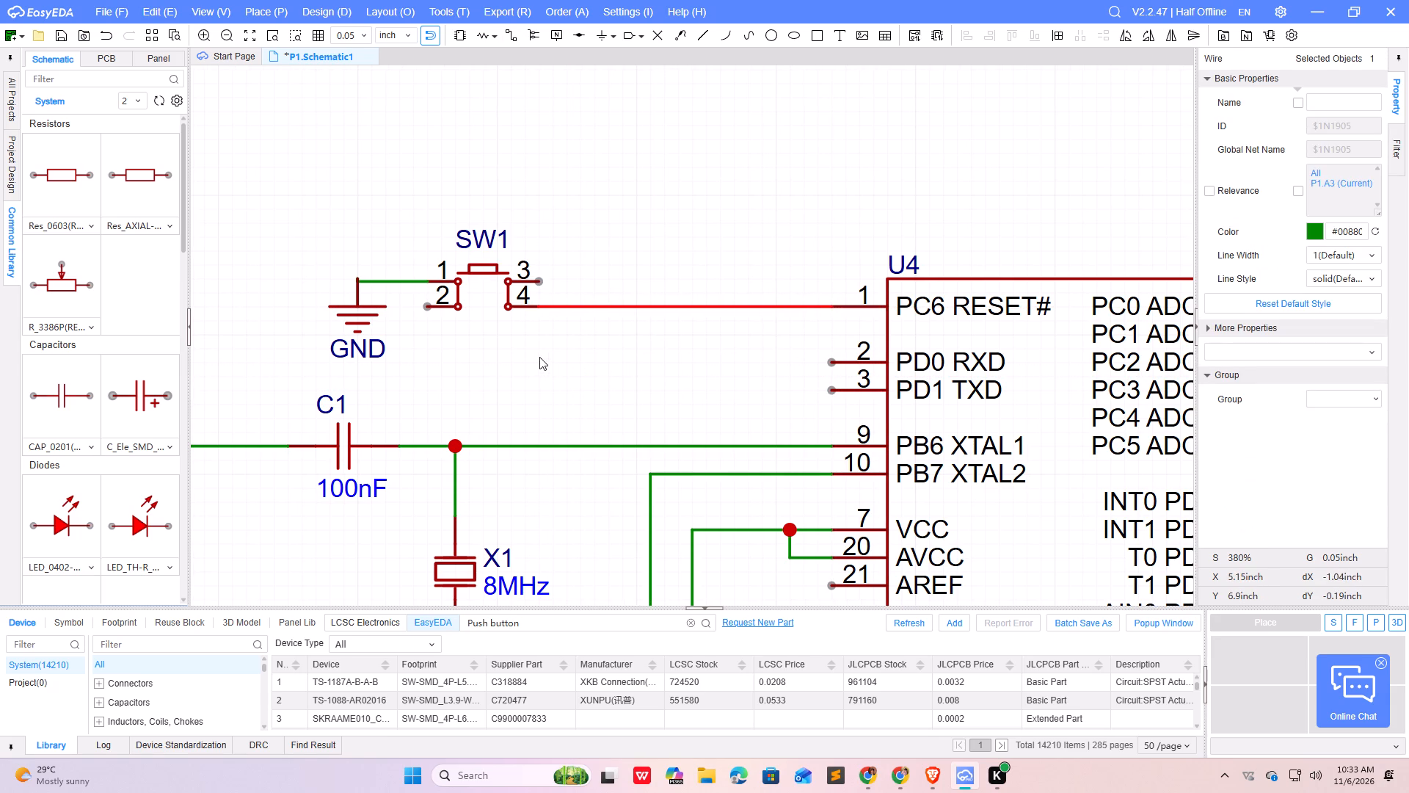
{"action": "scroll", "coordinate": [470, 359], "scroll_direction": "down", "scroll_amount": 2}
{"action": "left_click", "coordinate": [852, 274]}
Search the device library for "LCD 4" and preview the first result.
{"action": "scroll", "coordinate": [545, 275], "scroll_direction": "down", "scroll_amount": 1}
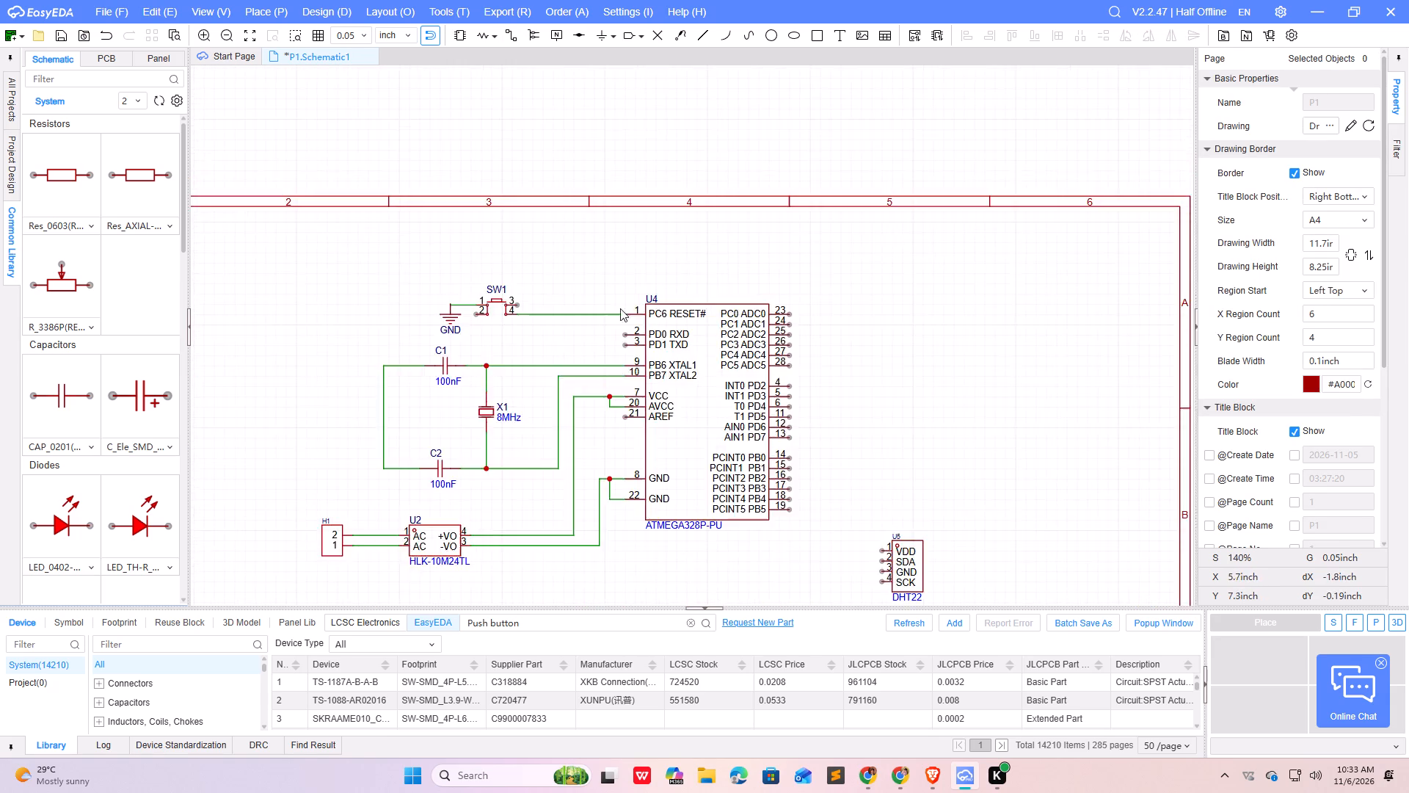
{"action": "scroll", "coordinate": [620, 308], "scroll_direction": "down", "scroll_amount": 1}
{"action": "scroll", "coordinate": [702, 413], "scroll_direction": "up", "scroll_amount": 2}
{"action": "scroll", "coordinate": [597, 358], "scroll_direction": "down", "scroll_amount": 1}
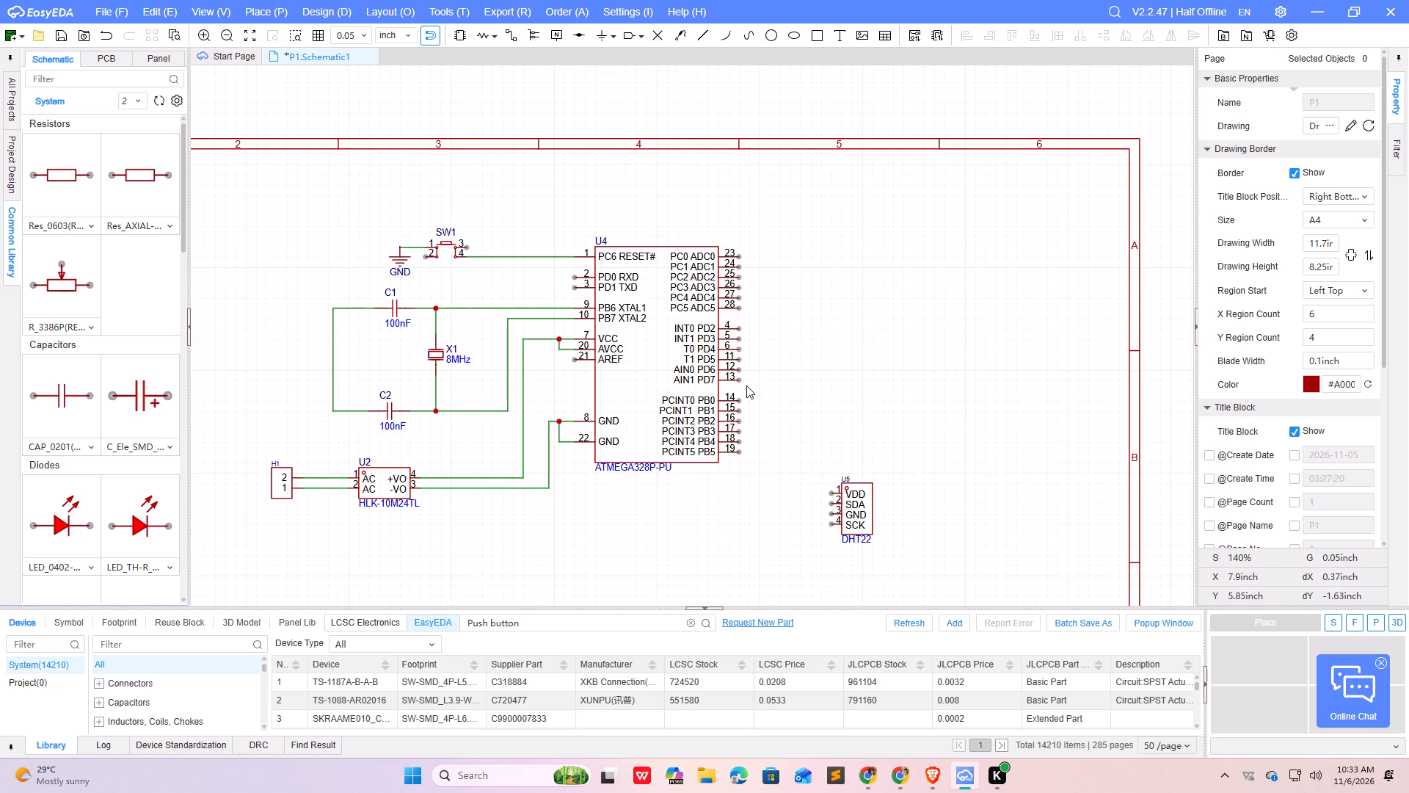
{"action": "scroll", "coordinate": [894, 555], "scroll_direction": "up", "scroll_amount": 1}
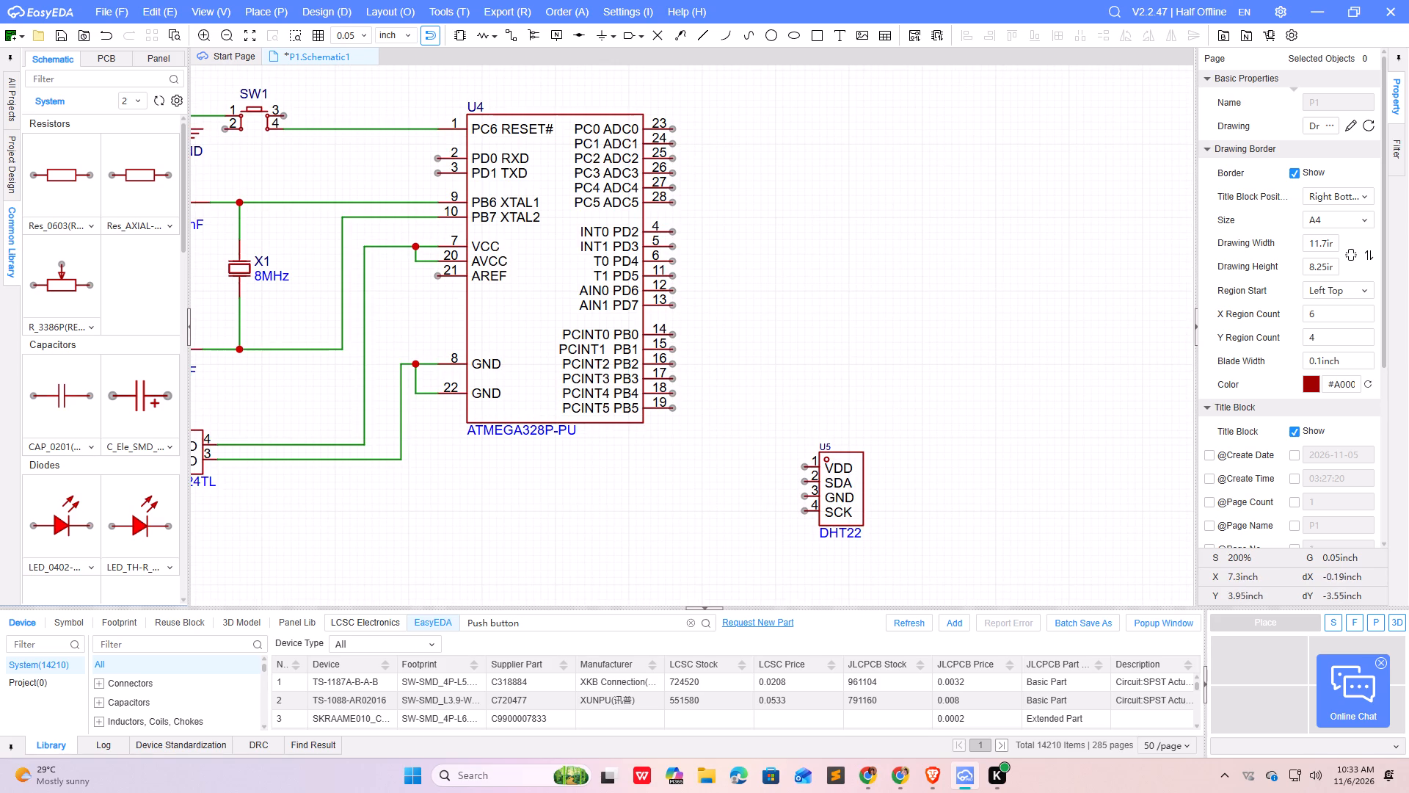
{"action": "left_click", "coordinate": [580, 634]}
{"action": "left_click", "coordinate": [583, 624]}
{"action": "key", "text": "BackSpace"}
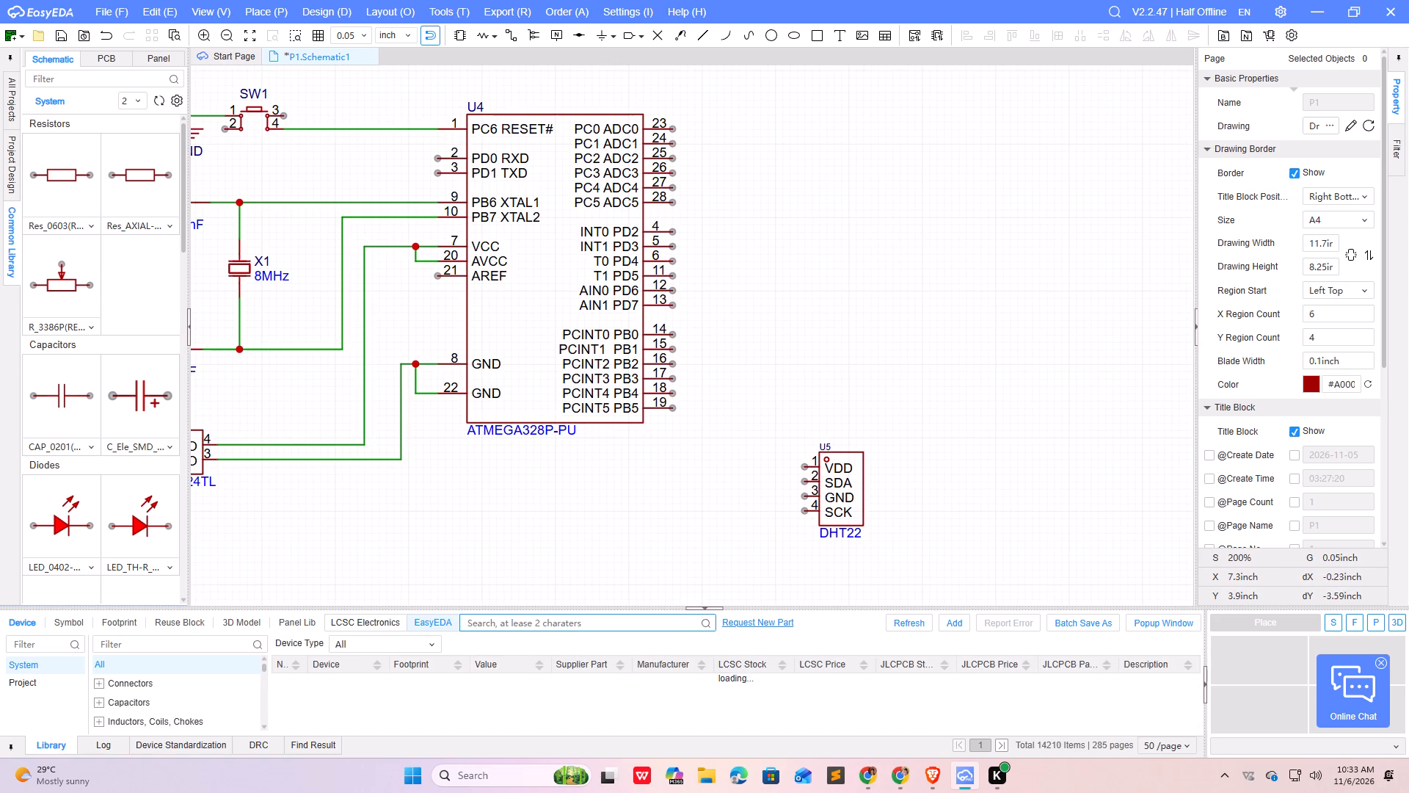
{"action": "type", "text": "LC"}
{"action": "type", "text": "D 4"}
{"action": "key", "text": "Return"}
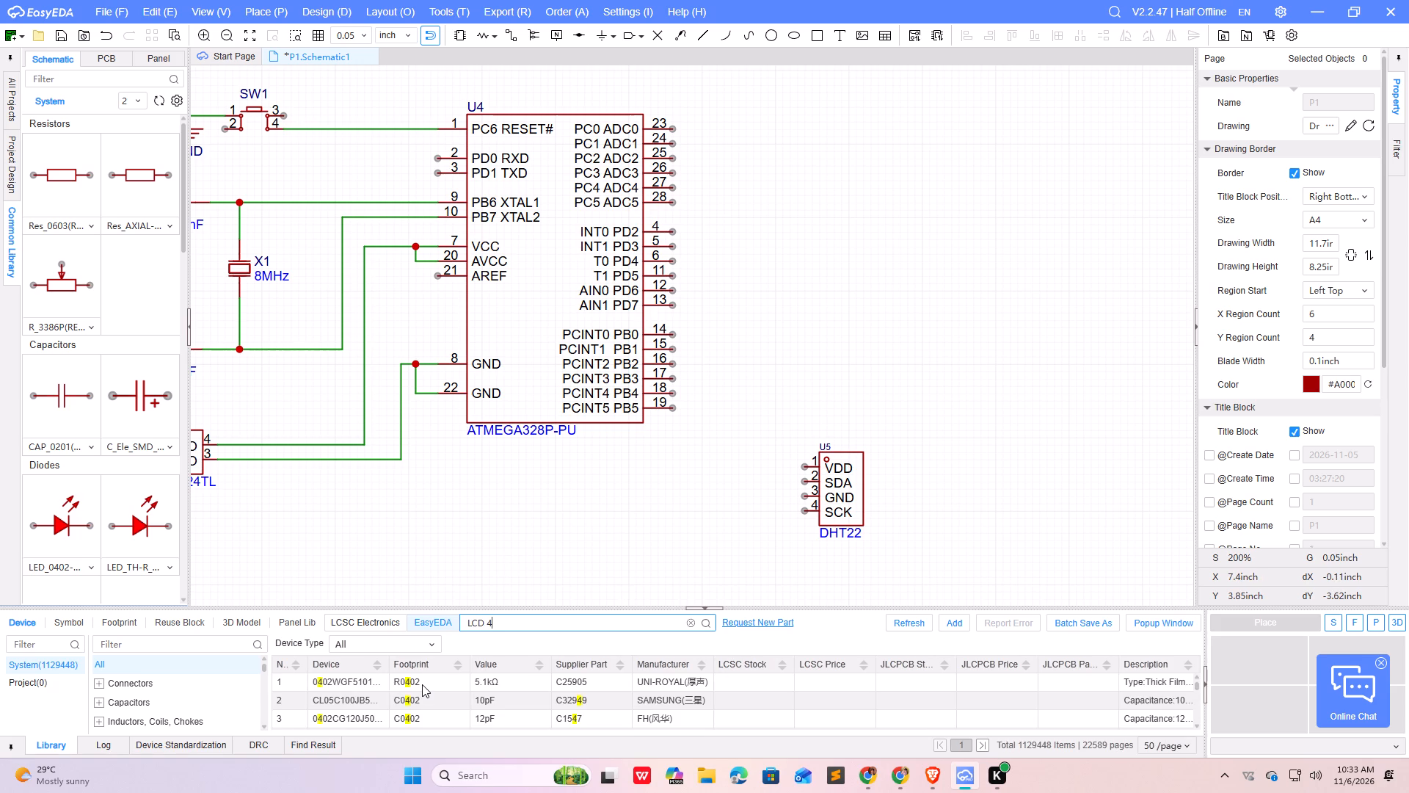
{"action": "left_click", "coordinate": [422, 684]}
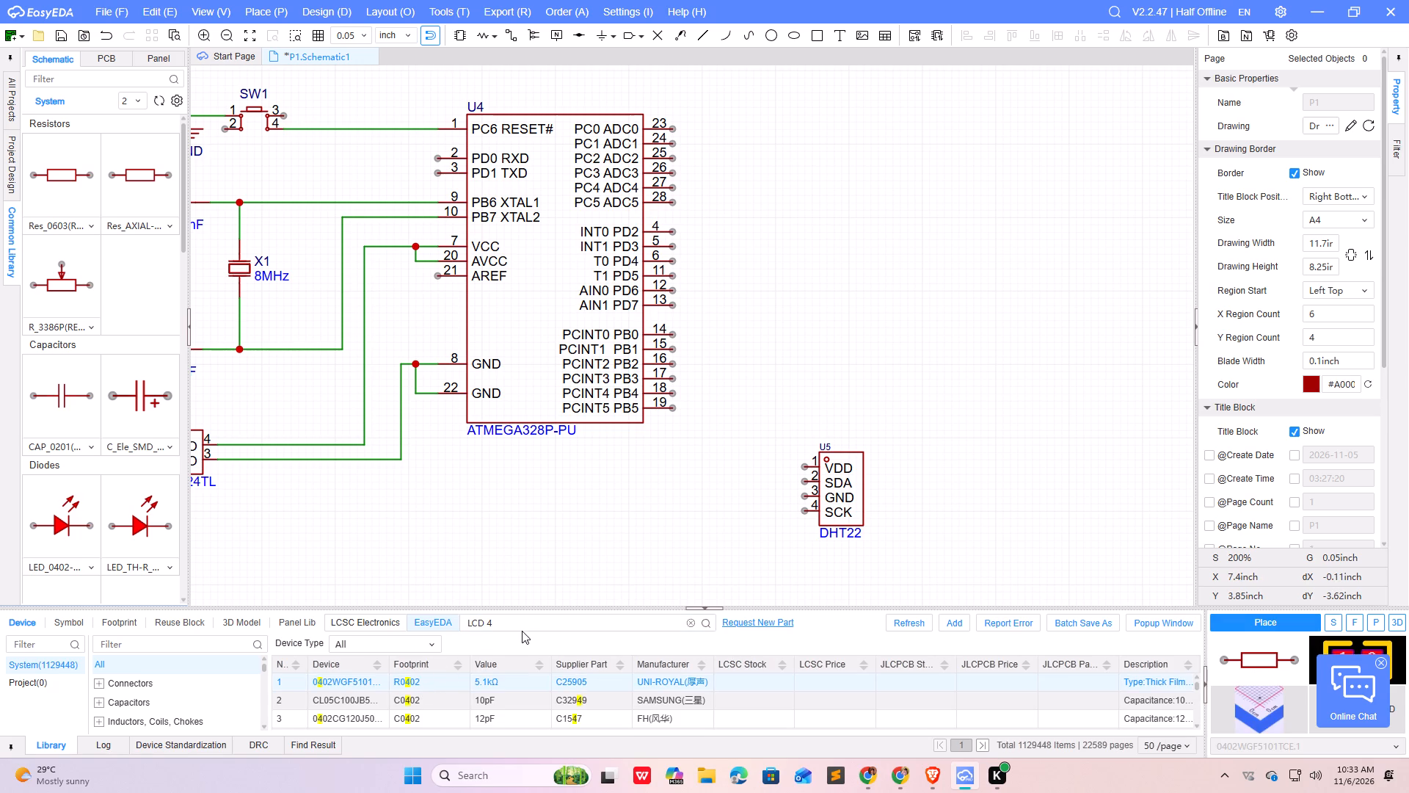
Search the device library for "lCd" and preview the LCD, XH-12168AKG, LCD15-24S05W and HT1621BDM/TR devices.
{"action": "left_click", "coordinate": [522, 631]}
{"action": "left_click", "coordinate": [517, 616]}
{"action": "key", "text": "BackSpace"}
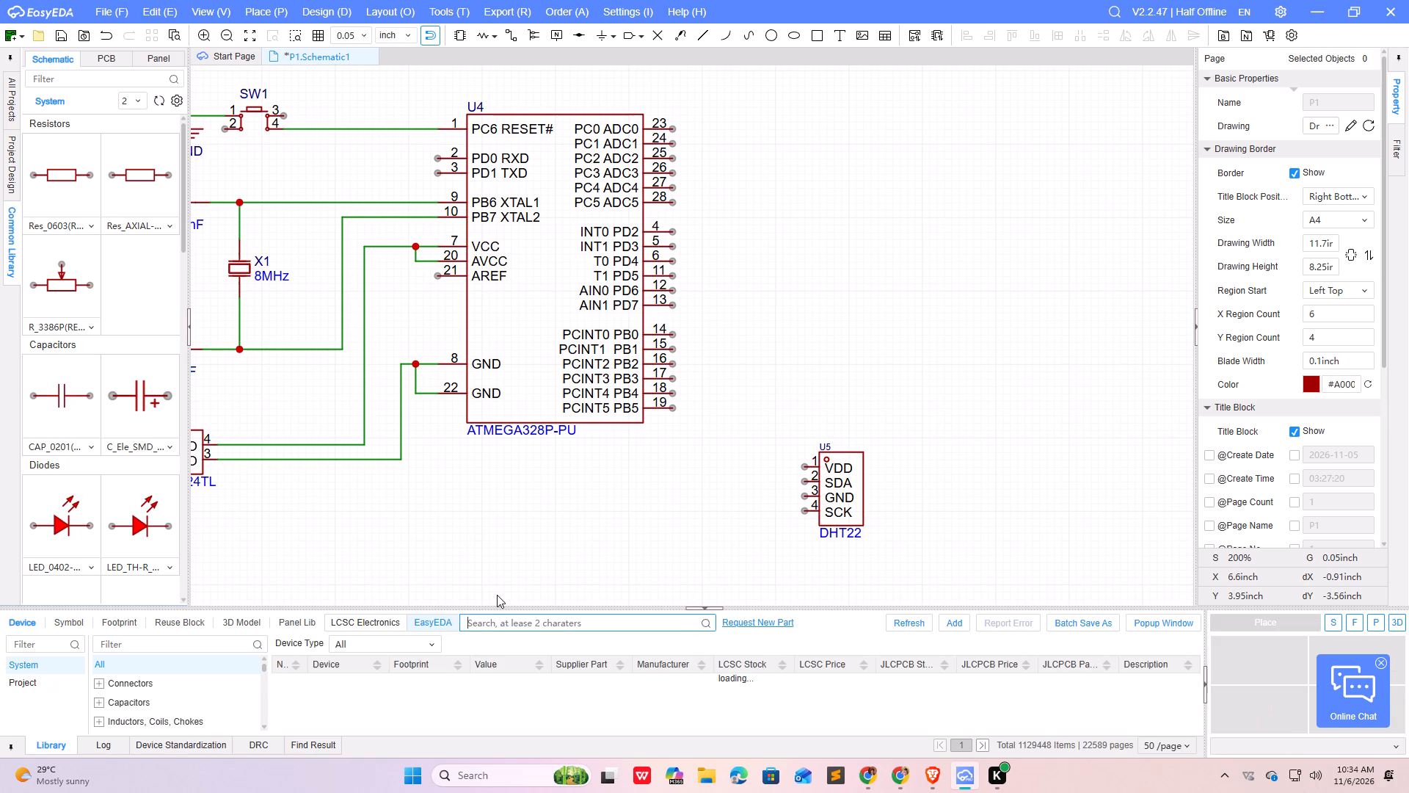
{"action": "type", "text": "lCd"}
{"action": "key", "text": "Return"}
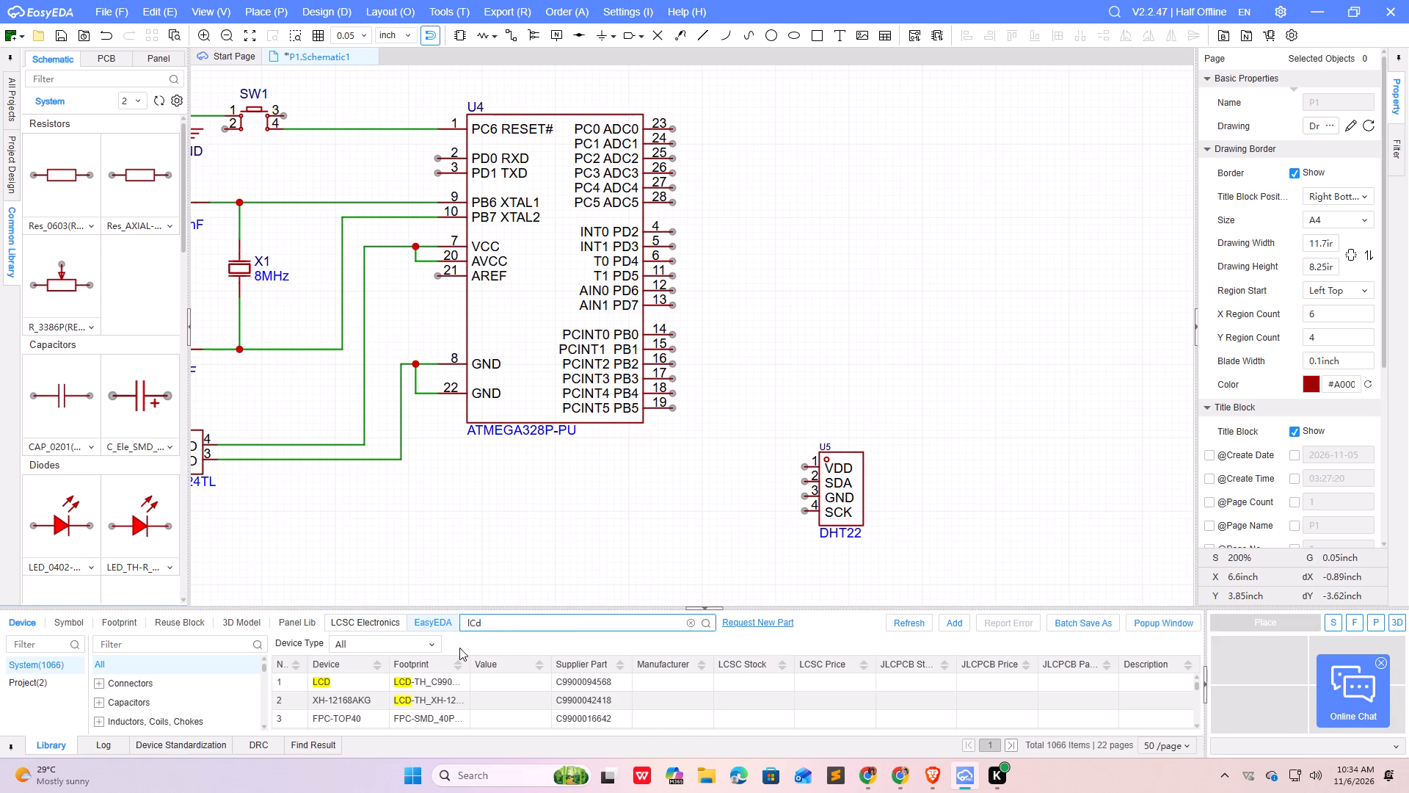
{"action": "left_click", "coordinate": [440, 681]}
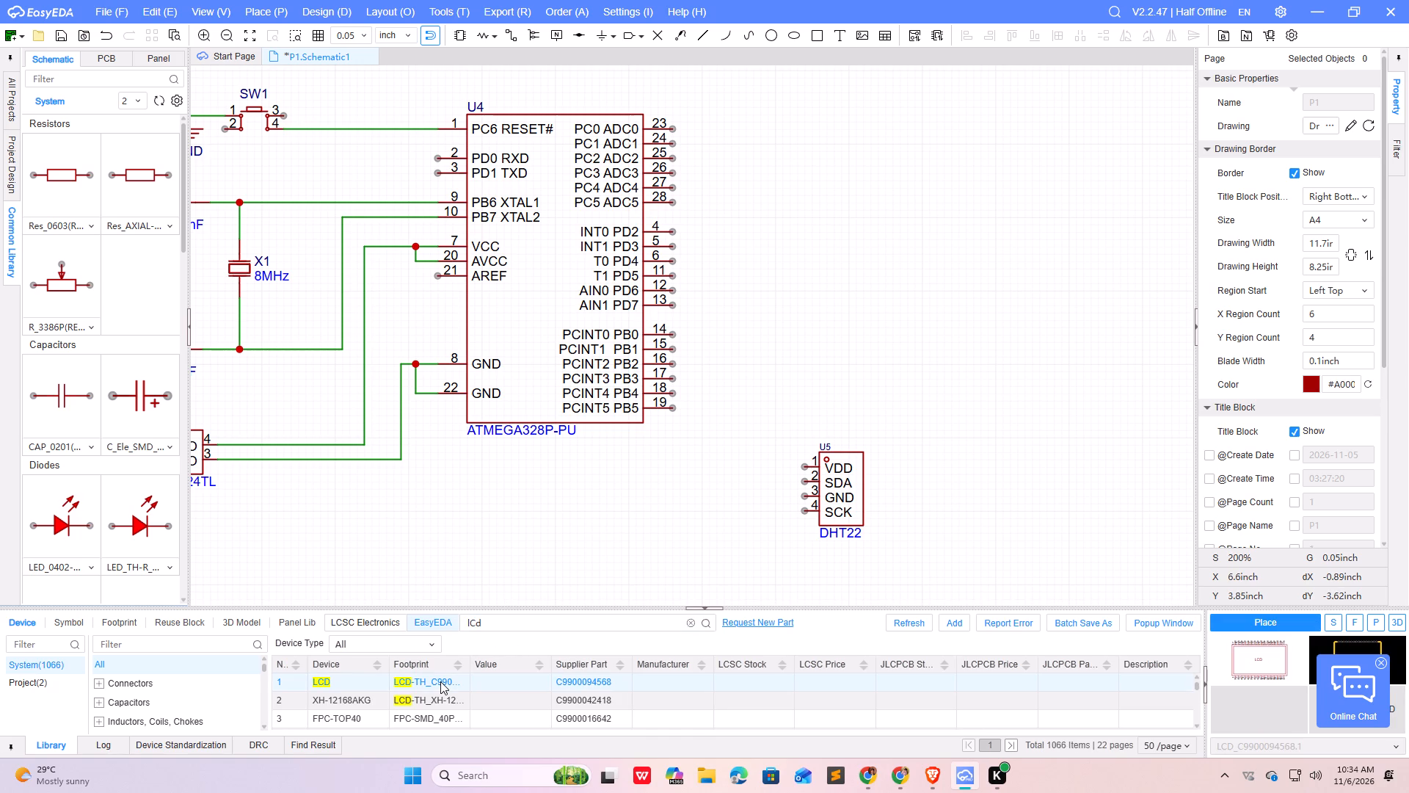
{"action": "left_click", "coordinate": [376, 700]}
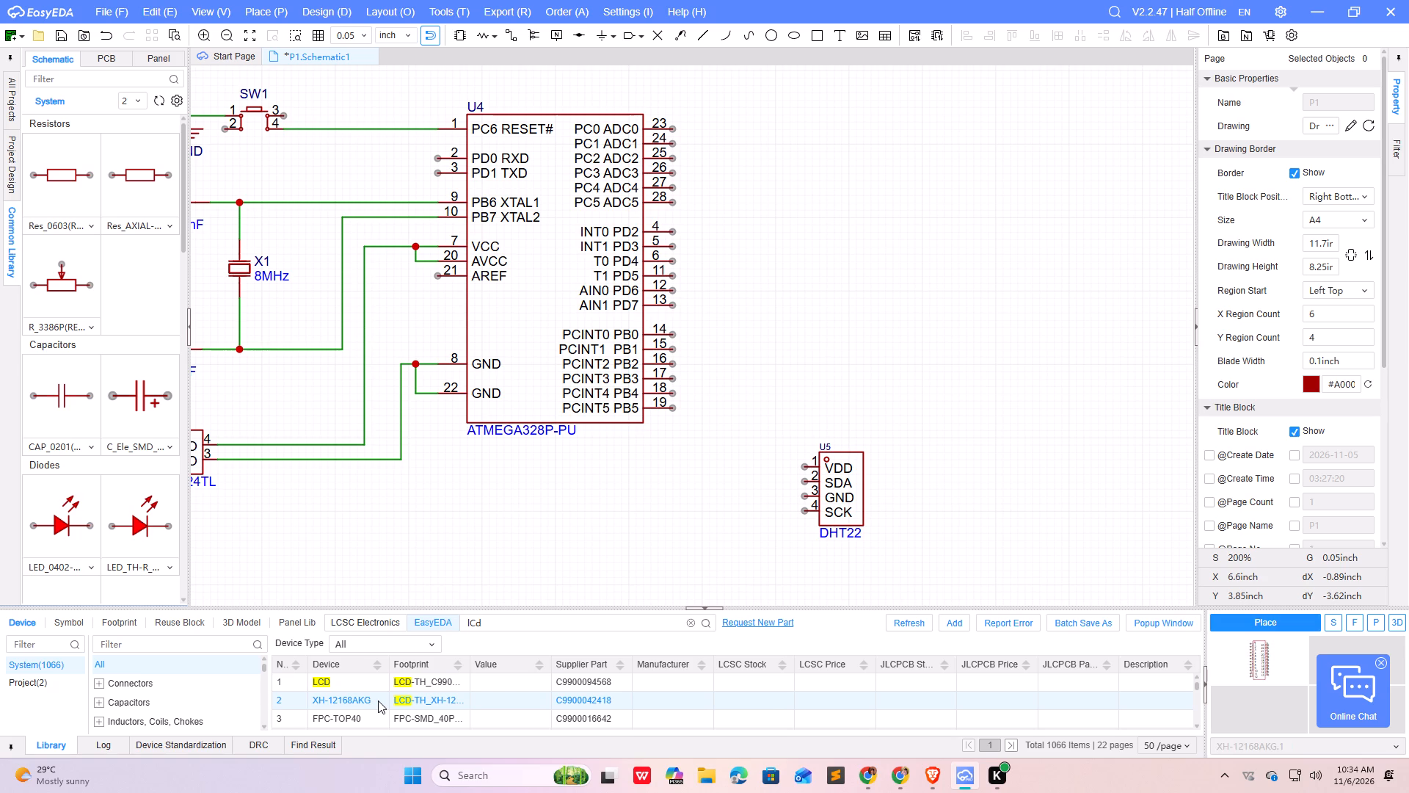
{"action": "scroll", "coordinate": [398, 706], "scroll_direction": "down", "scroll_amount": 1}
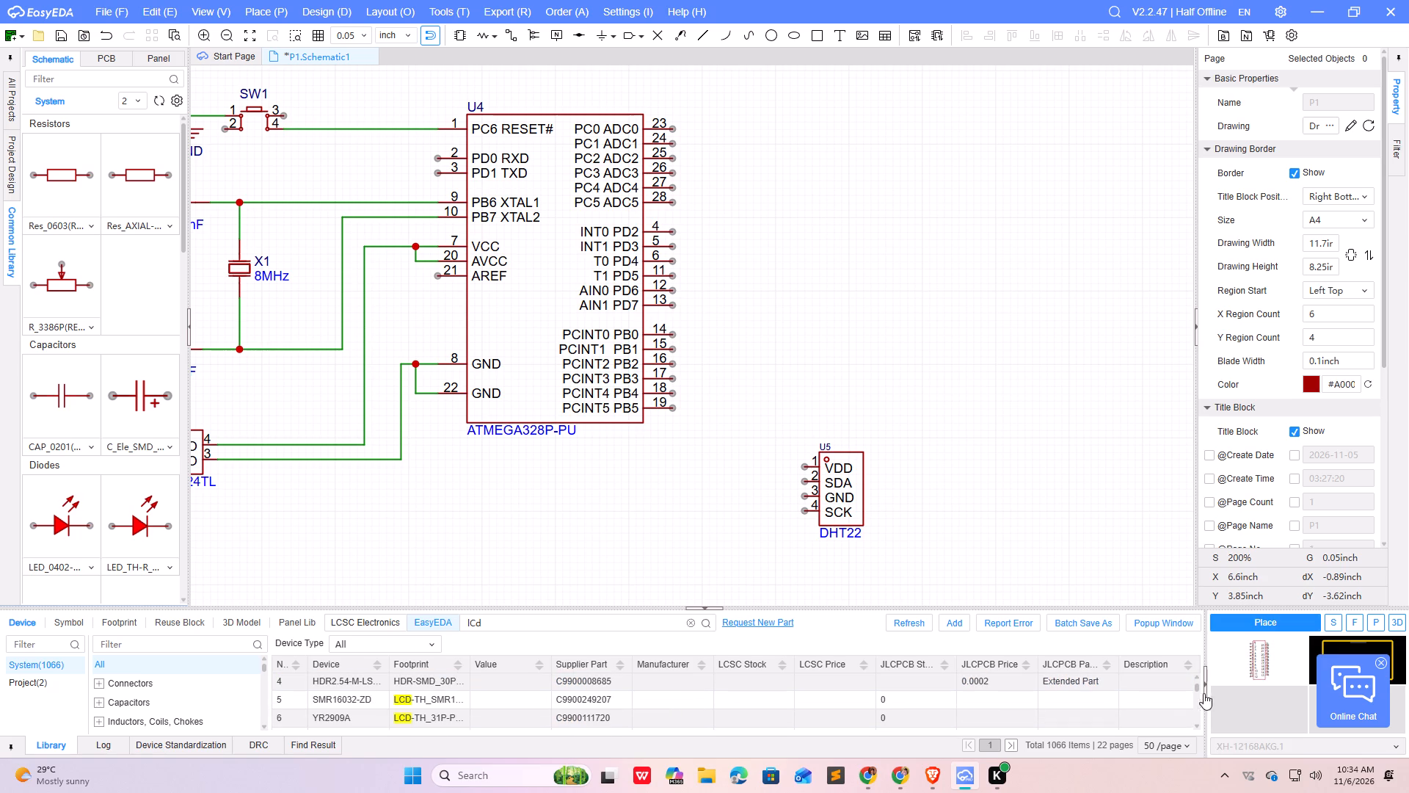
{"action": "left_click_drag", "start_coordinate": [1195, 687], "coordinate": [1206, 708]}
{"action": "left_click", "coordinate": [394, 709]}
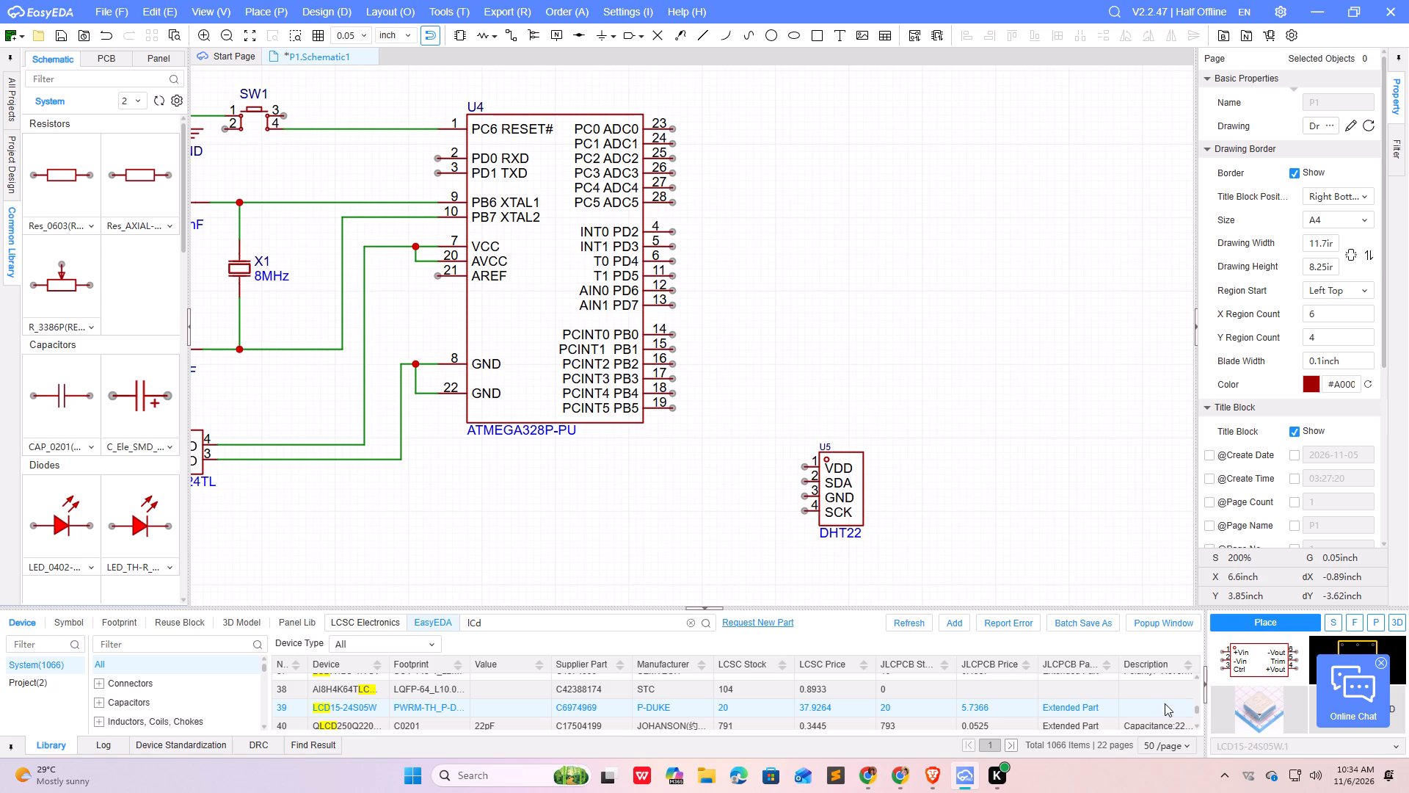
{"action": "left_click_drag", "start_coordinate": [1198, 709], "coordinate": [1198, 714]}
{"action": "left_click_drag", "start_coordinate": [1198, 714], "coordinate": [1198, 720]}
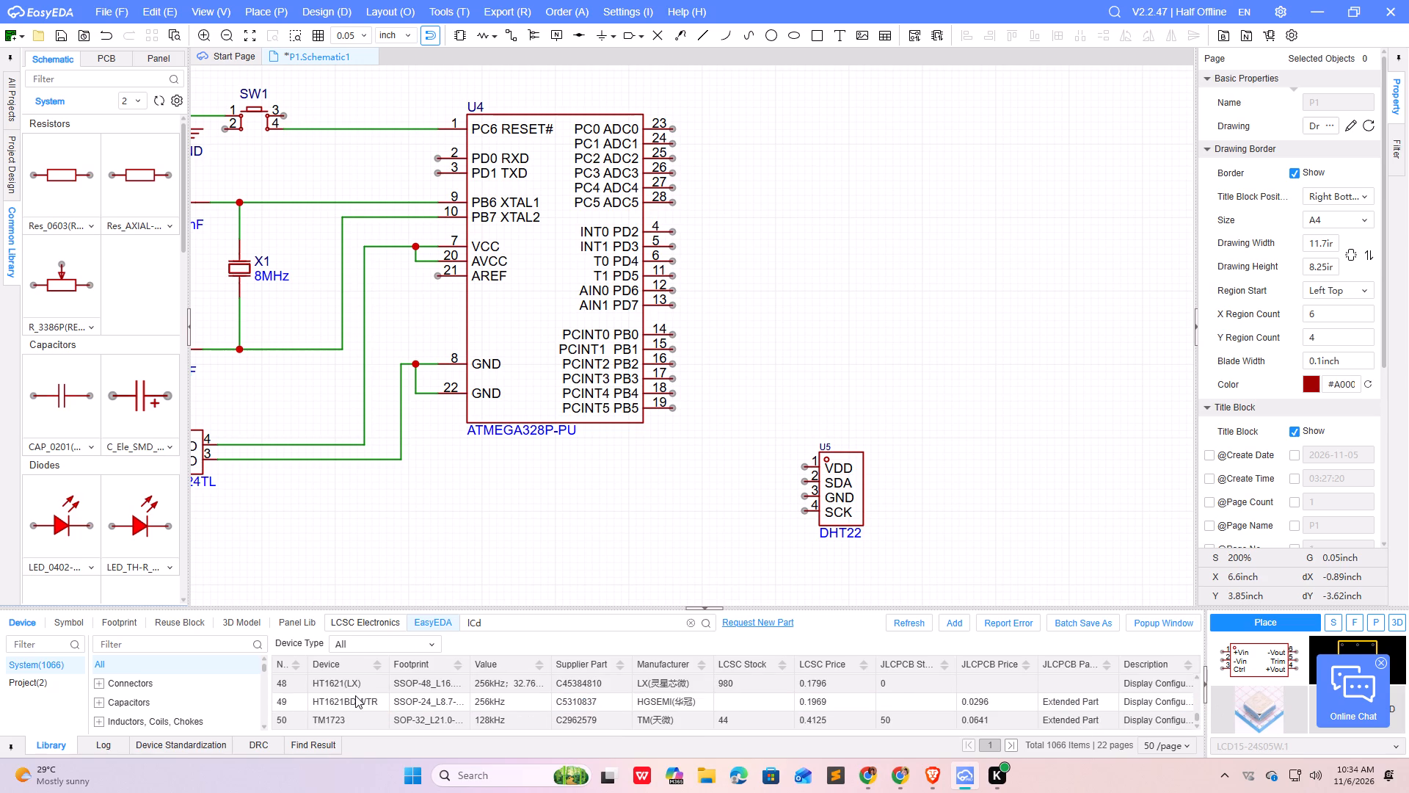
{"action": "left_click", "coordinate": [355, 695]}
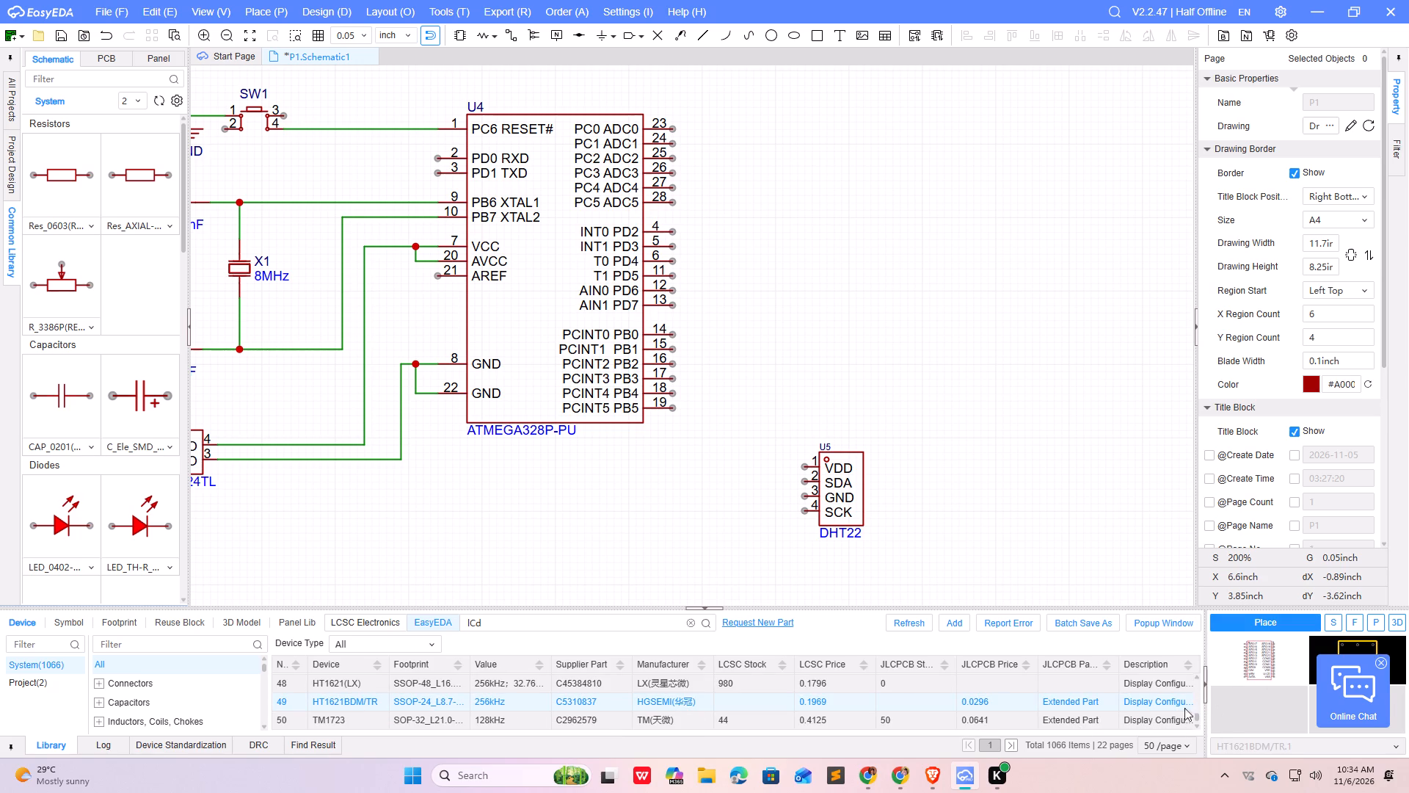
From the start of the LCD results, preview XH-12168AKG, lcd段码屏, lcd_Car_xx02, LCD-S401M16KR and SML1456 as display candidates.
{"action": "left_click_drag", "start_coordinate": [1198, 714], "coordinate": [1199, 685]}
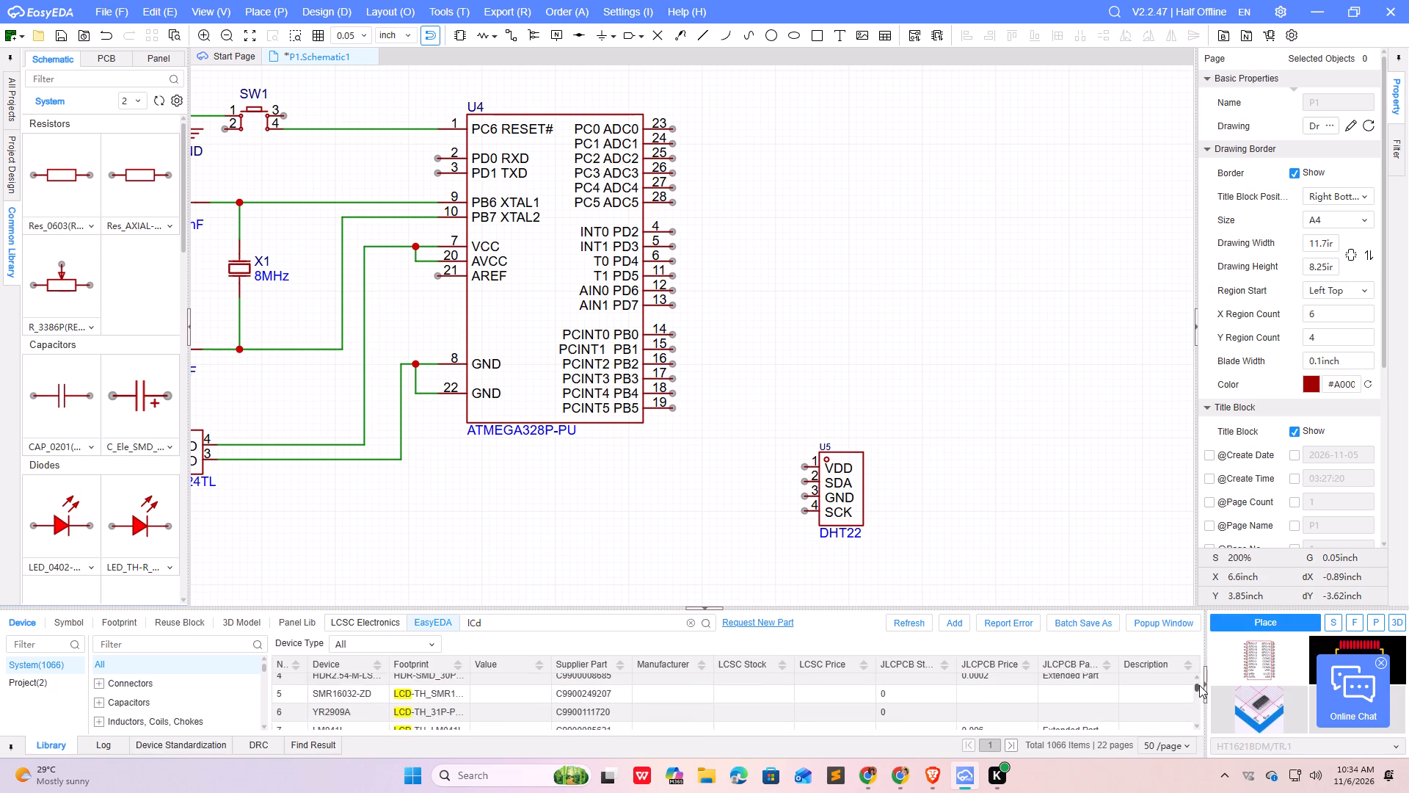
{"action": "left_click_drag", "start_coordinate": [1199, 685], "coordinate": [1202, 678]}
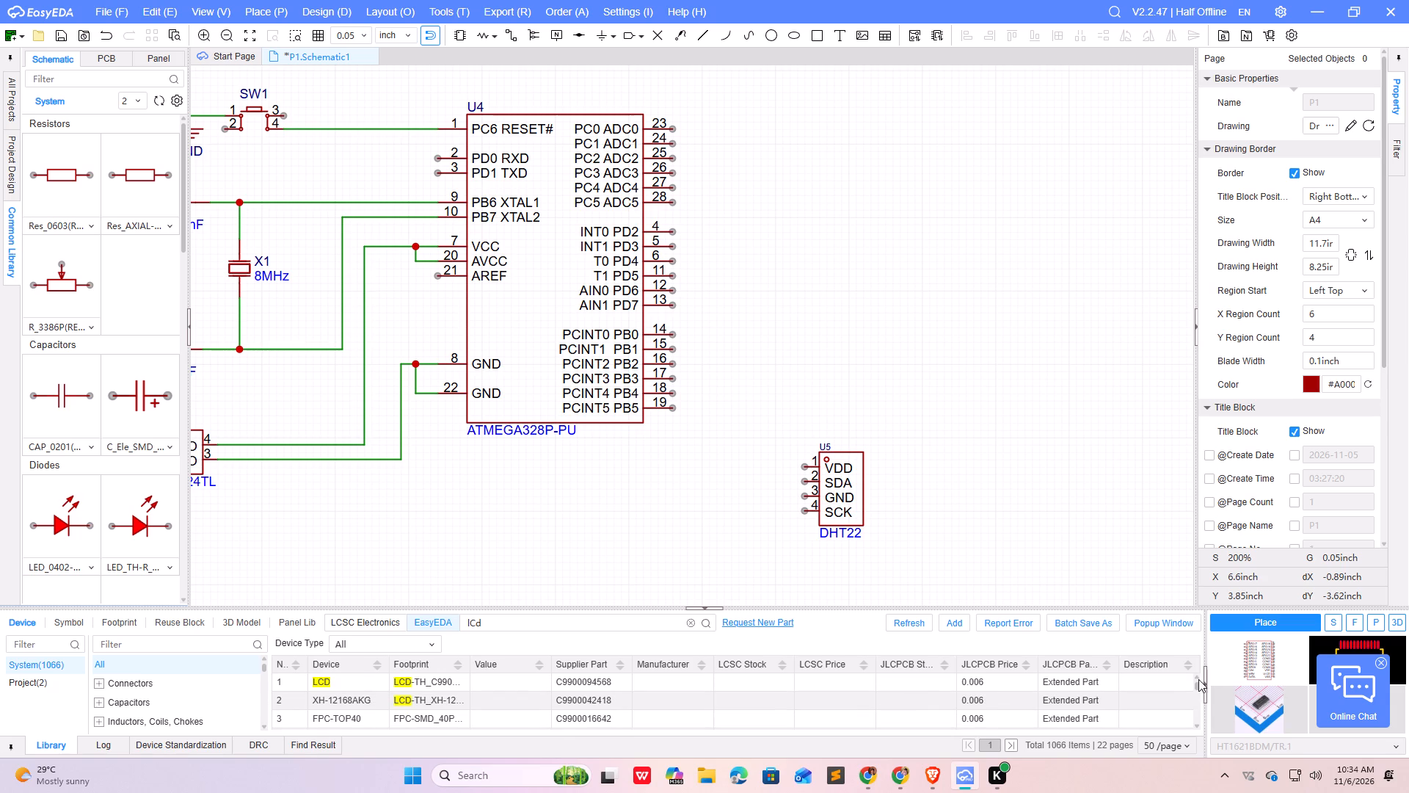
{"action": "left_click", "coordinate": [429, 700]}
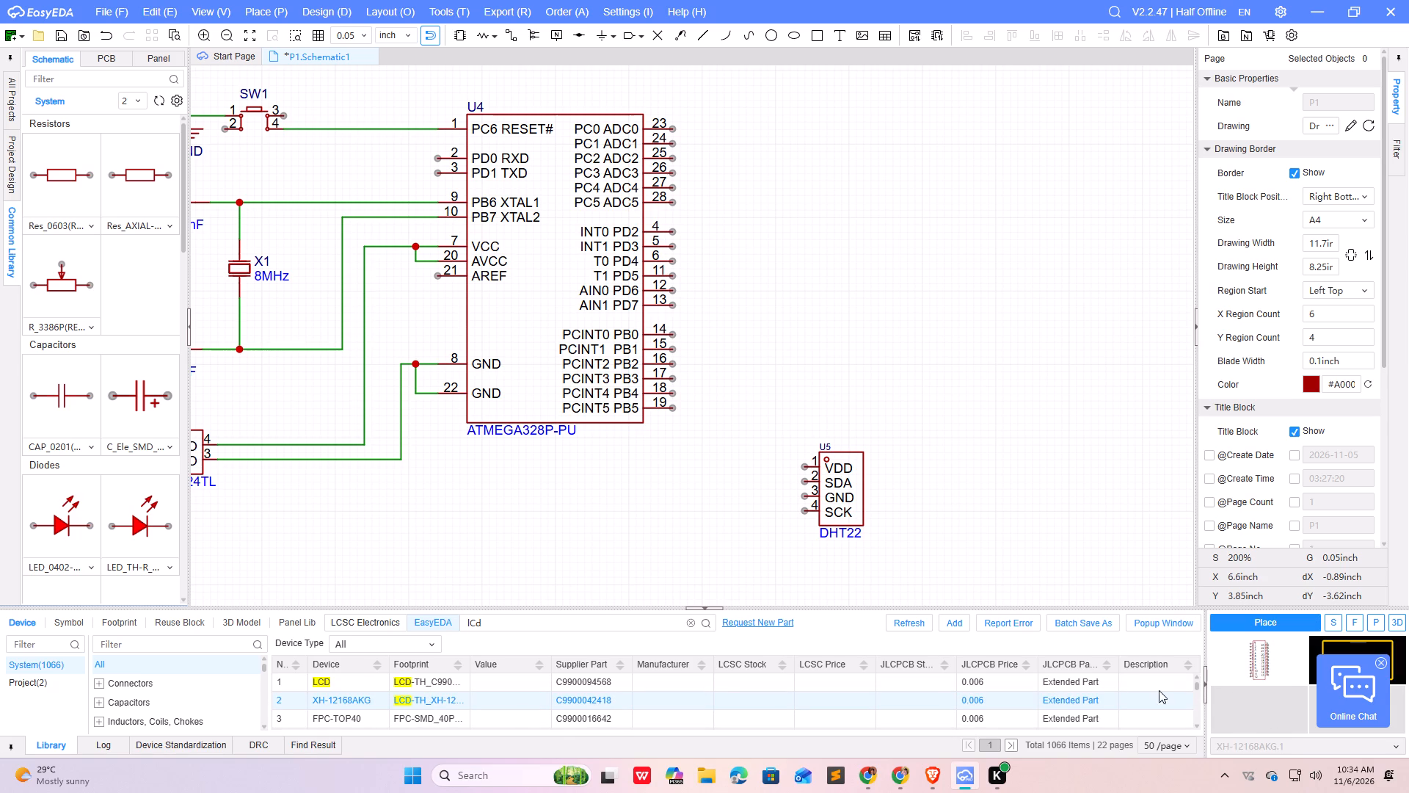
{"action": "left_click", "coordinate": [1195, 689]}
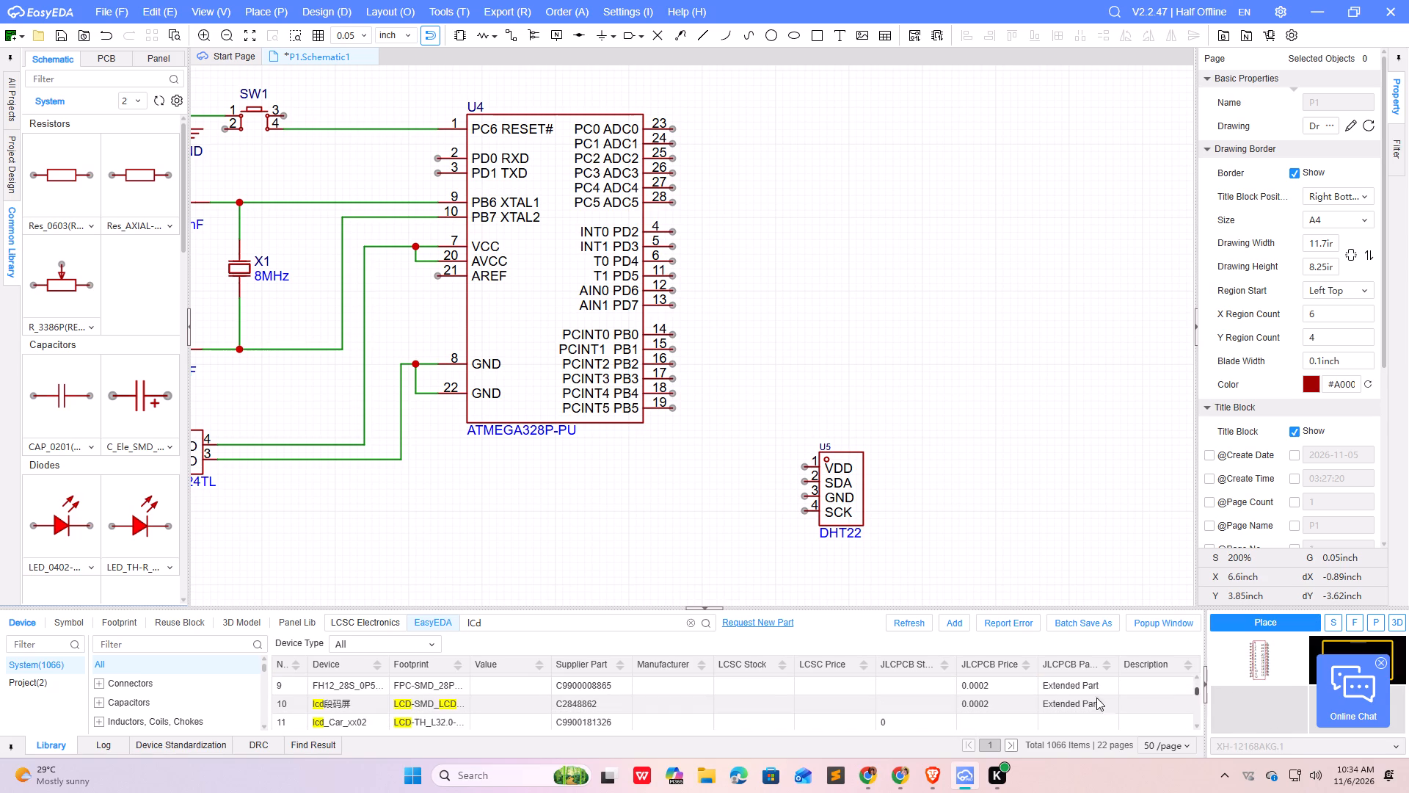
{"action": "left_click", "coordinate": [360, 706]}
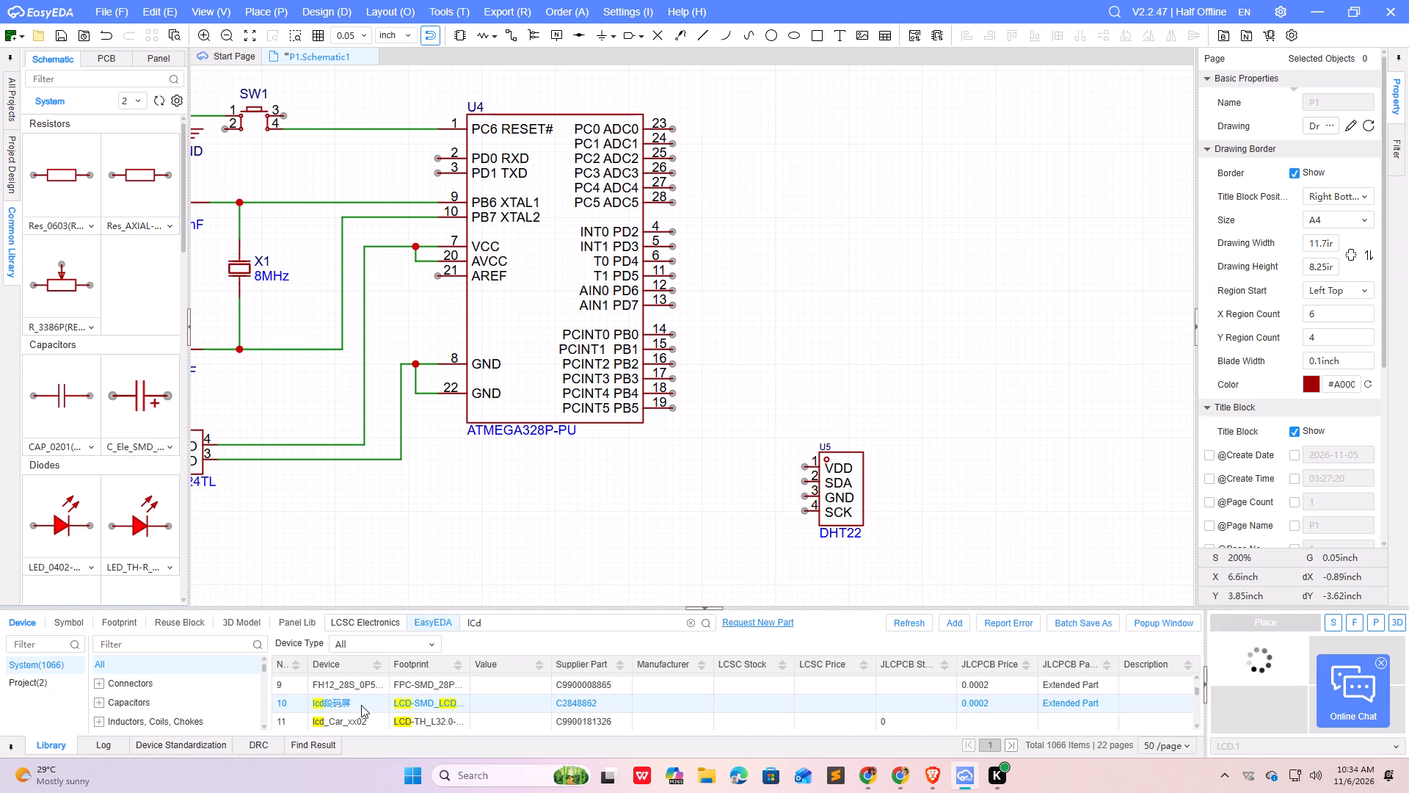
{"action": "left_click", "coordinate": [344, 724]}
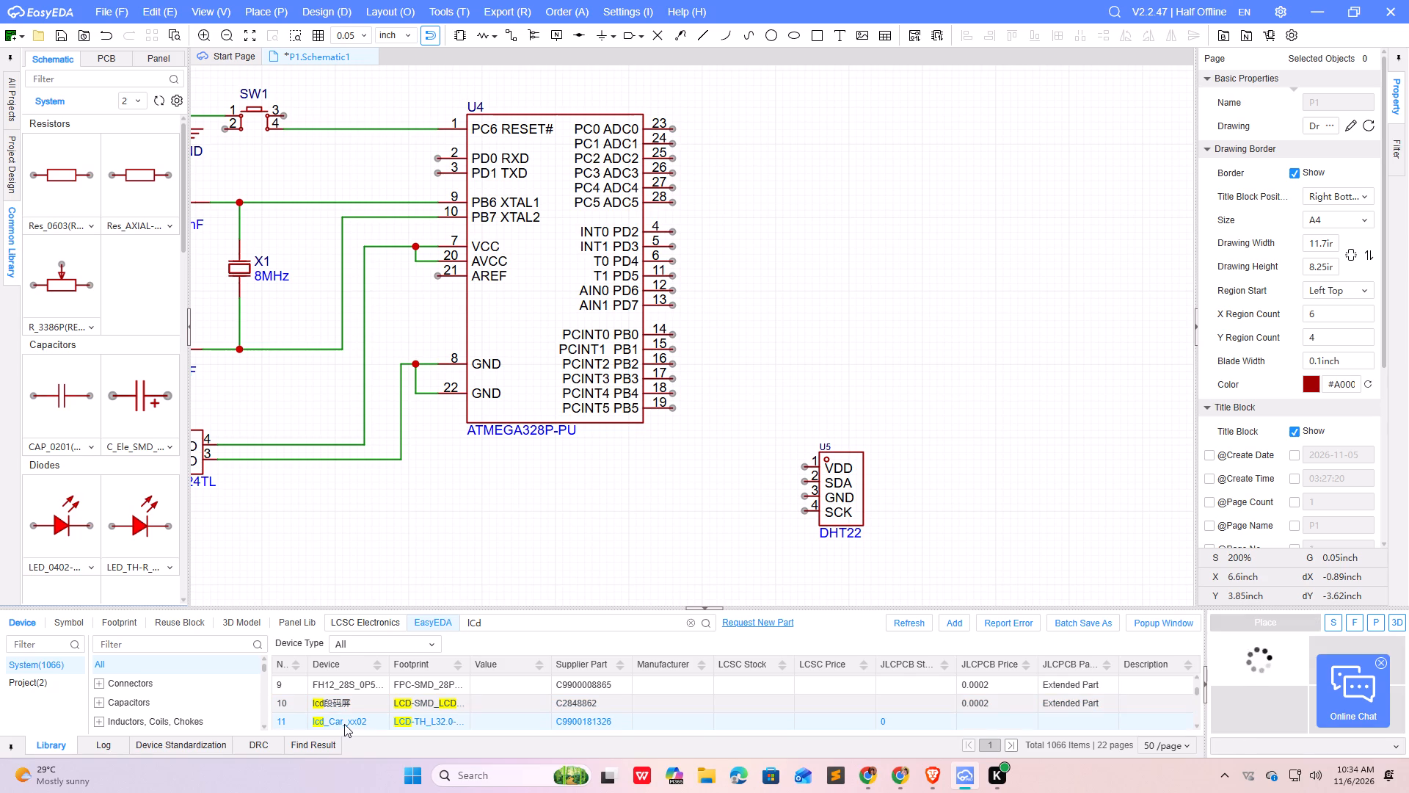
{"action": "left_click", "coordinate": [1198, 726]}
{"action": "double_click", "coordinate": [1198, 726]}
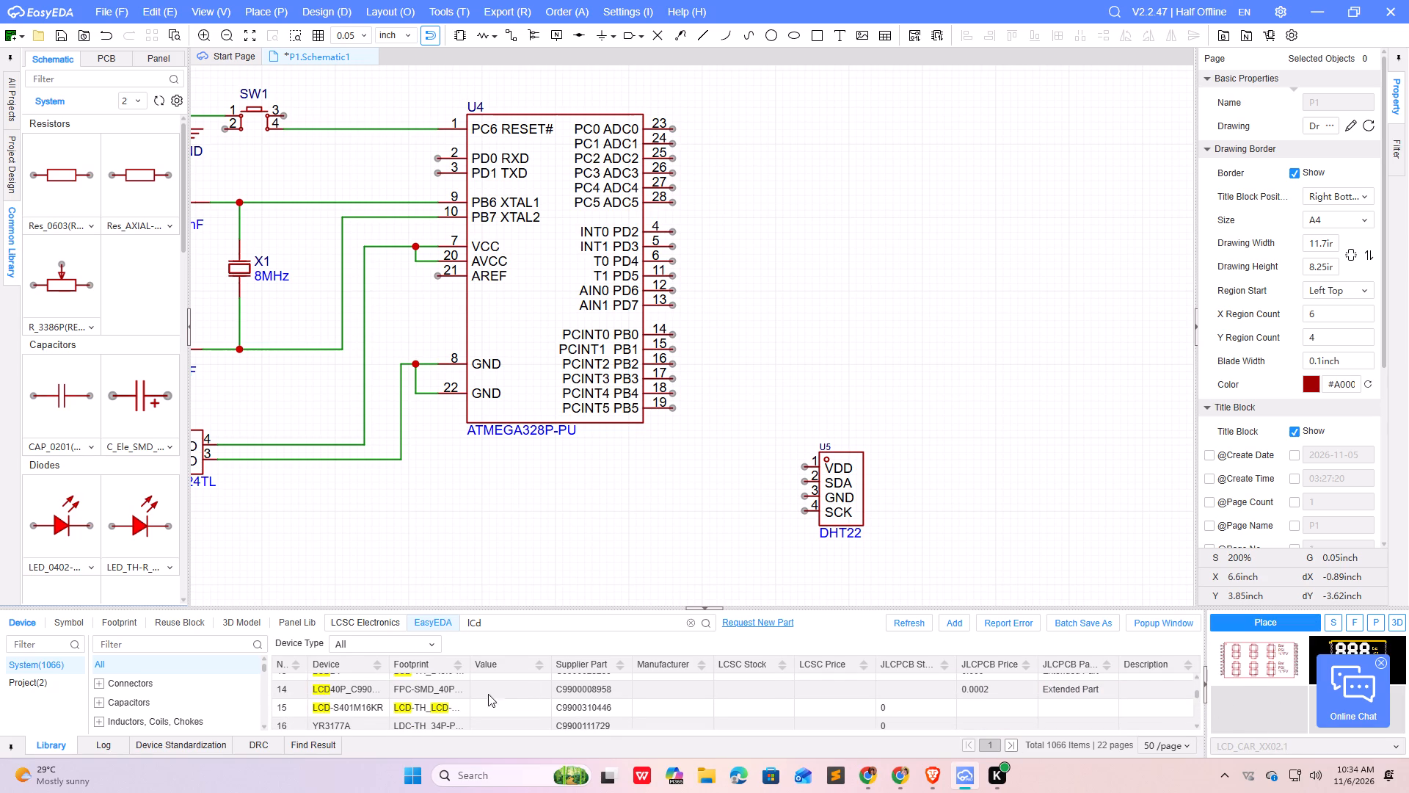
{"action": "left_click", "coordinate": [358, 702]}
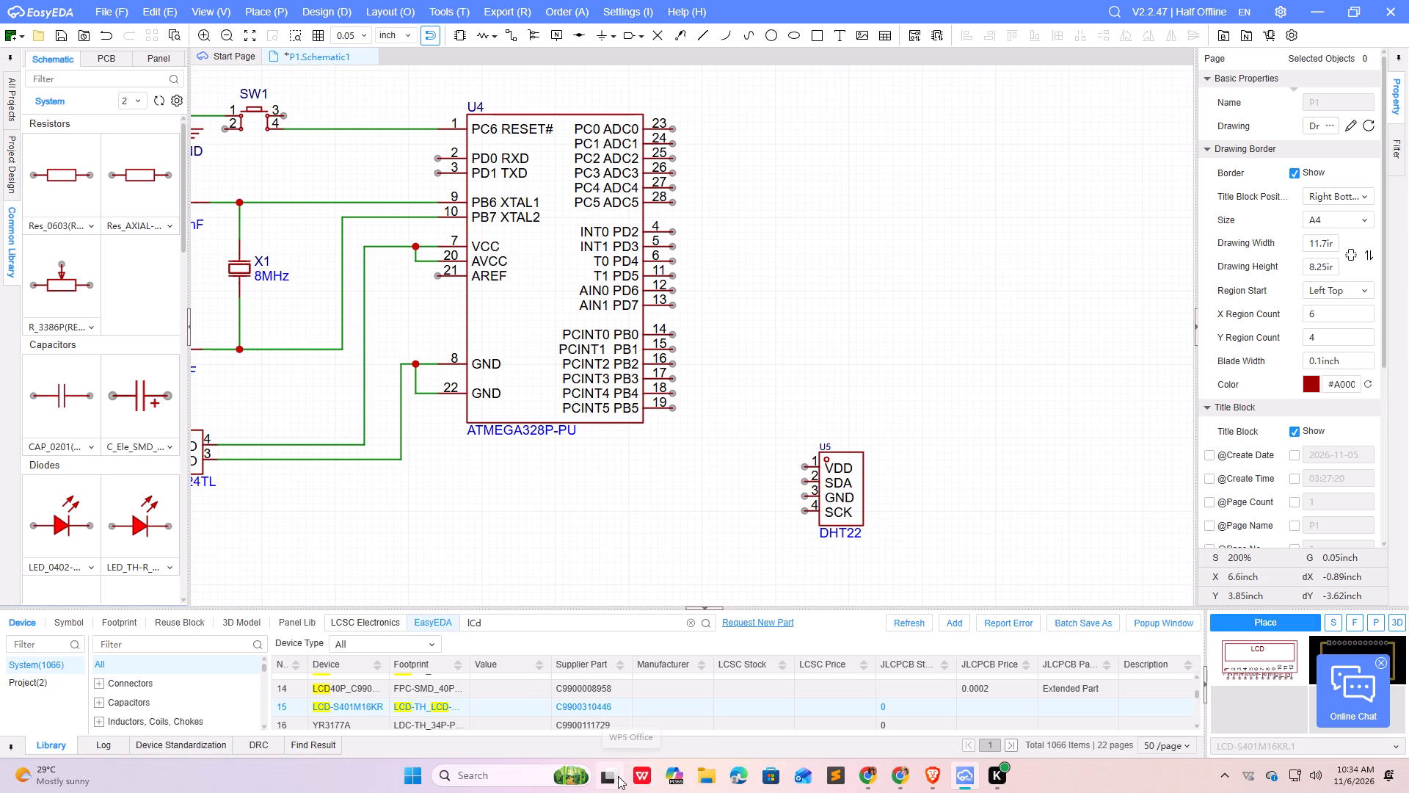
{"action": "left_click", "coordinate": [1197, 726]}
{"action": "left_click", "coordinate": [455, 709]}
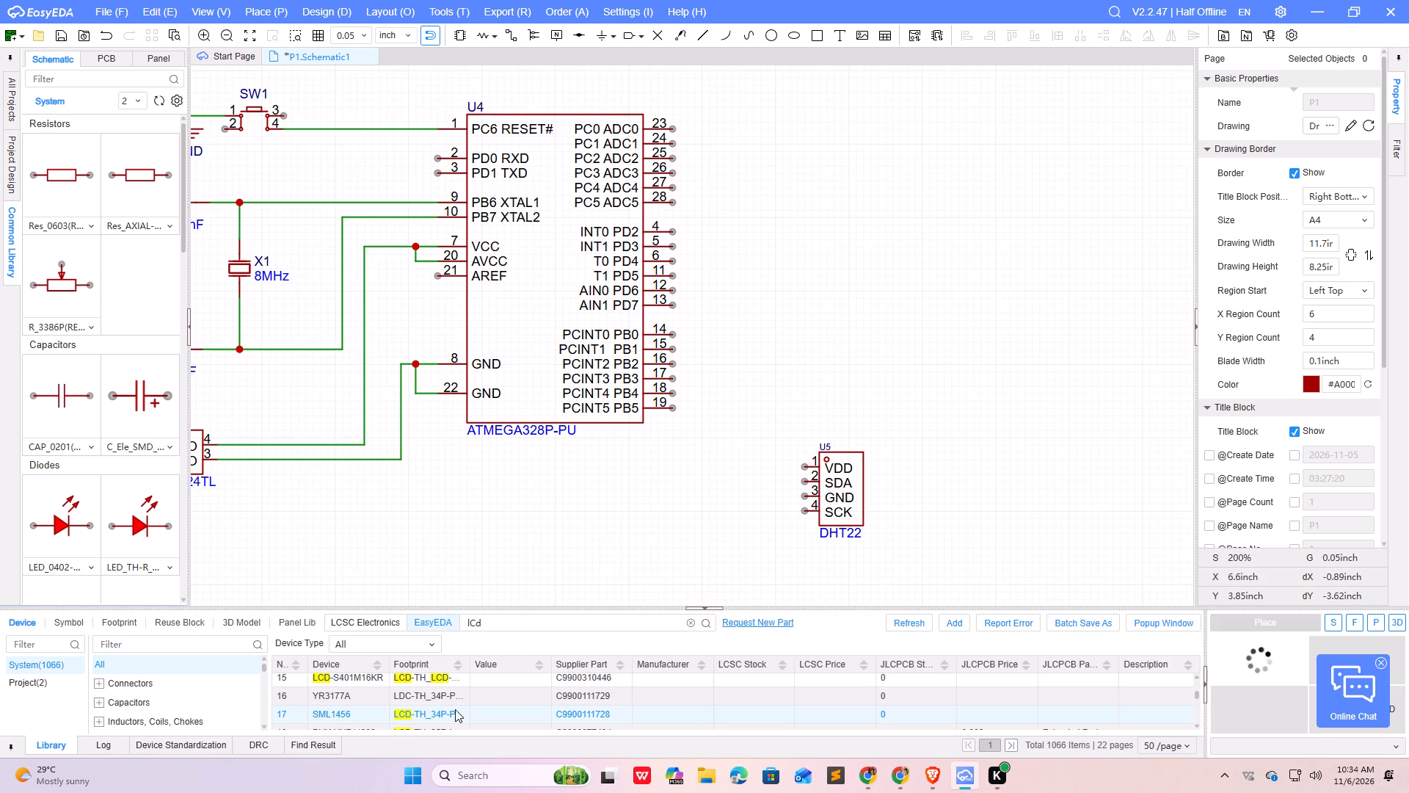
Look further through the LCD results and preview the SparkFun LCD-18160 device.
{"action": "double_click", "coordinate": [1198, 725]}
{"action": "left_click", "coordinate": [1198, 727]}
{"action": "left_click", "coordinate": [1198, 727]}
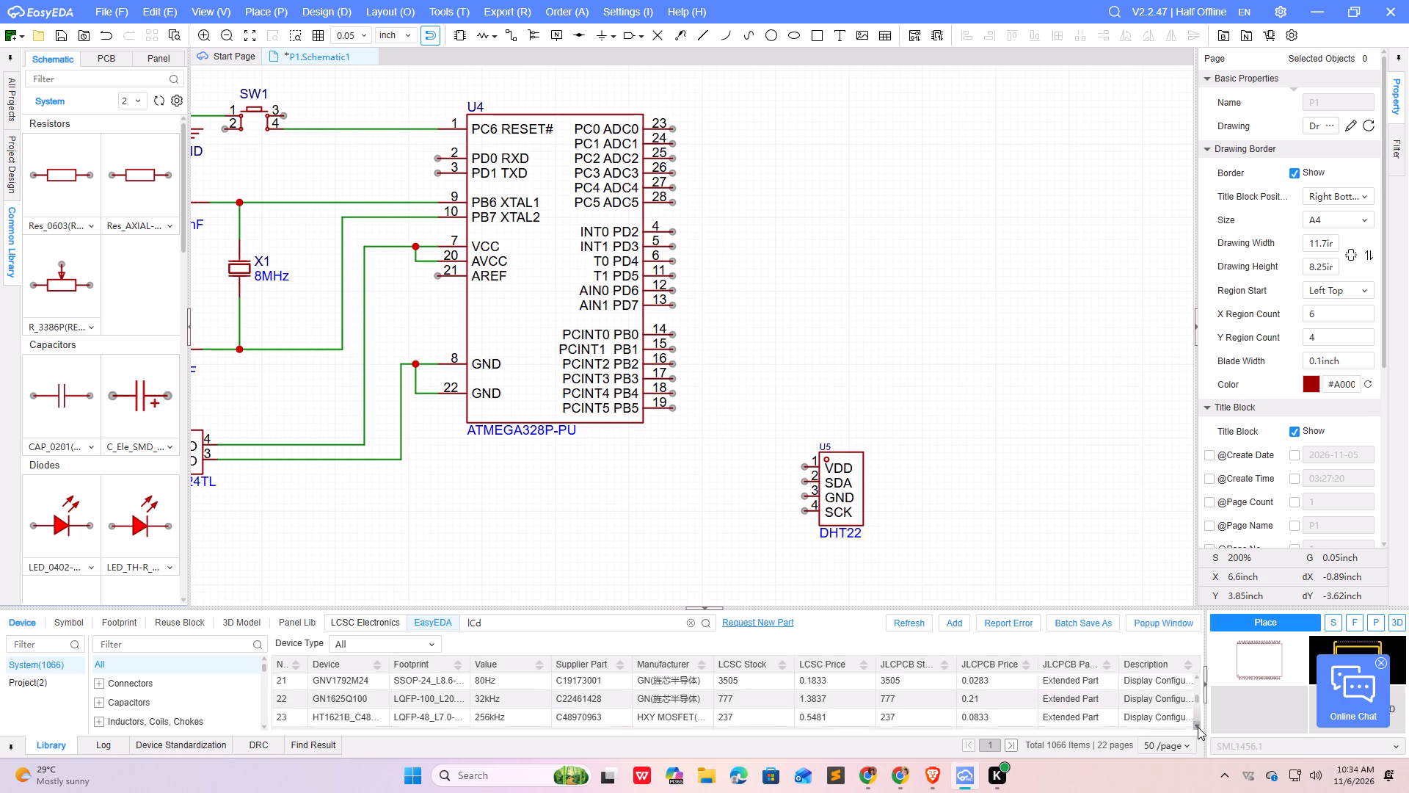
{"action": "double_click", "coordinate": [1198, 727]}
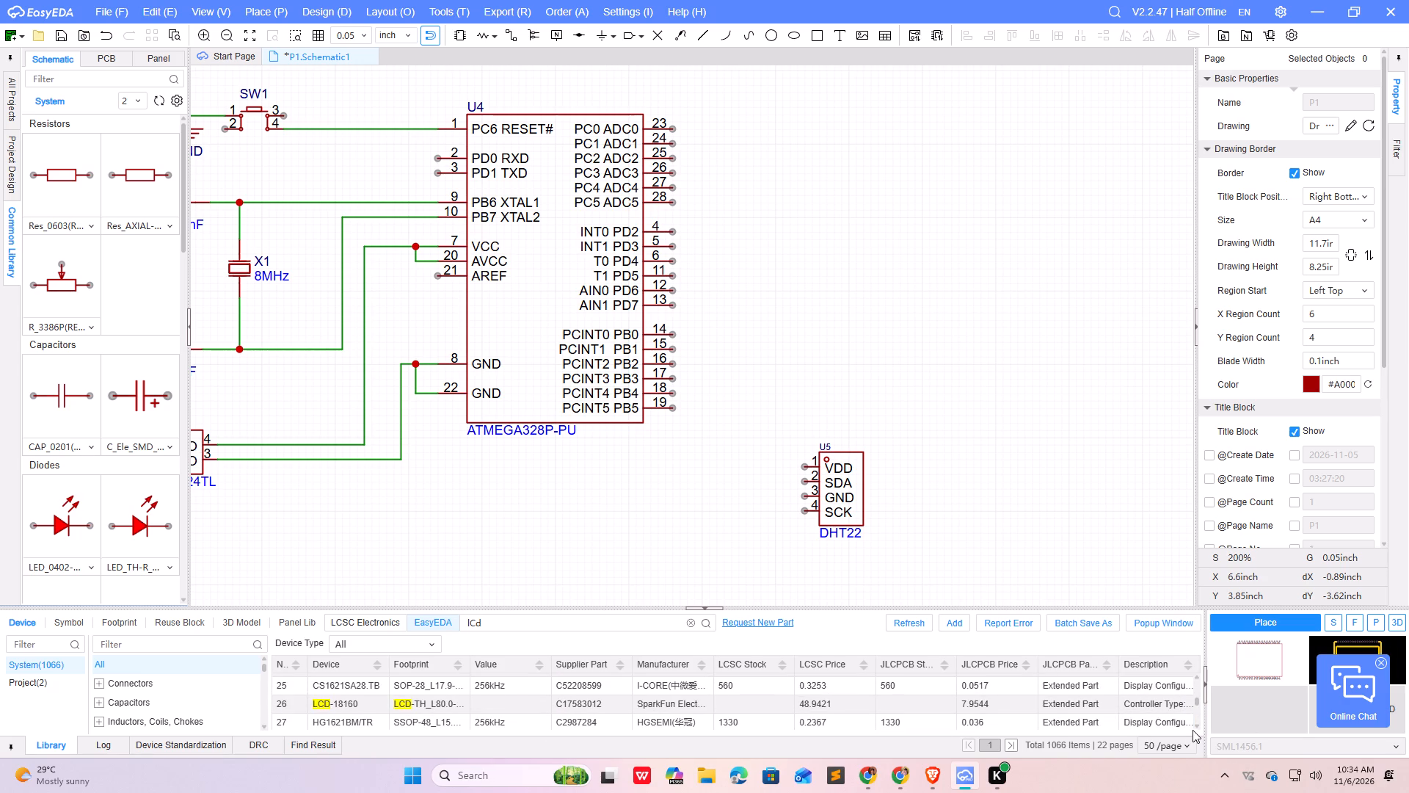
{"action": "left_click", "coordinate": [351, 711]}
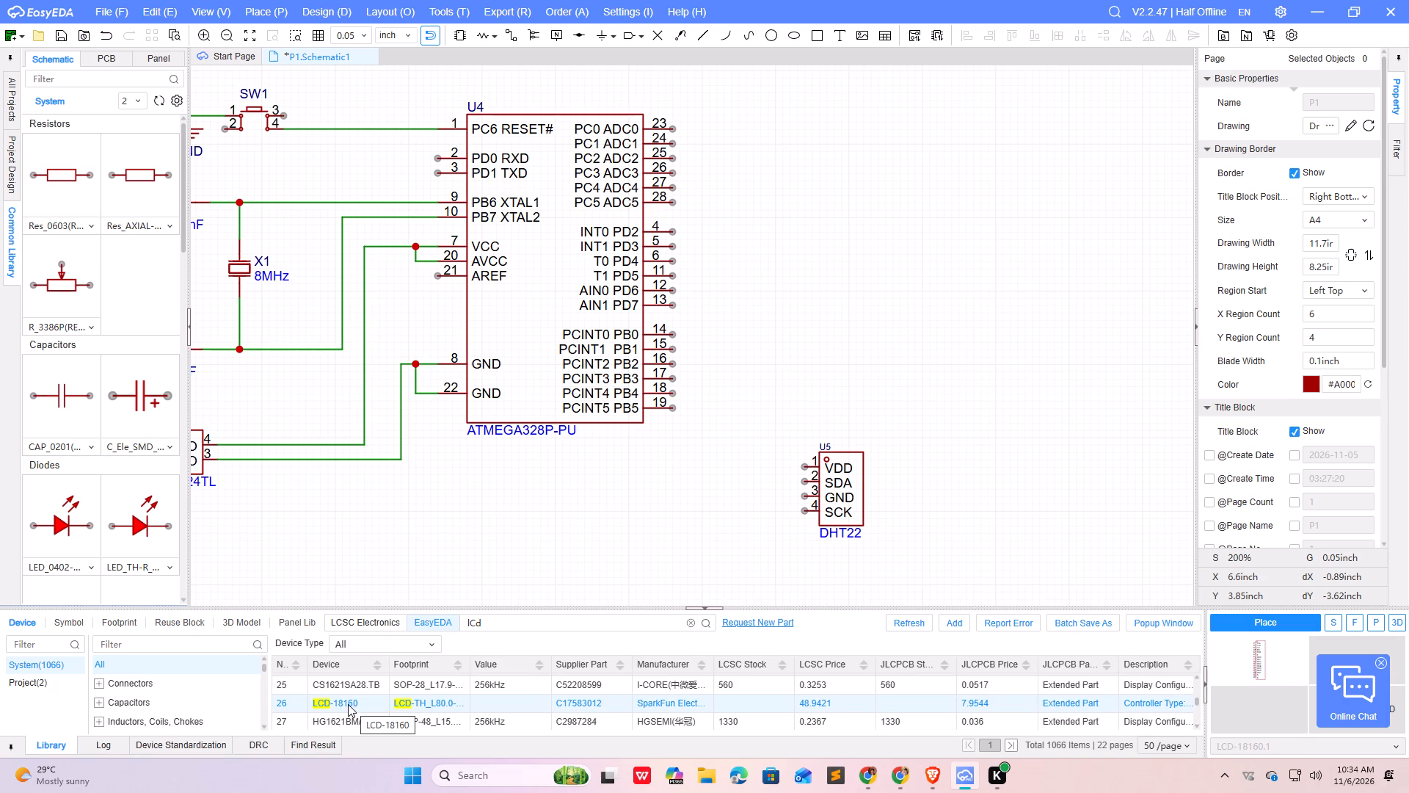
Examine the remaining LCD results to the end of the page and preview the first two devices, LCD and XH-12168AKG, again.
{"action": "double_click", "coordinate": [1196, 725]}
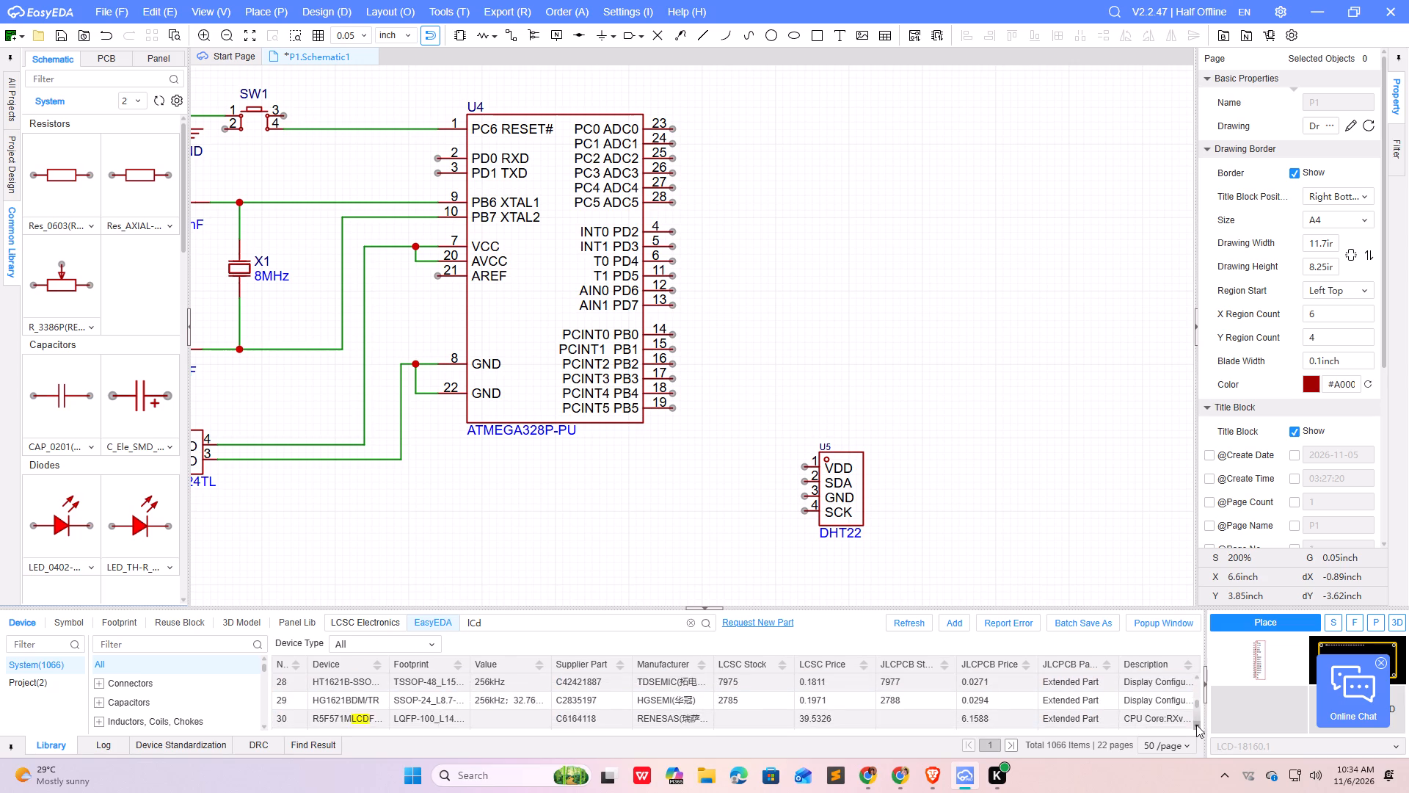
{"action": "triple_click", "coordinate": [1196, 725]}
{"action": "triple_click", "coordinate": [1196, 725]}
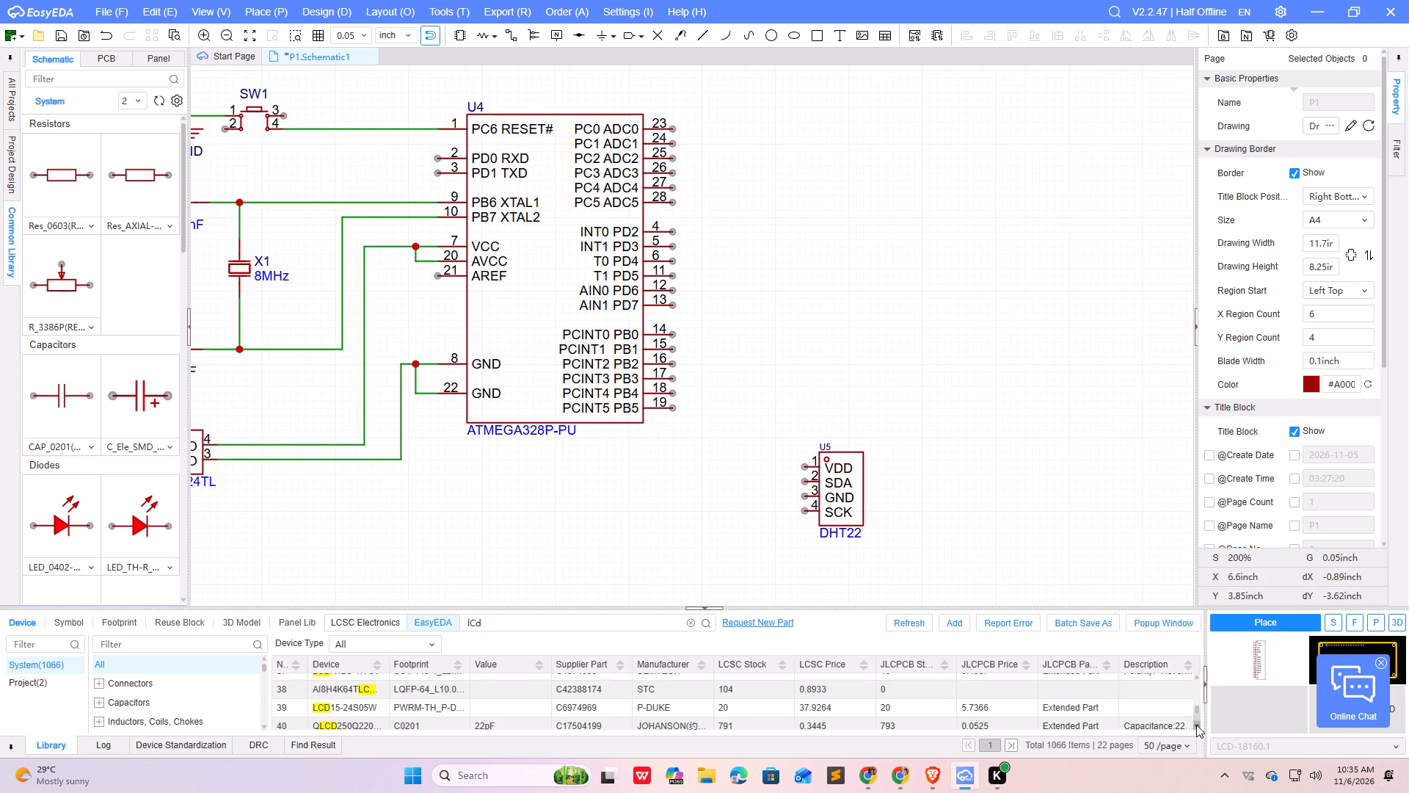
{"action": "double_click", "coordinate": [1196, 725]}
{"action": "left_click", "coordinate": [1196, 725]}
{"action": "double_click", "coordinate": [1195, 726]}
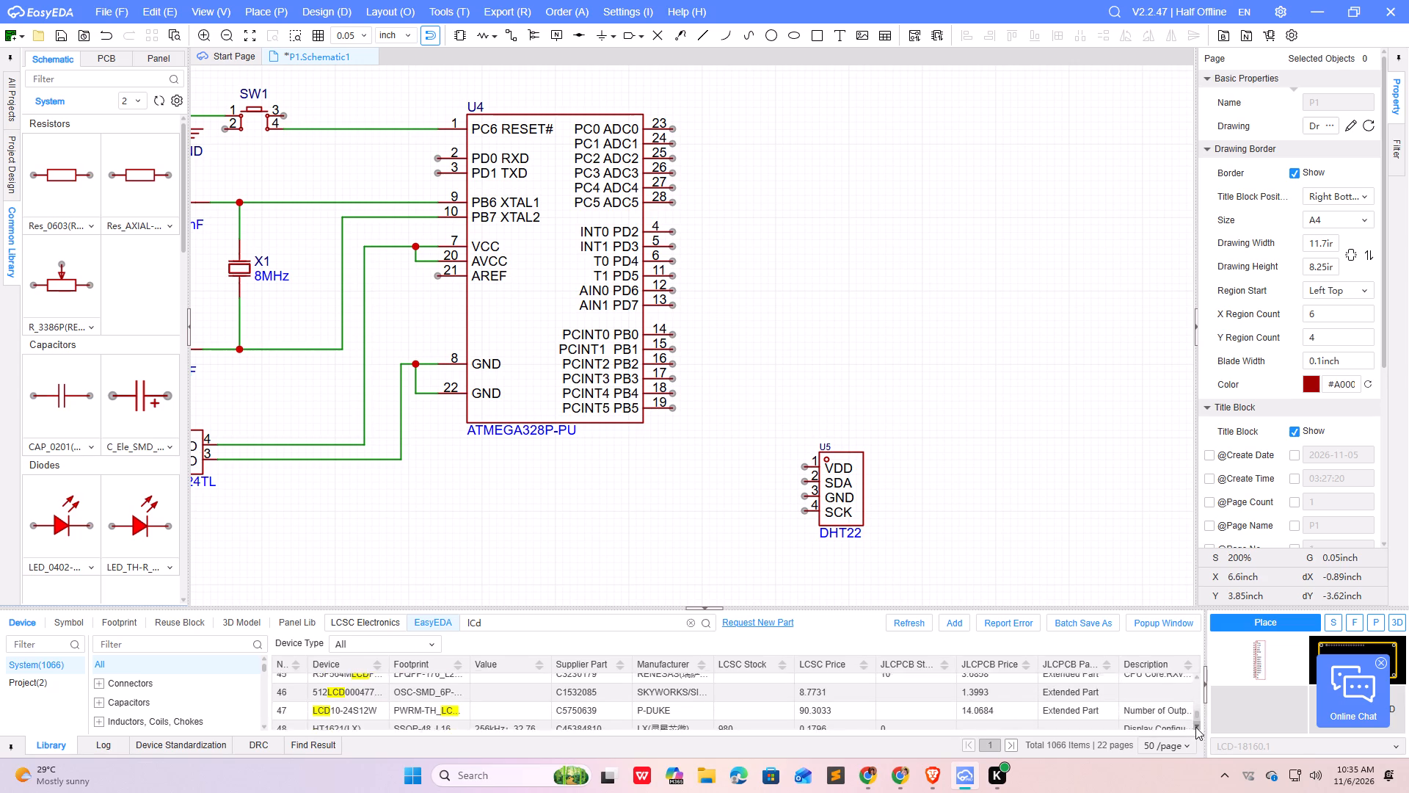
{"action": "double_click", "coordinate": [1195, 727]}
{"action": "left_click", "coordinate": [1195, 727]}
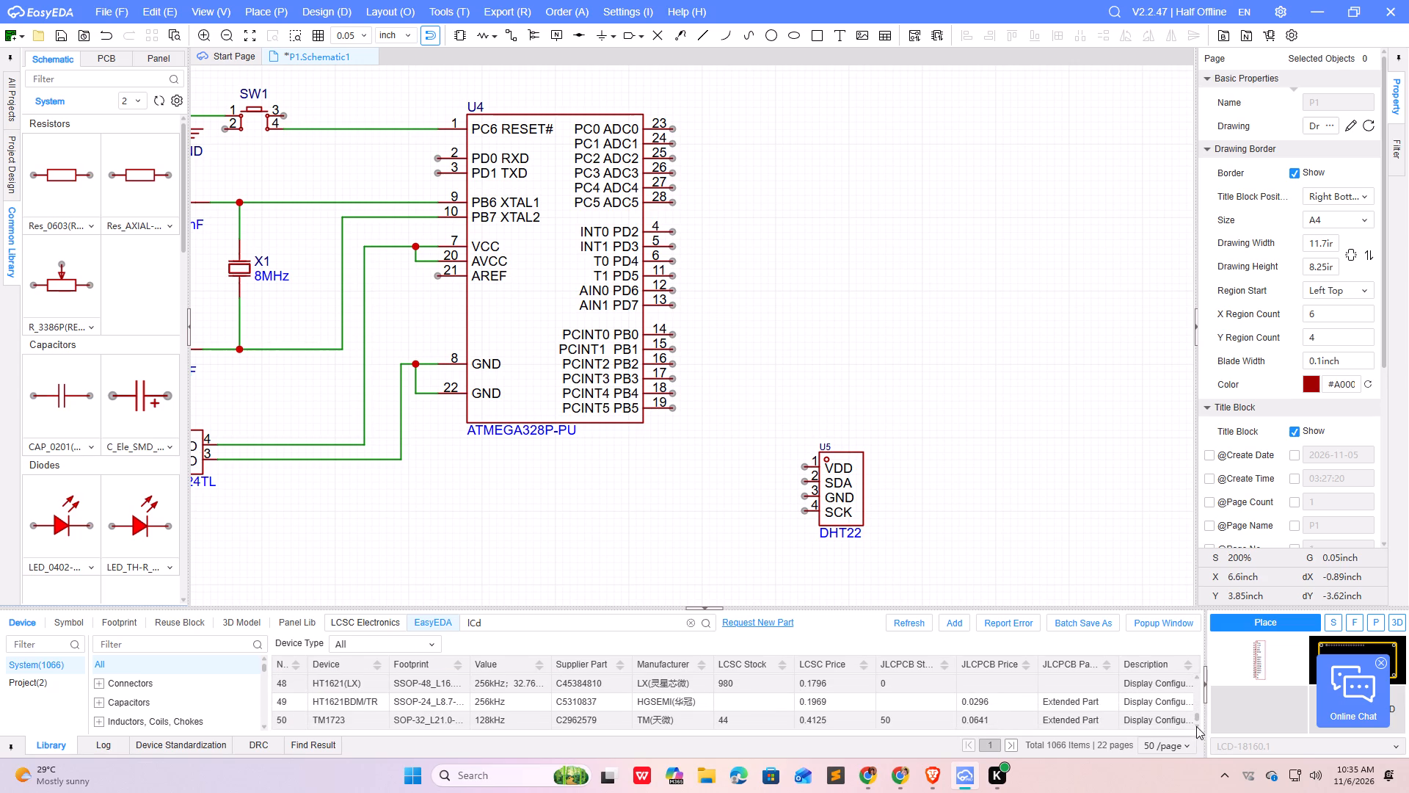
{"action": "left_click", "coordinate": [1195, 725]}
{"action": "left_click", "coordinate": [1196, 716]}
{"action": "left_click", "coordinate": [1195, 723]}
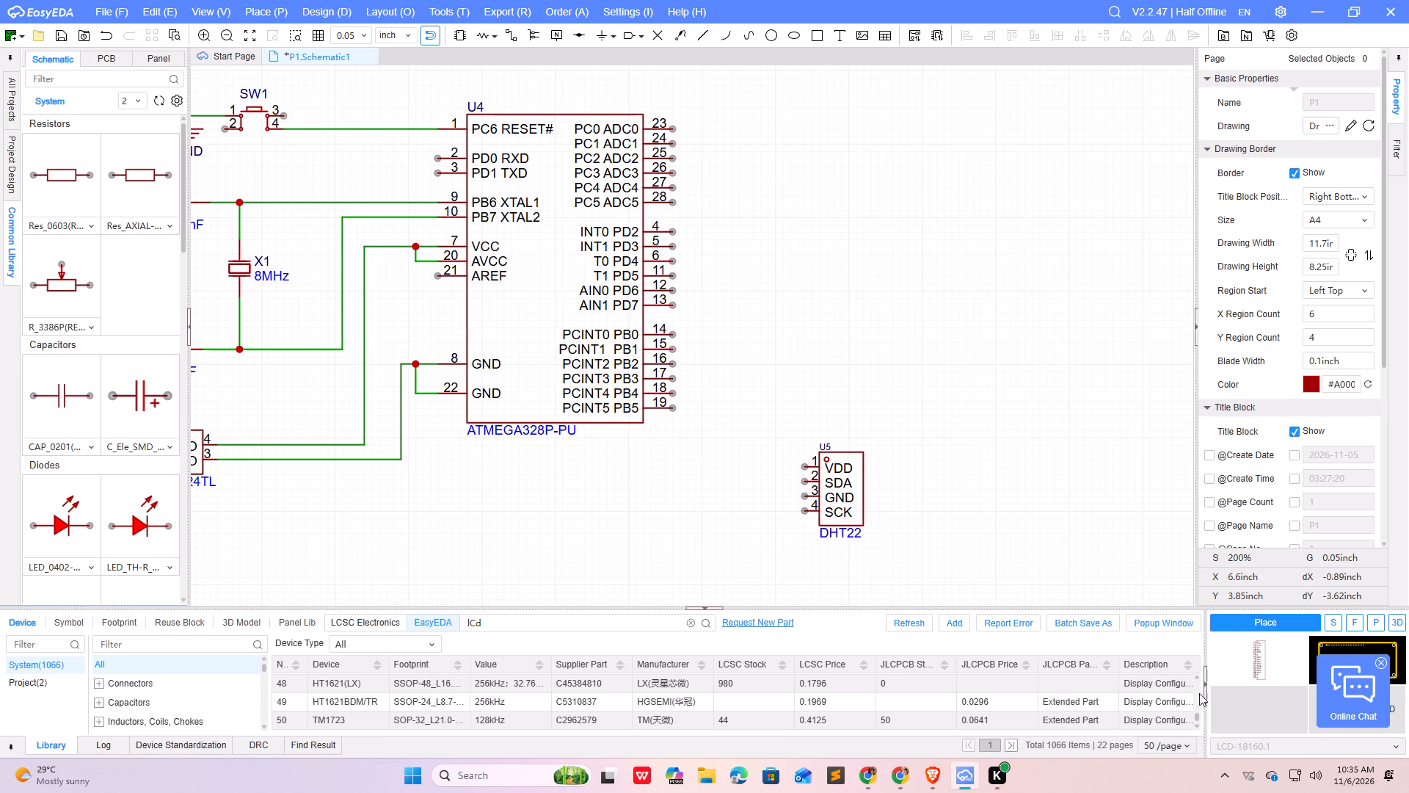
{"action": "double_click", "coordinate": [1197, 678]}
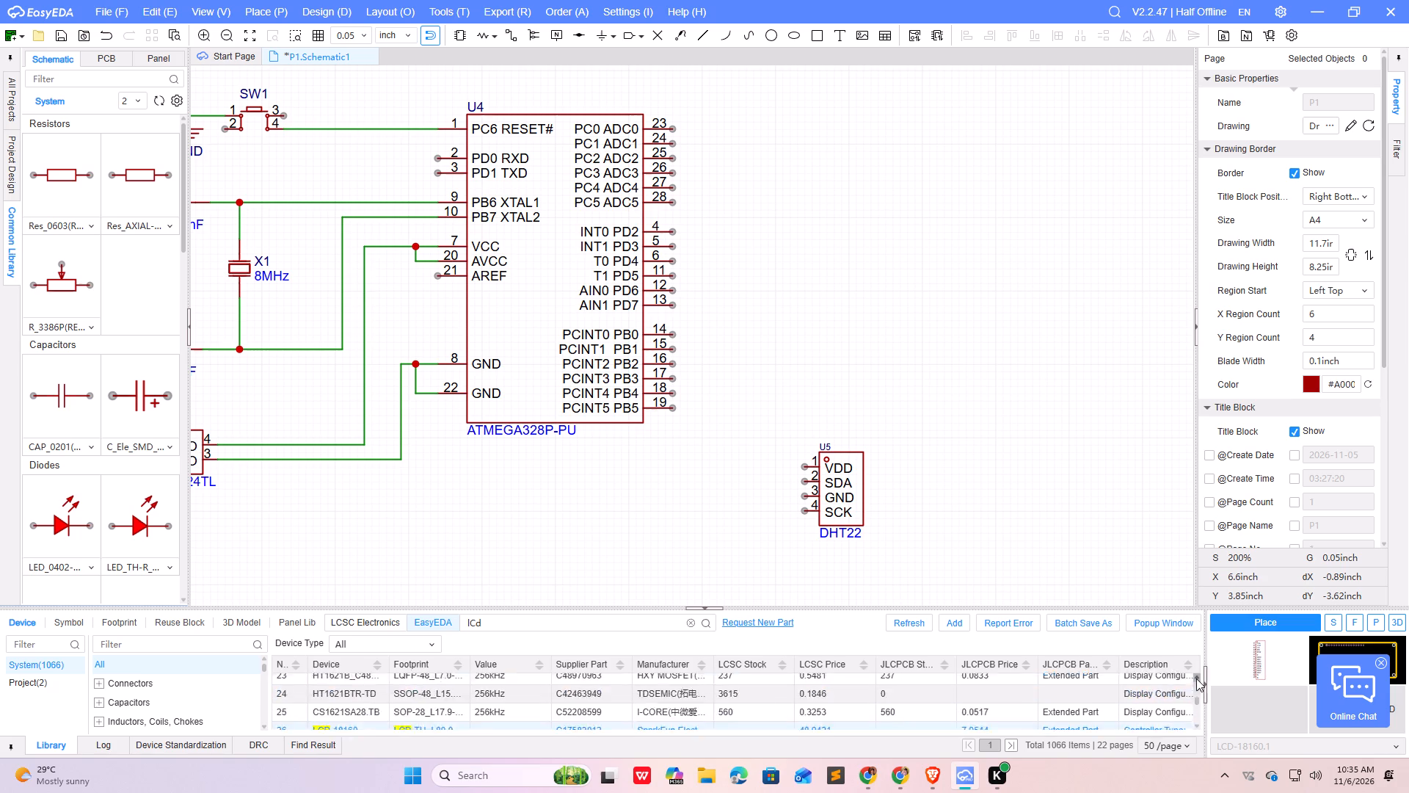
{"action": "left_click", "coordinate": [409, 684]}
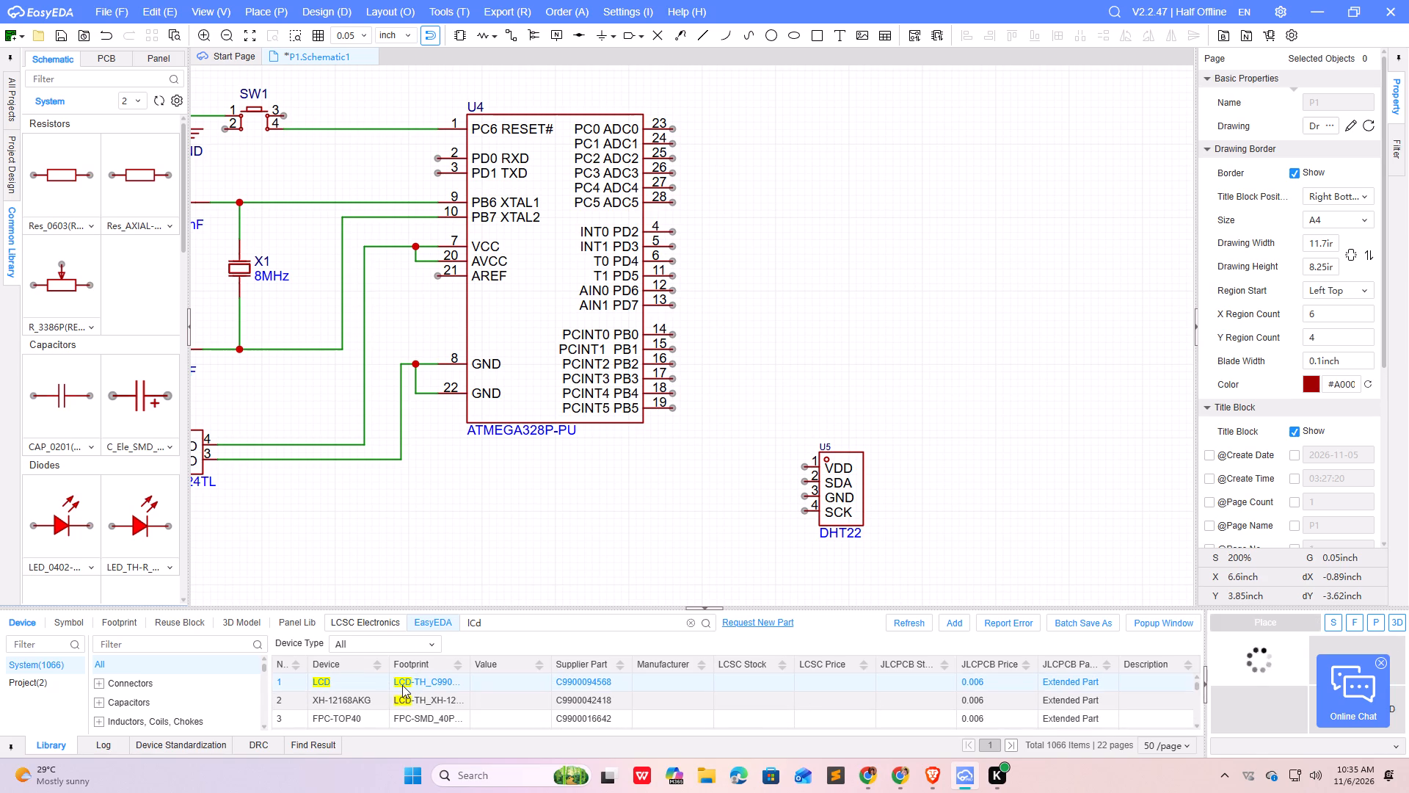
{"action": "left_click", "coordinate": [403, 701]}
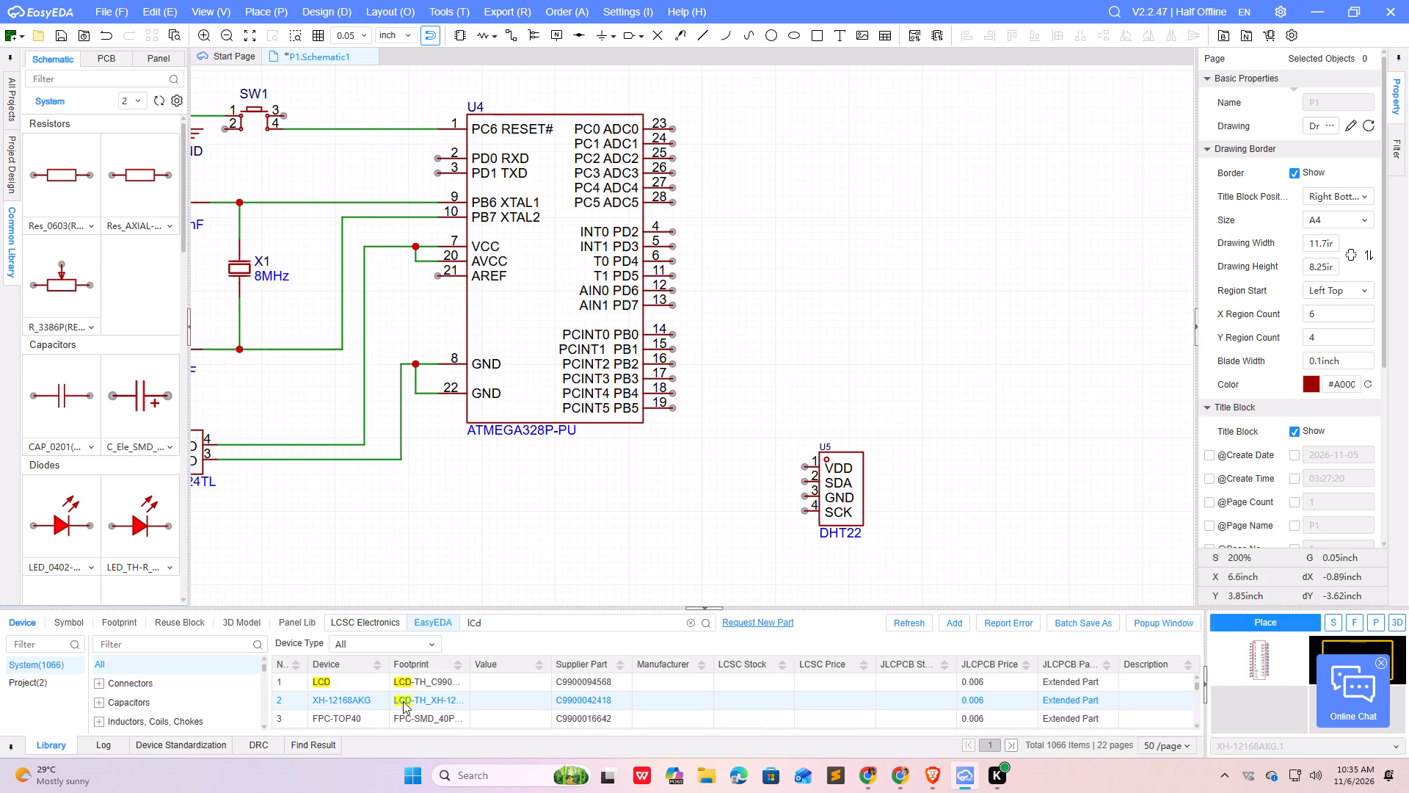
{"action": "scroll", "coordinate": [403, 699], "scroll_direction": "down", "scroll_amount": 1}
Search the device library for "LCD 16x2" and preview the first two results, XH-12168AKG and the HDR2.54 header.
{"action": "left_click", "coordinate": [537, 624]}
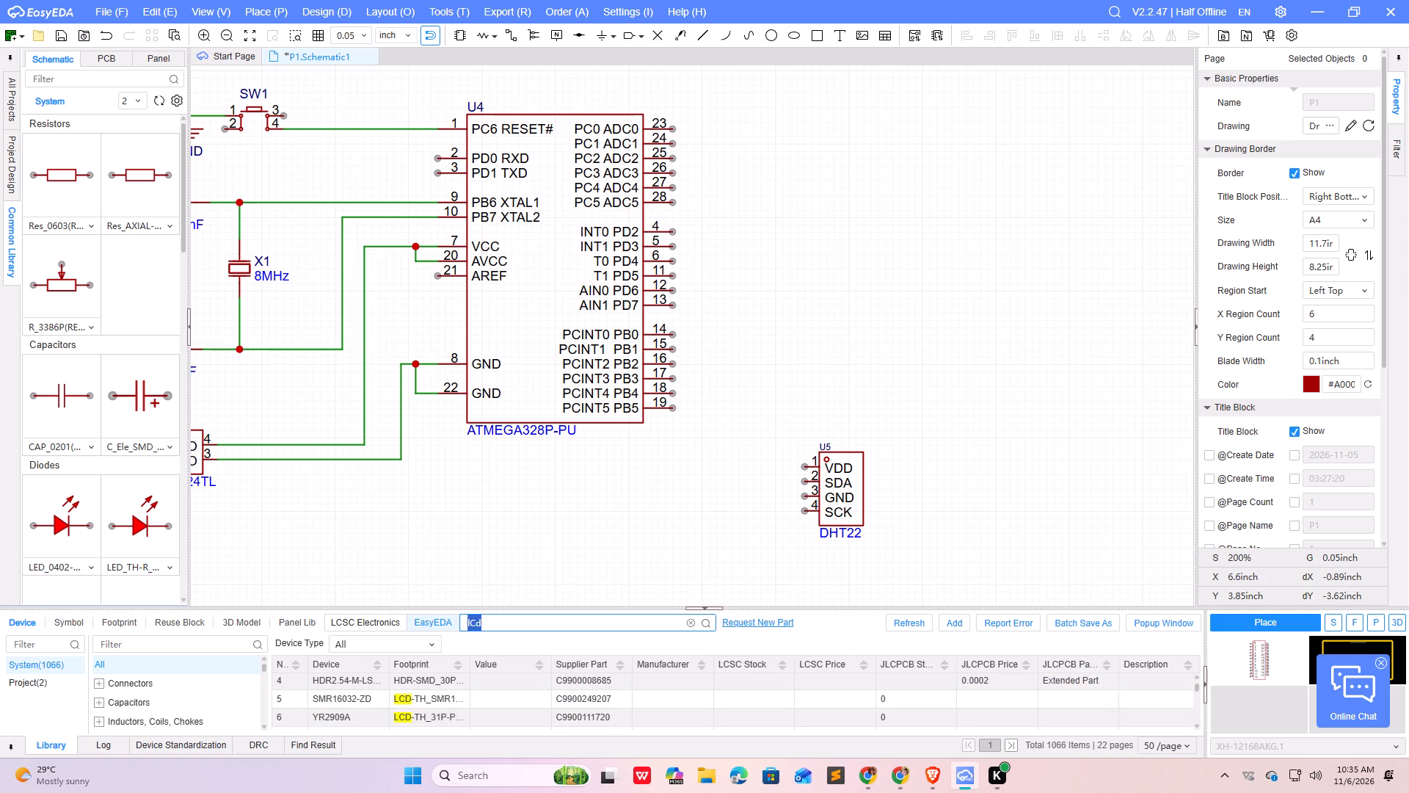
{"action": "key", "text": "BackSpace"}
{"action": "type", "text": "LC"}
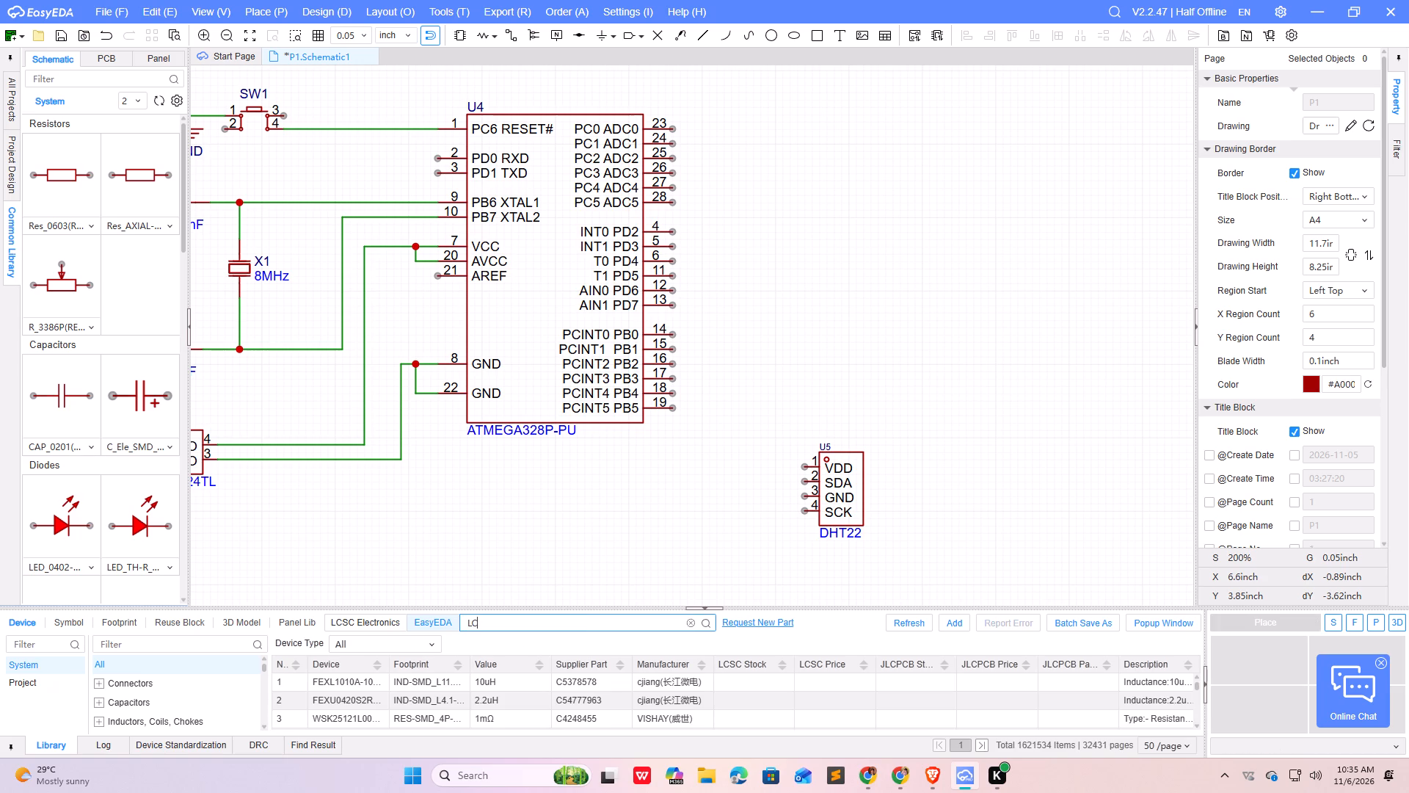
{"action": "type", "text": "D 16"}
{"action": "key", "text": "space"}
{"action": "key", "text": "BackSpace"}
{"action": "type", "text": "x2"}
{"action": "key", "text": "Return"}
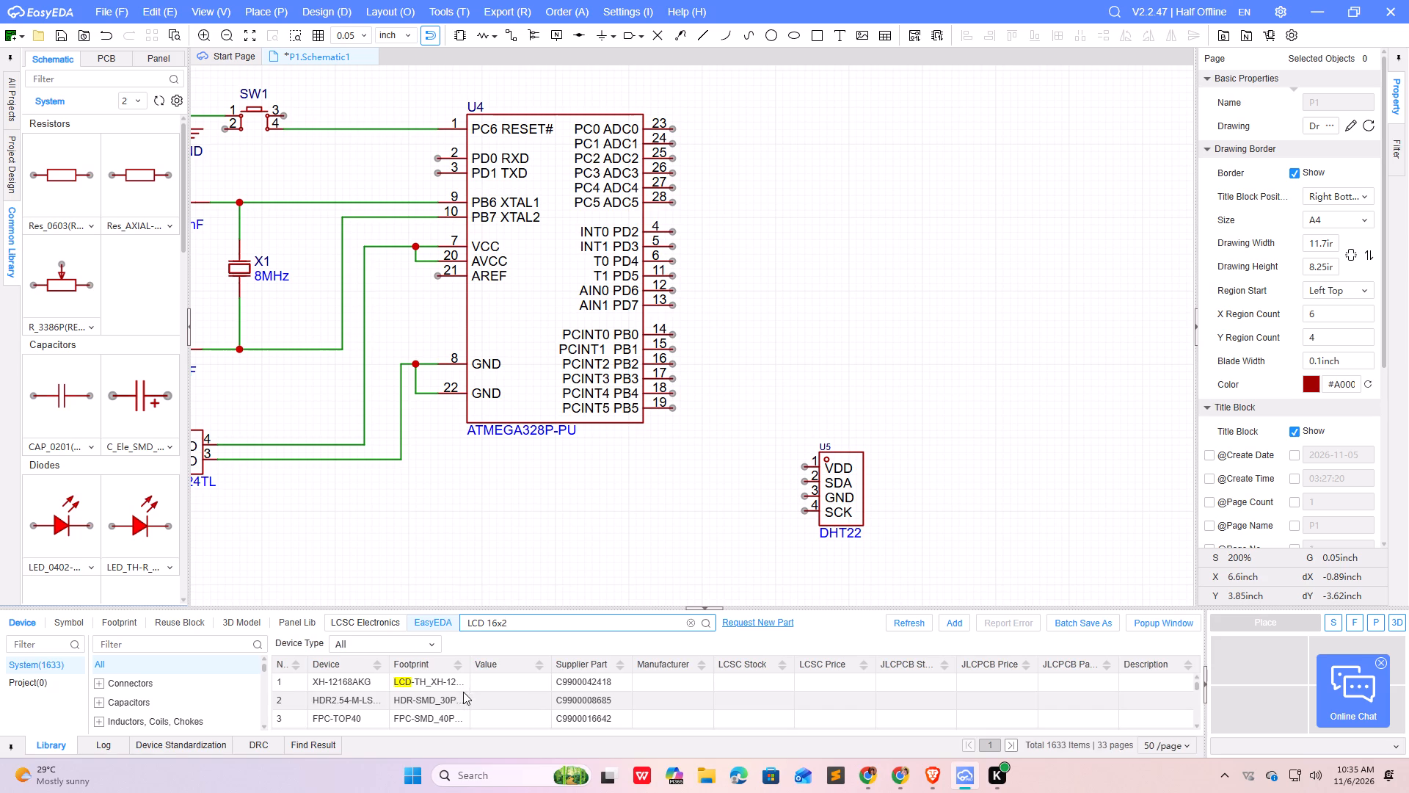
{"action": "left_click", "coordinate": [451, 687]}
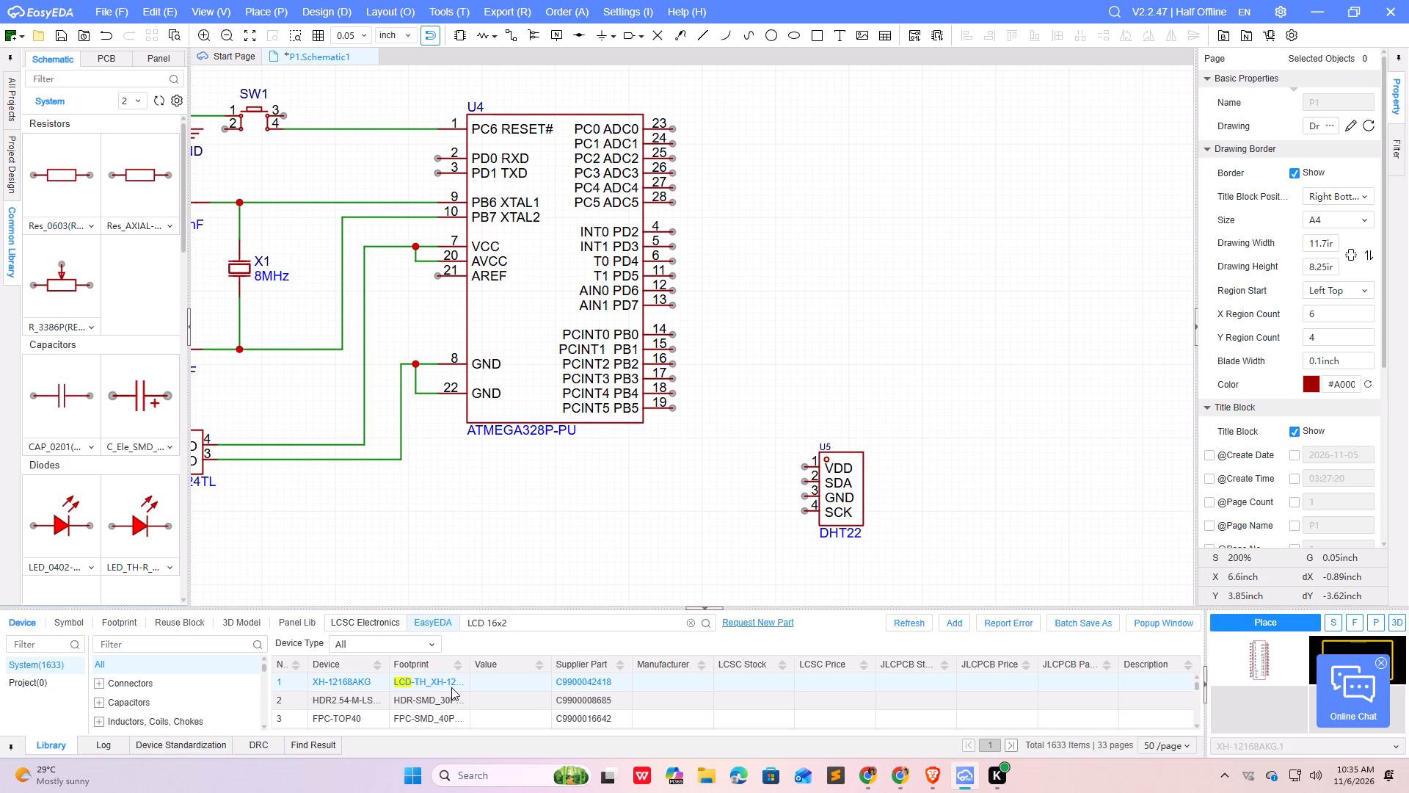
{"action": "scroll", "coordinate": [445, 700], "scroll_direction": "up", "scroll_amount": 2}
{"action": "left_click", "coordinate": [436, 699]}
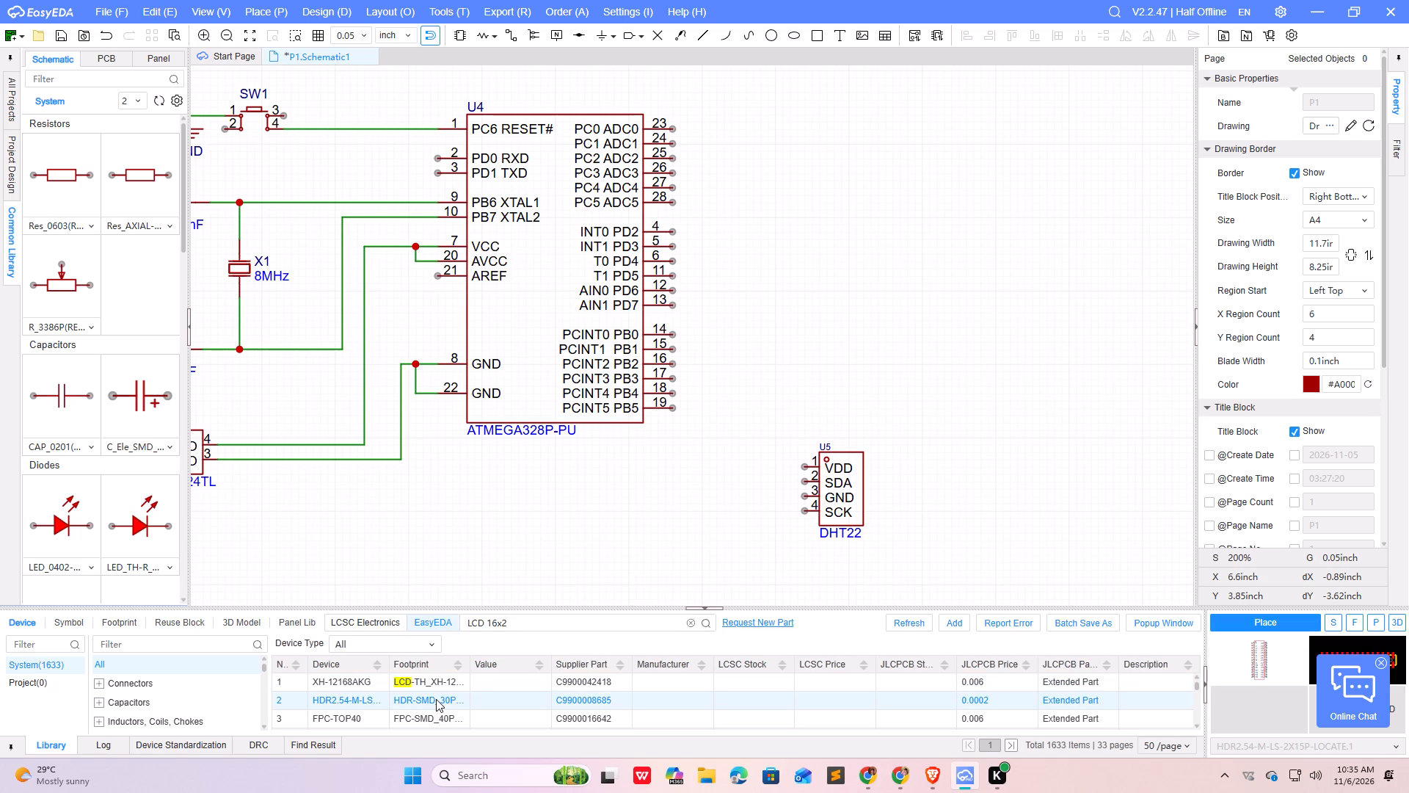
Look through the first LCD 16x2 results and preview FPC-TOP40, LCD24, lcd段码屏 and DYK-VNP11333 as display candidates.
{"action": "left_click", "coordinate": [430, 718]}
{"action": "scroll", "coordinate": [487, 689], "scroll_direction": "down", "scroll_amount": 2}
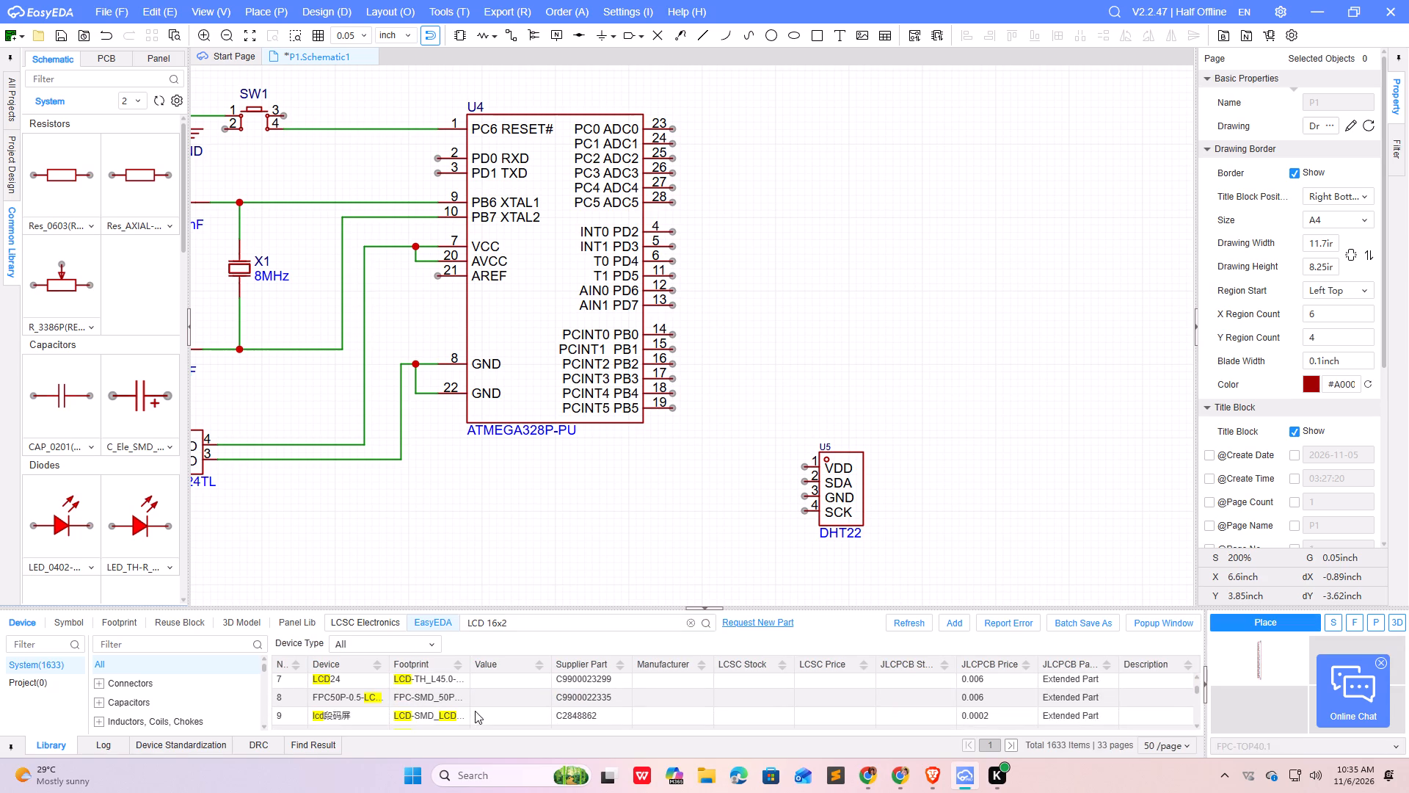
{"action": "left_click", "coordinate": [368, 685]}
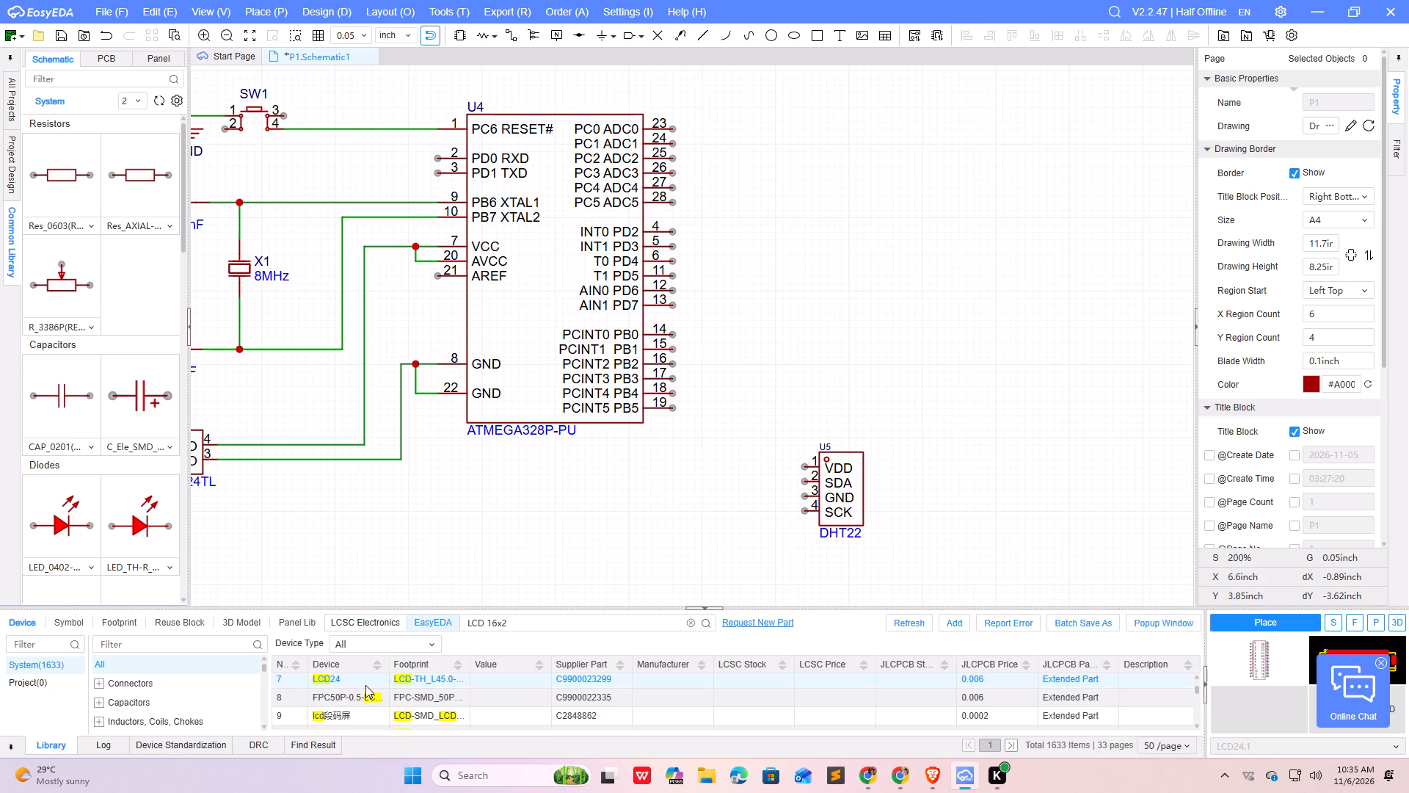
{"action": "left_click", "coordinate": [371, 716]}
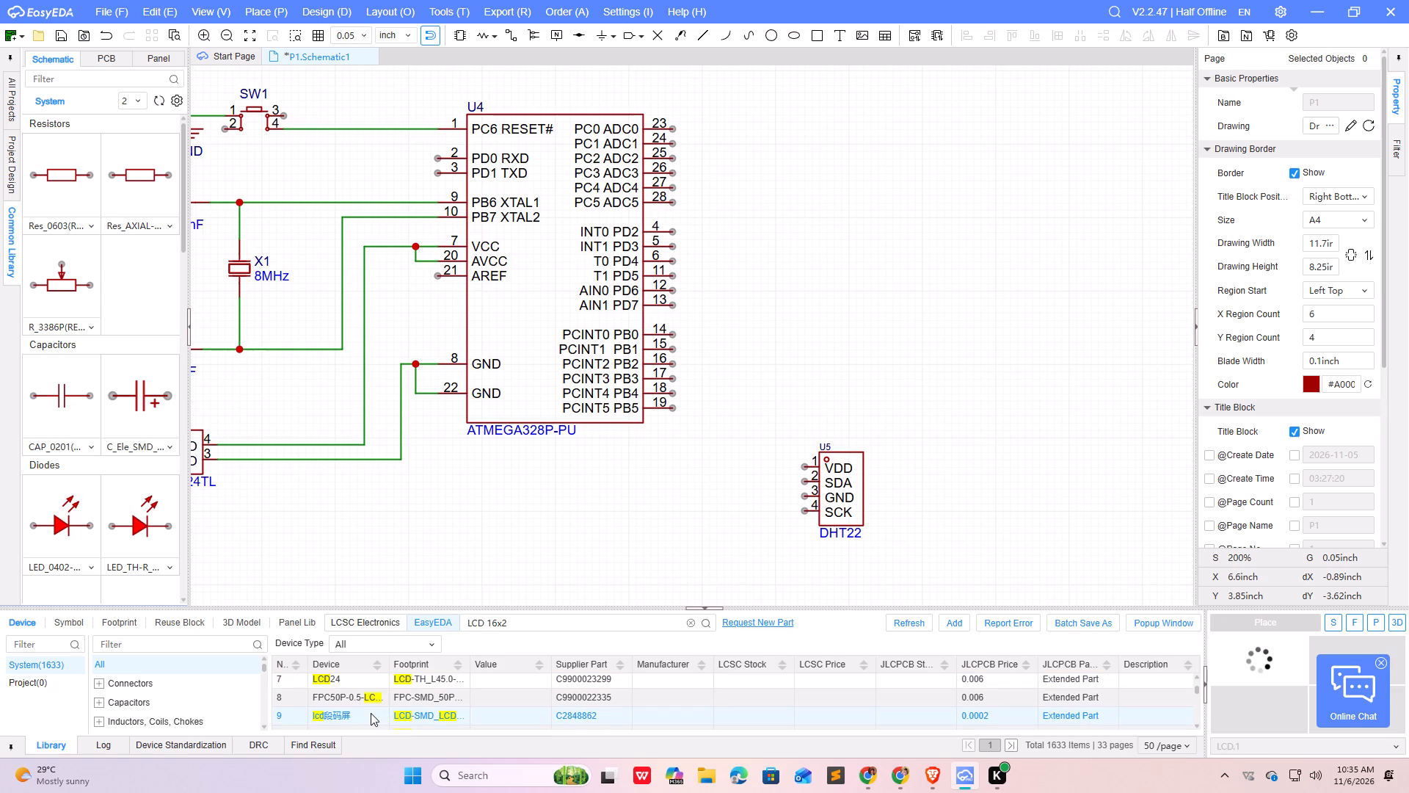
{"action": "scroll", "coordinate": [467, 682], "scroll_direction": "up", "scroll_amount": 1}
{"action": "scroll", "coordinate": [466, 687], "scroll_direction": "down", "scroll_amount": 2}
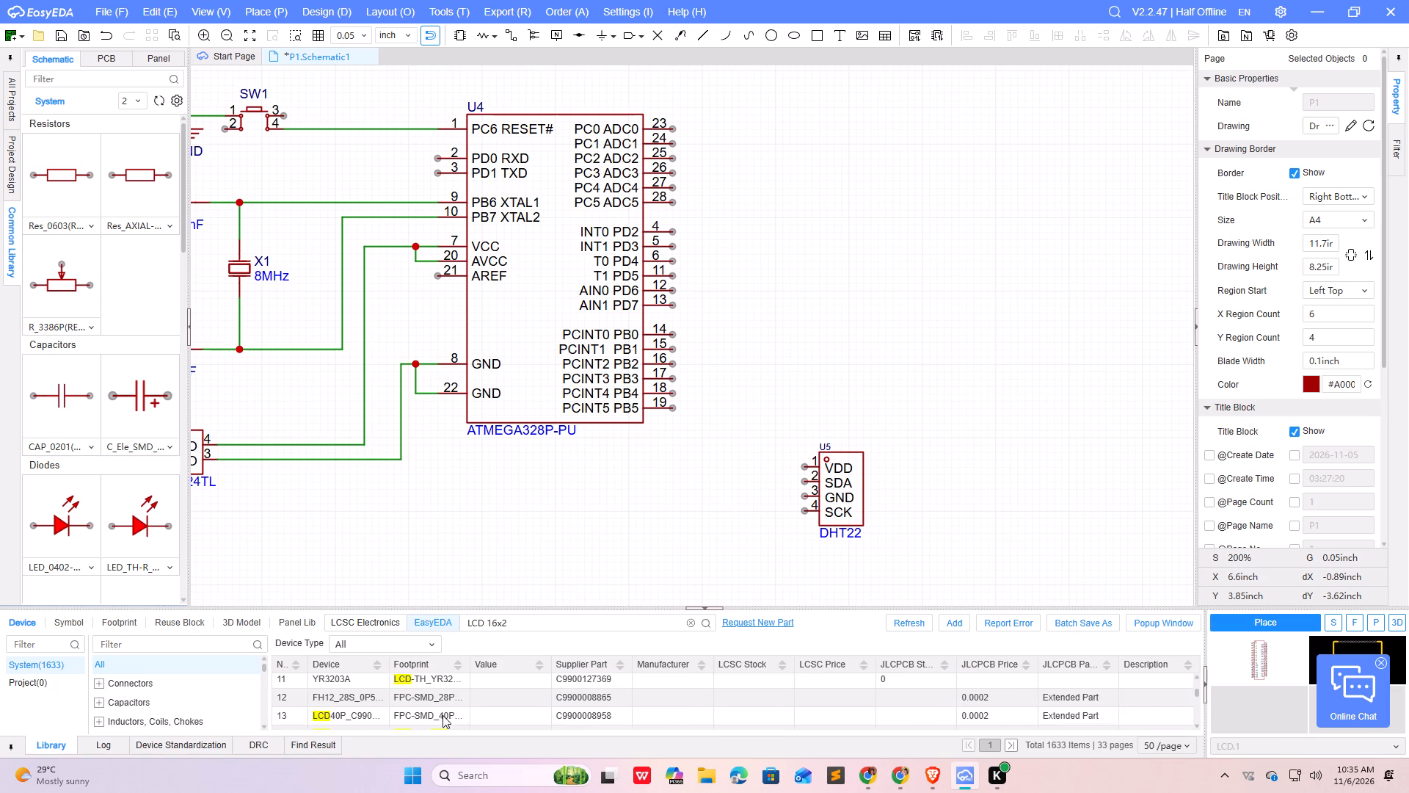
{"action": "scroll", "coordinate": [443, 715], "scroll_direction": "down", "scroll_amount": 2}
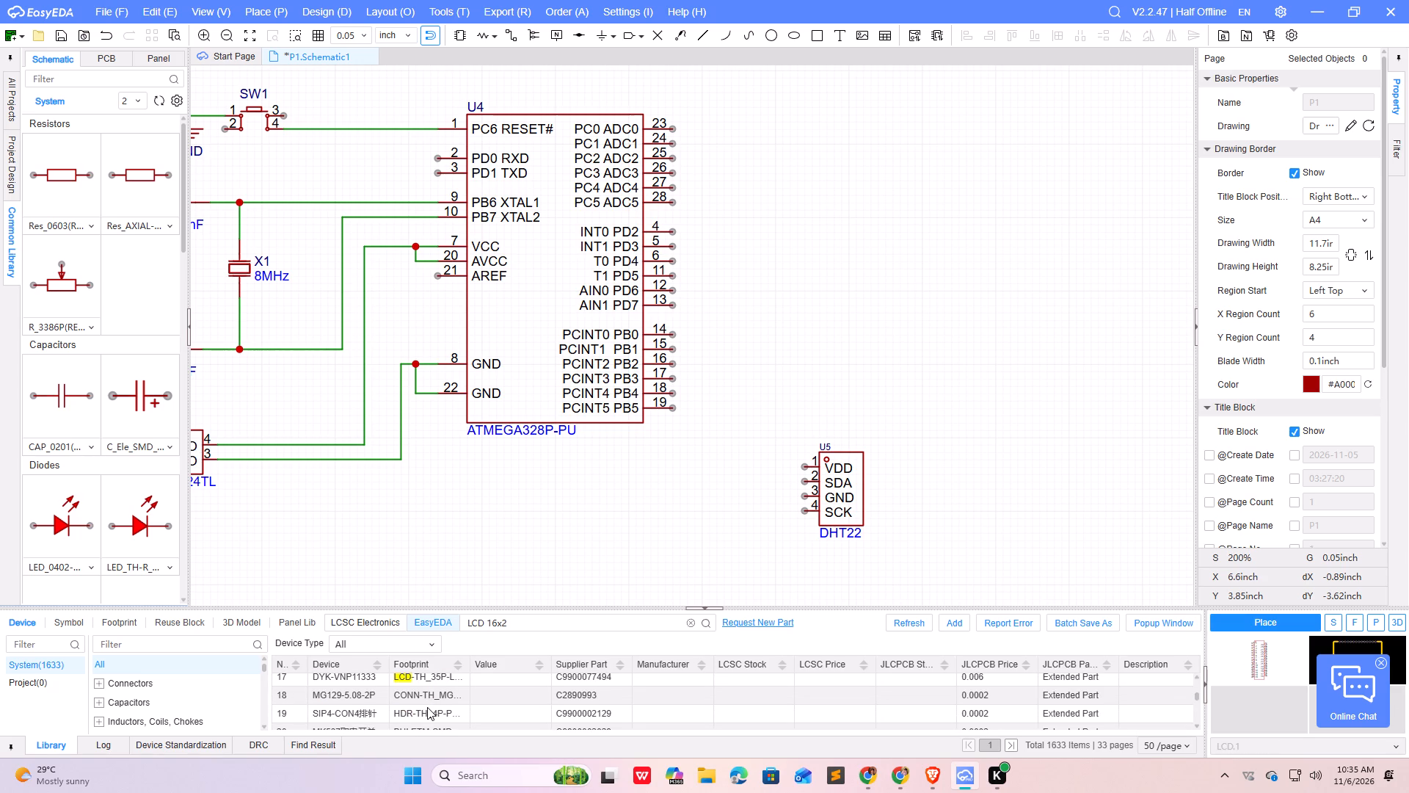
{"action": "left_click", "coordinate": [431, 683]}
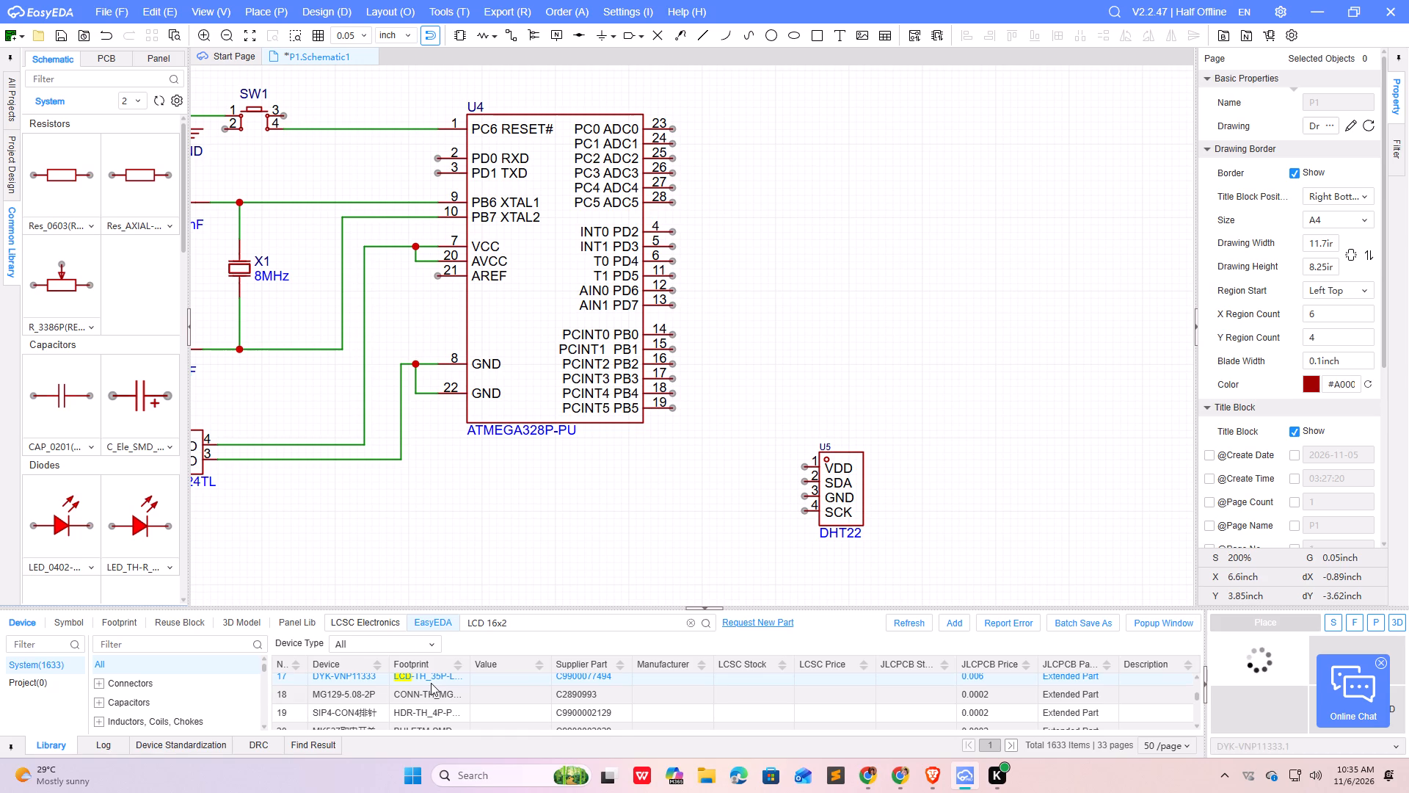
Examine the results listed beyond DYK-VNP11333 for a 16x2 display and preview the 33uF 450BXC33MEFC device.
{"action": "scroll", "coordinate": [405, 714], "scroll_direction": "down", "scroll_amount": 1}
{"action": "scroll", "coordinate": [404, 715], "scroll_direction": "up", "scroll_amount": 2}
{"action": "scroll", "coordinate": [401, 710], "scroll_direction": "down", "scroll_amount": 1}
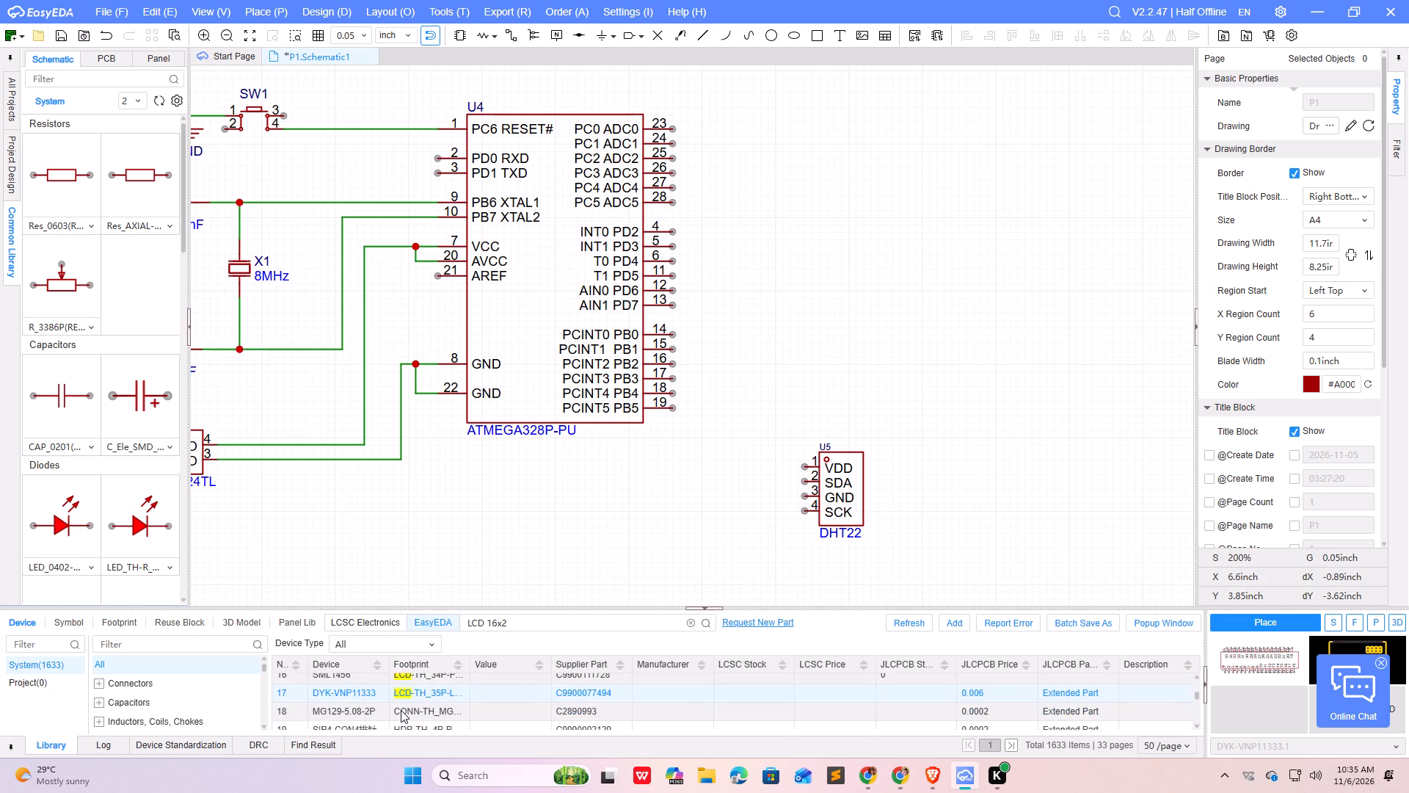
{"action": "scroll", "coordinate": [401, 710], "scroll_direction": "down", "scroll_amount": 4}
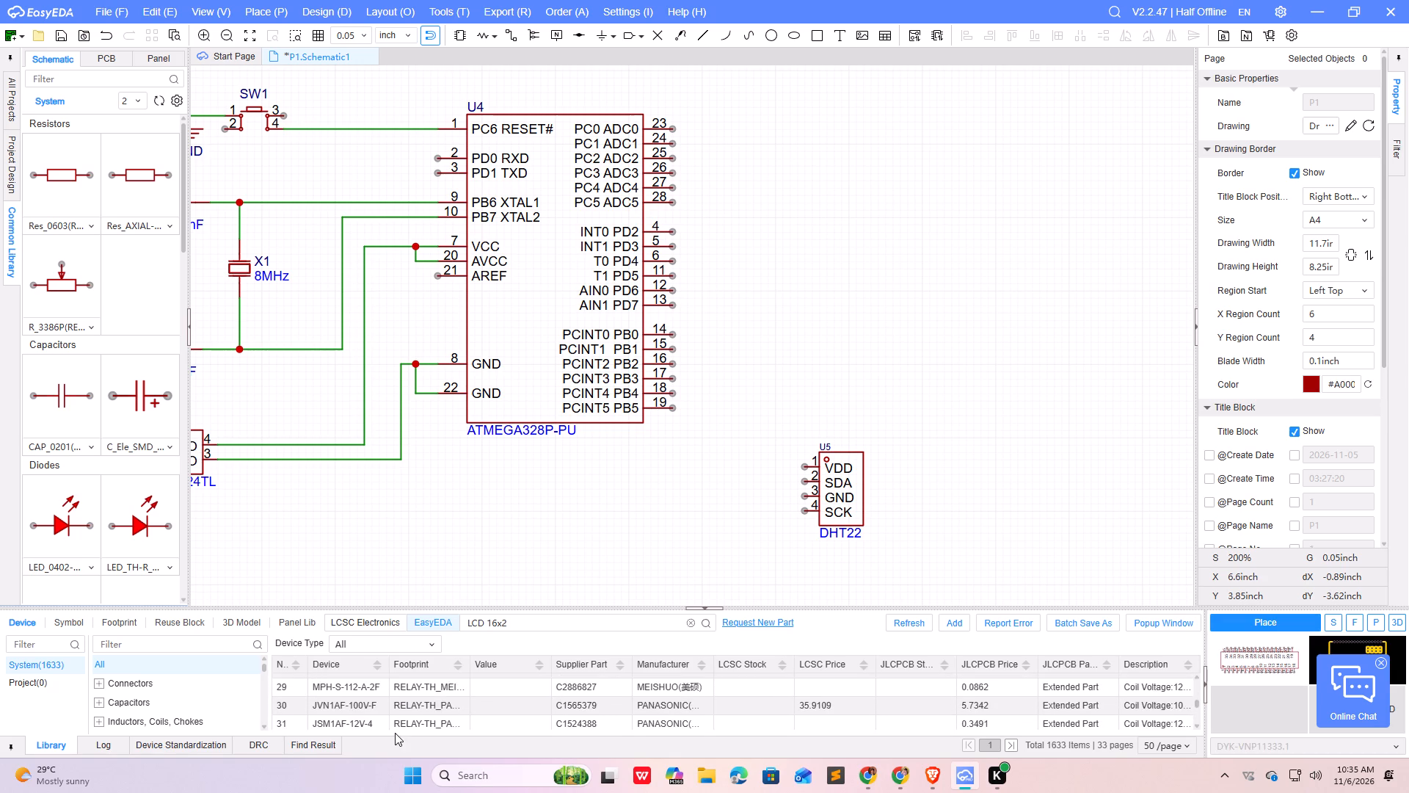
{"action": "scroll", "coordinate": [401, 722], "scroll_direction": "down", "scroll_amount": 5}
{"action": "scroll", "coordinate": [425, 700], "scroll_direction": "up", "scroll_amount": 2}
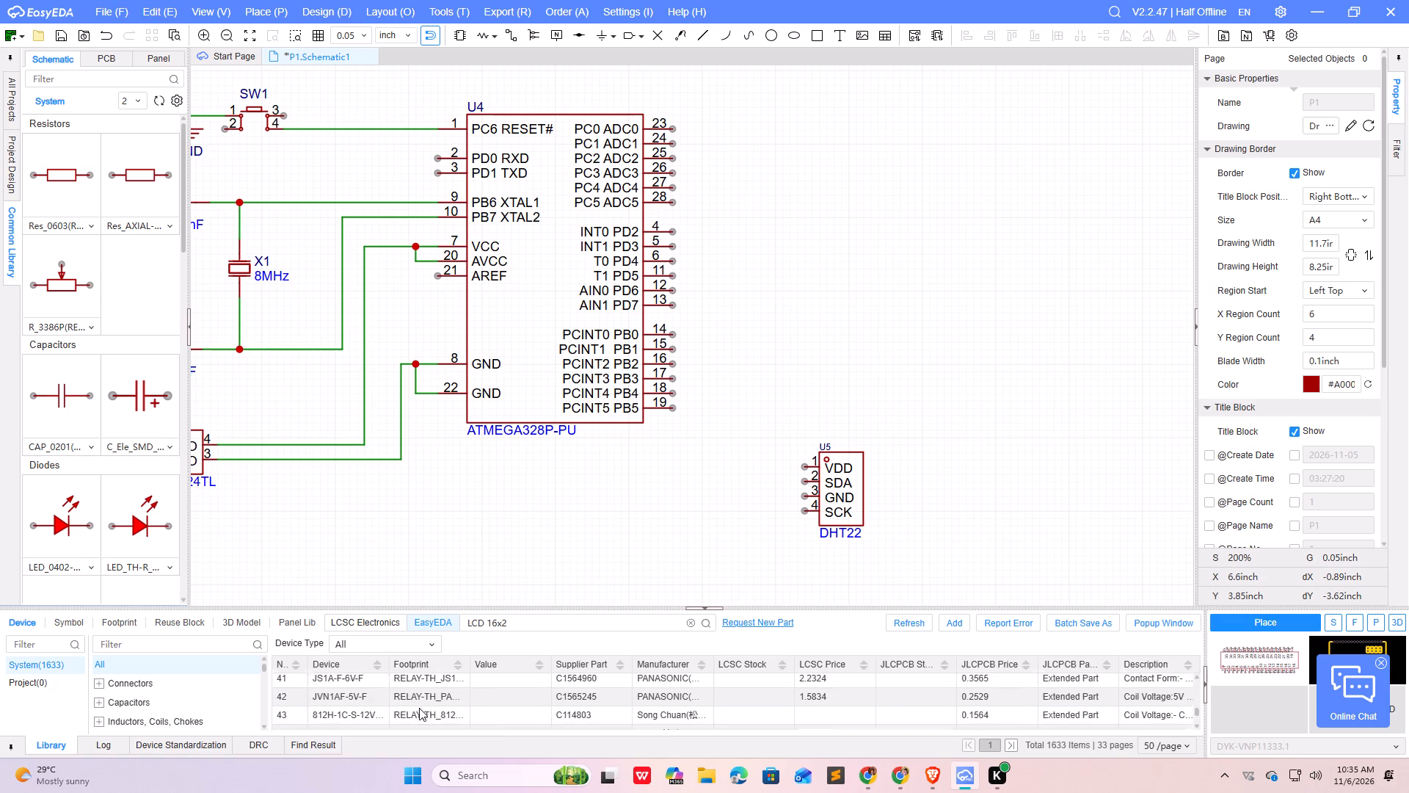
{"action": "scroll", "coordinate": [419, 708], "scroll_direction": "up", "scroll_amount": 1}
{"action": "left_click", "coordinate": [397, 688]}
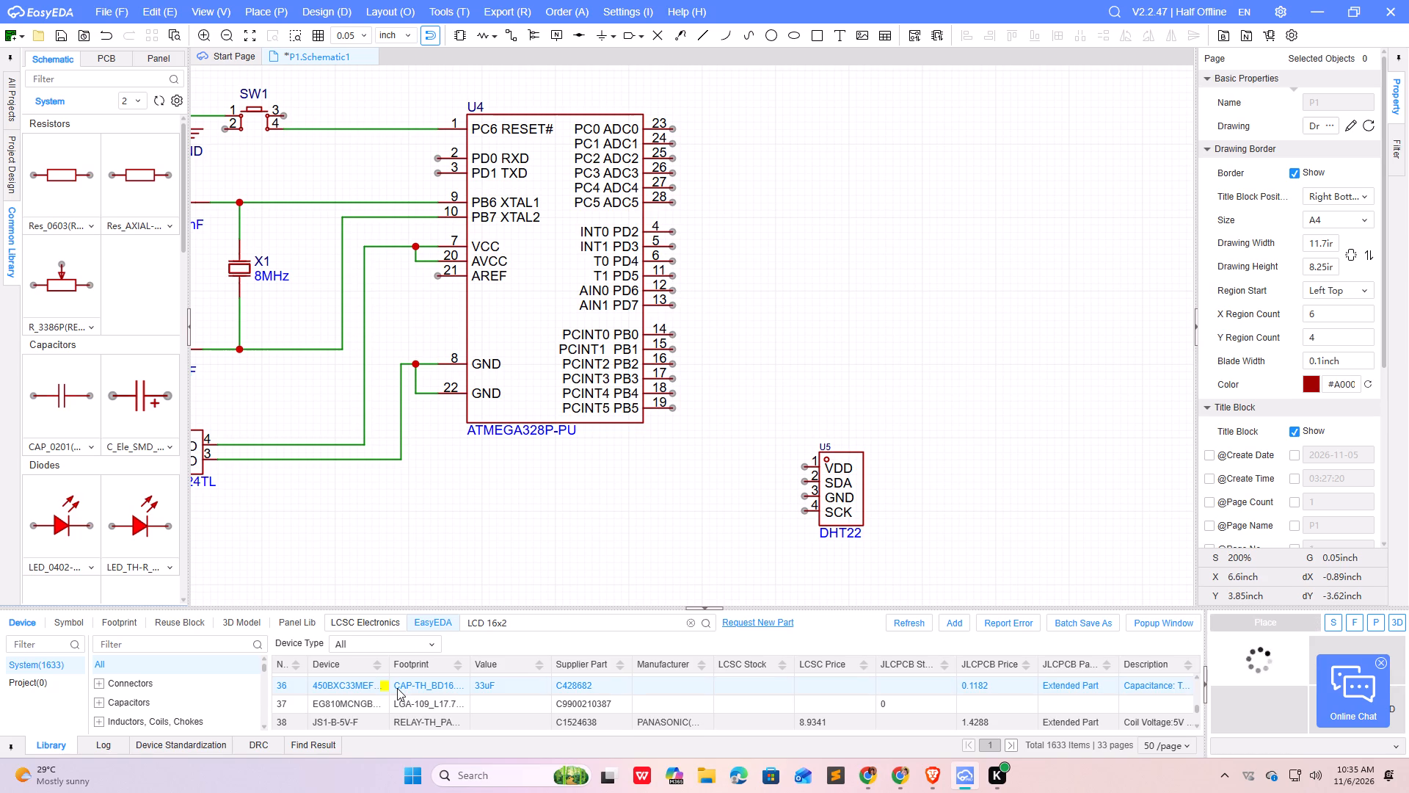
From the start of the results, preview XH-12168AKG, LCD24, the FPC50P-0.5-LCD connector, LM041L, YR3203A and LCD-S401M16KR.
{"action": "left_click_drag", "start_coordinate": [1196, 711], "coordinate": [1198, 705]}
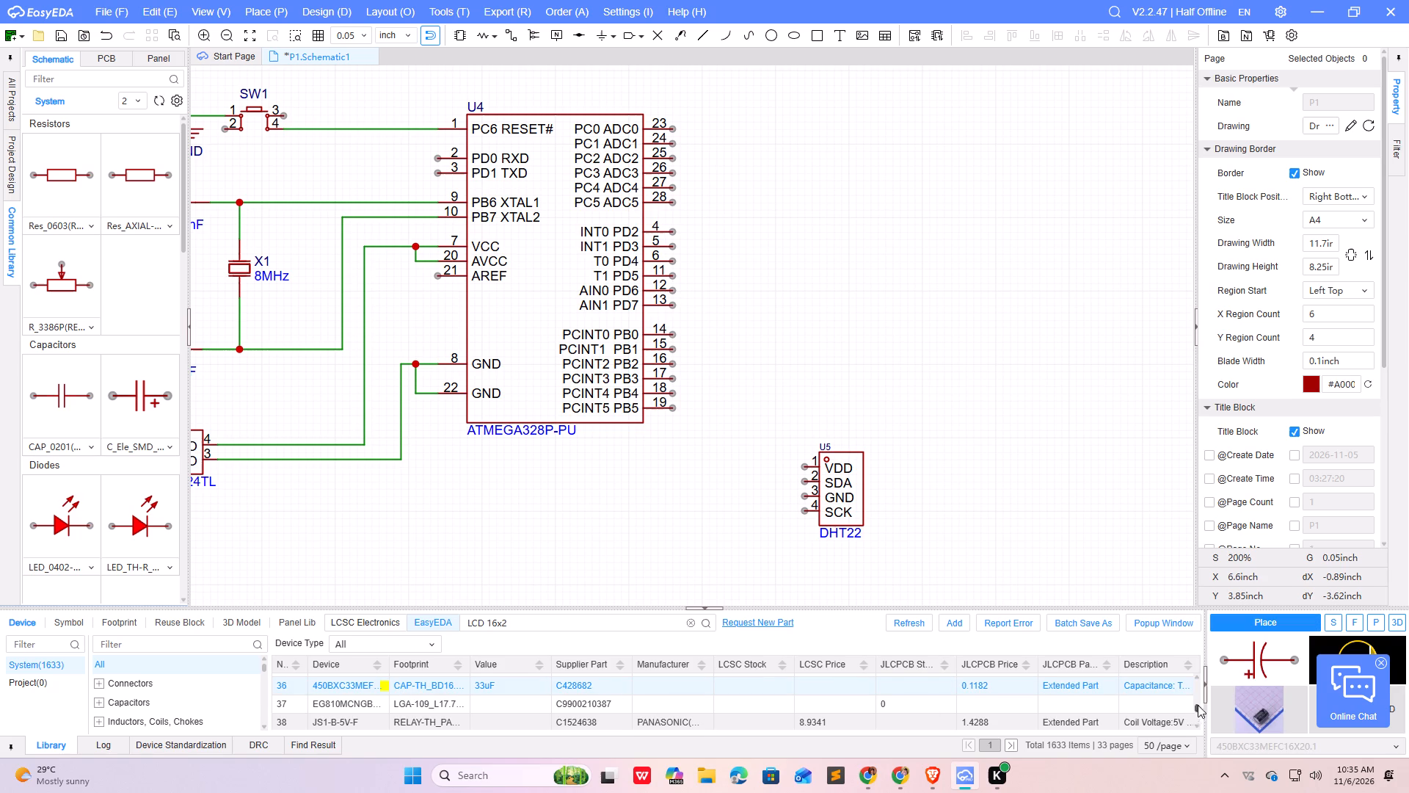
{"action": "left_click_drag", "start_coordinate": [1198, 705], "coordinate": [1200, 684]}
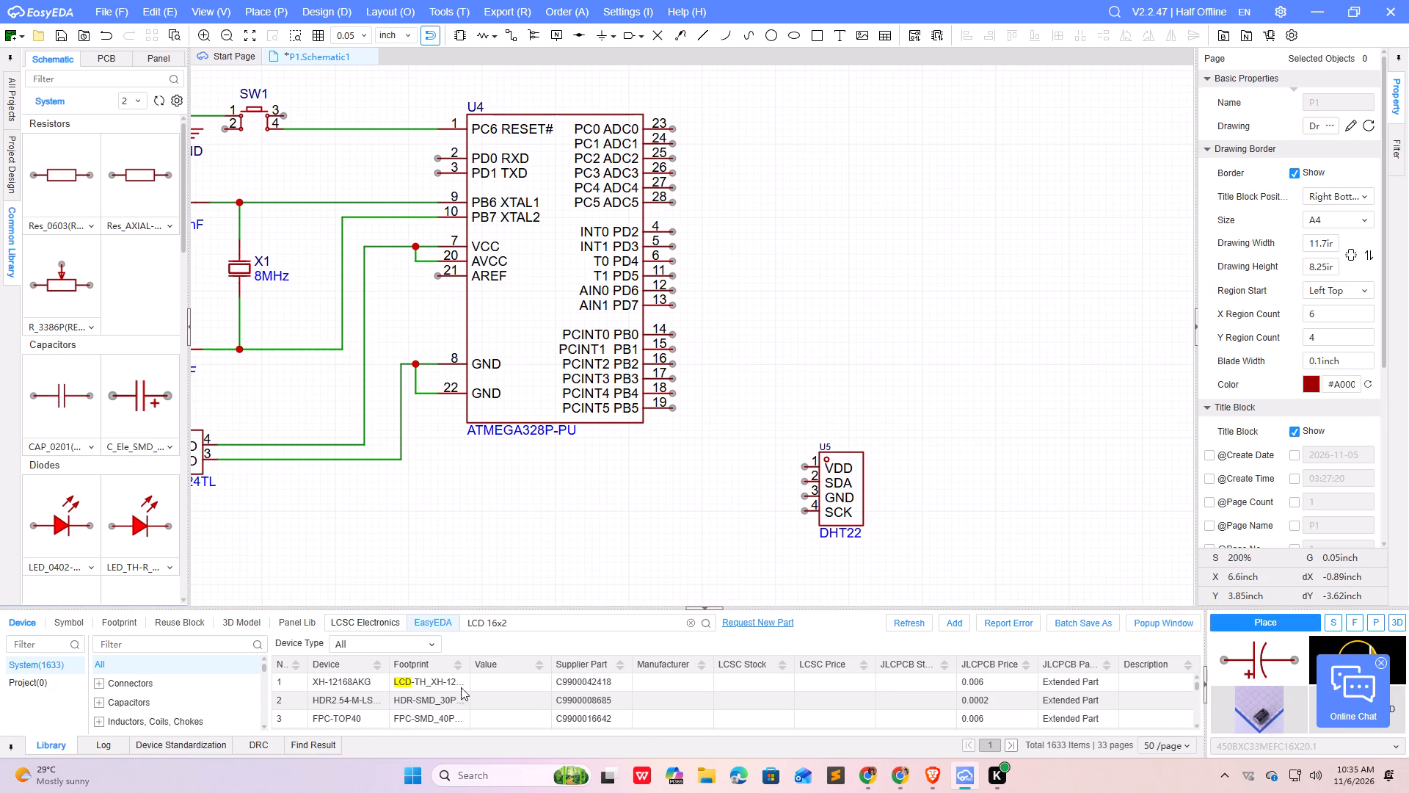
{"action": "left_click", "coordinate": [447, 682]}
{"action": "scroll", "coordinate": [423, 702], "scroll_direction": "down", "scroll_amount": 1}
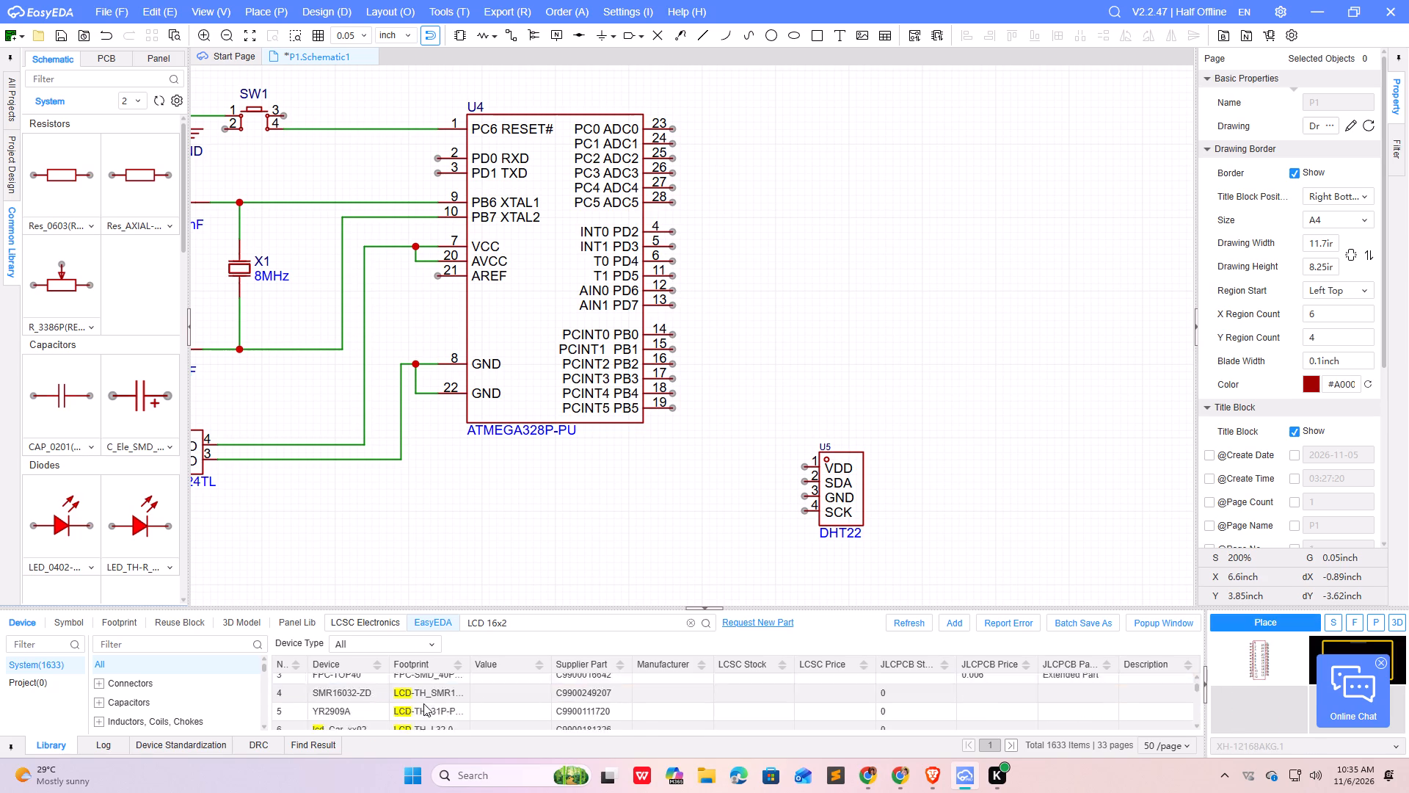
{"action": "scroll", "coordinate": [423, 703], "scroll_direction": "down", "scroll_amount": 1}
{"action": "left_click", "coordinate": [354, 679]}
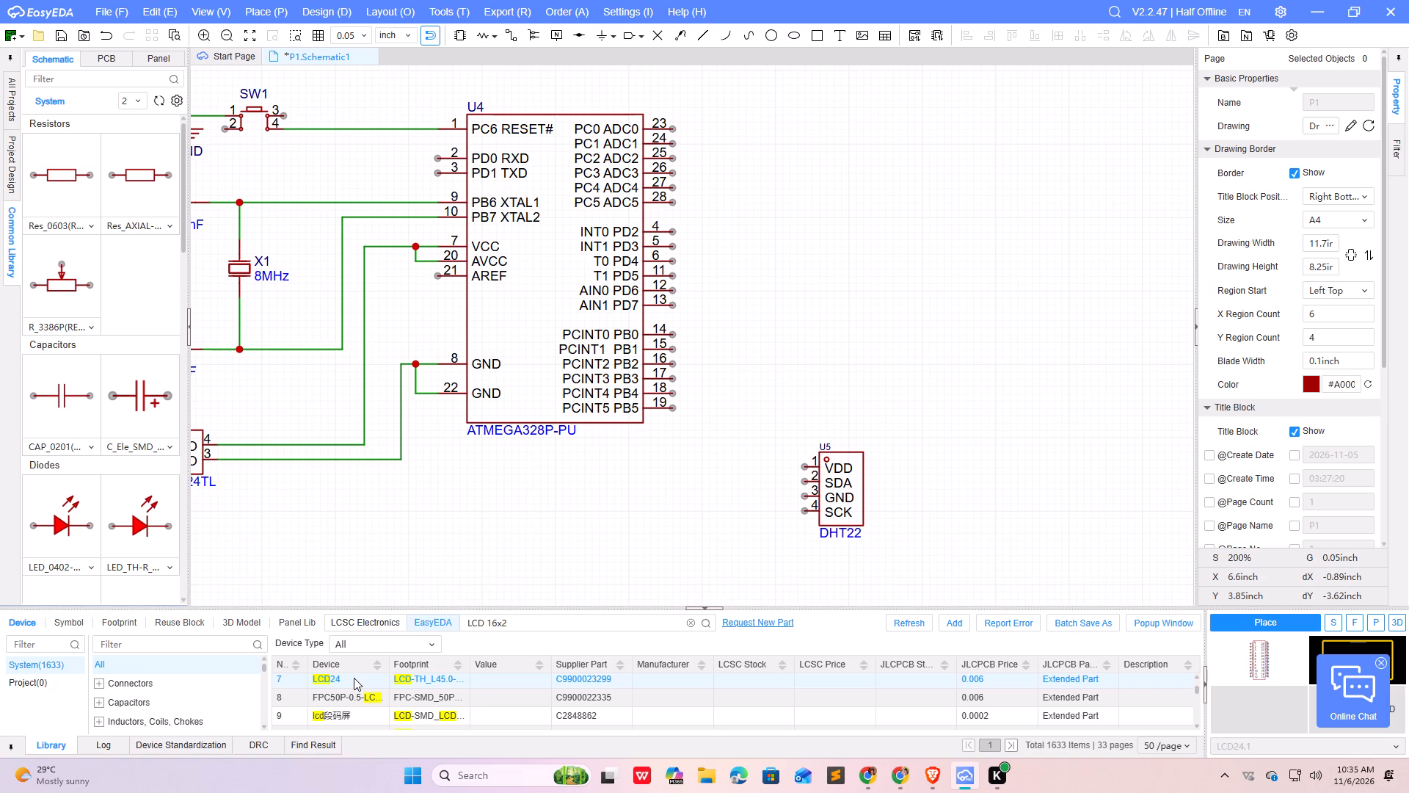
{"action": "left_click", "coordinate": [377, 698]}
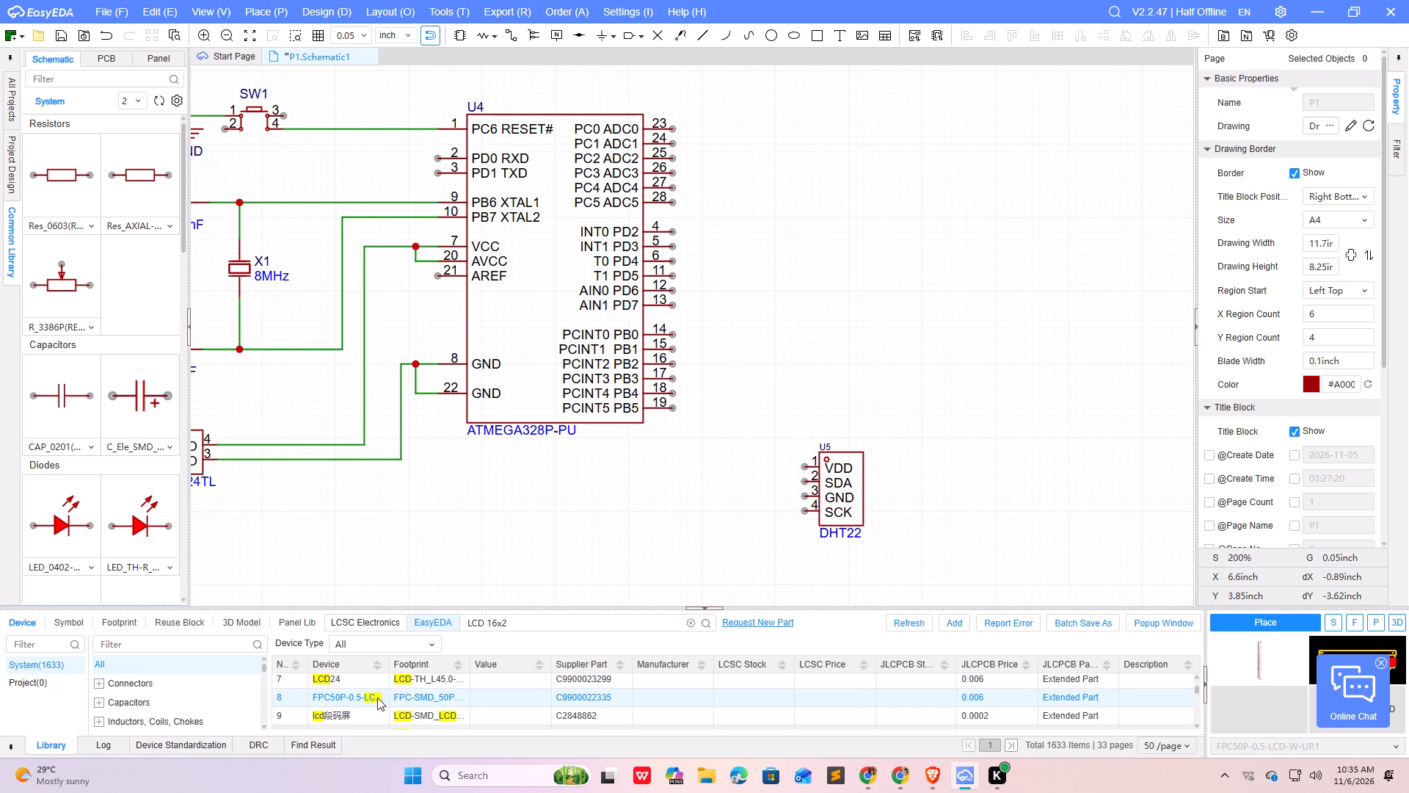
{"action": "scroll", "coordinate": [425, 695], "scroll_direction": "down", "scroll_amount": 1}
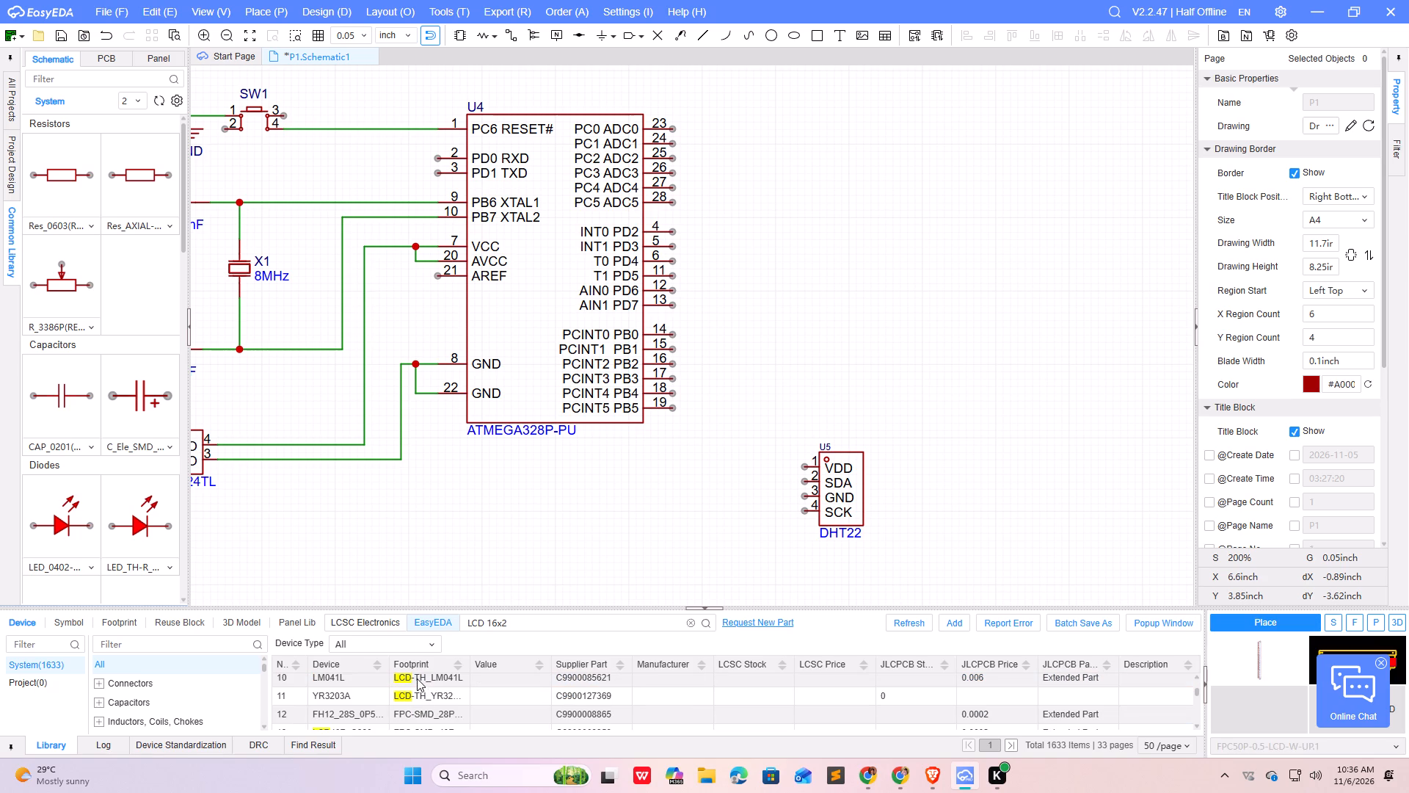
{"action": "left_click", "coordinate": [417, 678]}
{"action": "left_click", "coordinate": [412, 700]}
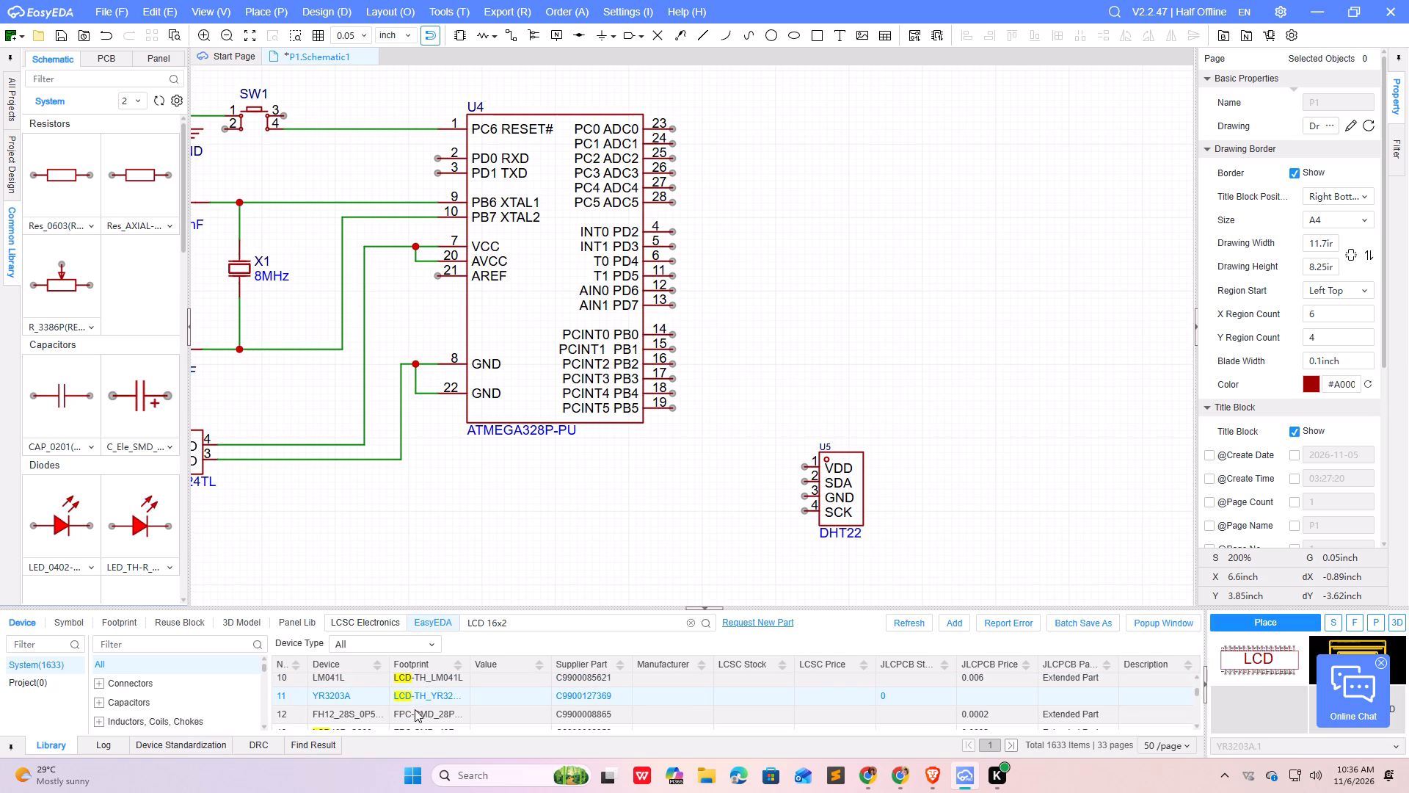
{"action": "scroll", "coordinate": [410, 714], "scroll_direction": "down", "scroll_amount": 1}
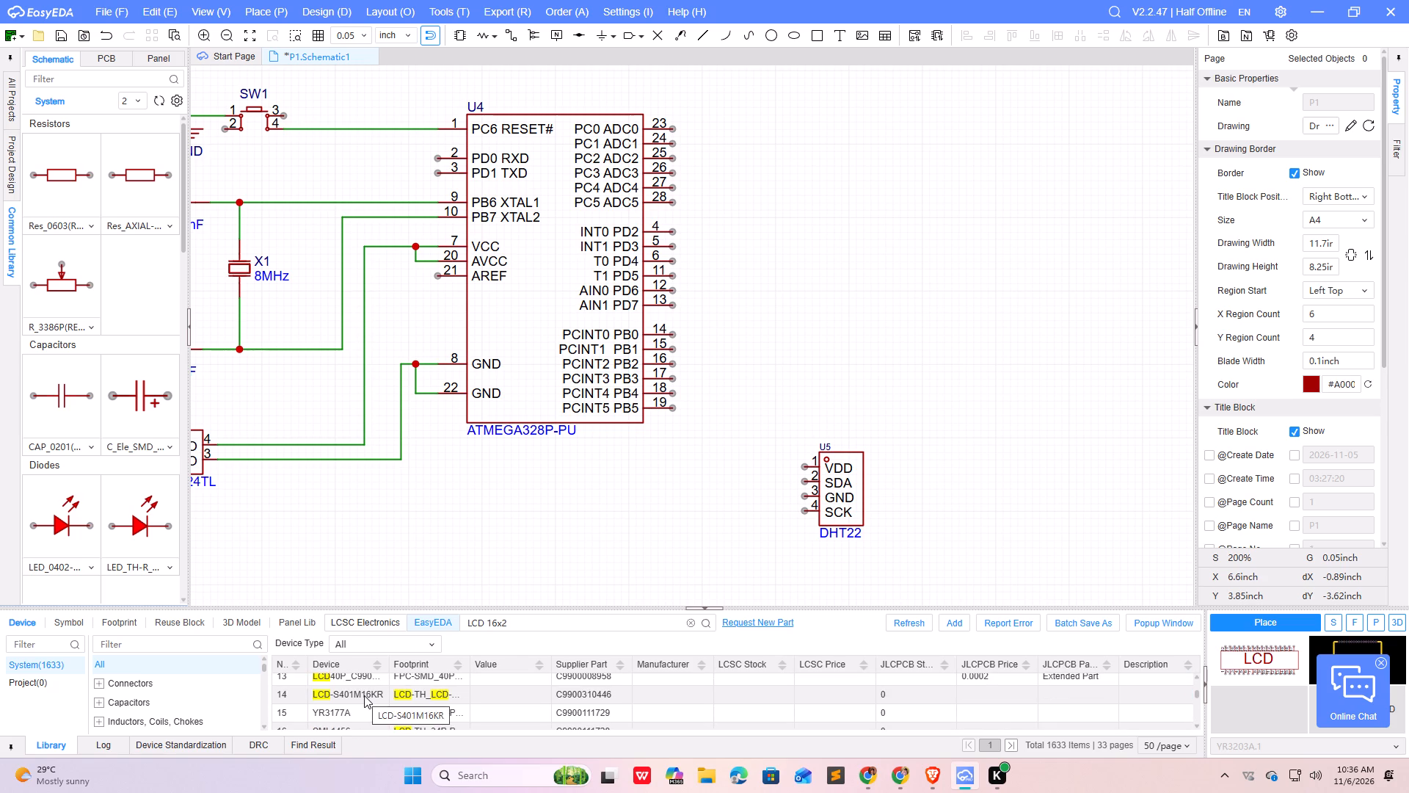
{"action": "left_click", "coordinate": [360, 692]}
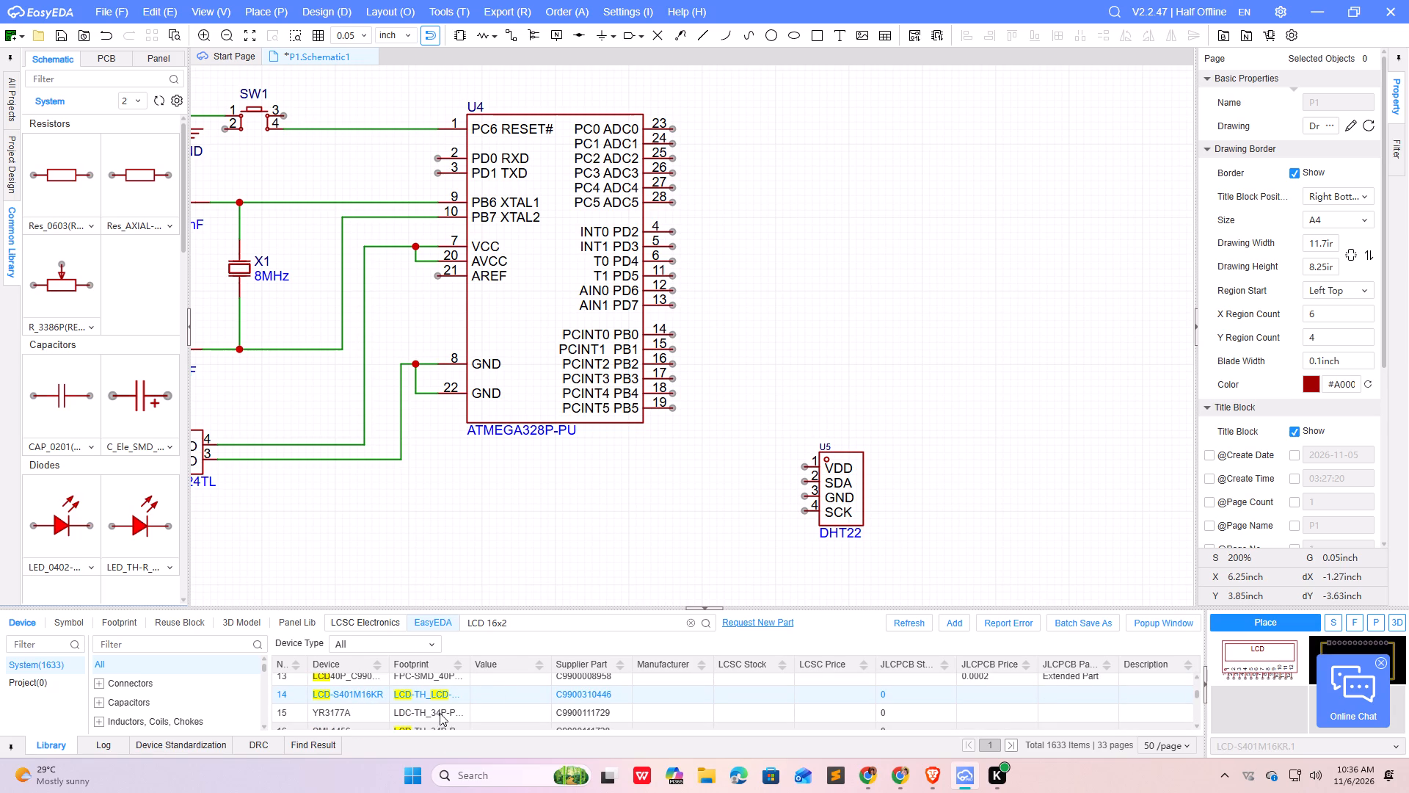
Examine the results after LCD-S401M16KR, down through the relay and capacitor entries near the page's end, for a suitable display.
{"action": "scroll", "coordinate": [438, 720], "scroll_direction": "down", "scroll_amount": 1}
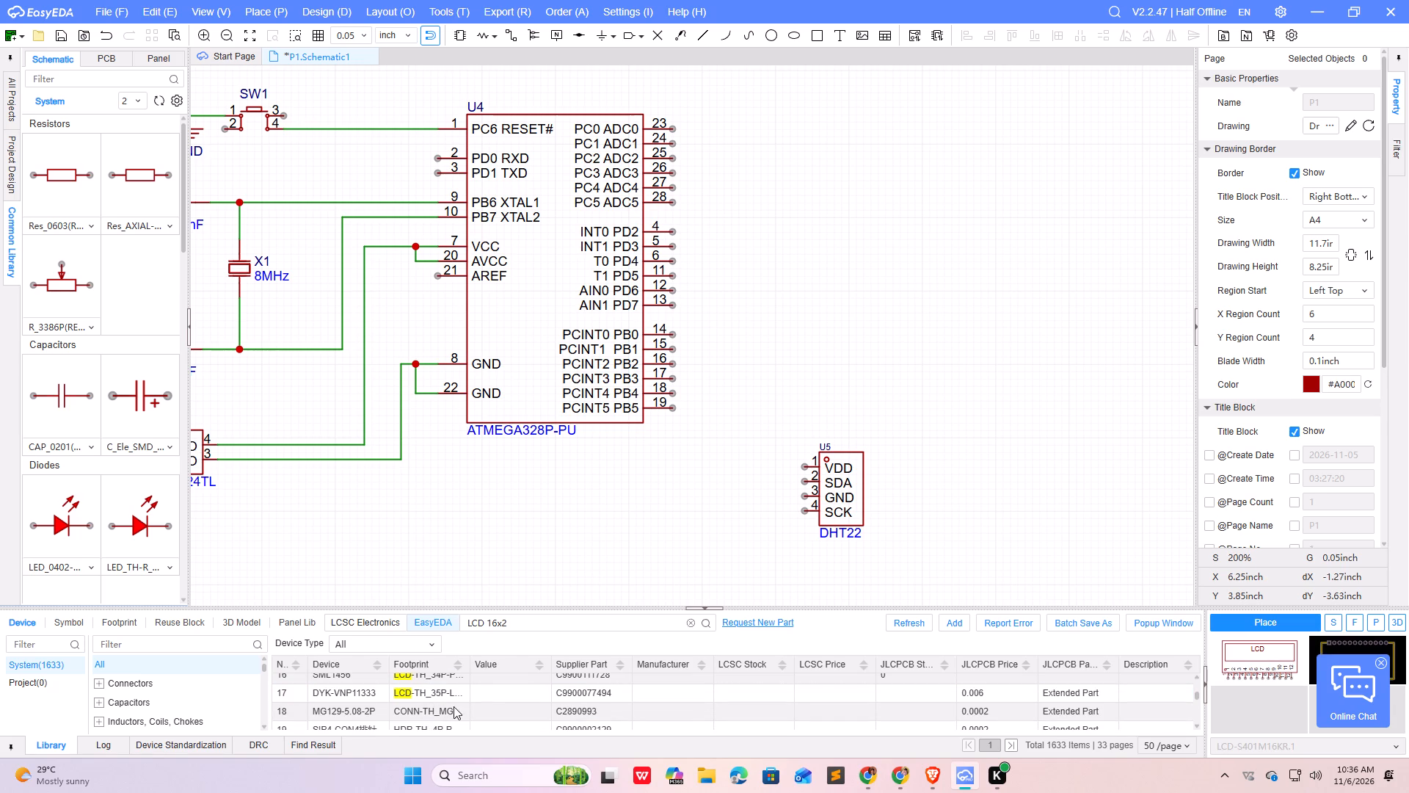
{"action": "scroll", "coordinate": [478, 725], "scroll_direction": "up", "scroll_amount": 1}
{"action": "scroll", "coordinate": [455, 720], "scroll_direction": "down", "scroll_amount": 3}
{"action": "scroll", "coordinate": [460, 706], "scroll_direction": "up", "scroll_amount": 2}
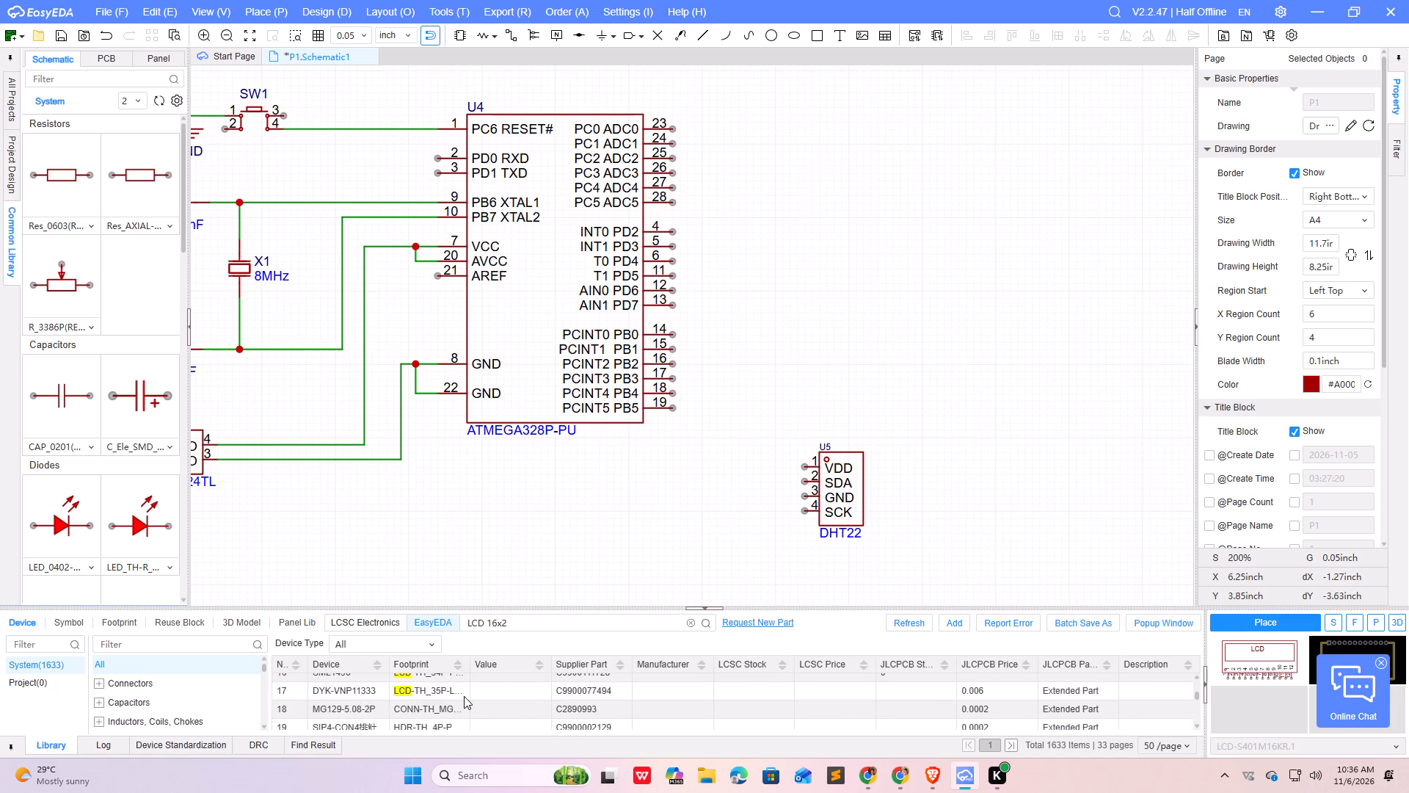
{"action": "scroll", "coordinate": [464, 696], "scroll_direction": "up", "scroll_amount": 1}
{"action": "scroll", "coordinate": [451, 717], "scroll_direction": "down", "scroll_amount": 2}
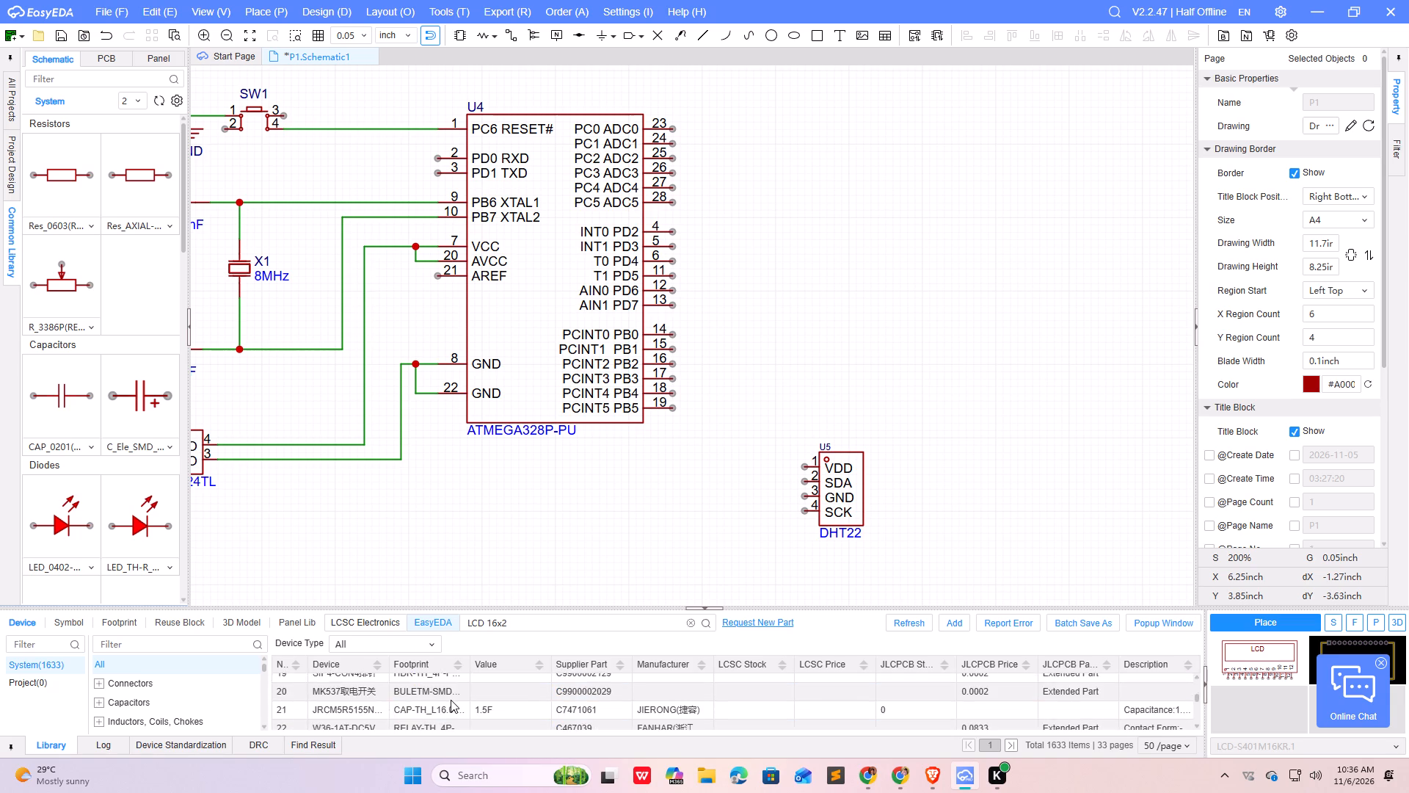
{"action": "scroll", "coordinate": [451, 700], "scroll_direction": "down", "scroll_amount": 4}
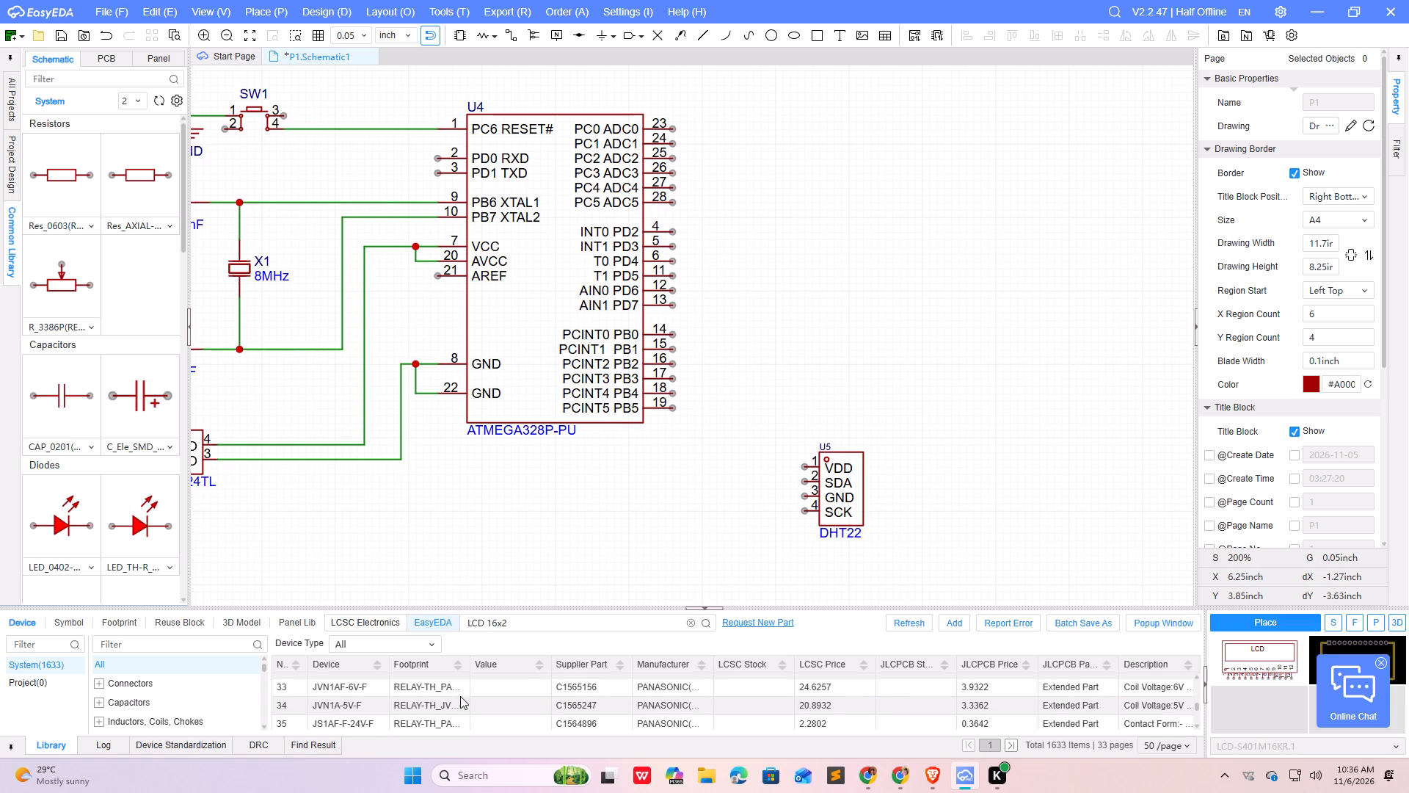
{"action": "left_click_drag", "start_coordinate": [1198, 704], "coordinate": [1198, 712]}
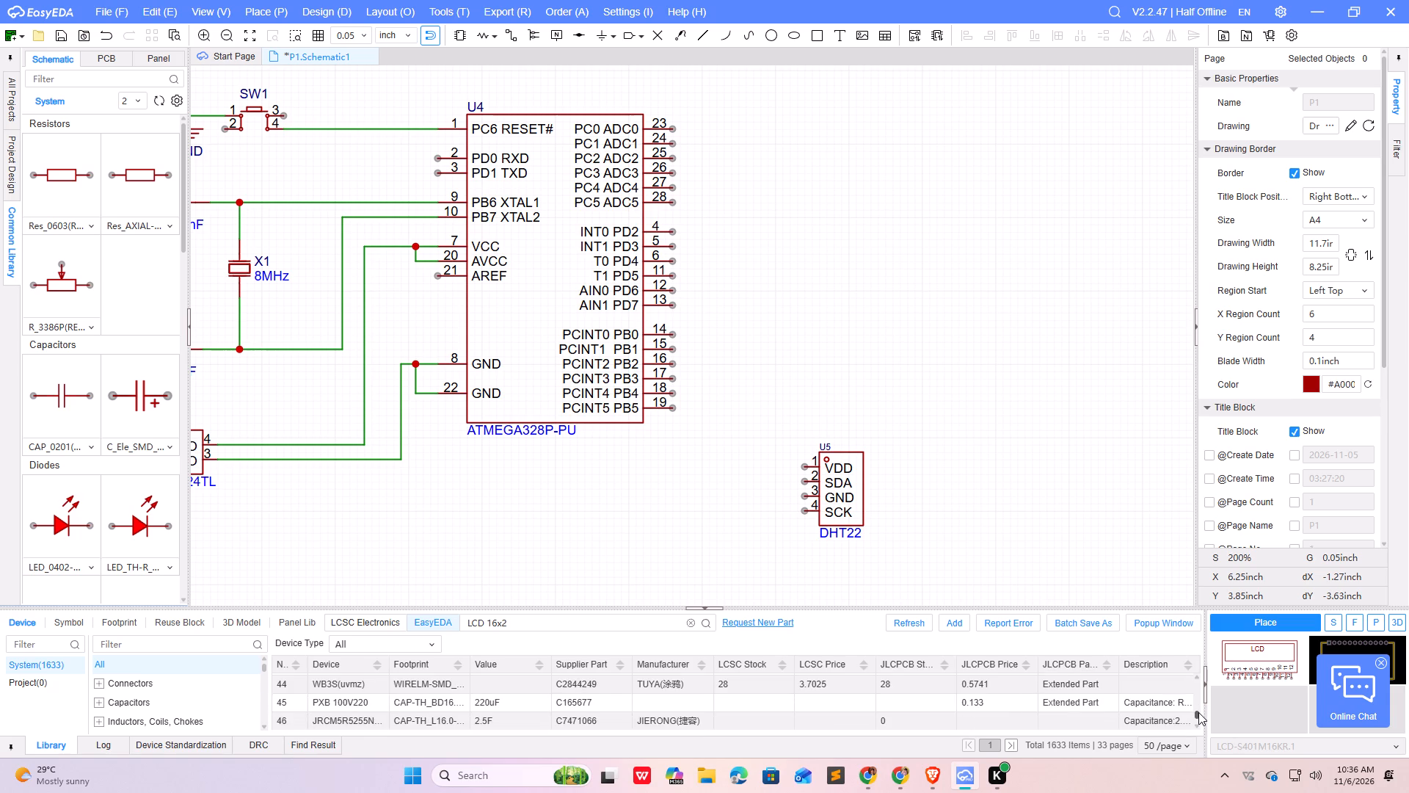
{"action": "left_click_drag", "start_coordinate": [1198, 712], "coordinate": [1201, 708]}
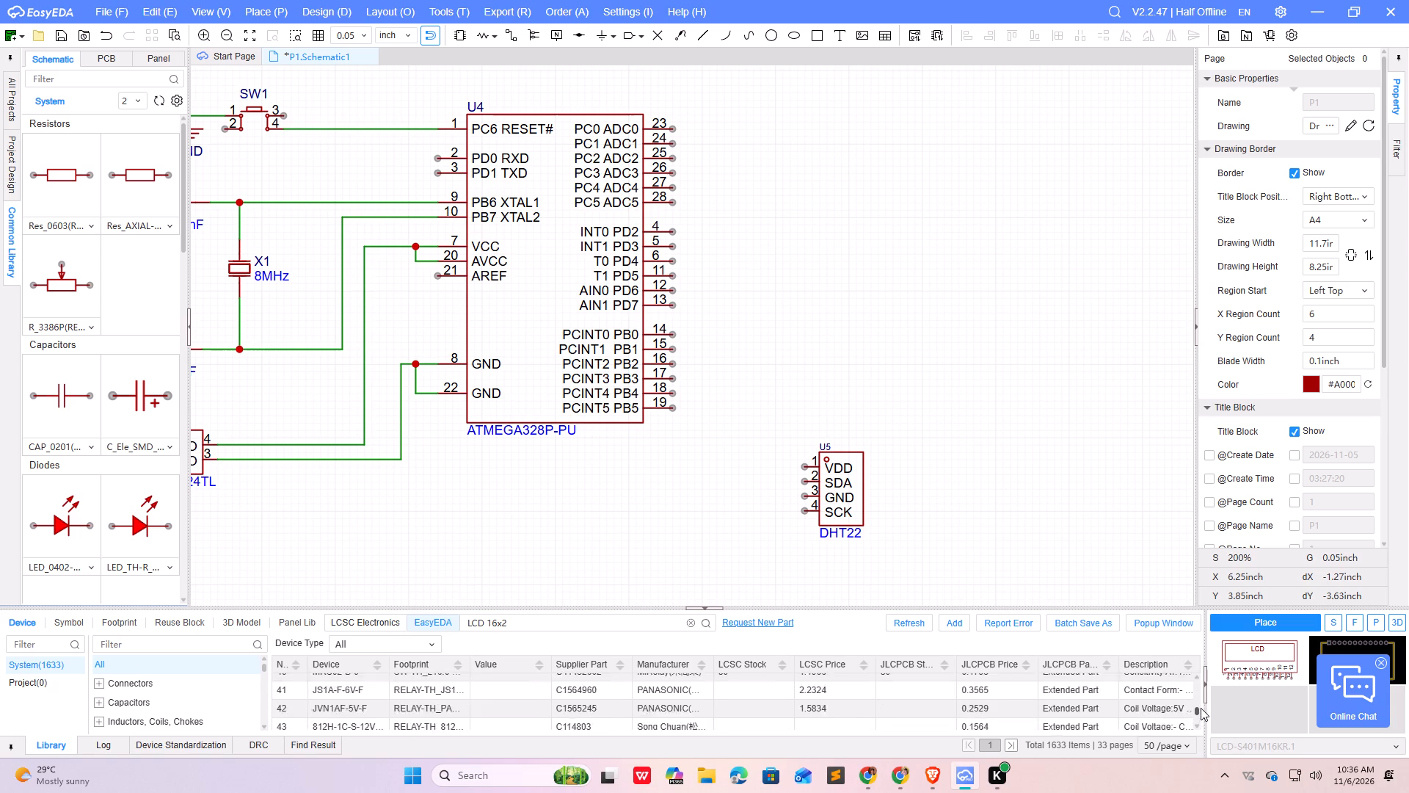
{"action": "left_click_drag", "start_coordinate": [1201, 708], "coordinate": [1203, 704]}
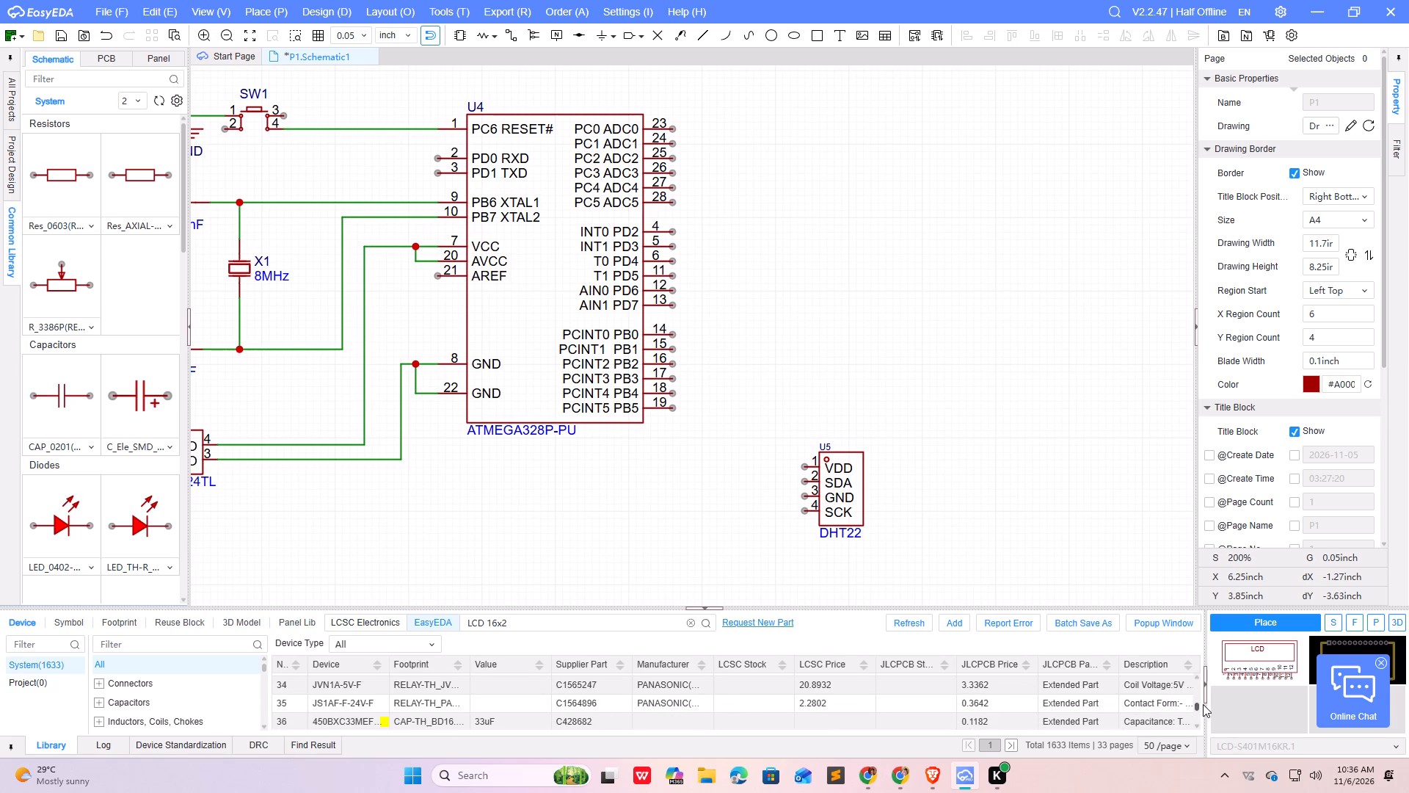
Recheck the first results, preview XH-12168AKG and the HDR2.54 header again, and examine the list to the end of the page.
{"action": "left_click_drag", "start_coordinate": [1203, 704], "coordinate": [1204, 681]}
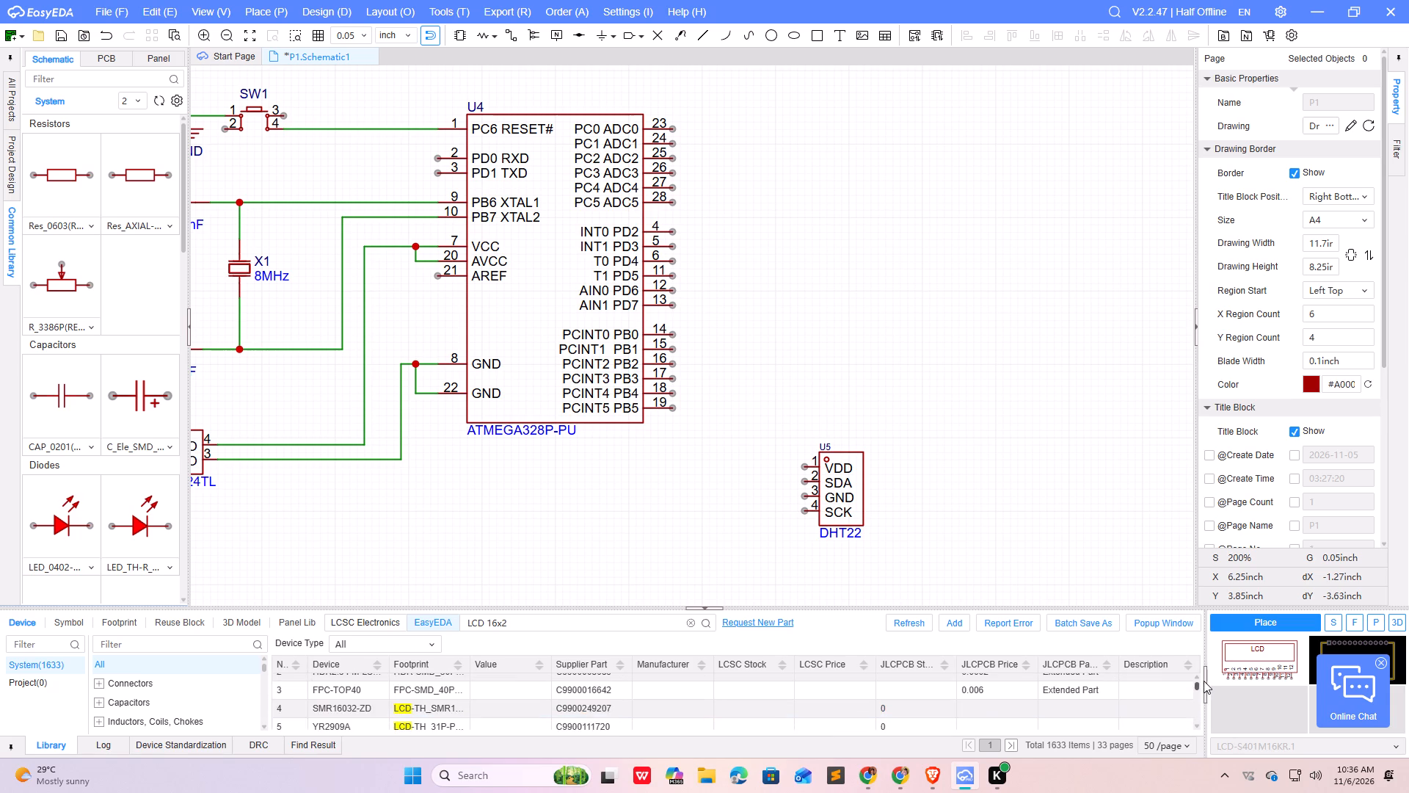
{"action": "left_click_drag", "start_coordinate": [1204, 681], "coordinate": [1206, 687]}
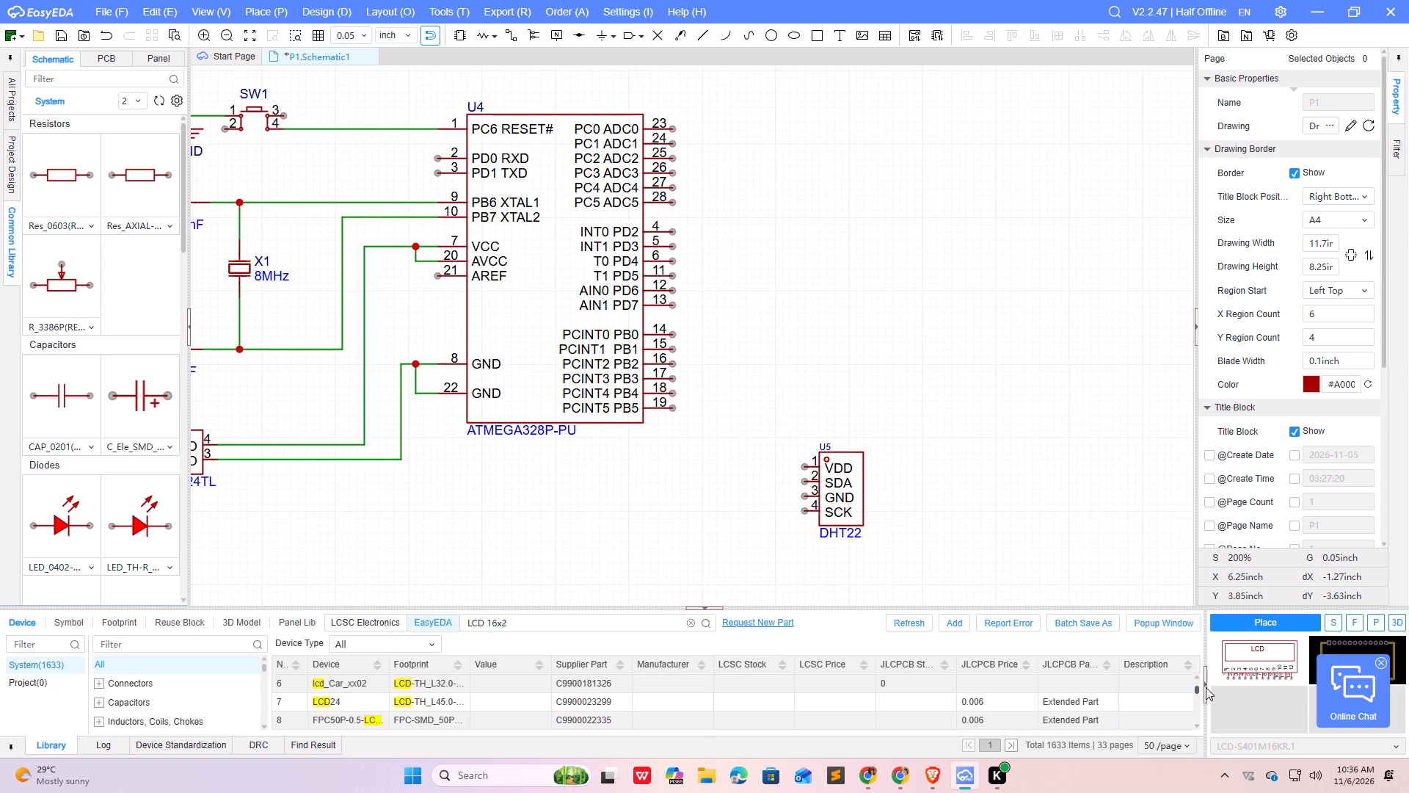
{"action": "left_click_drag", "start_coordinate": [1206, 687], "coordinate": [1208, 666]}
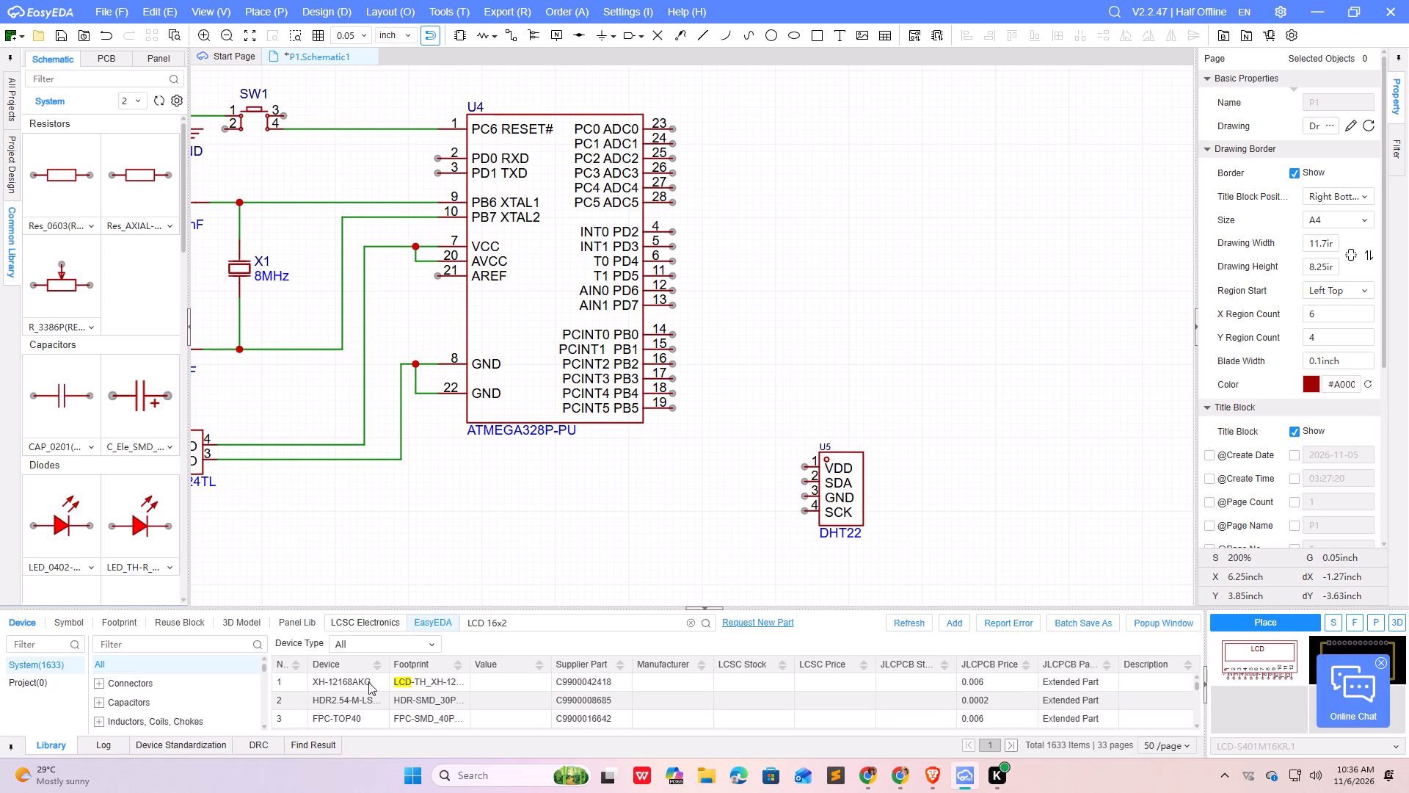
{"action": "left_click", "coordinate": [368, 682]}
{"action": "left_click", "coordinate": [372, 697]}
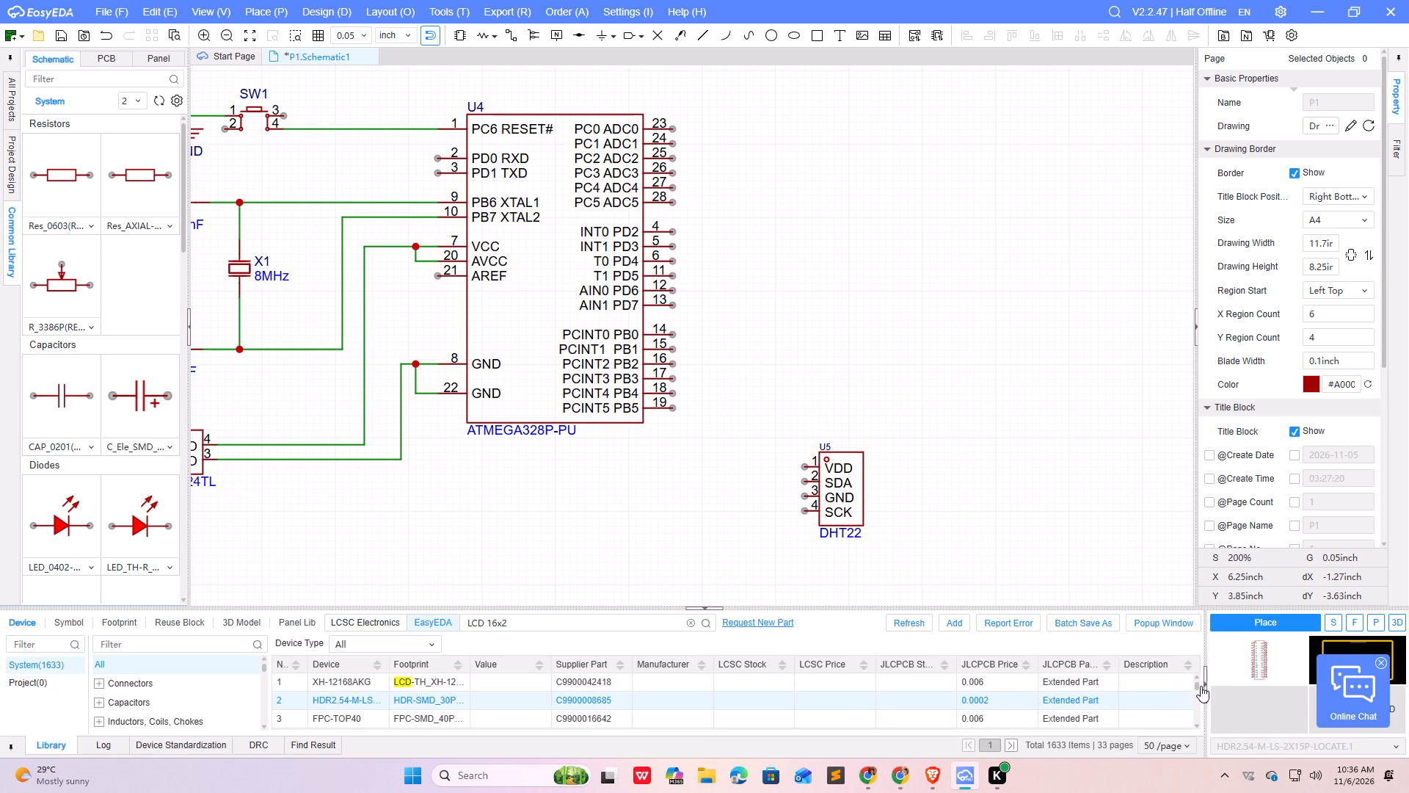
{"action": "left_click_drag", "start_coordinate": [1198, 686], "coordinate": [1198, 695]}
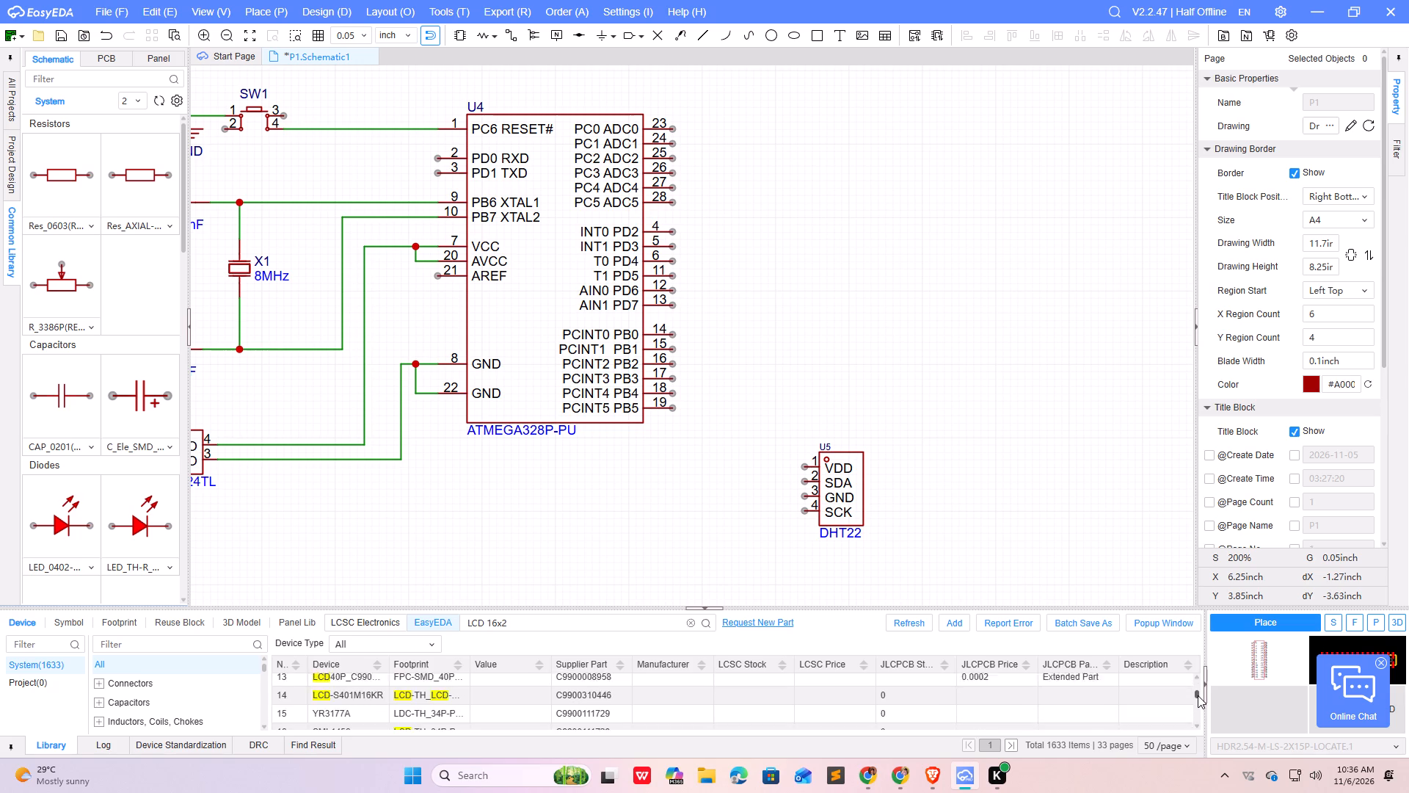
{"action": "left_click_drag", "start_coordinate": [1198, 695], "coordinate": [1198, 702]}
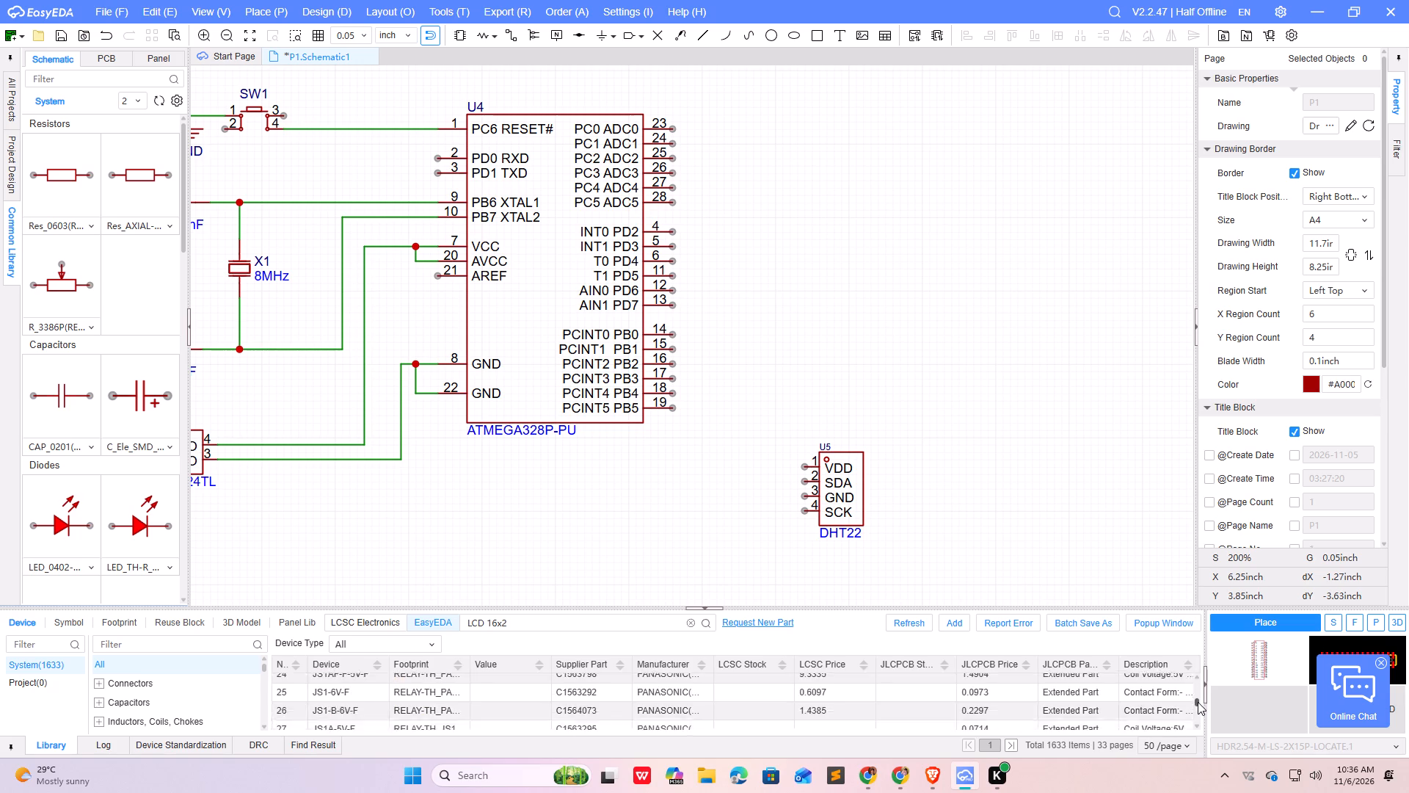
{"action": "left_click_drag", "start_coordinate": [1198, 702], "coordinate": [1195, 709]}
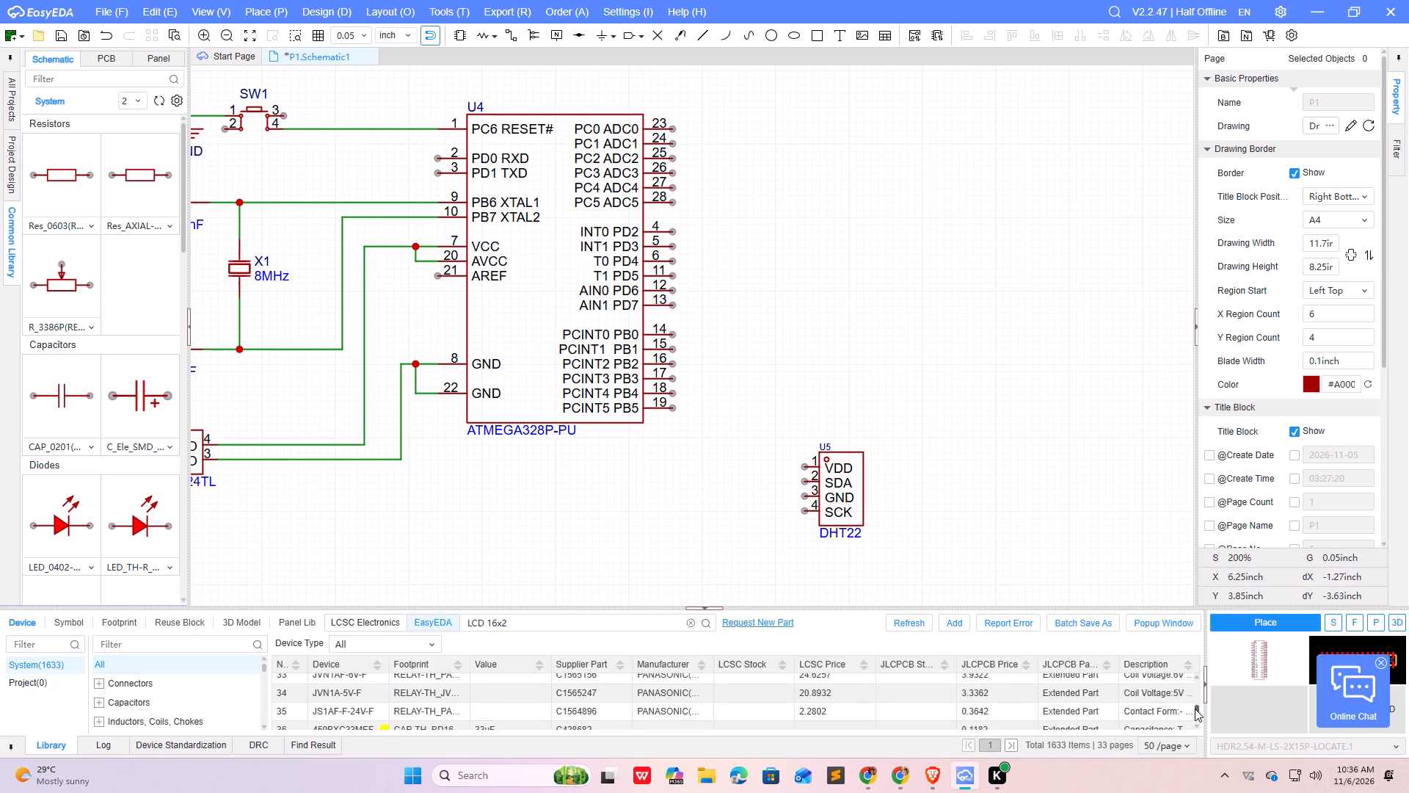
{"action": "left_click_drag", "start_coordinate": [1195, 709], "coordinate": [1195, 717]}
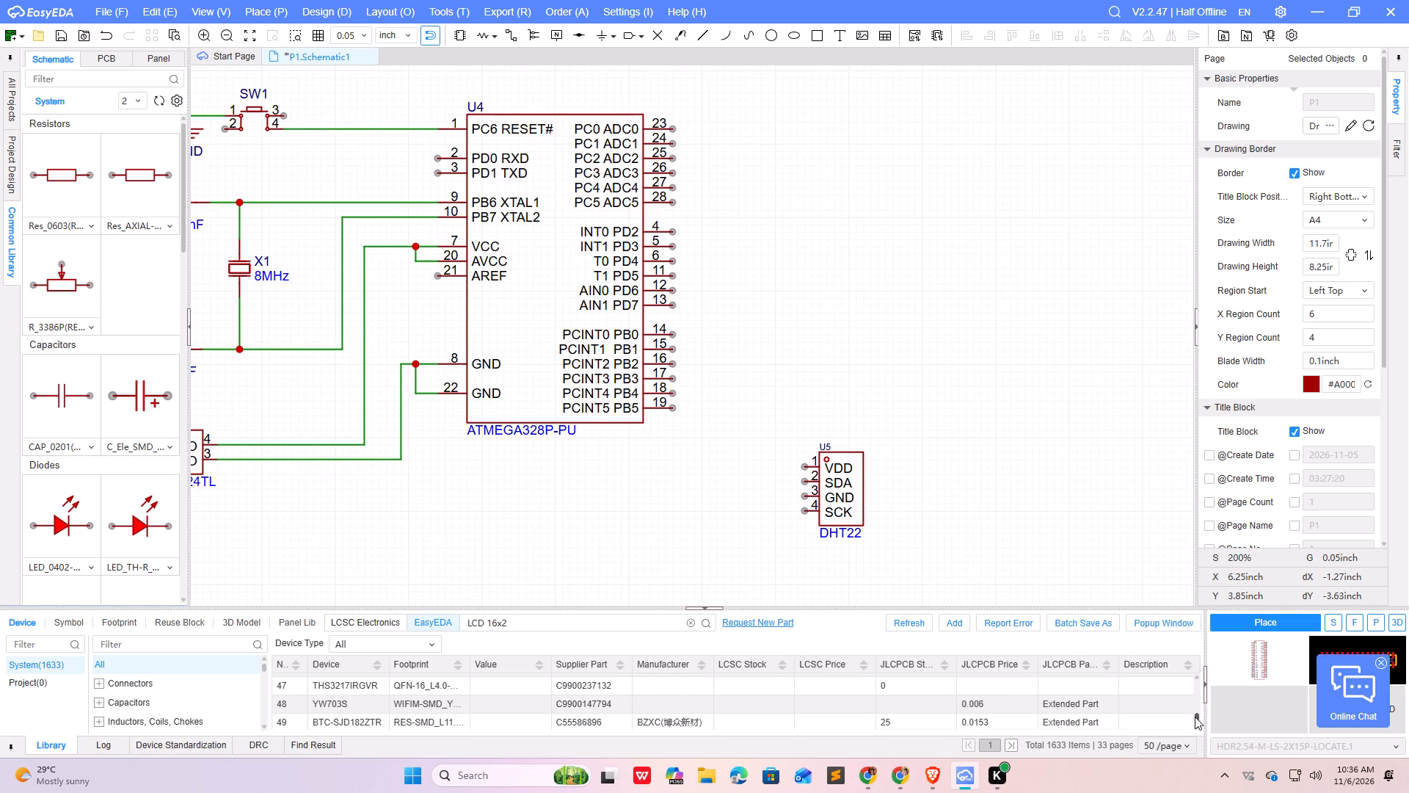
{"action": "left_click_drag", "start_coordinate": [1195, 717], "coordinate": [1194, 724]}
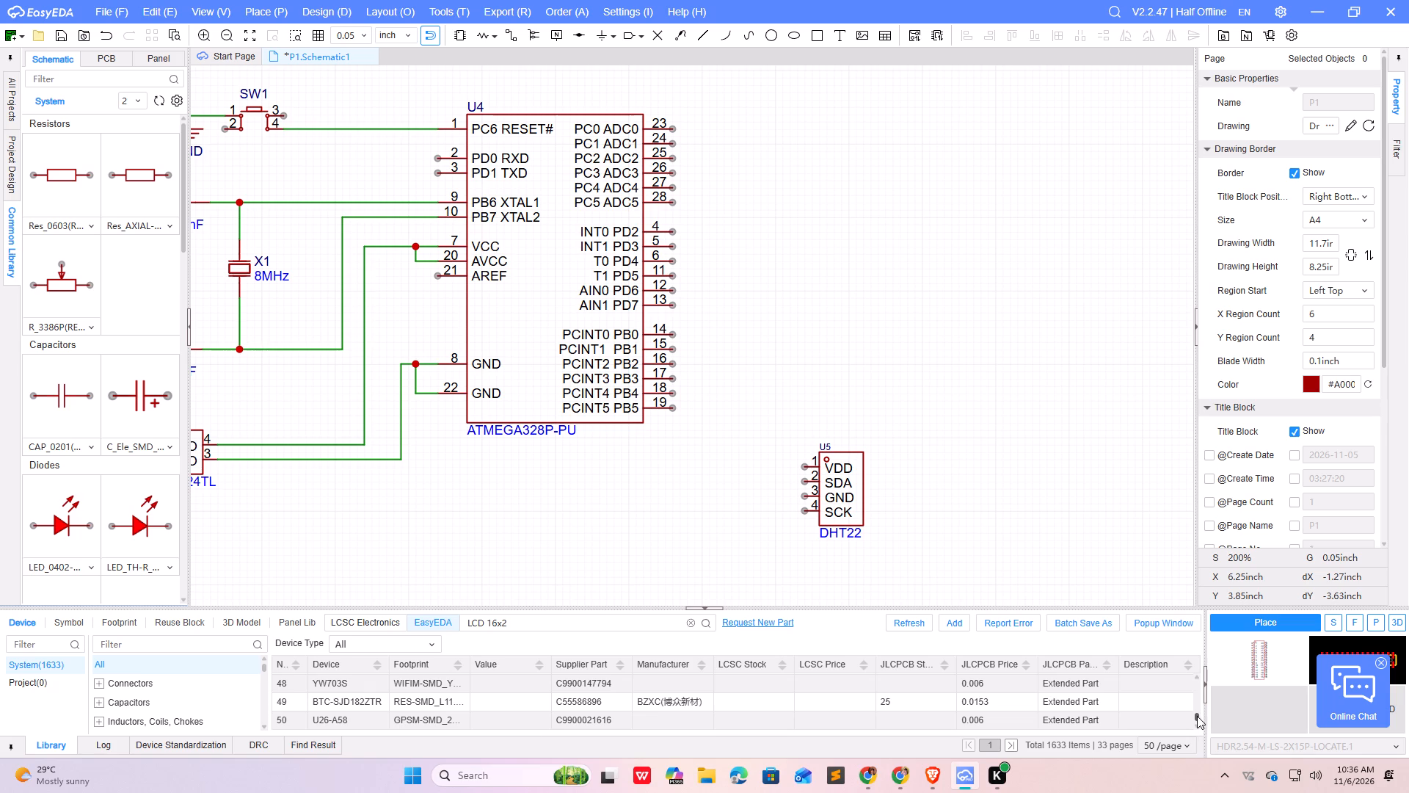
Recheck the LCD 16x2 results from the end of the page back to the first entry, previewing the 33uF 450BXC33MEFC device.
{"action": "left_click_drag", "start_coordinate": [1197, 716], "coordinate": [1198, 723]}
{"action": "left_click_drag", "start_coordinate": [1196, 715], "coordinate": [1197, 711]}
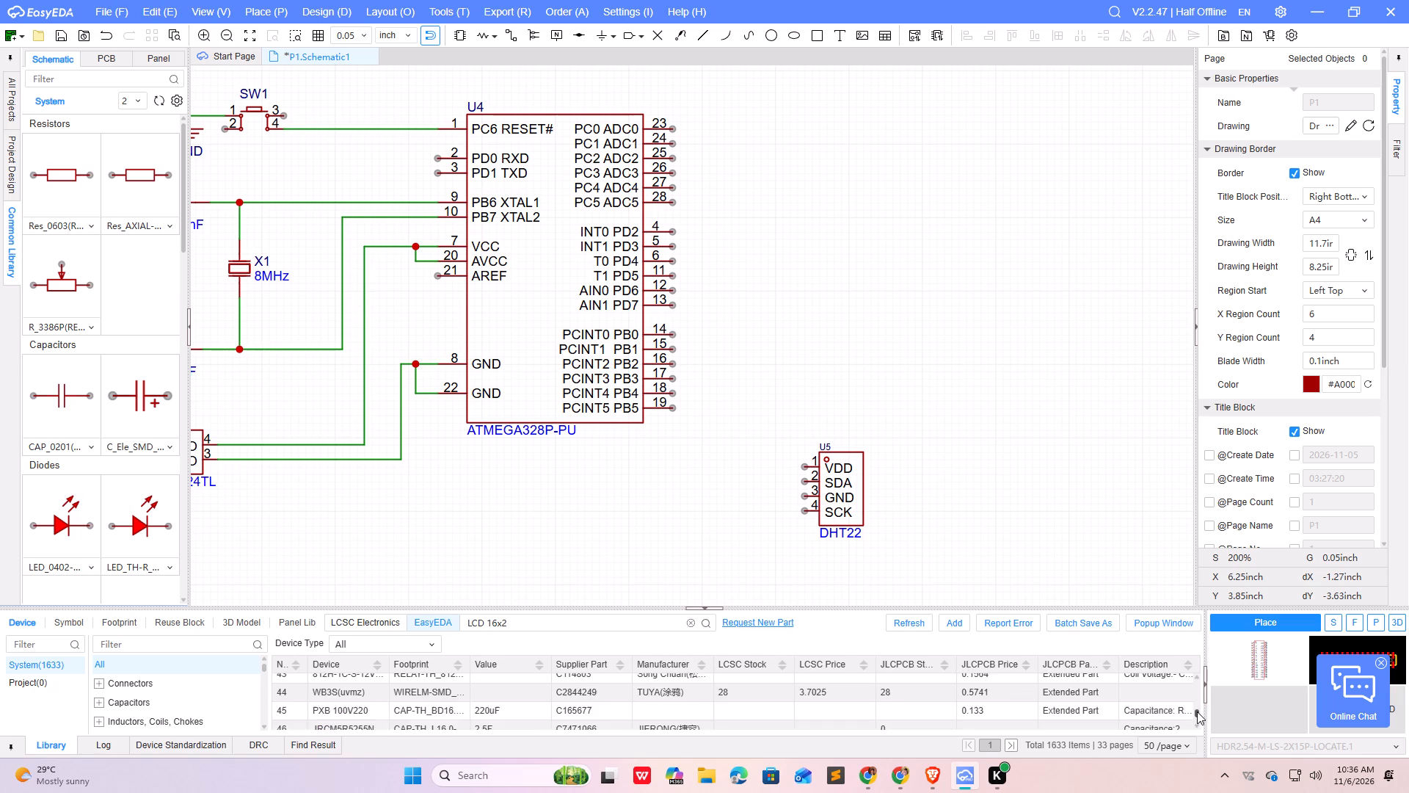
{"action": "left_click_drag", "start_coordinate": [1197, 711], "coordinate": [1198, 707]}
{"action": "left_click", "coordinate": [368, 695]}
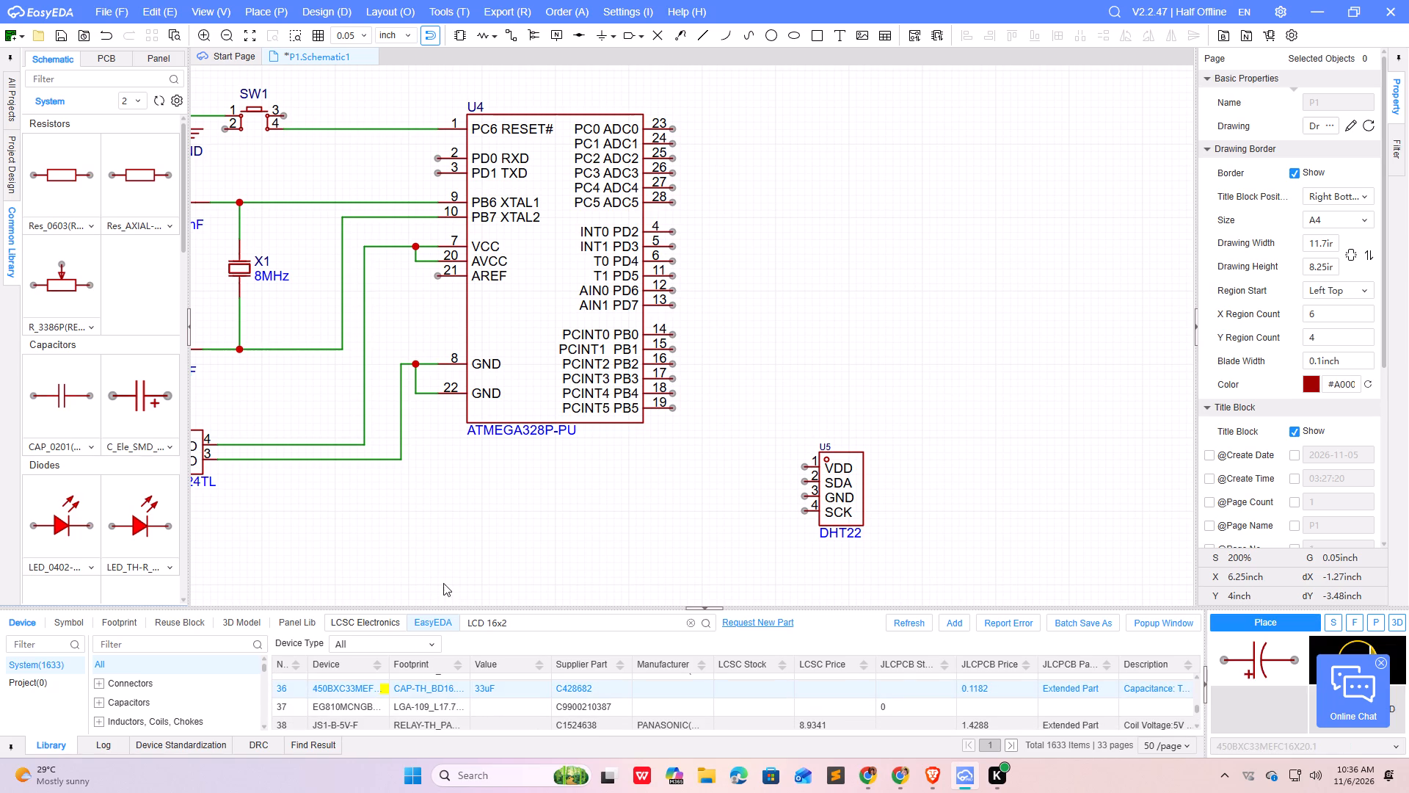
{"action": "left_click_drag", "start_coordinate": [1197, 709], "coordinate": [1199, 698]}
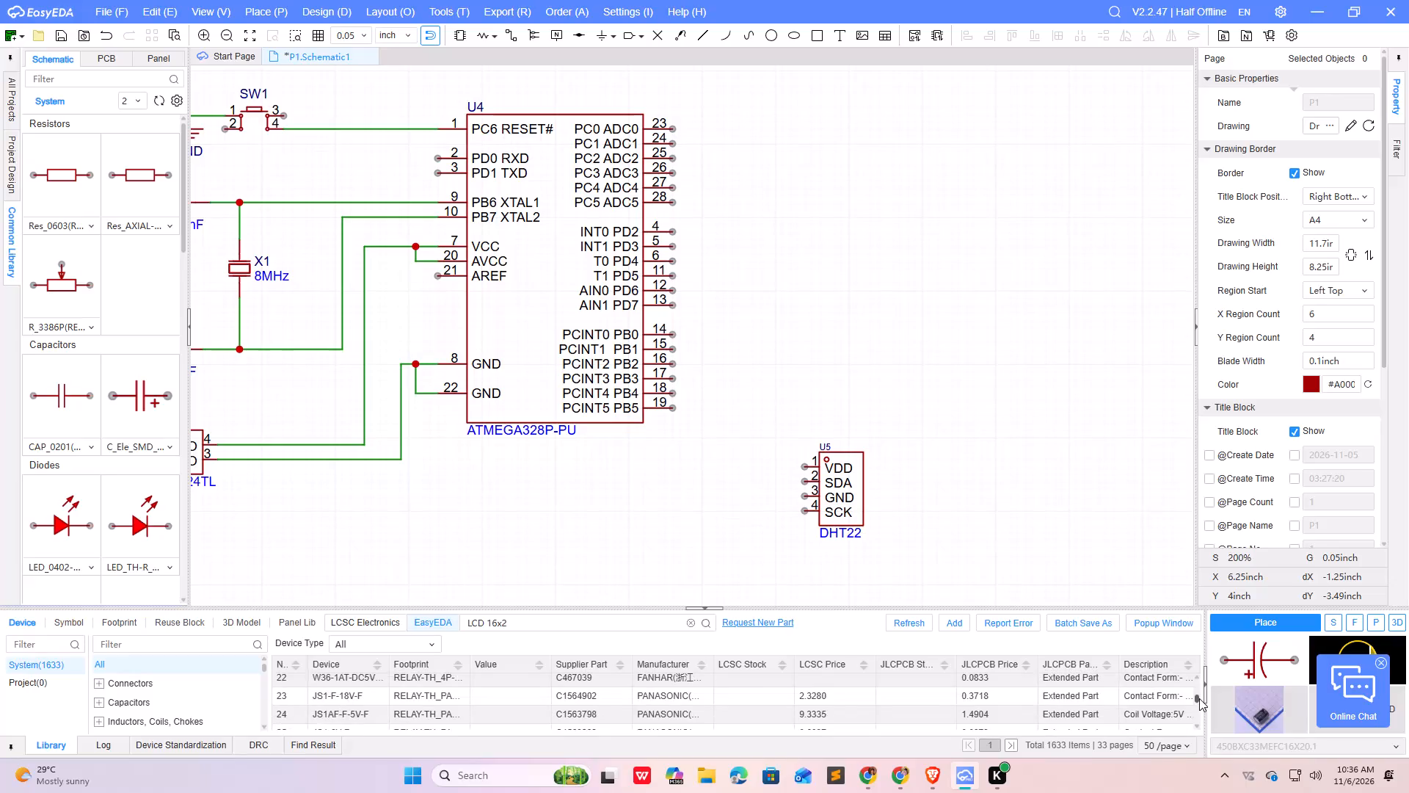
{"action": "left_click_drag", "start_coordinate": [1199, 698], "coordinate": [1199, 695]}
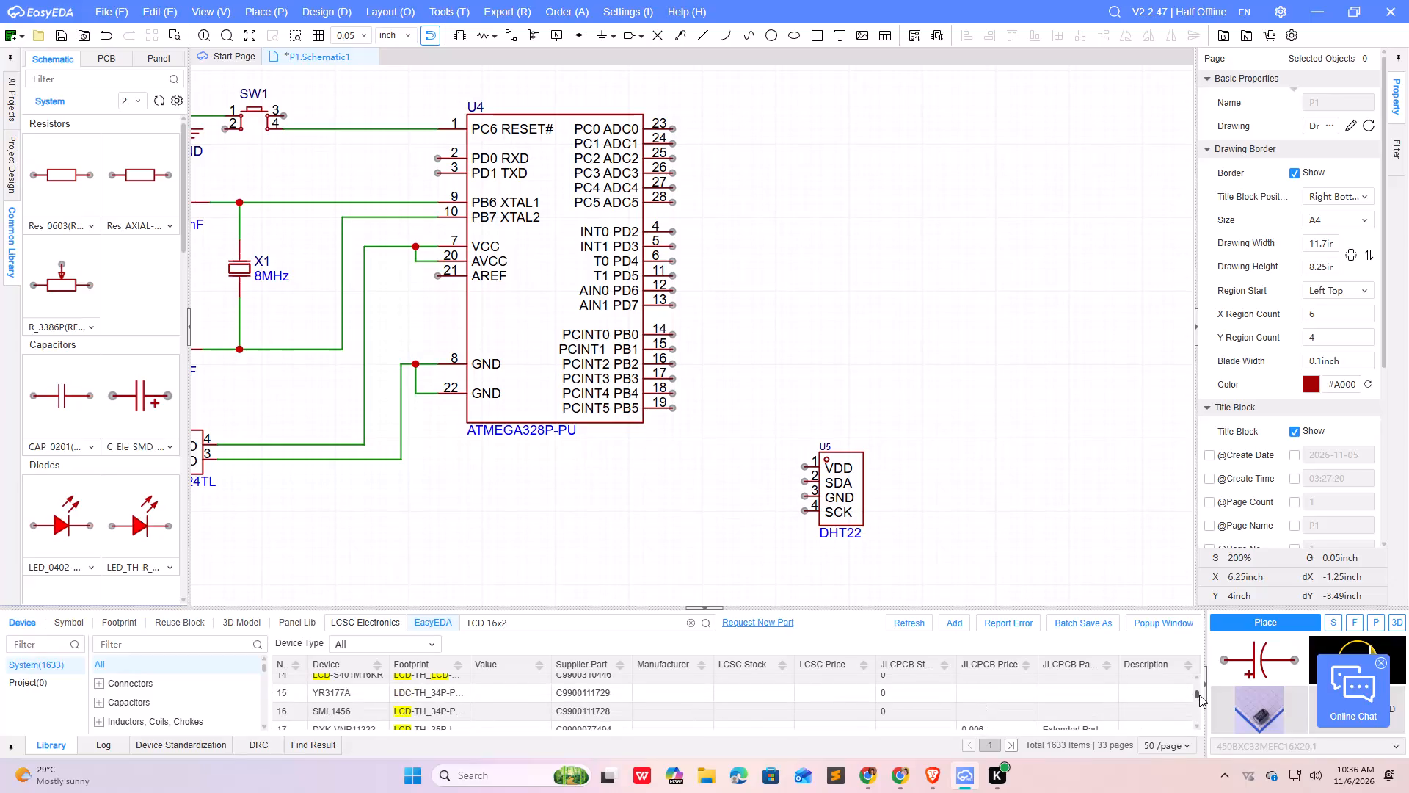
{"action": "left_click_drag", "start_coordinate": [1199, 695], "coordinate": [1201, 694]}
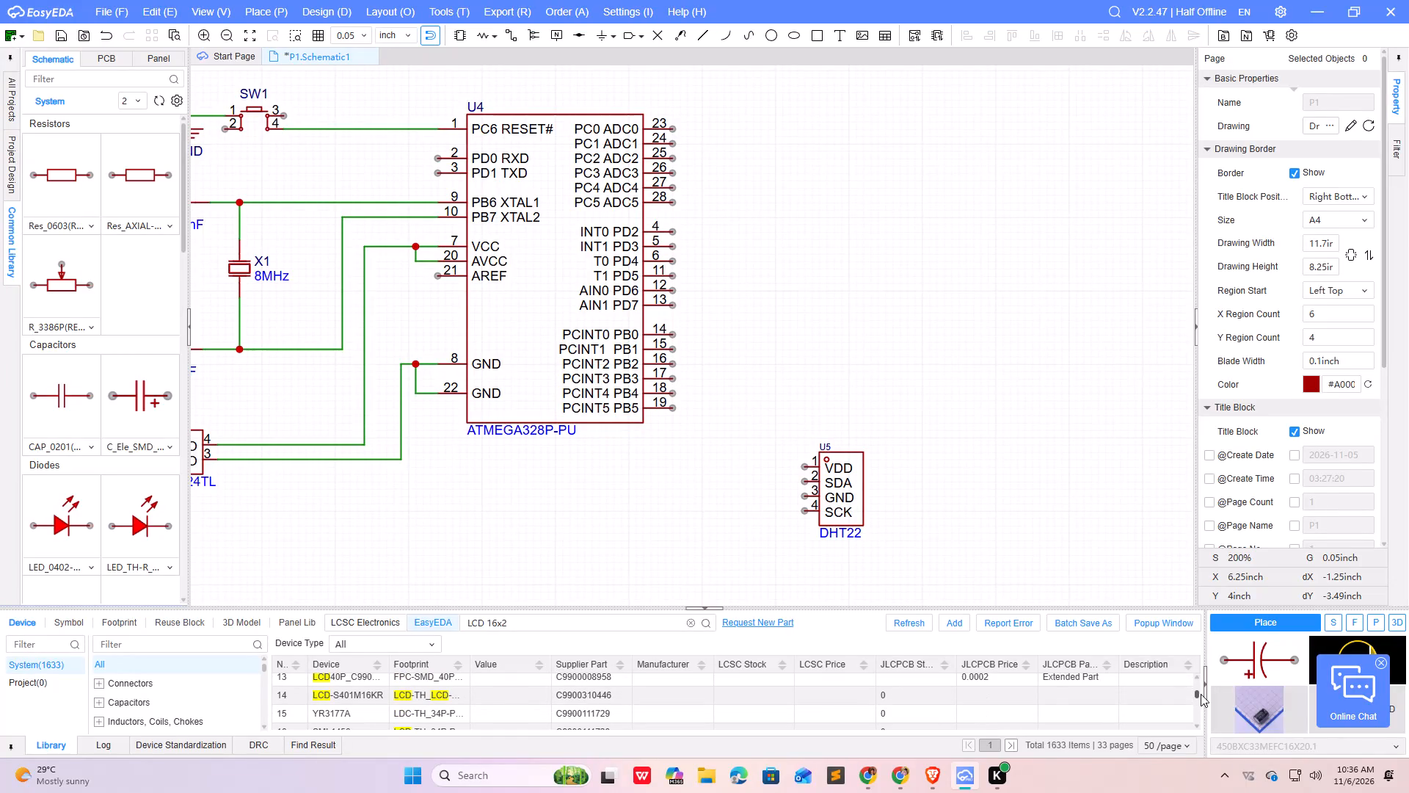
{"action": "left_click_drag", "start_coordinate": [1201, 694], "coordinate": [1201, 692]}
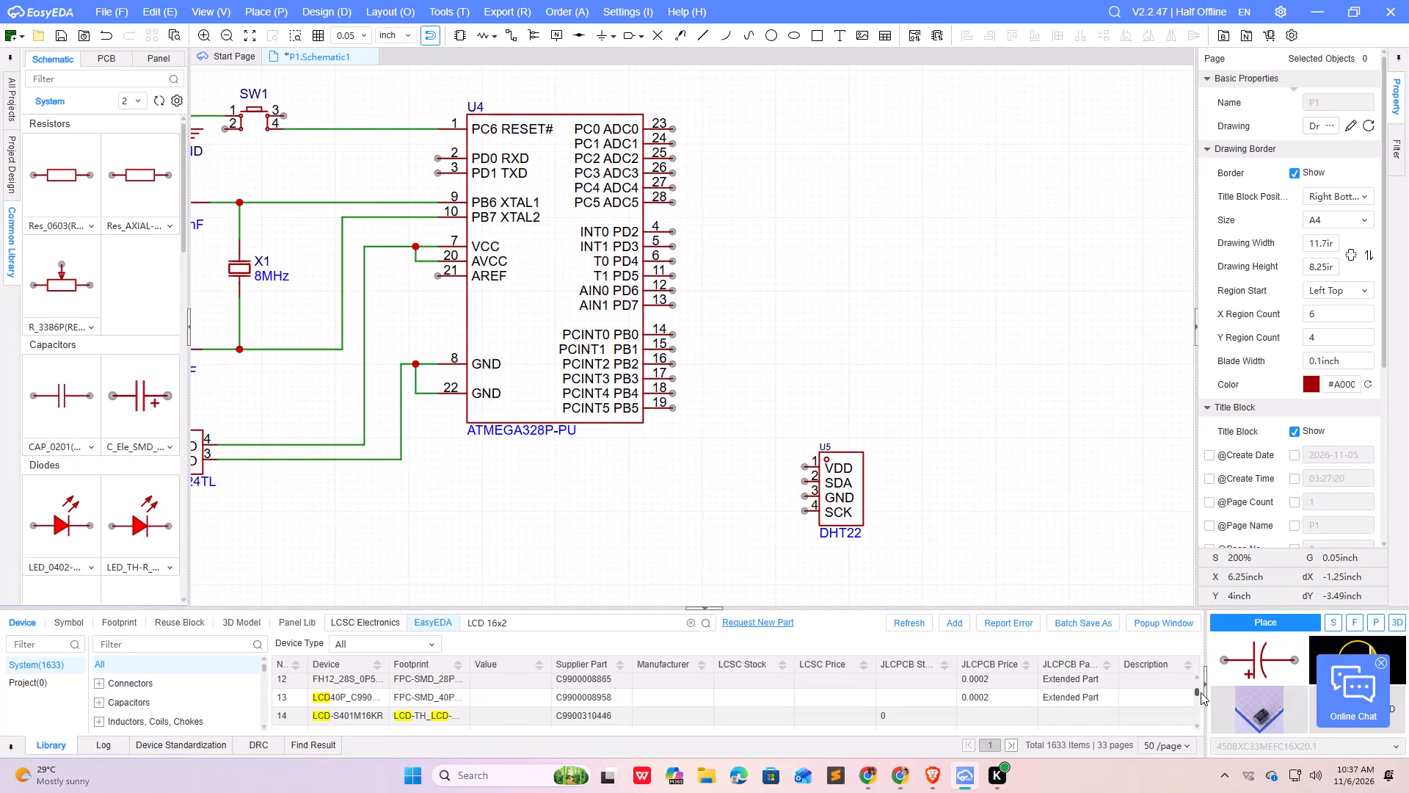
{"action": "left_click_drag", "start_coordinate": [1201, 692], "coordinate": [1203, 677]}
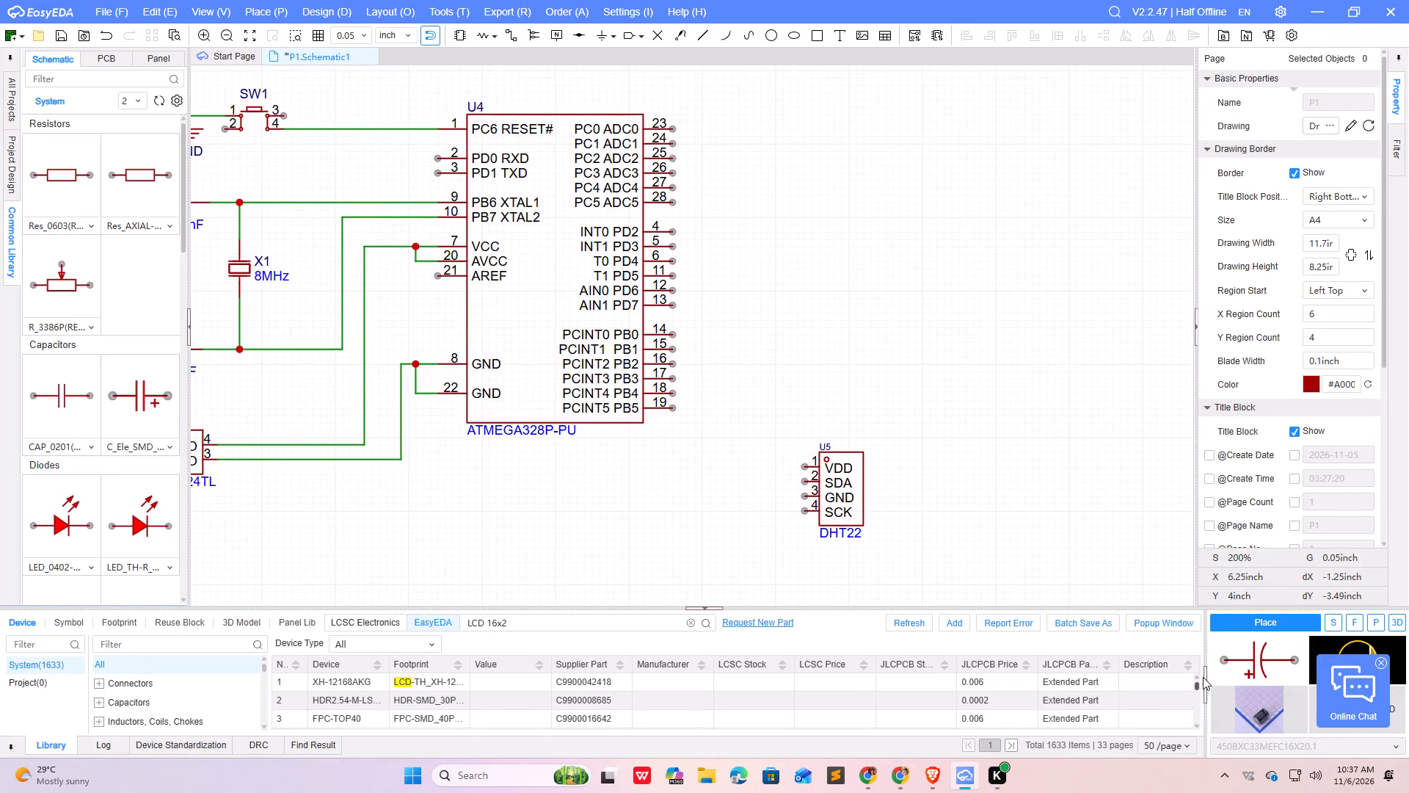
{"action": "left_click_drag", "start_coordinate": [1203, 677], "coordinate": [1201, 665]}
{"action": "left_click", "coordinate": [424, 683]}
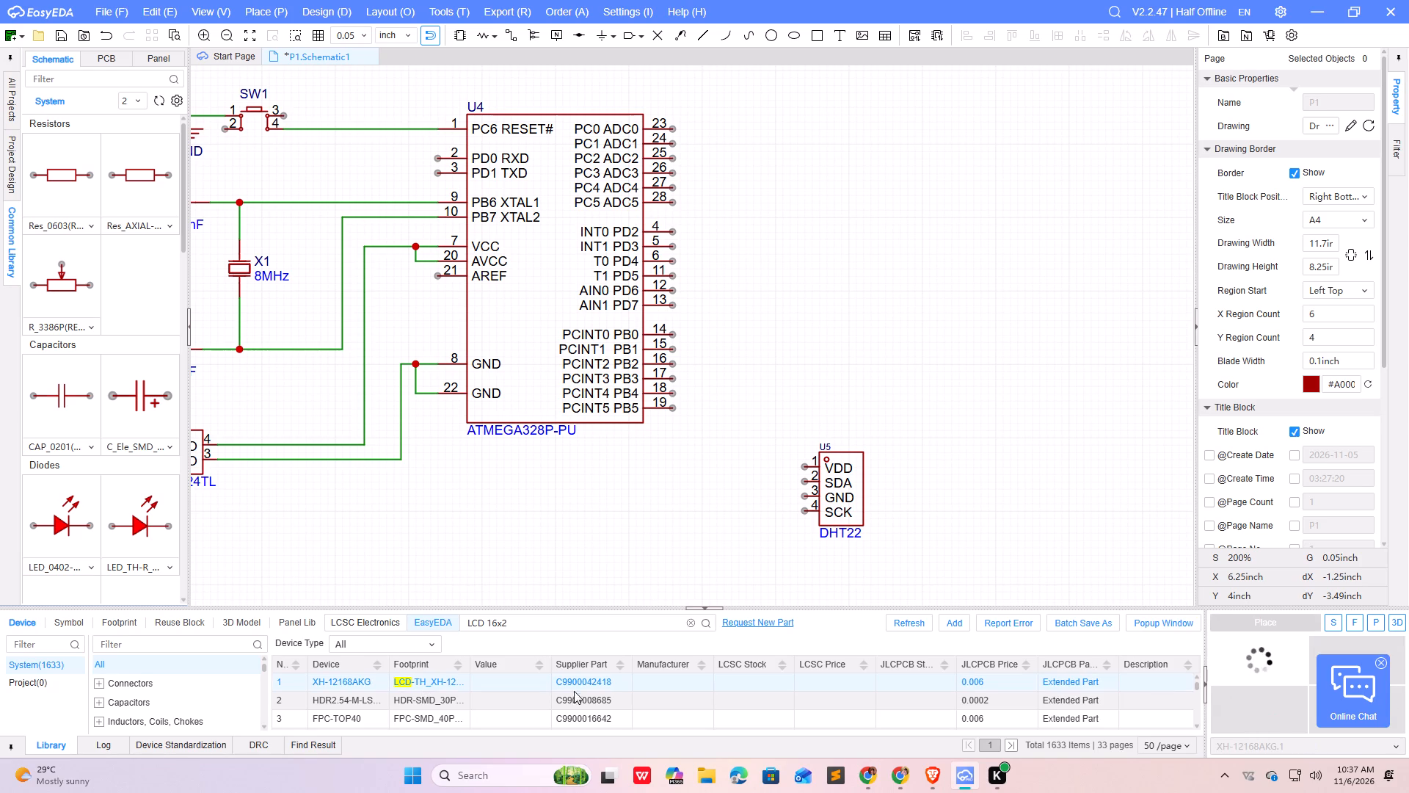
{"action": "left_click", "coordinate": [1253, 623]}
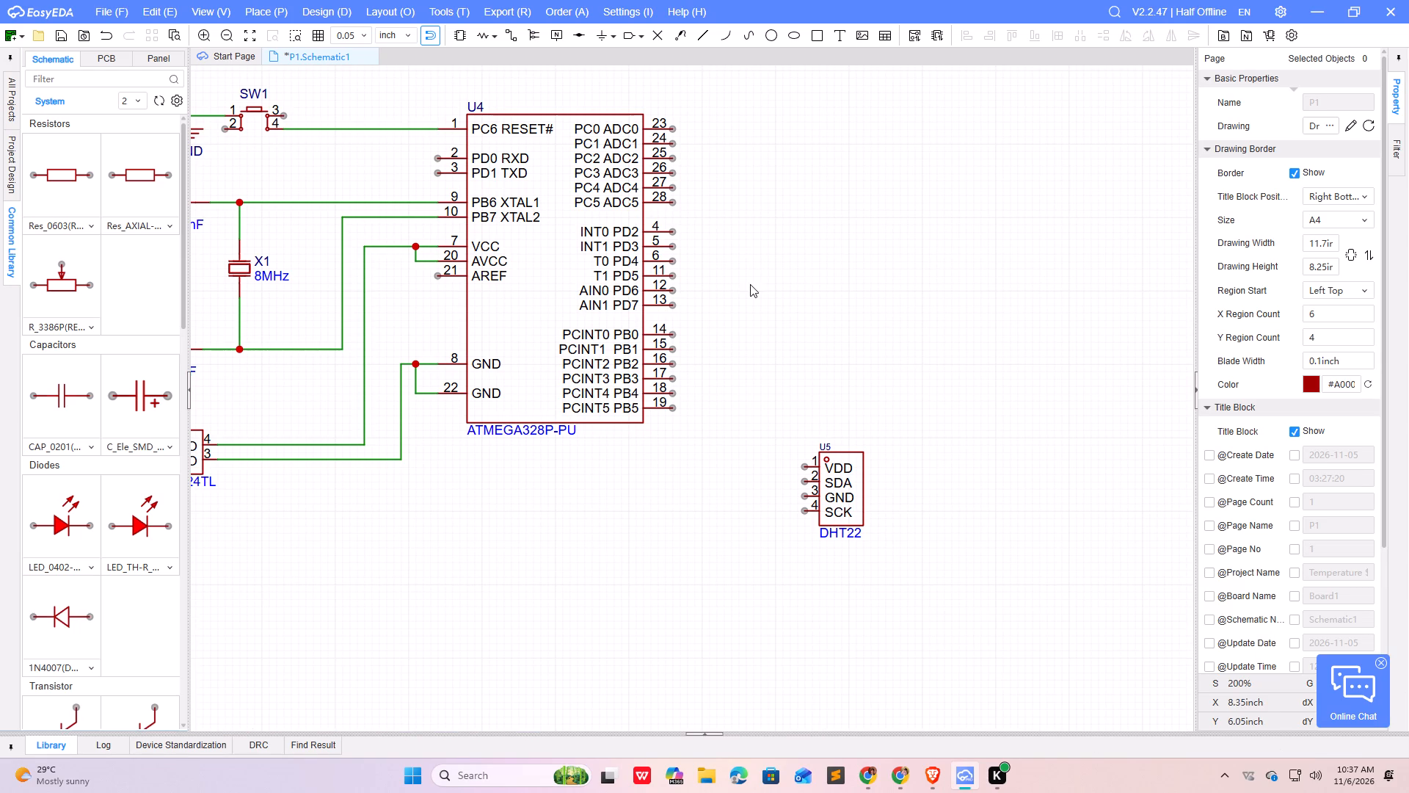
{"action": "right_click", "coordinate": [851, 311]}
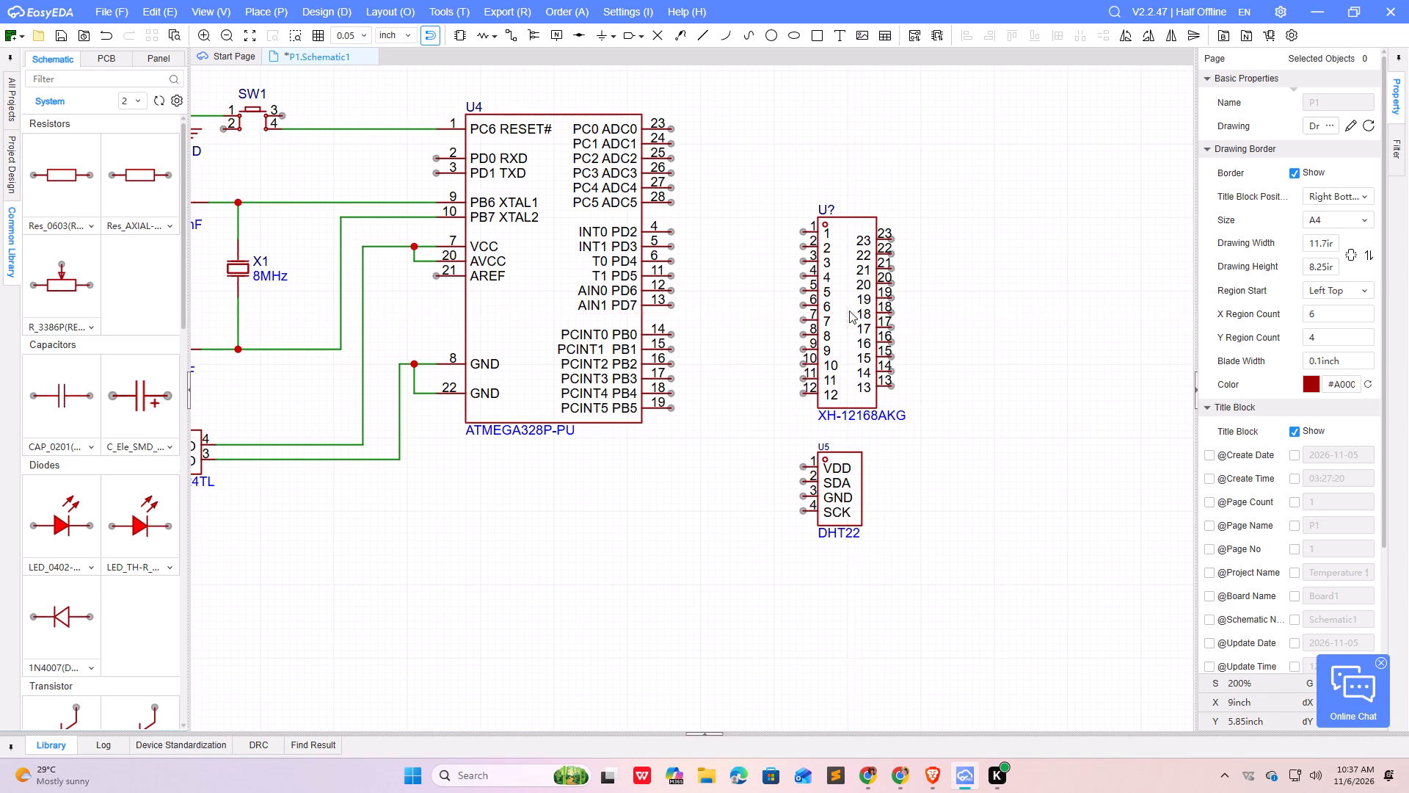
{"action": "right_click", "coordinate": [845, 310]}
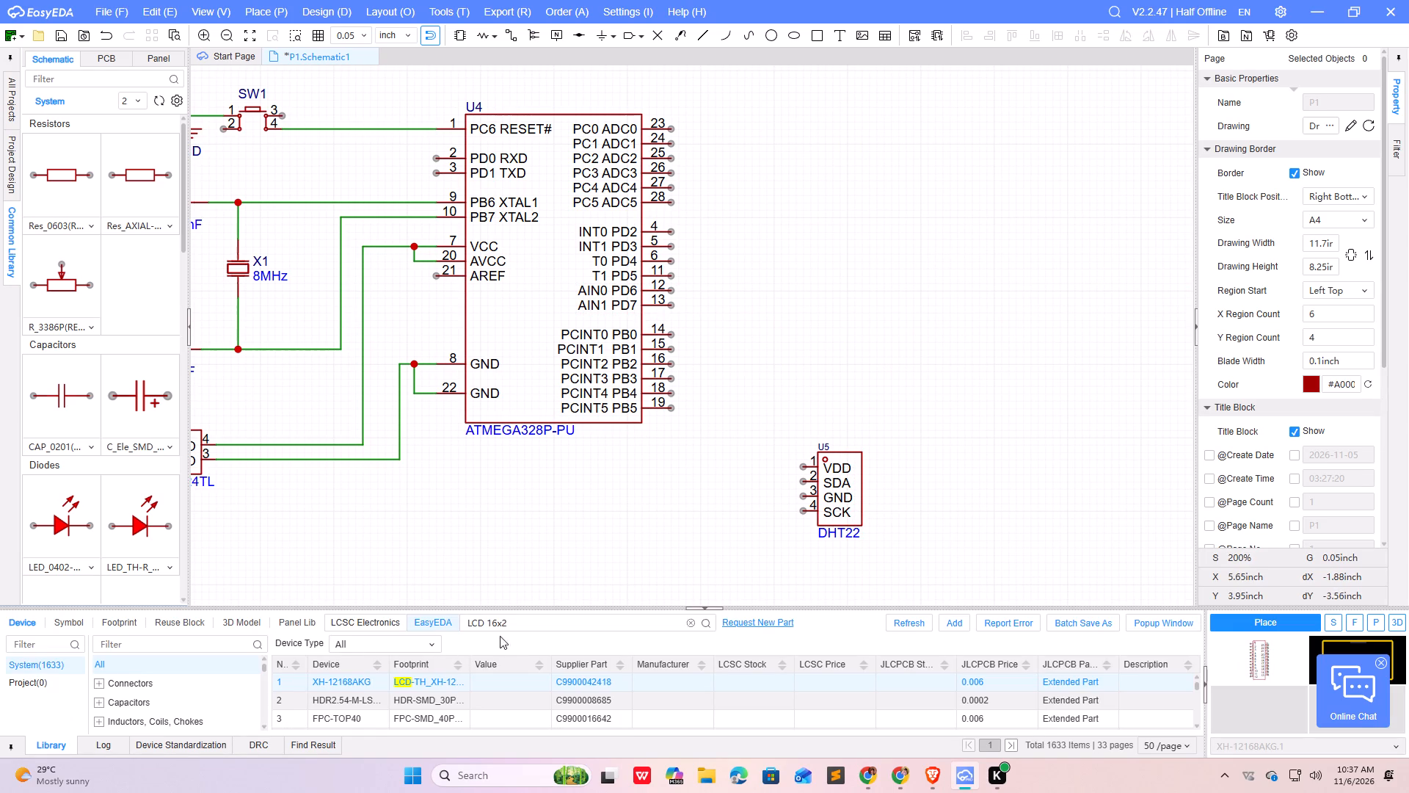
Check the LCD 16x2 results in the LCSC Electronics library, previewing 16.5*16*25 and 23X16X20mm and examining the capacitor entries further down.
{"action": "left_click", "coordinate": [512, 626]}
{"action": "left_click", "coordinate": [509, 626]}
{"action": "left_click", "coordinate": [505, 620]}
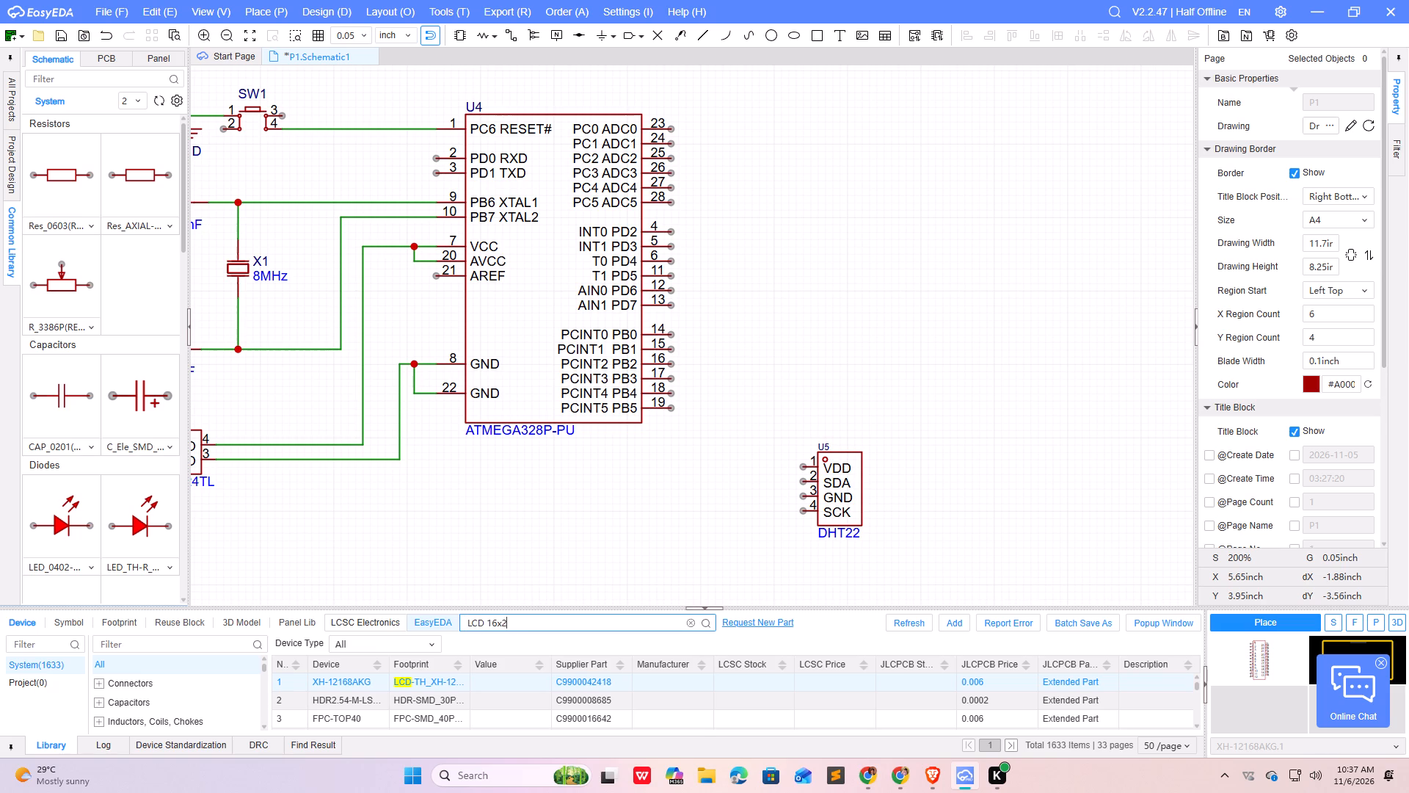
{"action": "left_click", "coordinate": [487, 621]}
{"action": "left_click", "coordinate": [487, 619]}
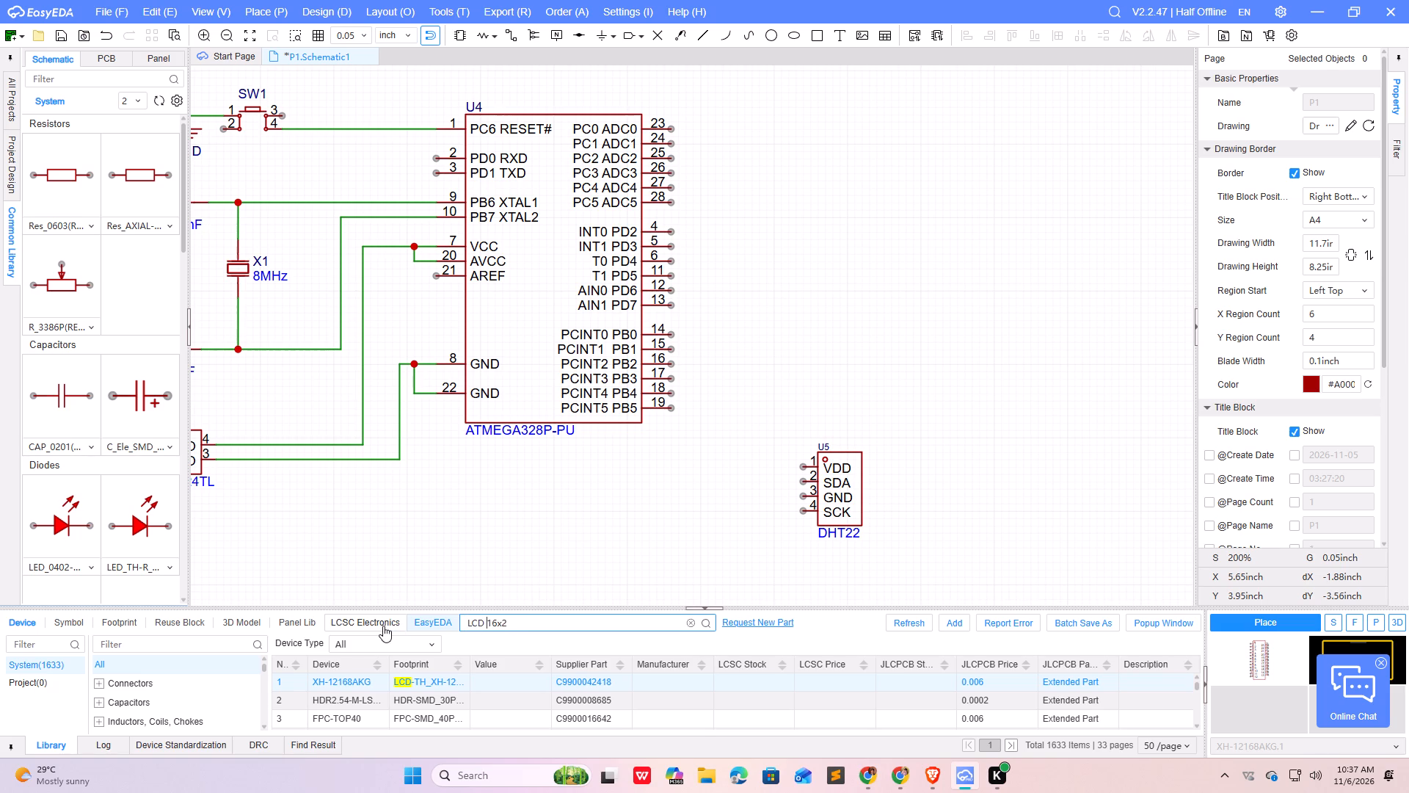
{"action": "left_click", "coordinate": [383, 626]}
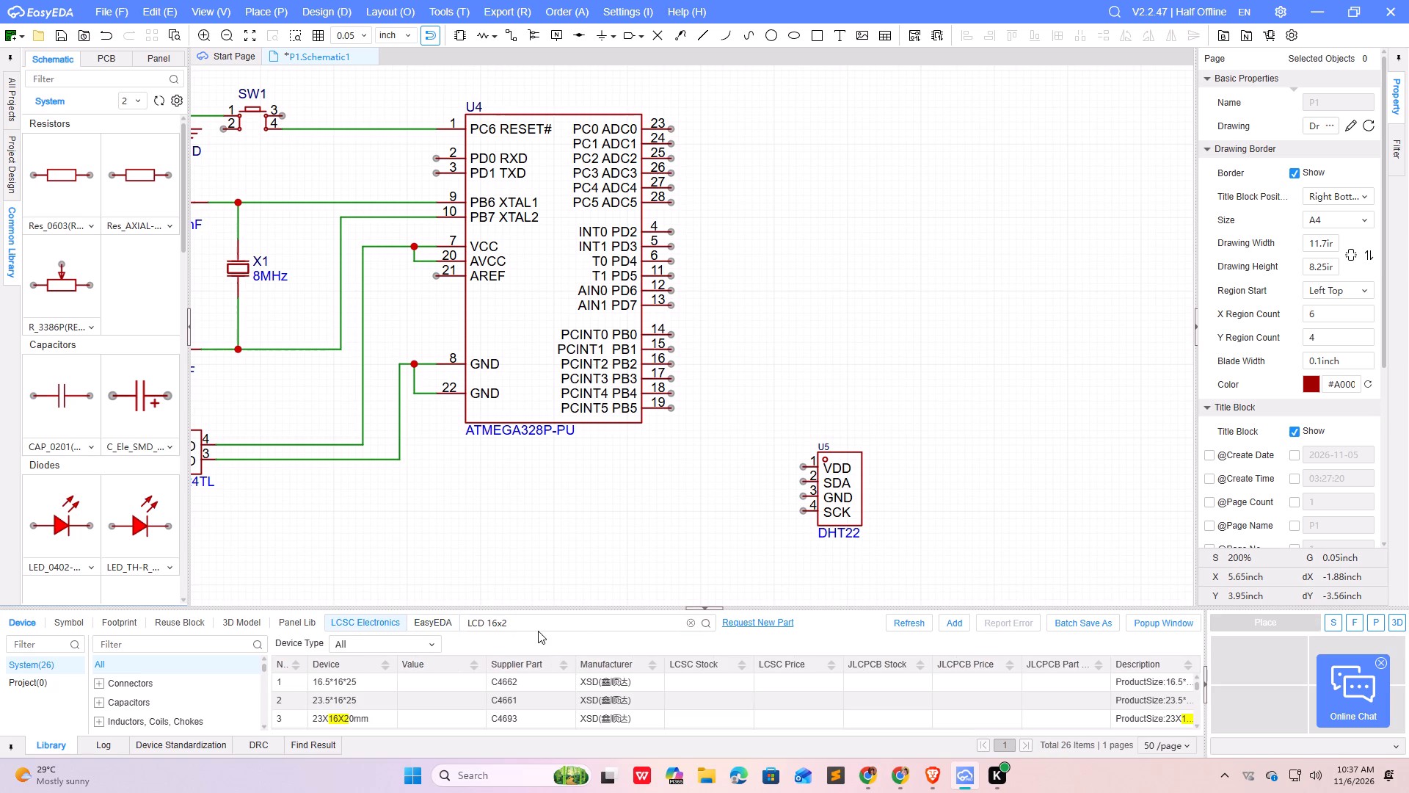
{"action": "left_click", "coordinate": [371, 683]}
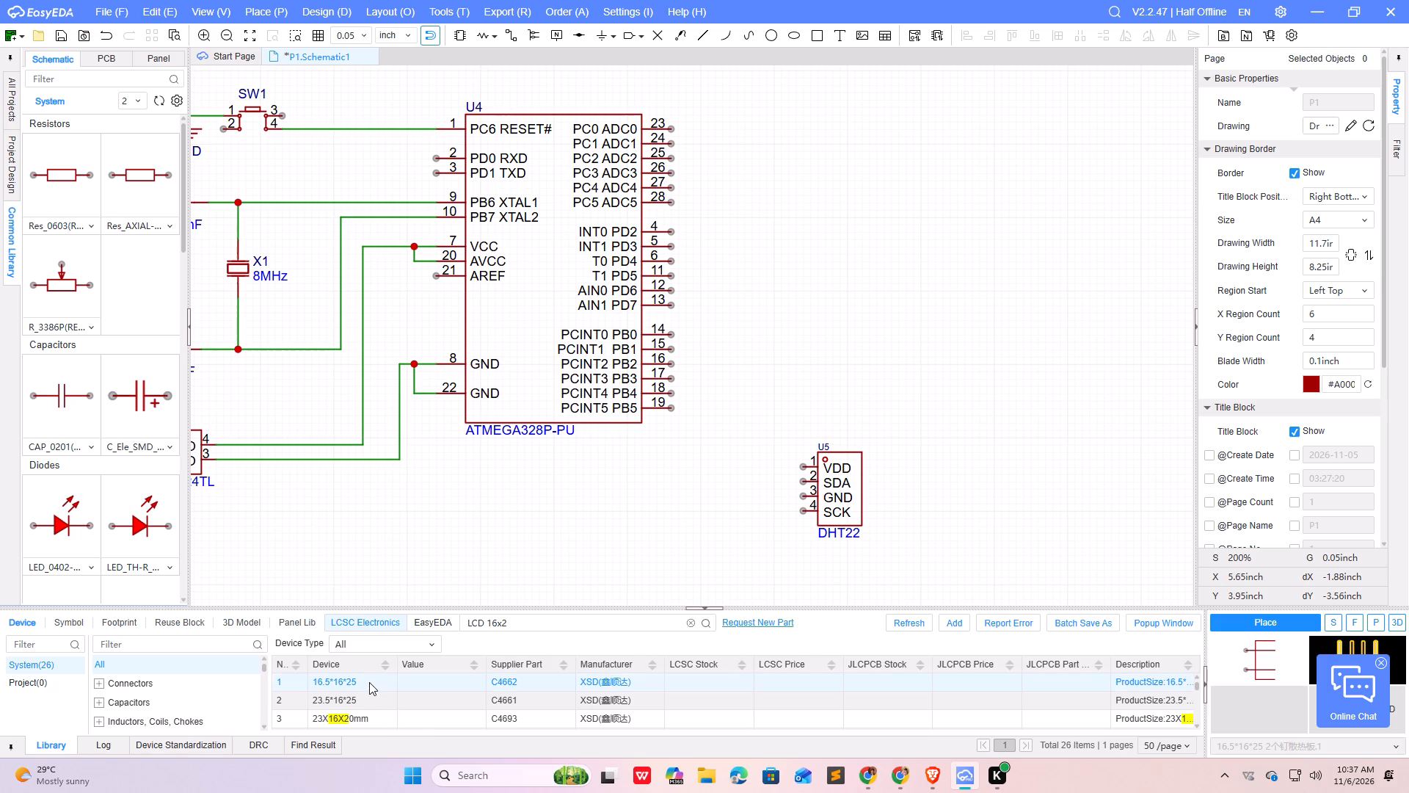
{"action": "left_click", "coordinate": [370, 687]}
{"action": "left_click", "coordinate": [373, 720]}
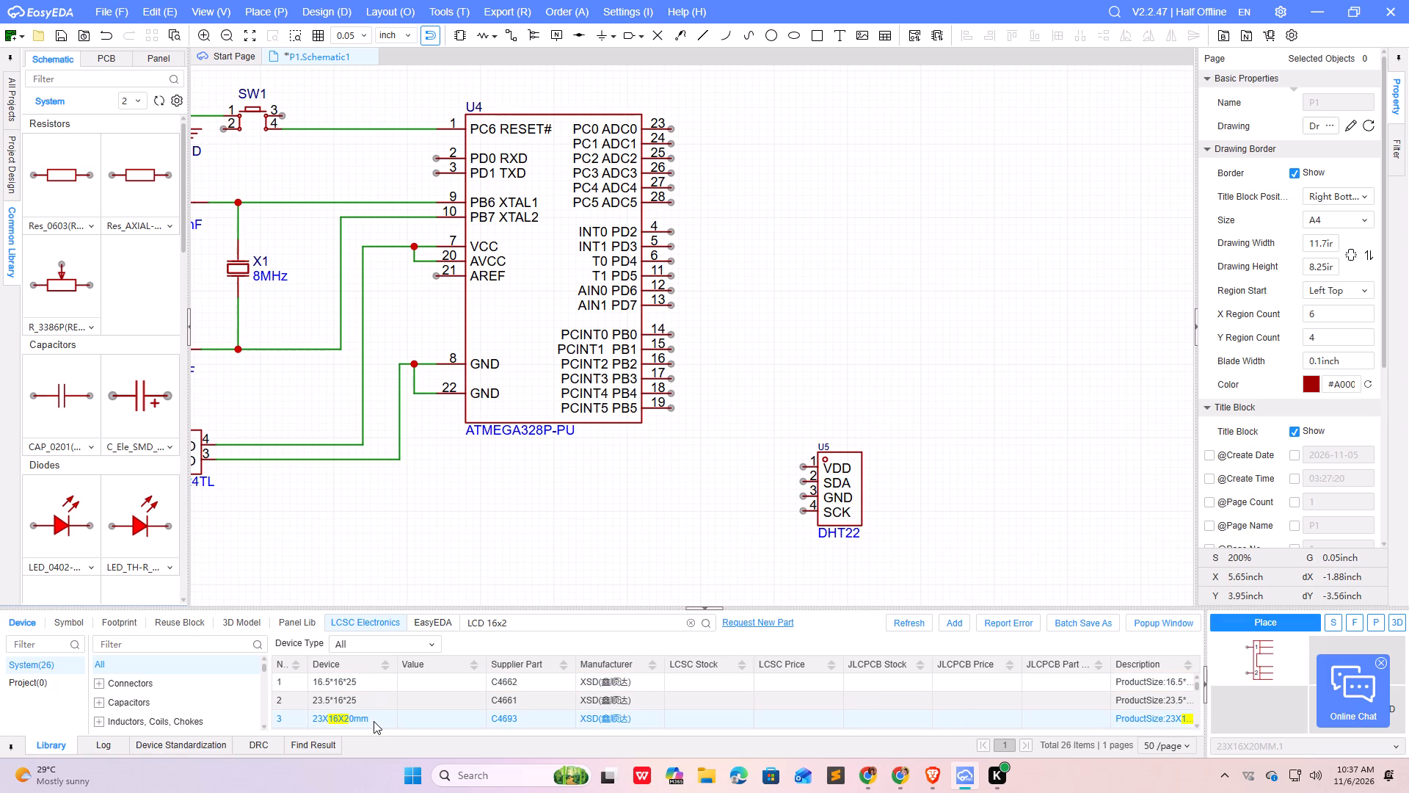
{"action": "scroll", "coordinate": [392, 710], "scroll_direction": "down", "scroll_amount": 1}
{"action": "scroll", "coordinate": [393, 714], "scroll_direction": "up", "scroll_amount": 1}
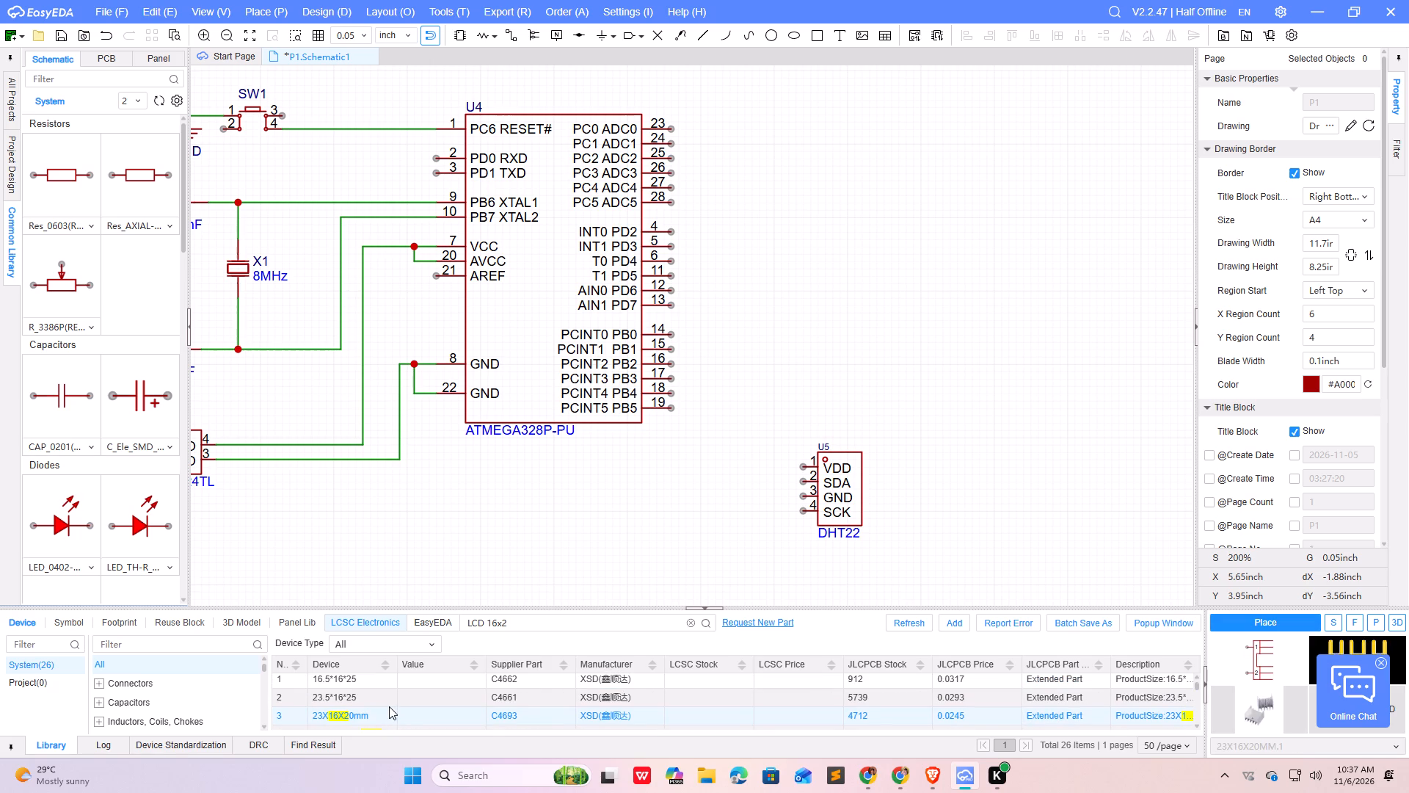
{"action": "scroll", "coordinate": [389, 706], "scroll_direction": "down", "scroll_amount": 4}
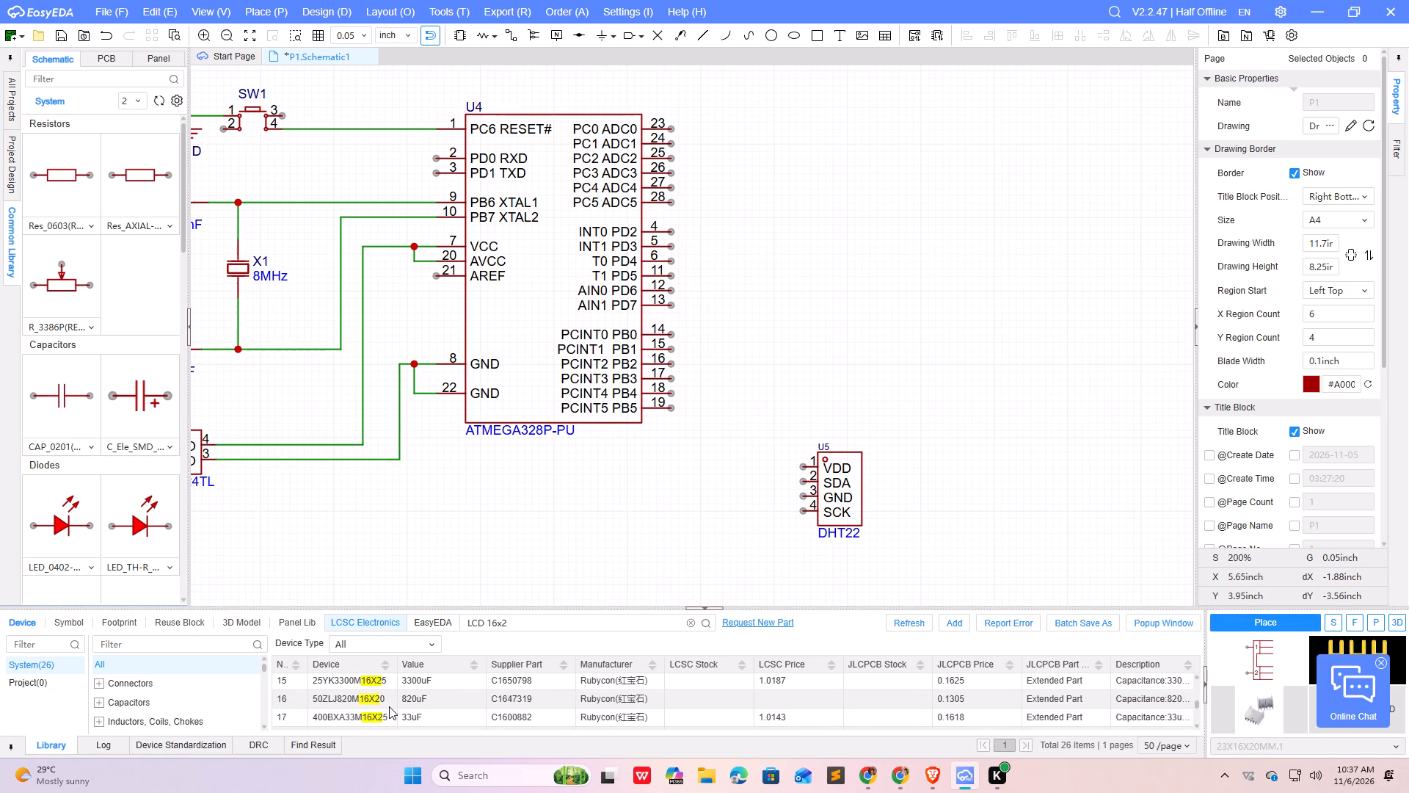
{"action": "scroll", "coordinate": [389, 706], "scroll_direction": "down", "scroll_amount": 1}
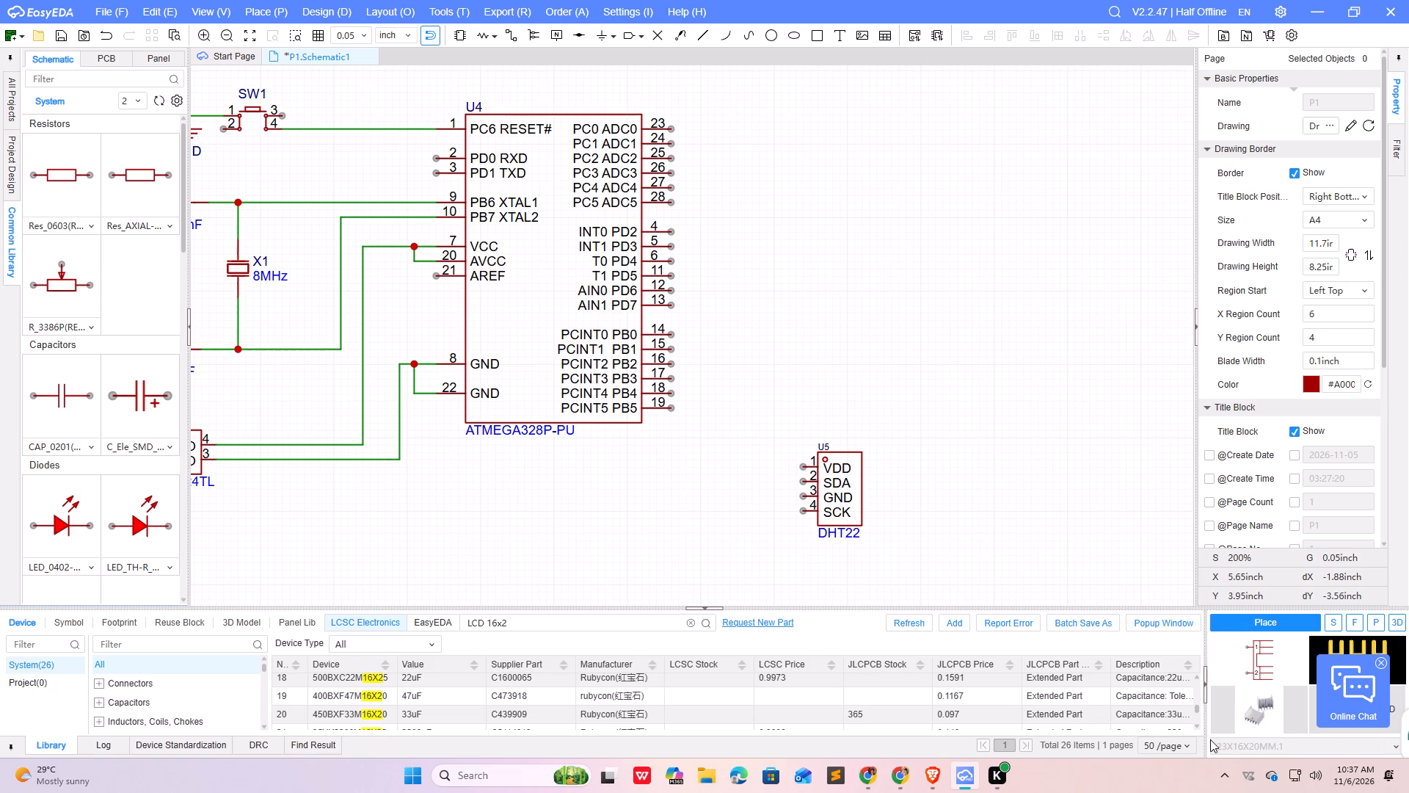
{"action": "left_click_drag", "start_coordinate": [1196, 711], "coordinate": [1204, 690]}
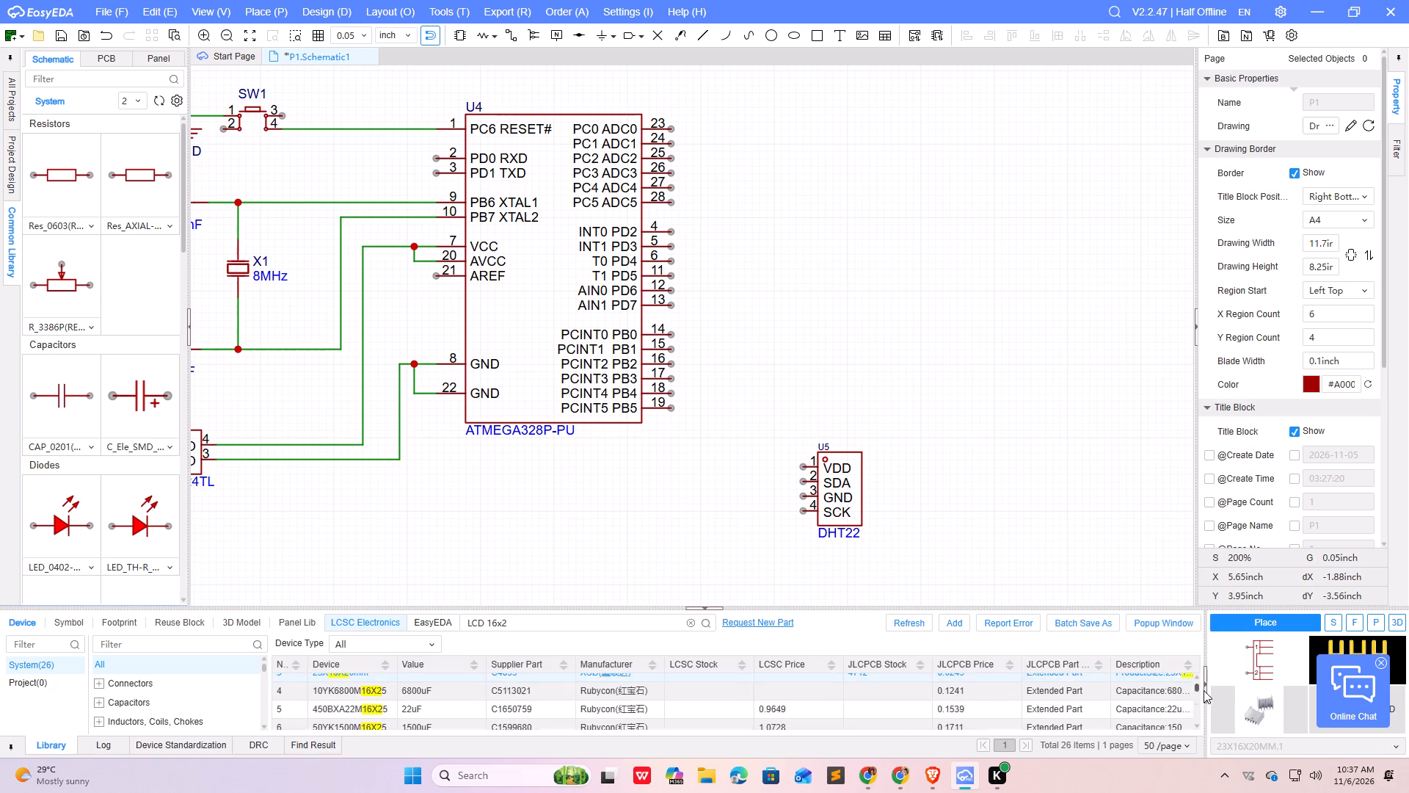
{"action": "left_click_drag", "start_coordinate": [1204, 690], "coordinate": [1207, 682]}
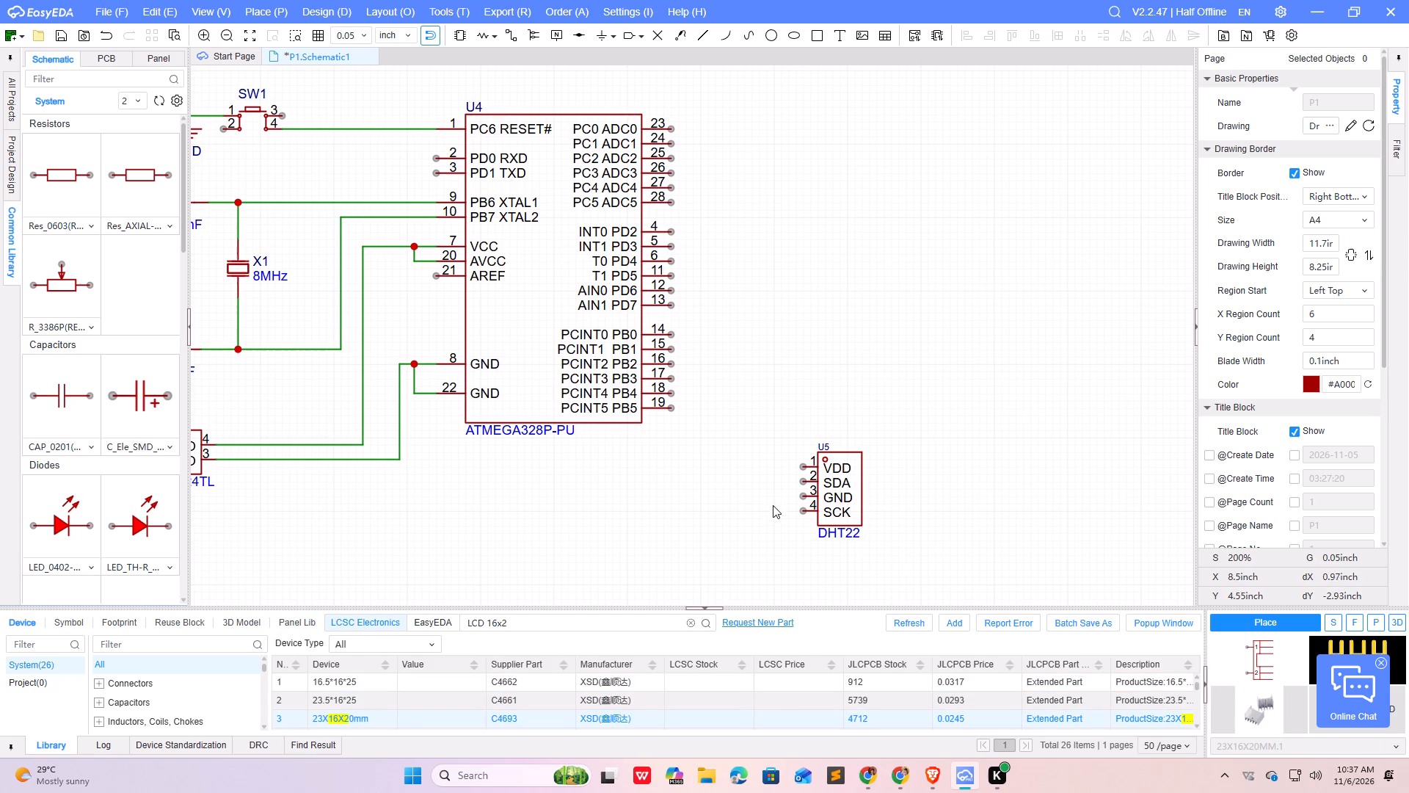
Search the EasyEDA device library for LCD.
{"action": "scroll", "coordinate": [1098, 530], "scroll_direction": "down", "scroll_amount": 1}
{"action": "scroll", "coordinate": [892, 434], "scroll_direction": "up", "scroll_amount": 1}
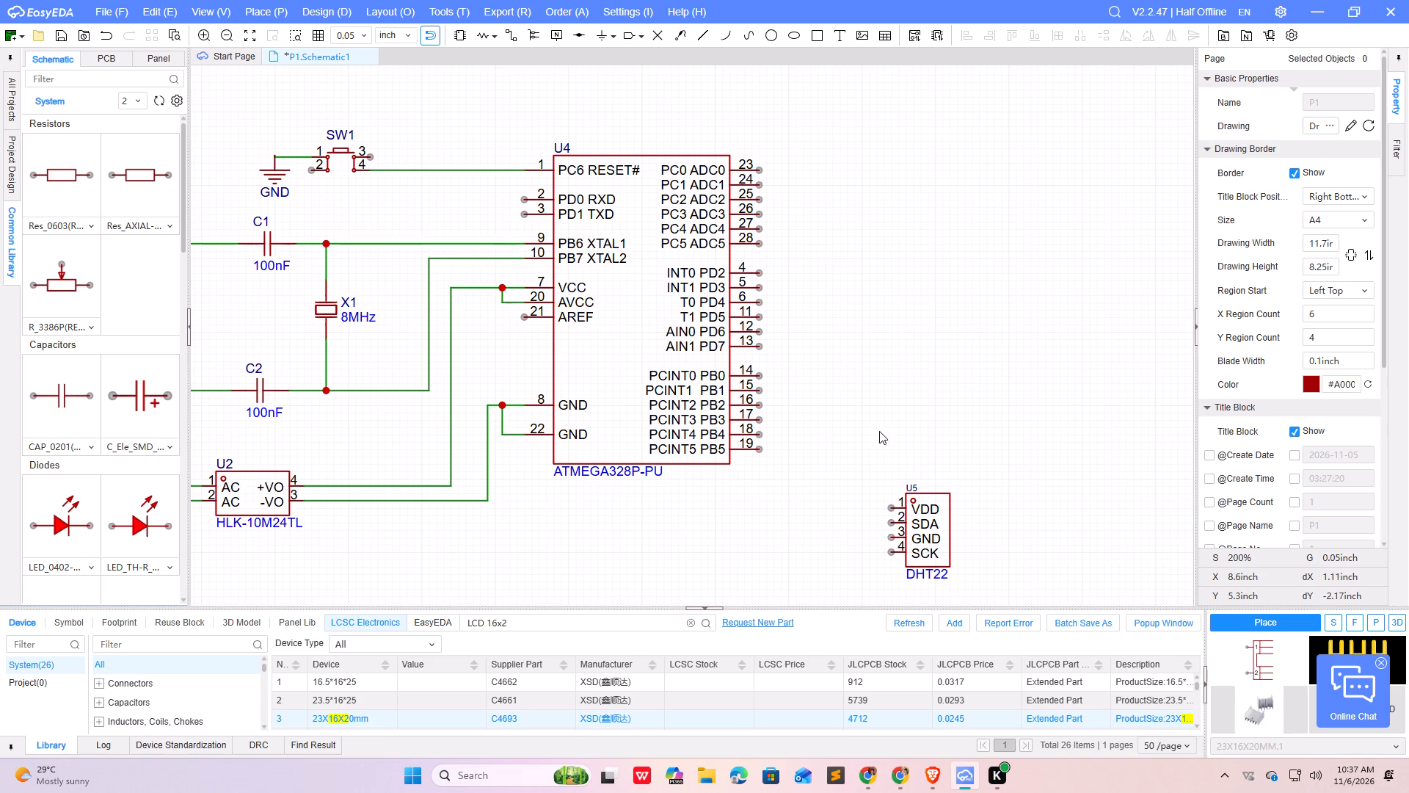
{"action": "scroll", "coordinate": [873, 451], "scroll_direction": "down", "scroll_amount": 1}
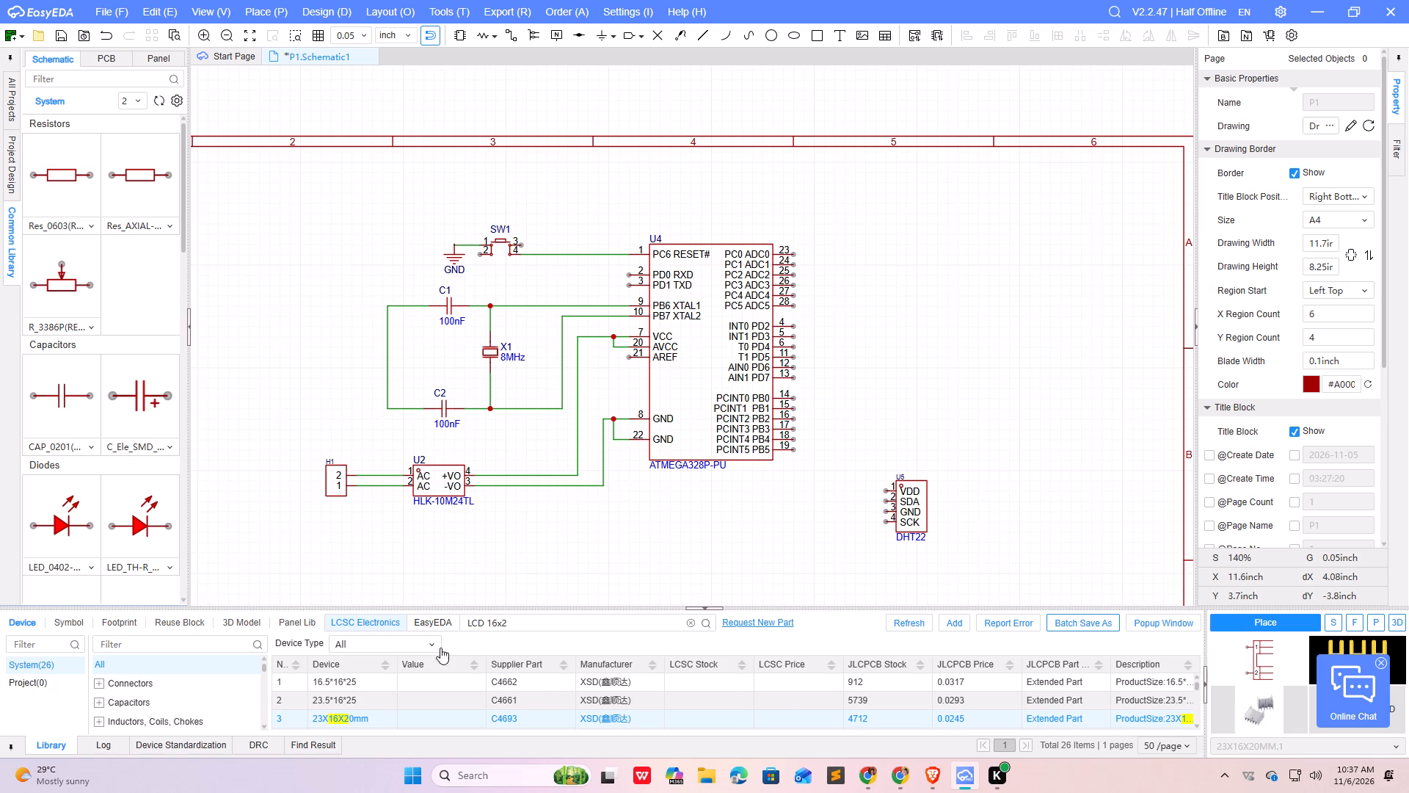
{"action": "left_click", "coordinate": [435, 618]}
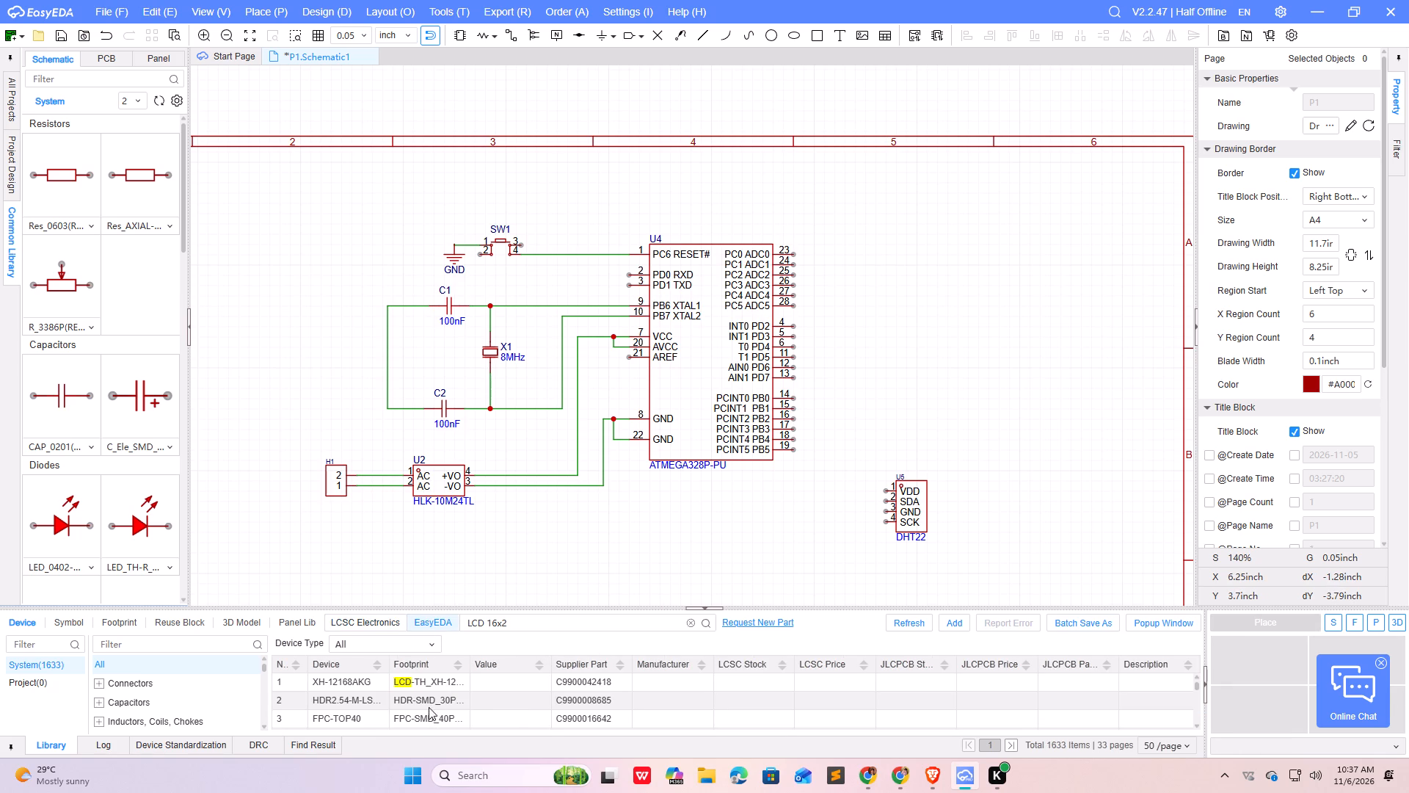
{"action": "left_click", "coordinate": [542, 631]}
{"action": "left_click", "coordinate": [544, 623]}
{"action": "left_click", "coordinate": [549, 623]}
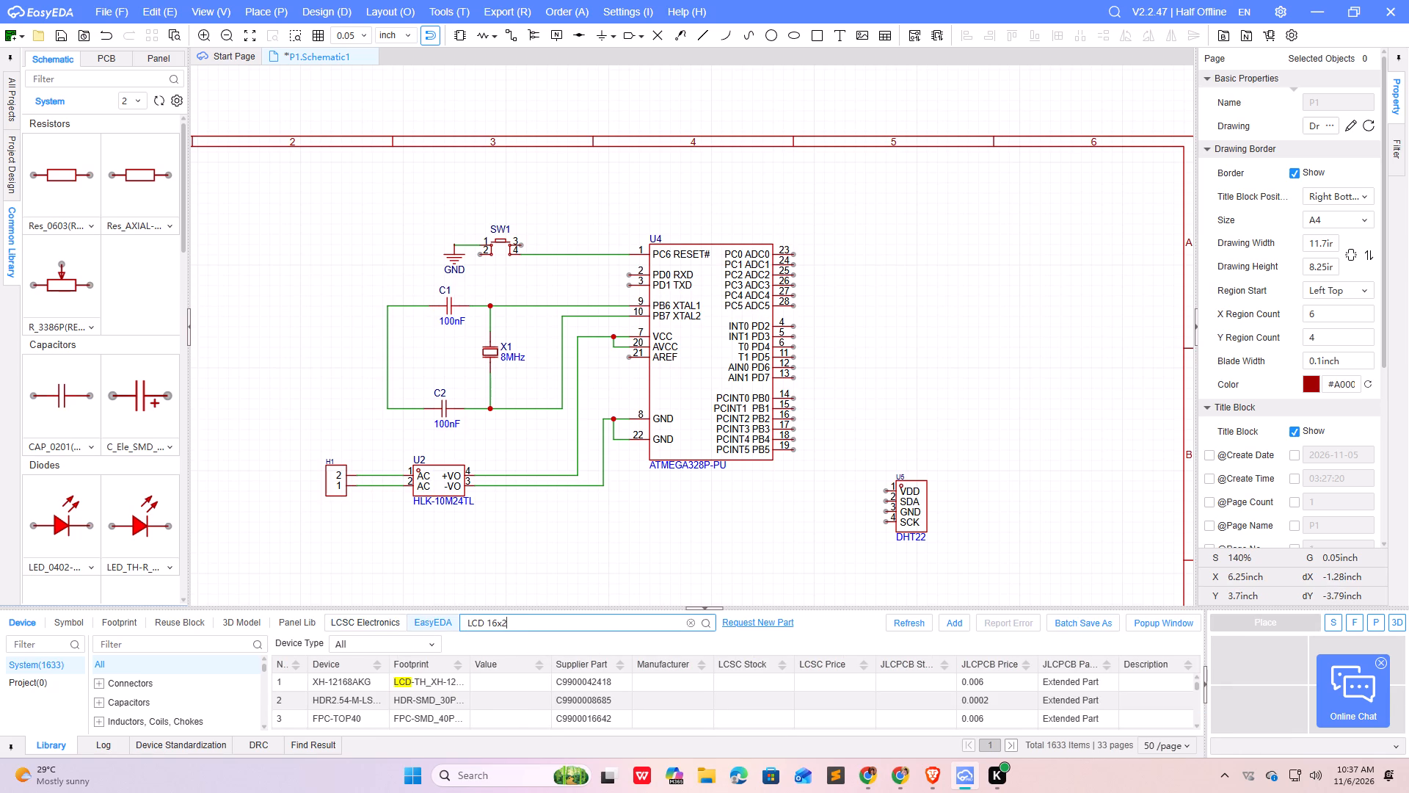
{"action": "key", "text": "BackSpace"}
{"action": "key", "text": "BackSpace"}
{"action": "key", "text": "BackSpace"}
{"action": "key", "text": "BackSpace"}
{"action": "key", "text": "BackSpace"}
{"action": "key", "text": "BackSpace"}
{"action": "key", "text": "Return"}
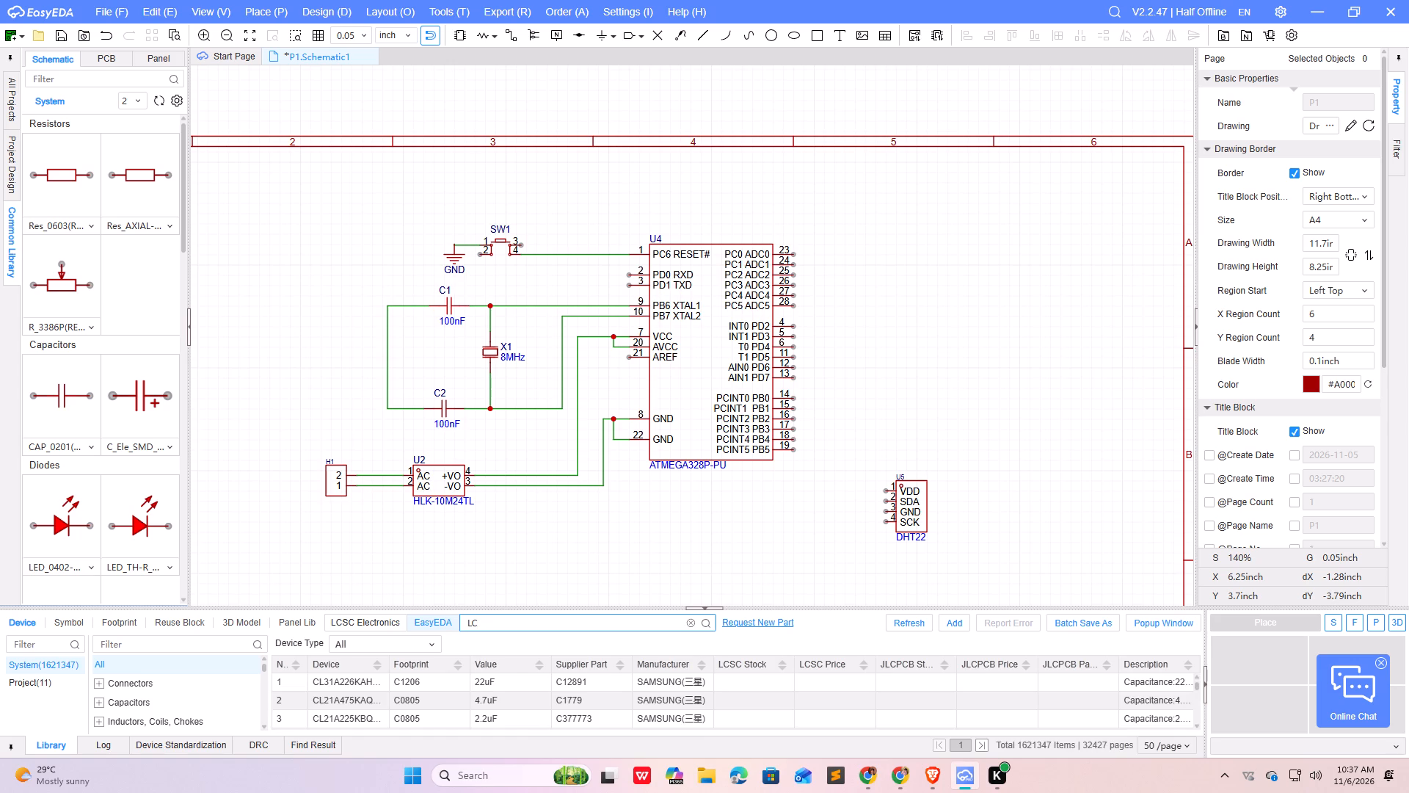
{"action": "key", "text": "shift+d"}
{"action": "key", "text": "Return"}
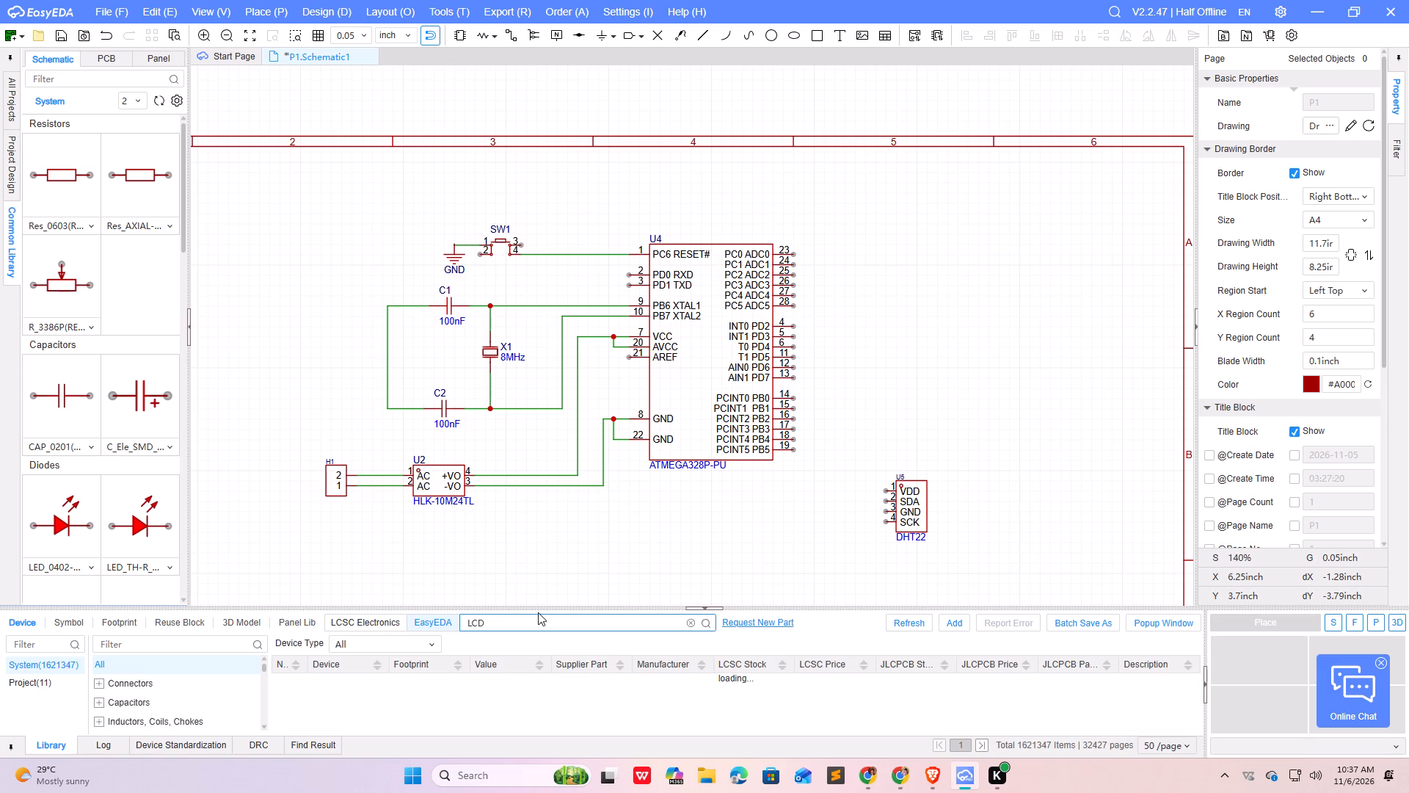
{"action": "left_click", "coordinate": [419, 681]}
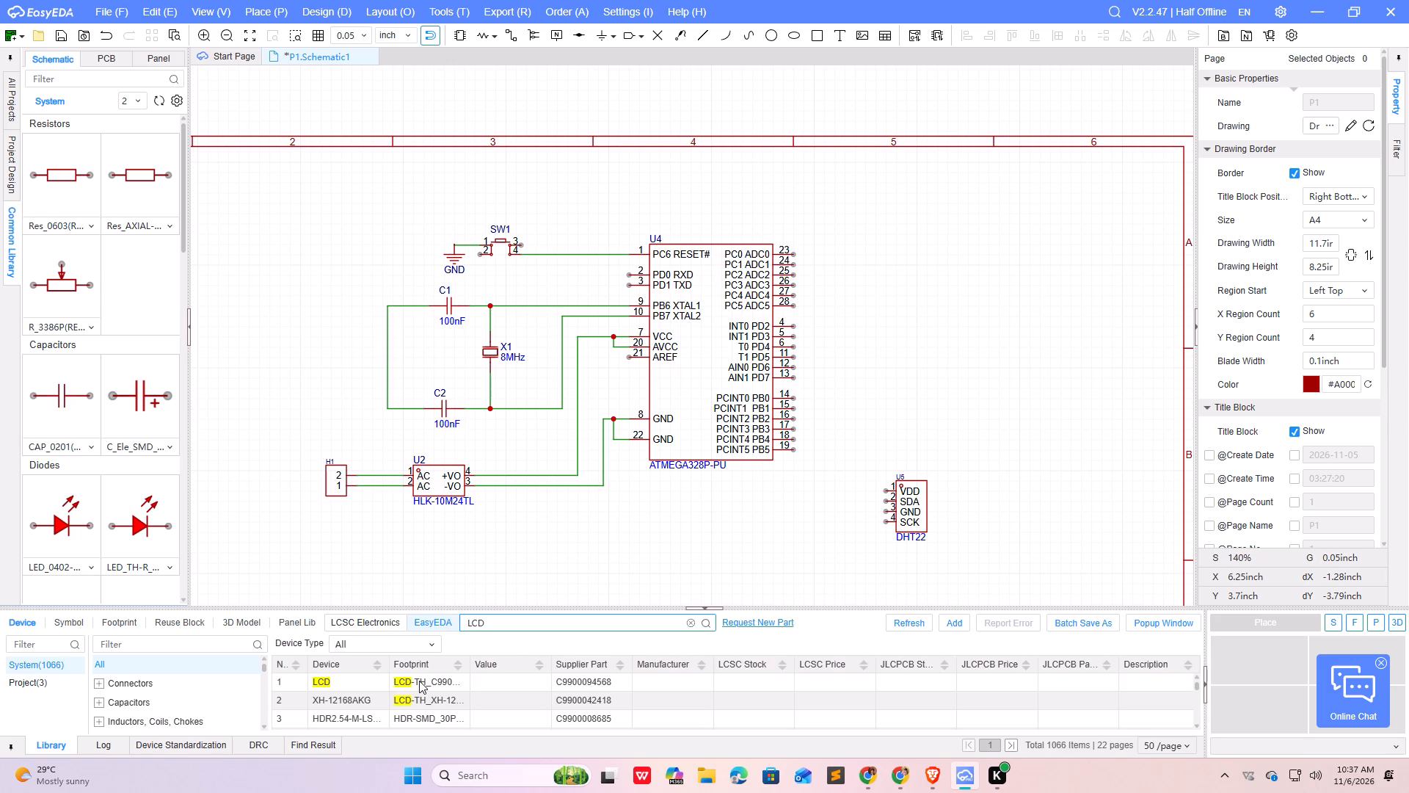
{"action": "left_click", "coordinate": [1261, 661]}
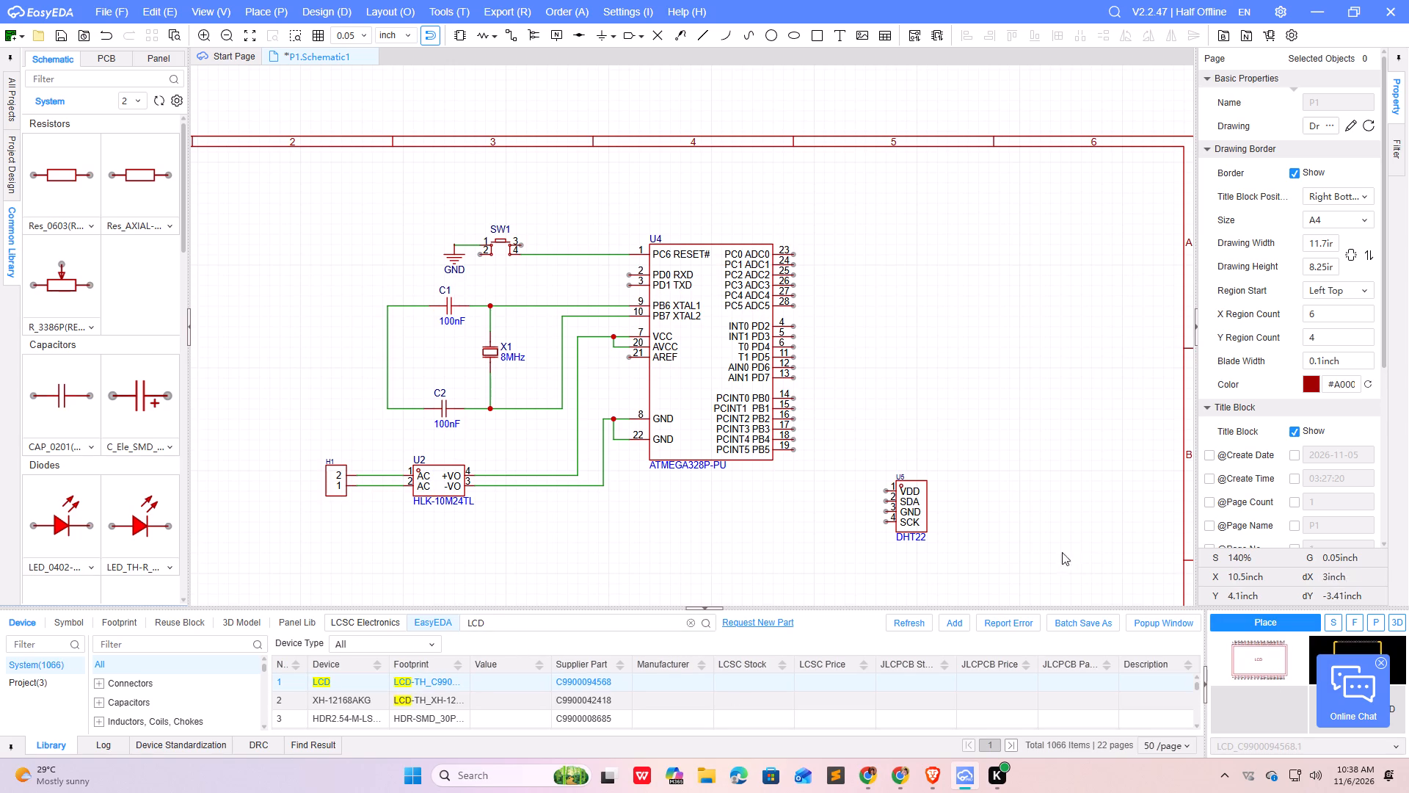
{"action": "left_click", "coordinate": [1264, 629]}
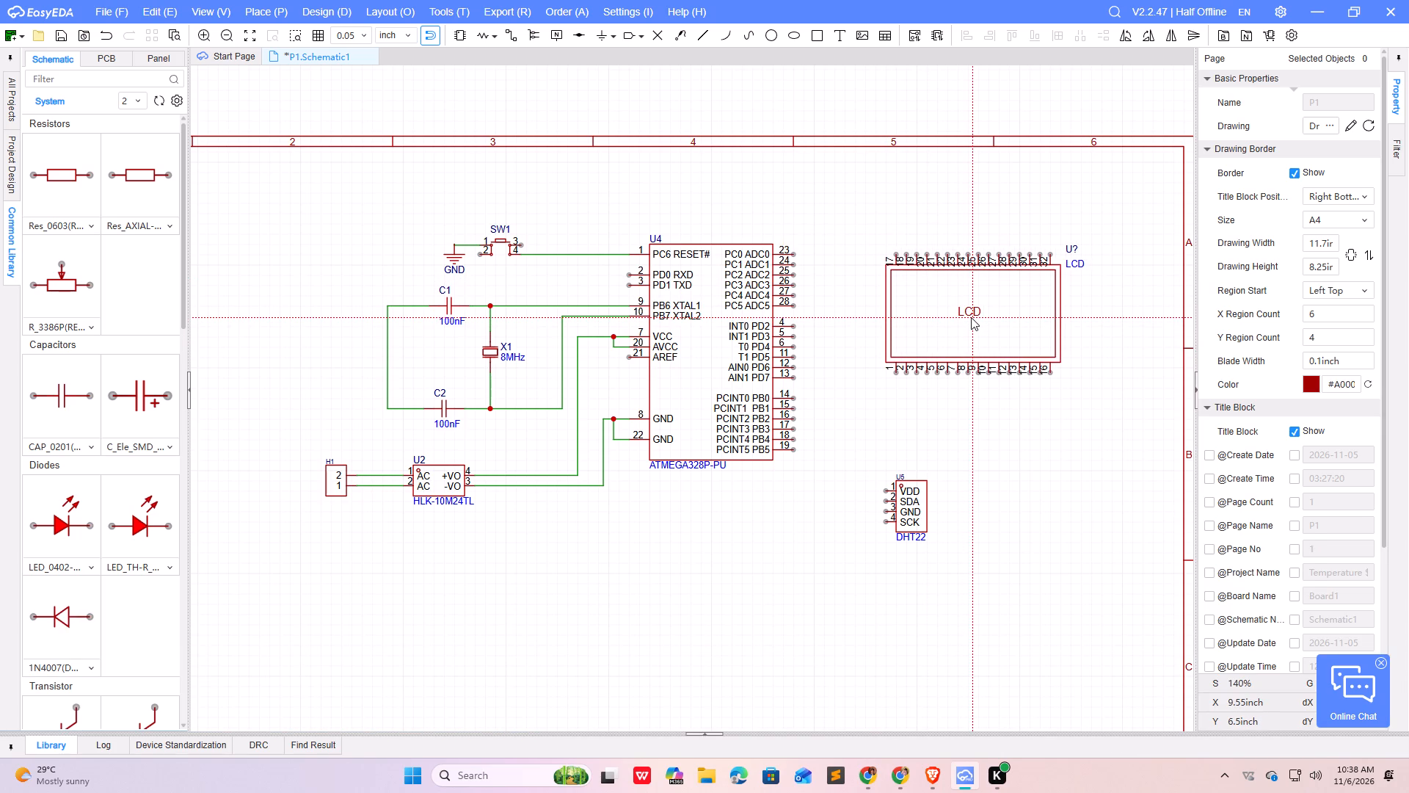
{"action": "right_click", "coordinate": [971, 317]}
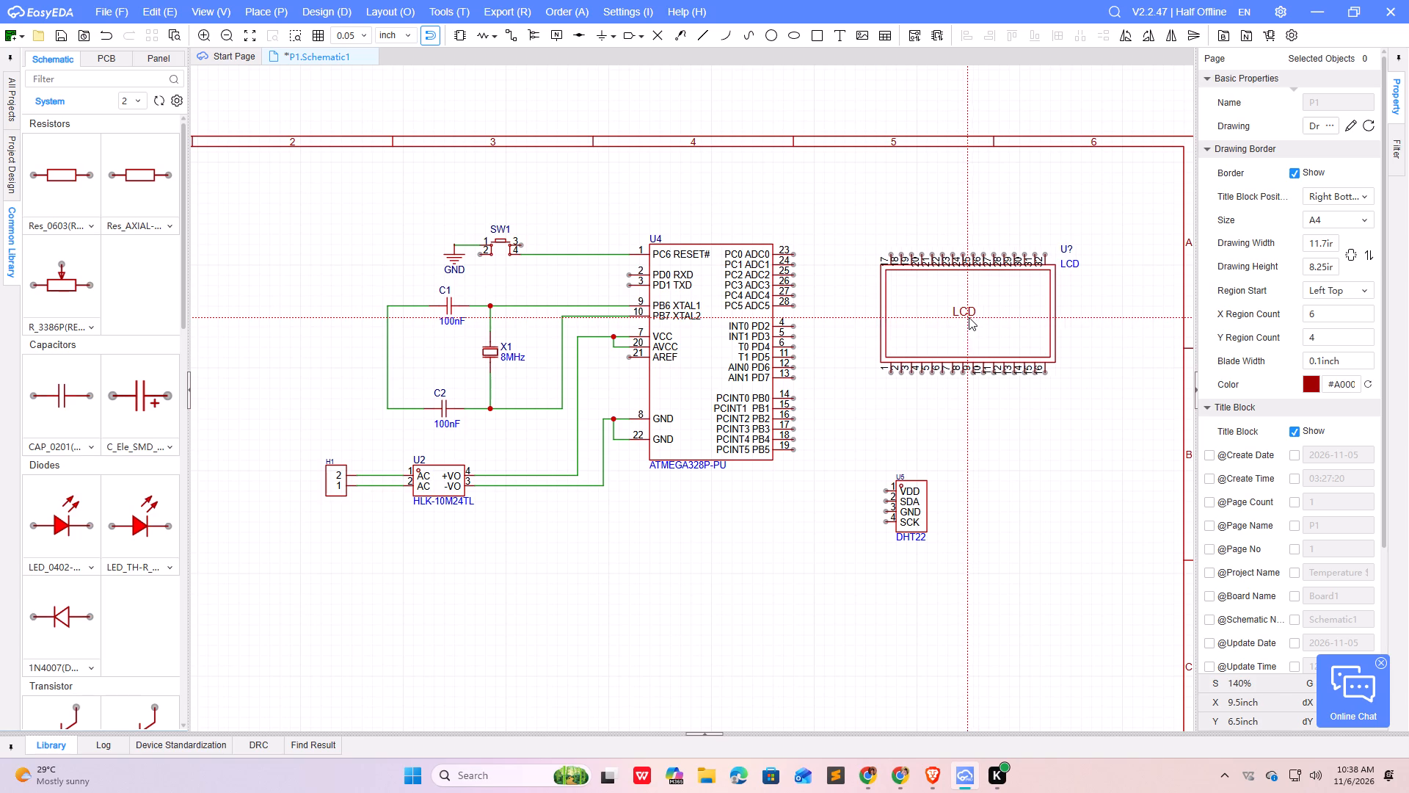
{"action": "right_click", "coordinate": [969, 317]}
Place one SMR16032-ZD LCD from the LCD search results beside the ATMEGA328P-PU, above the DHT22.
{"action": "left_click", "coordinate": [386, 698]}
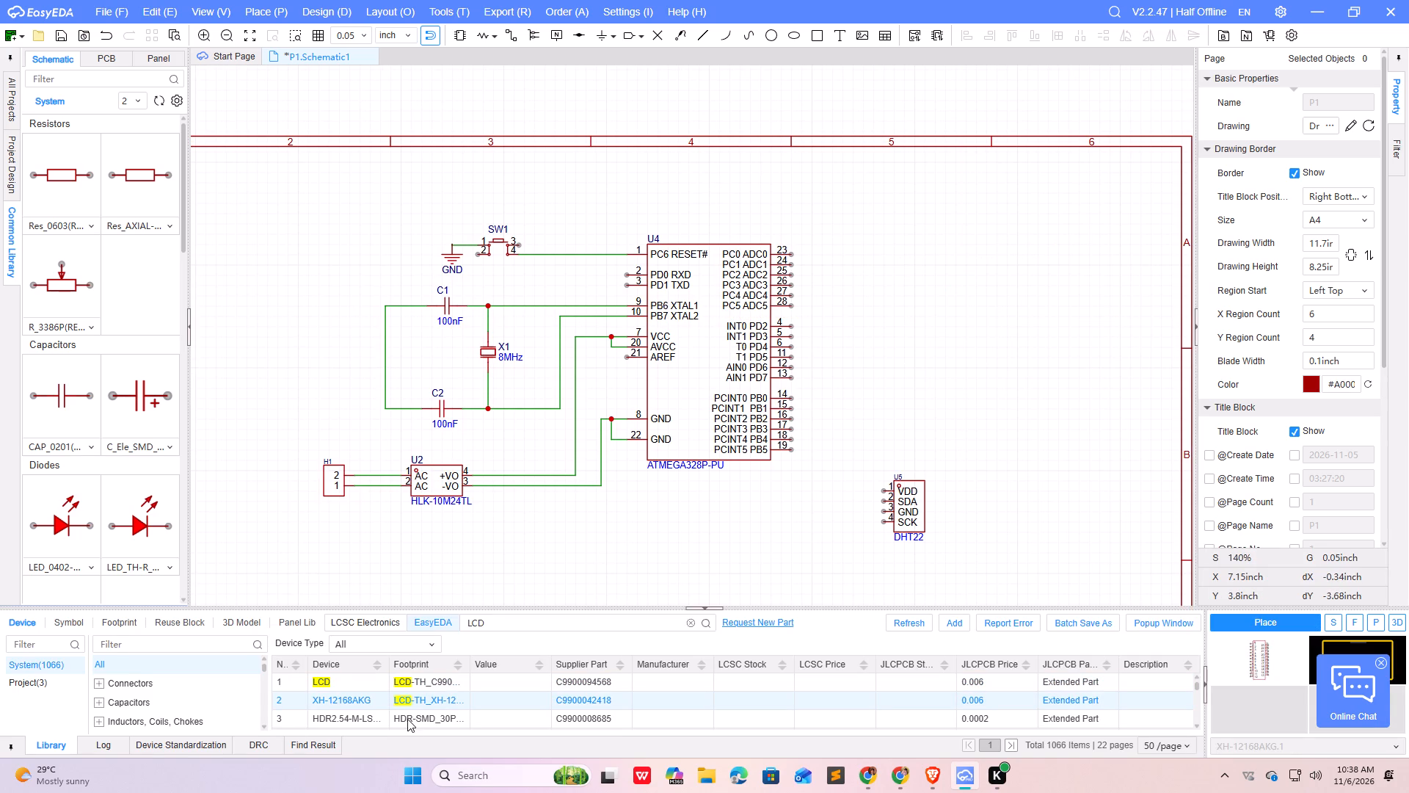
{"action": "scroll", "coordinate": [404, 713], "scroll_direction": "down", "scroll_amount": 1}
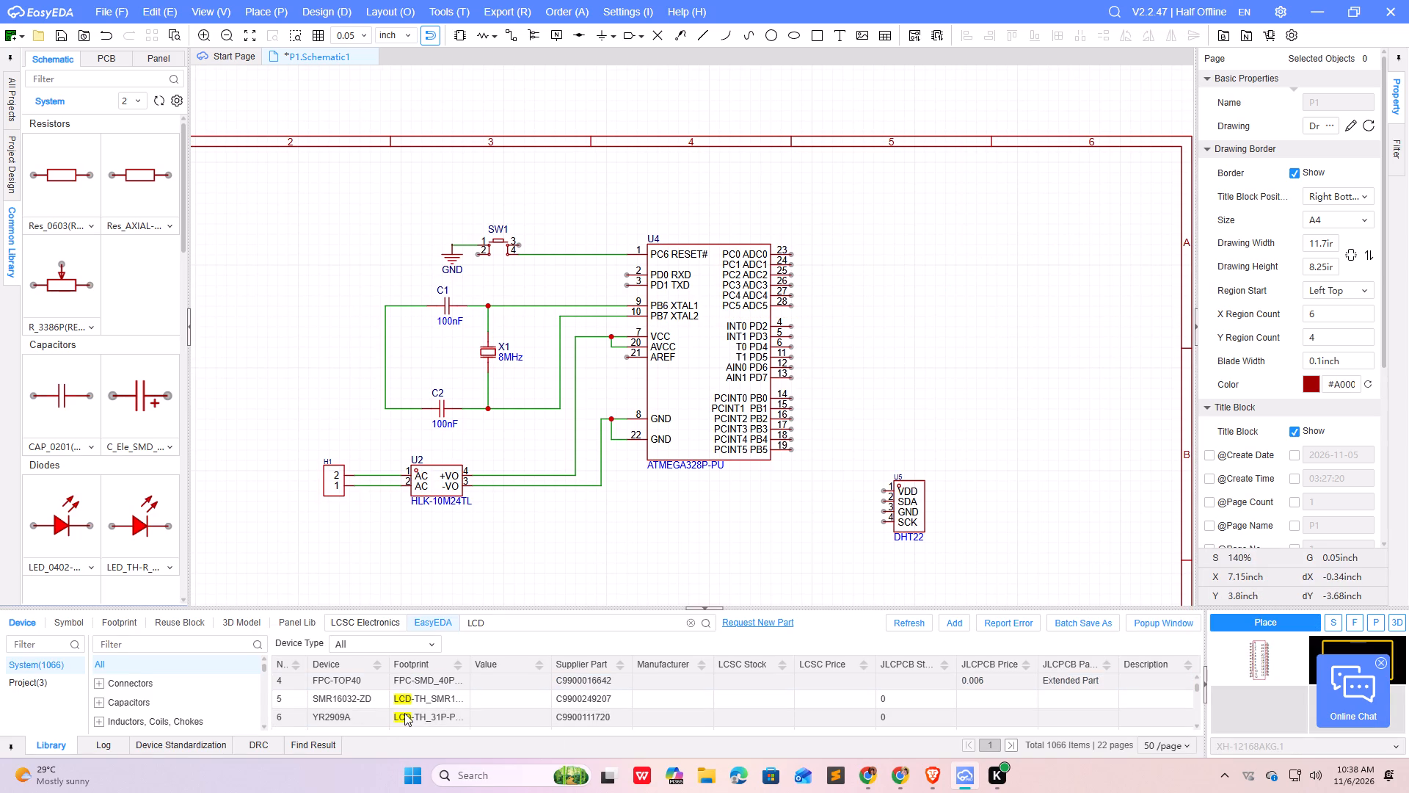
{"action": "left_click", "coordinate": [411, 706]}
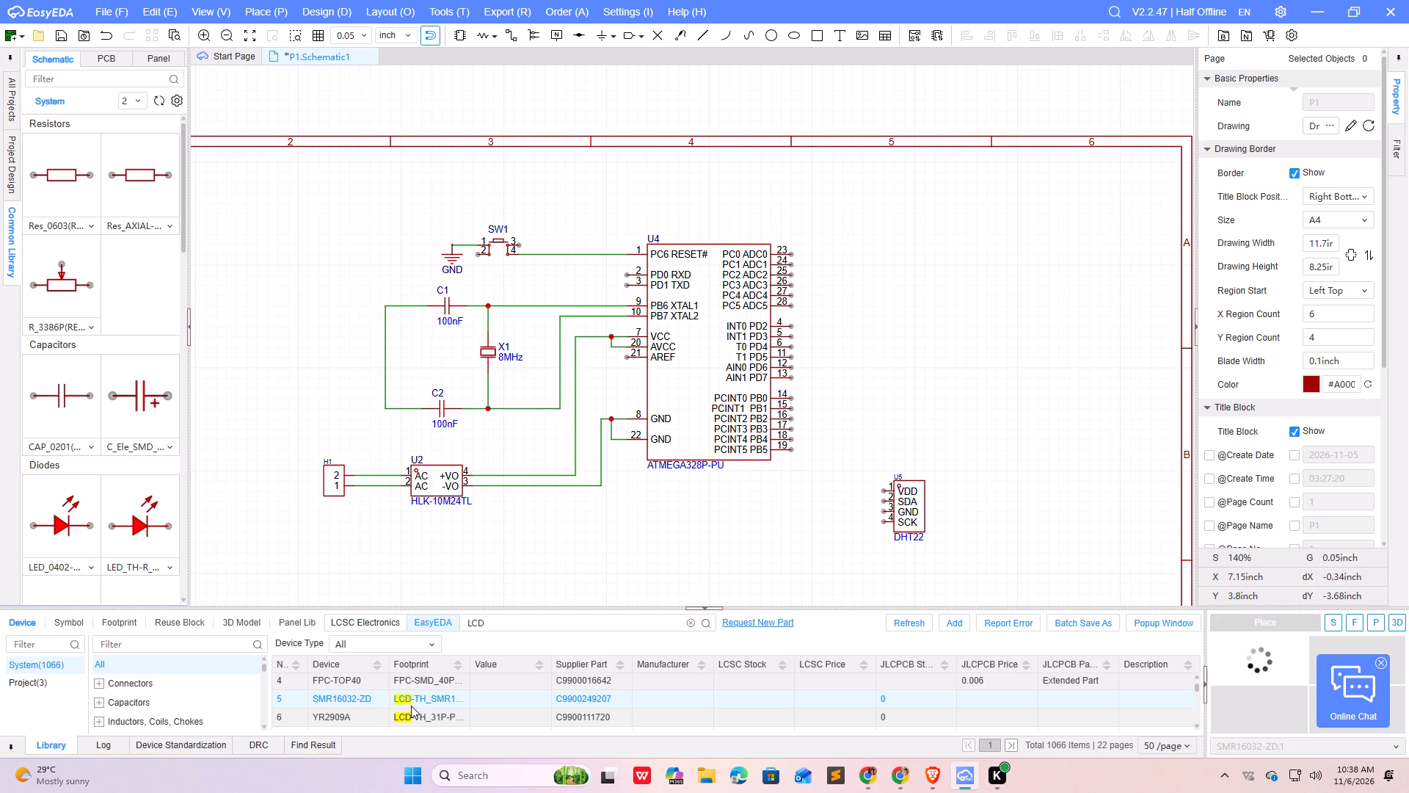
{"action": "left_click", "coordinate": [1262, 675]}
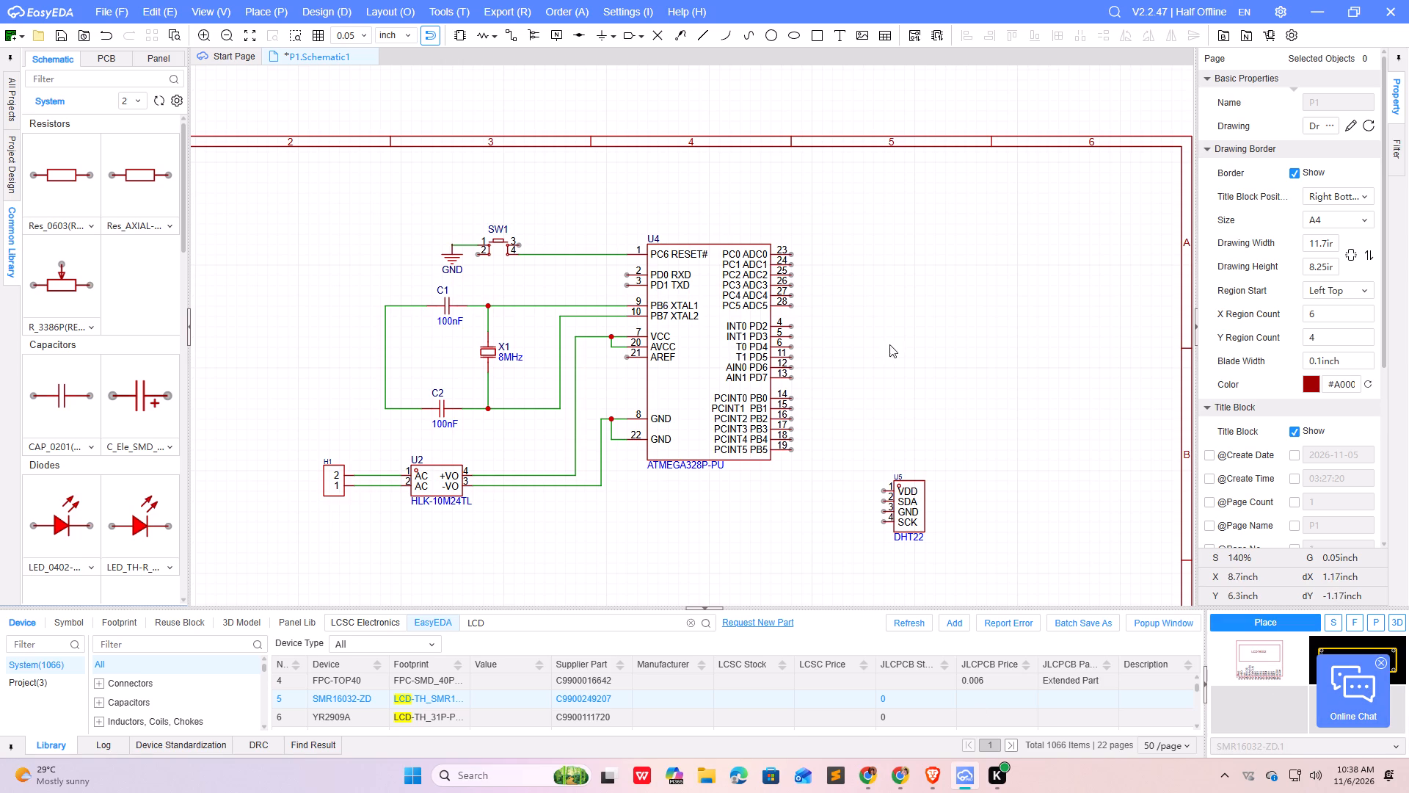
{"action": "left_click", "coordinate": [1260, 620]}
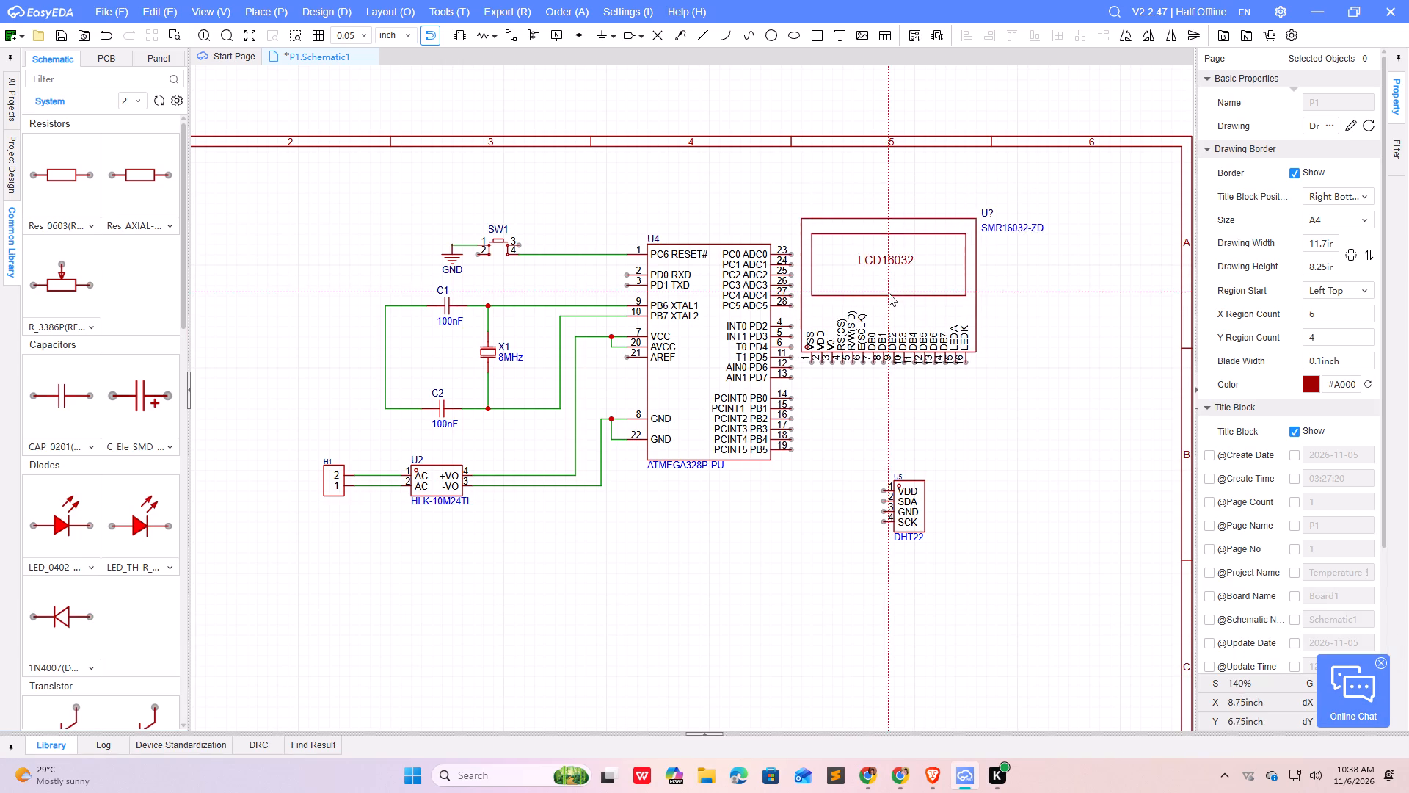
{"action": "left_click", "coordinate": [935, 292]}
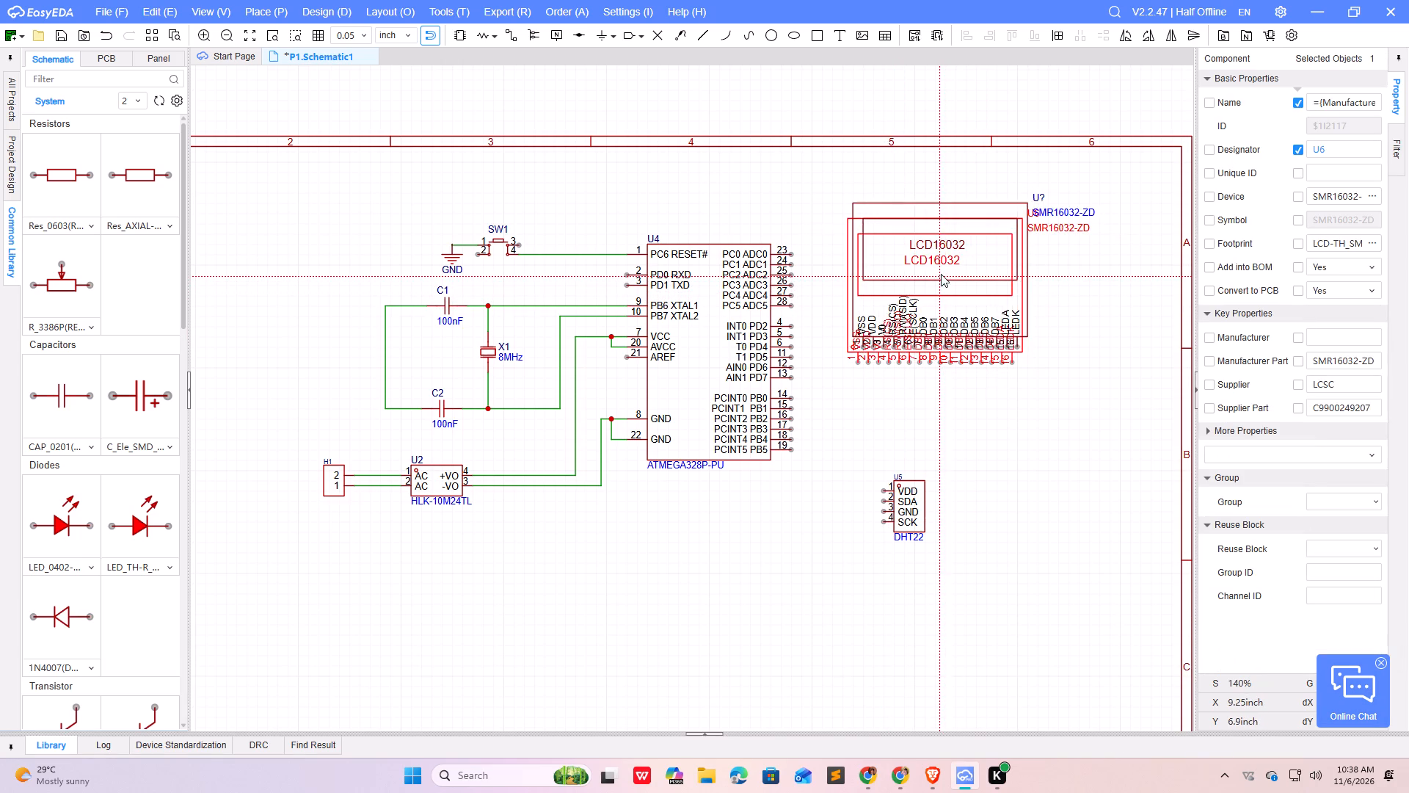
{"action": "right_click", "coordinate": [939, 273]}
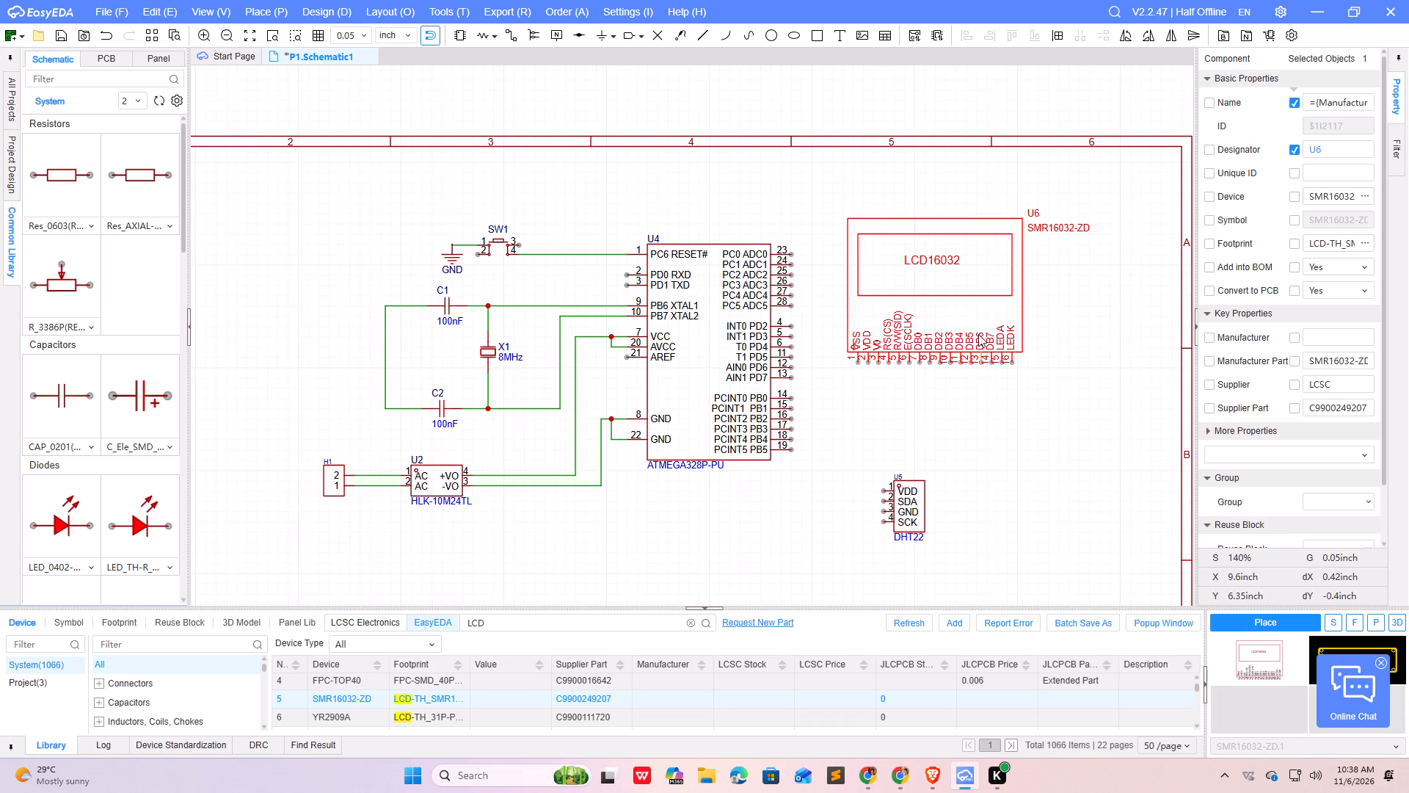
Rotate the SMR16032-ZD three quarter turns so its pins face the ATMEGA328P-PU, and move it slightly down.
{"action": "key", "text": "space"}
{"action": "key", "text": "space"}
{"action": "key", "text": "space"}
{"action": "left_click", "coordinate": [1102, 368]}
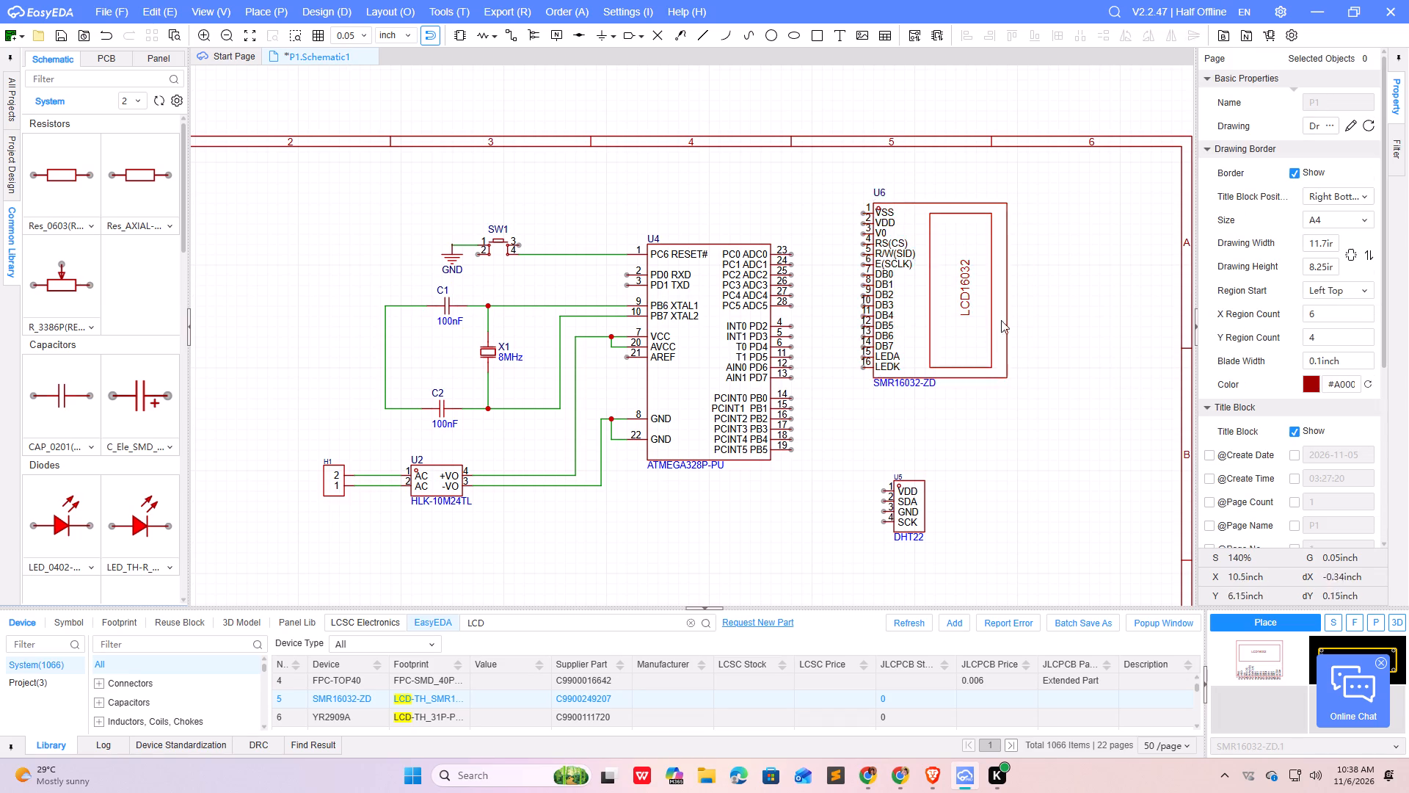
{"action": "left_click_drag", "start_coordinate": [984, 308], "coordinate": [993, 350]}
{"action": "left_click", "coordinate": [1057, 344]}
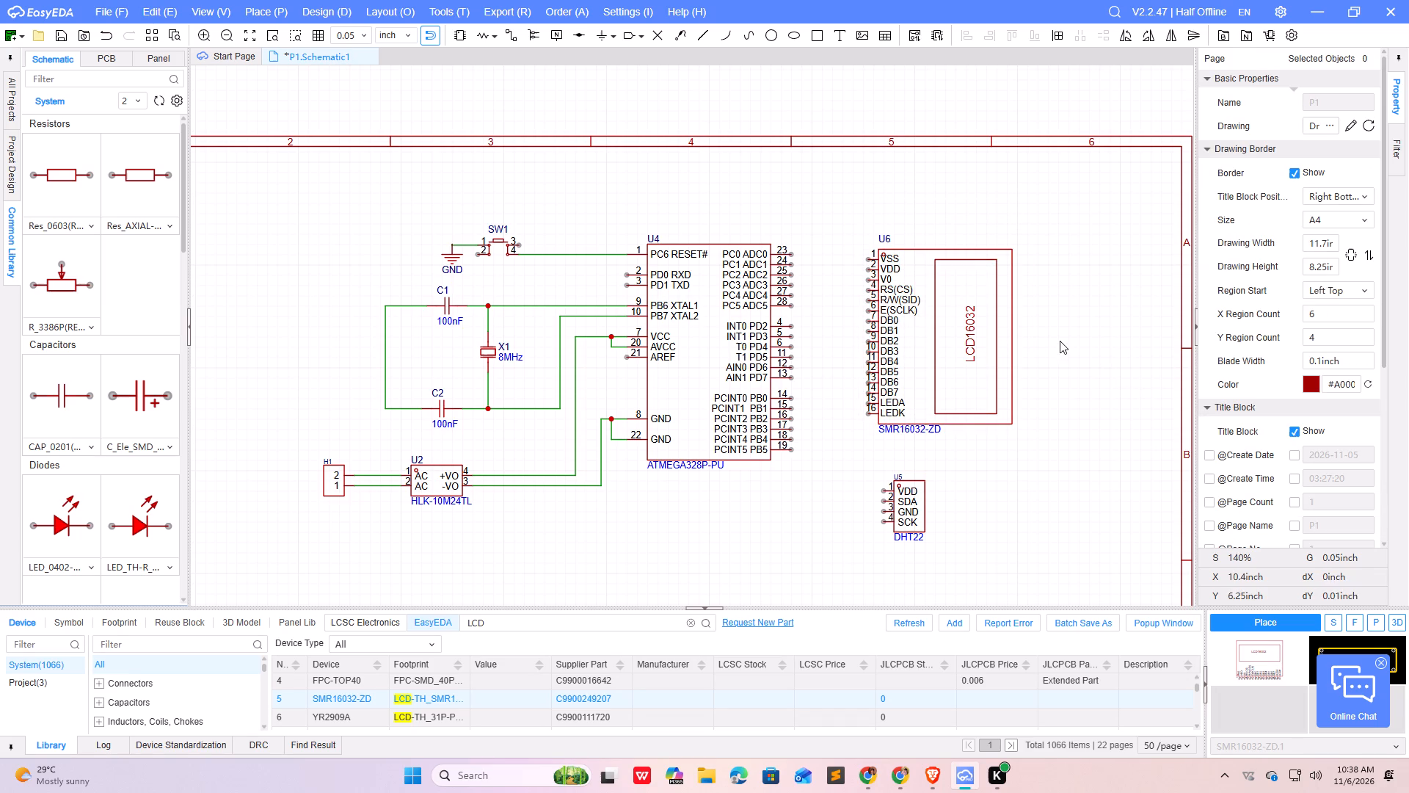
Move the DHT22 sensor slightly down, further away from the LCD.
{"action": "left_click_drag", "start_coordinate": [915, 509], "coordinate": [915, 524]}
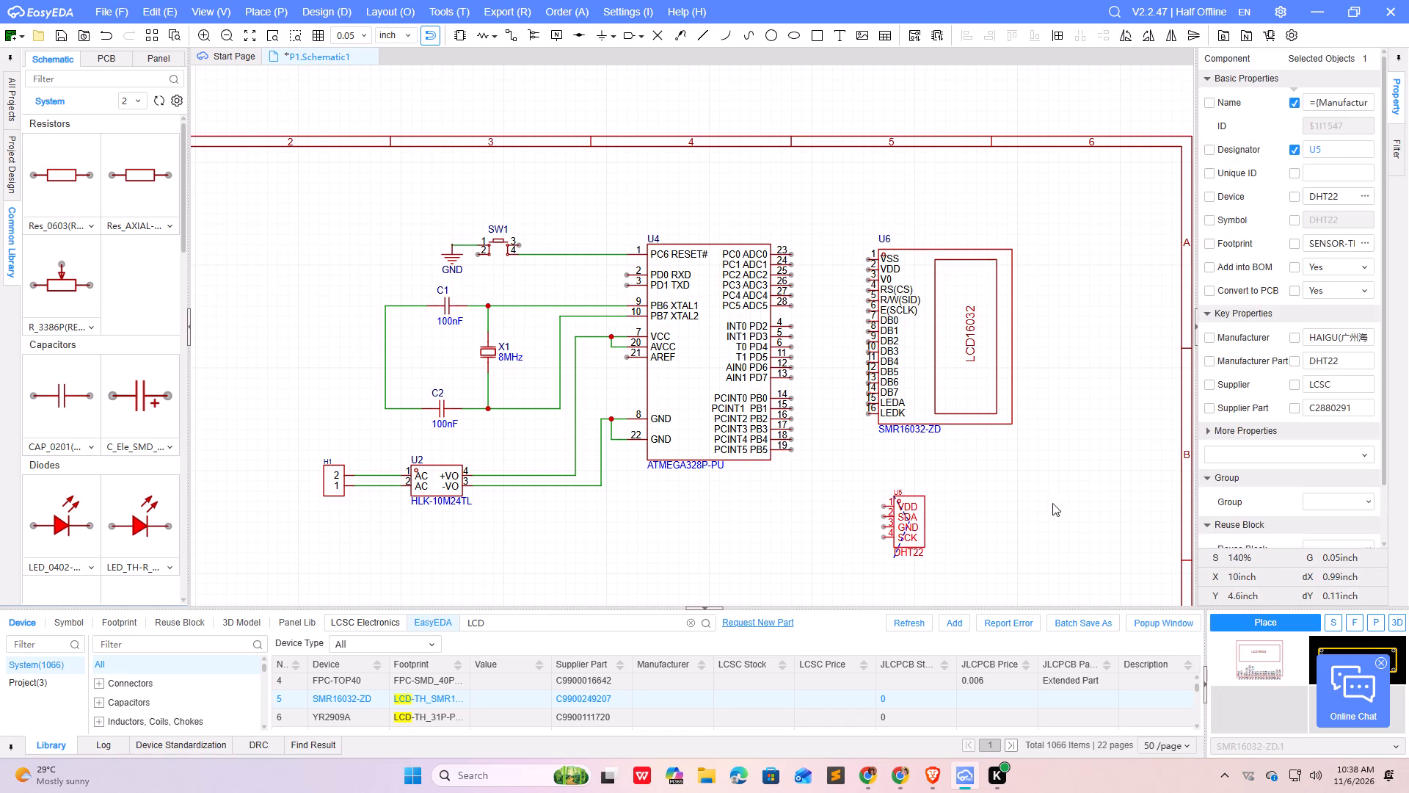
{"action": "left_click", "coordinate": [1052, 503]}
Wire pin 18 (PB4) of the ATMEGA328P-PU to pin 3 (GND) of the DHT22.
{"action": "scroll", "coordinate": [924, 514], "scroll_direction": "up", "scroll_amount": 1}
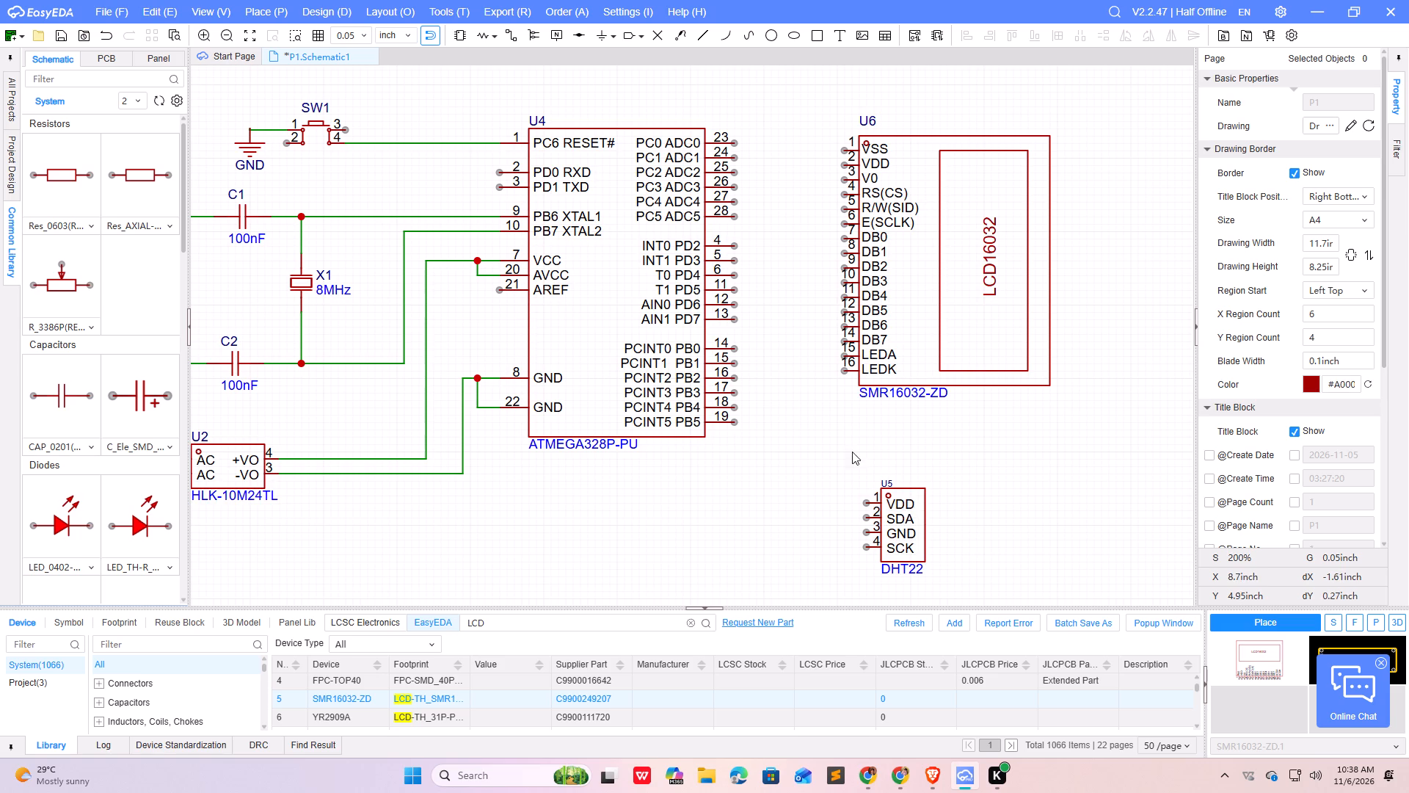
{"action": "scroll", "coordinate": [894, 569], "scroll_direction": "up", "scroll_amount": 1}
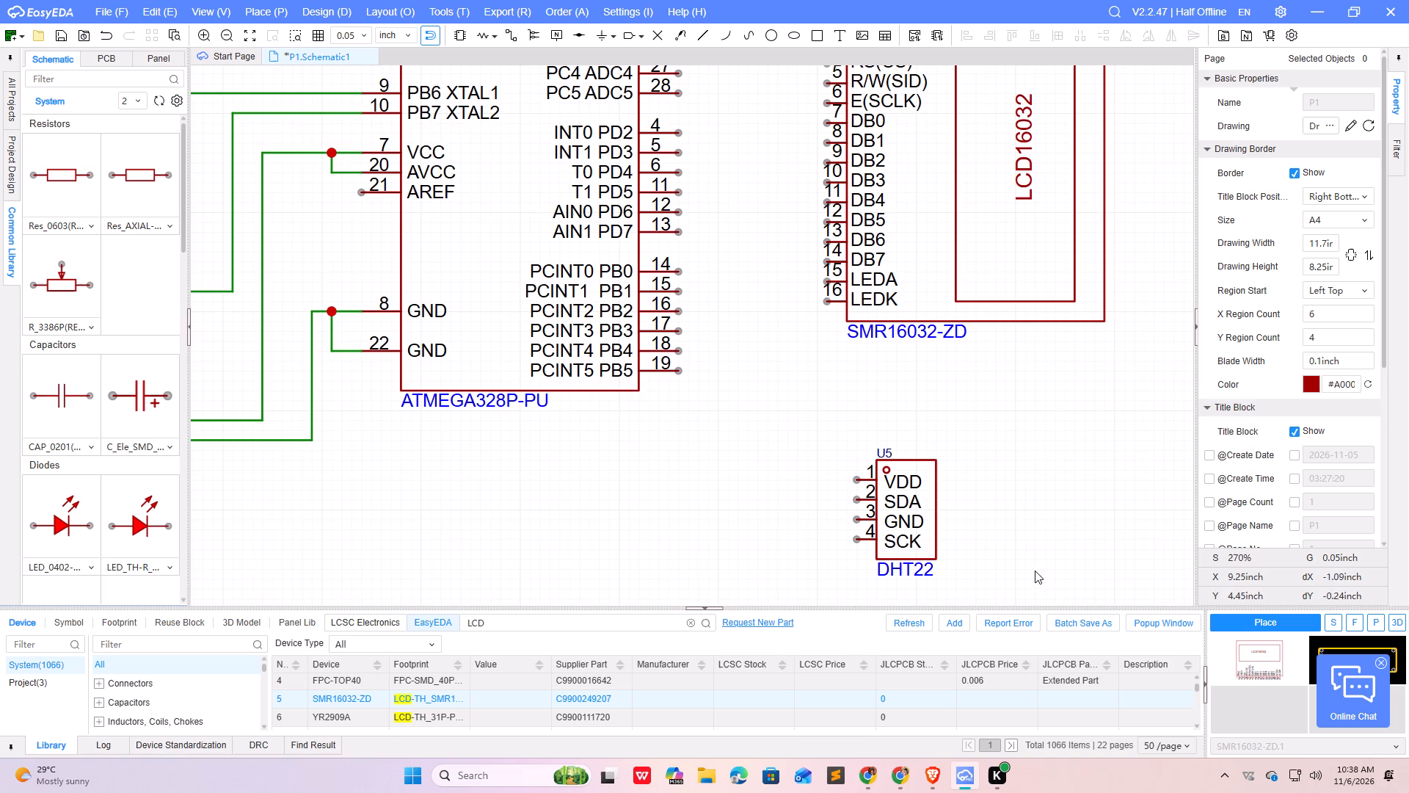
{"action": "left_click", "coordinate": [680, 349]}
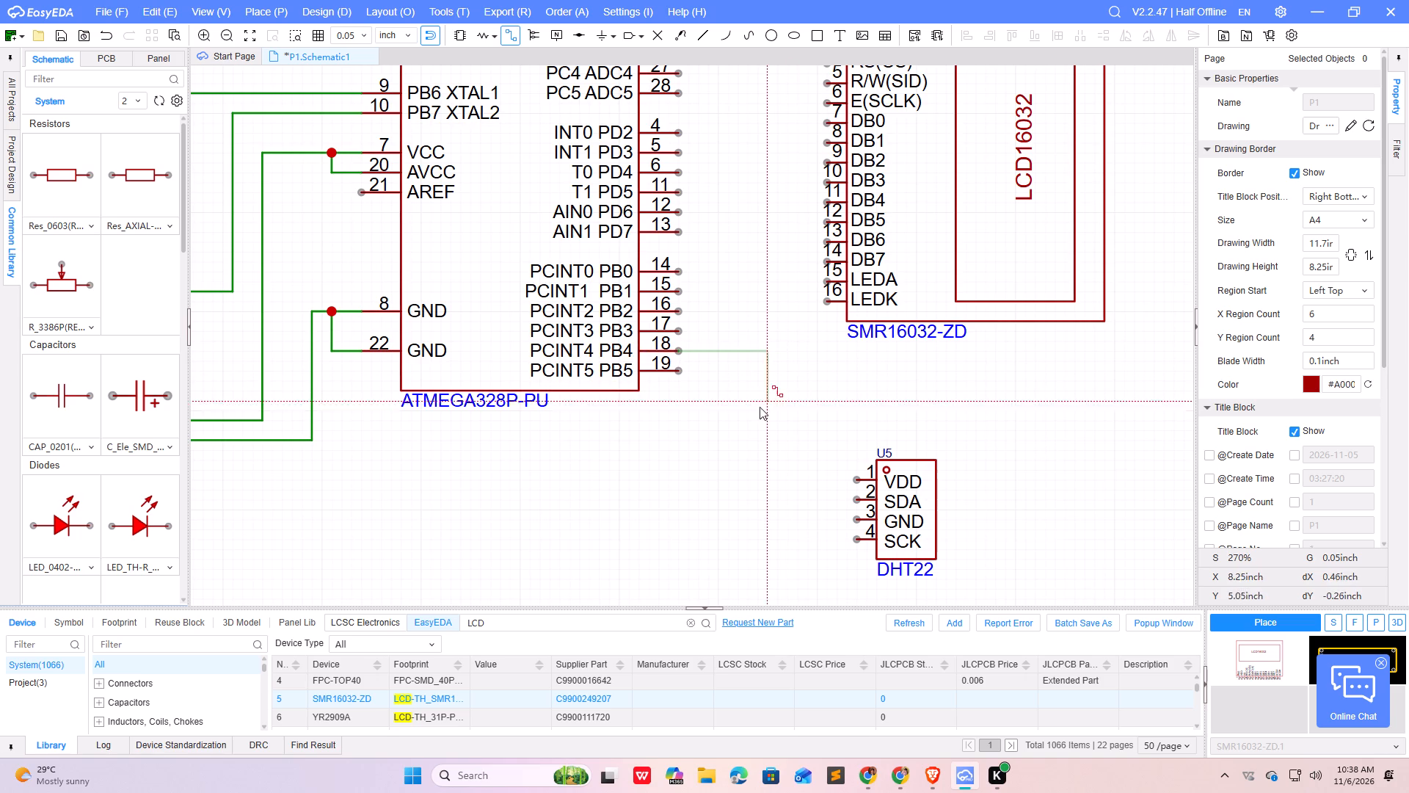
{"action": "left_click", "coordinate": [751, 521]}
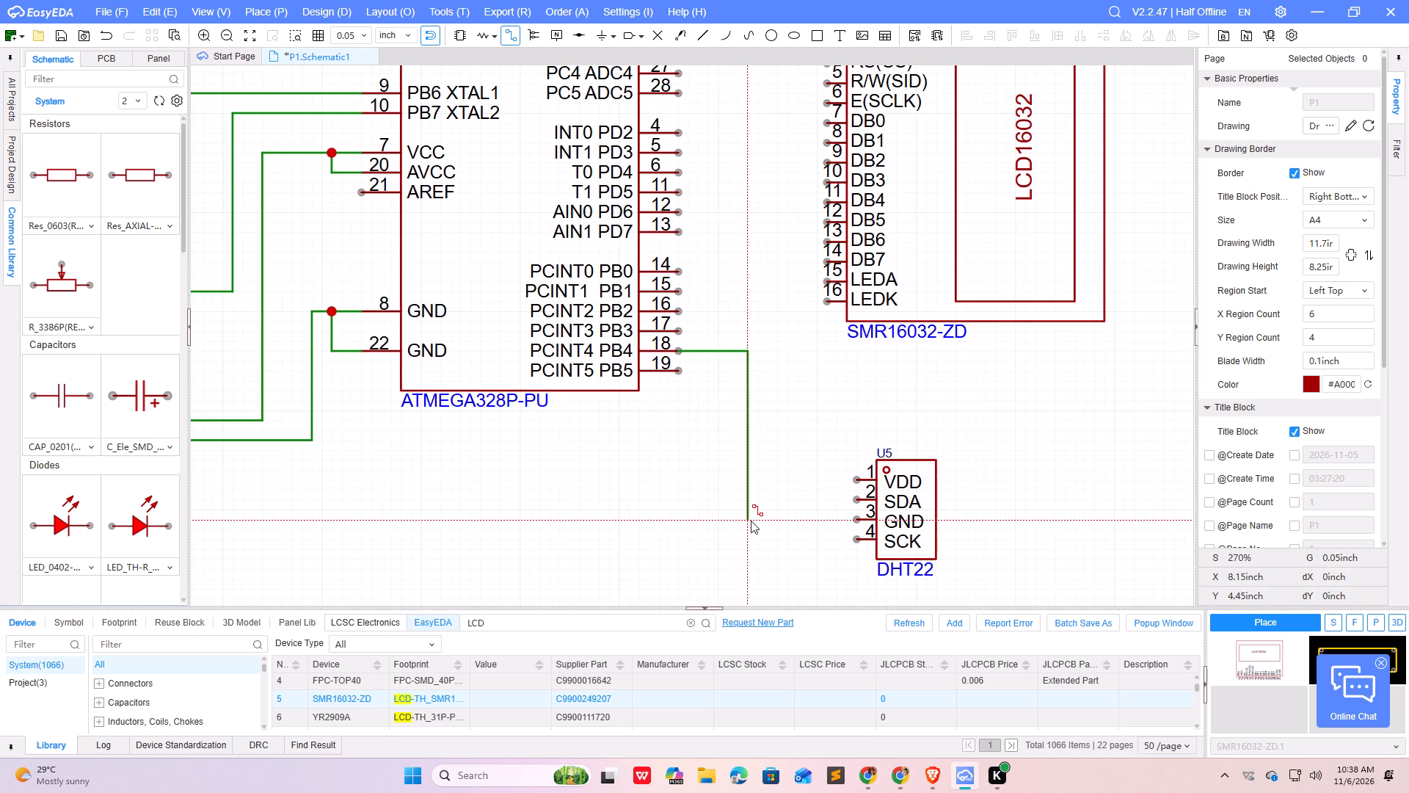
{"action": "left_click", "coordinate": [859, 521]}
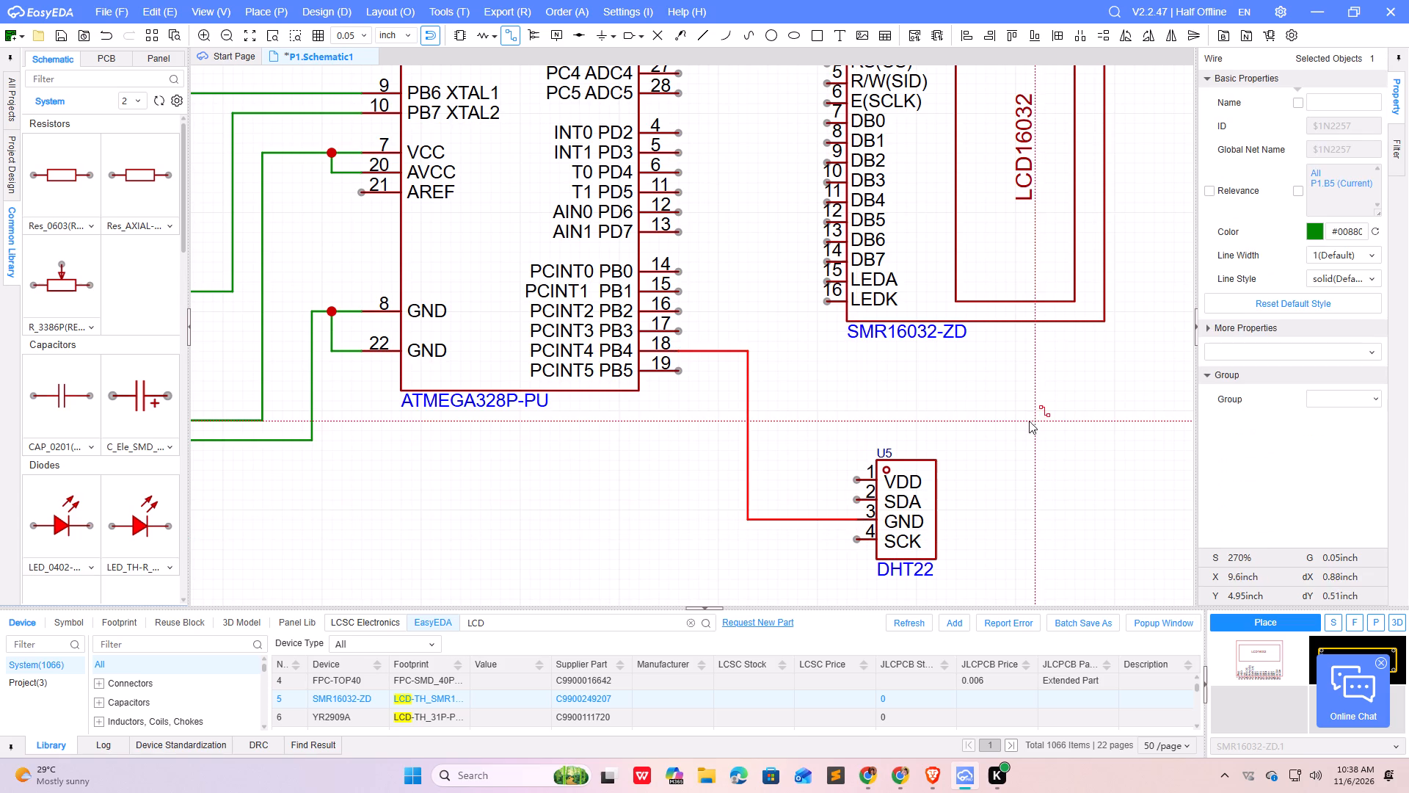
{"action": "right_click", "coordinate": [983, 417]}
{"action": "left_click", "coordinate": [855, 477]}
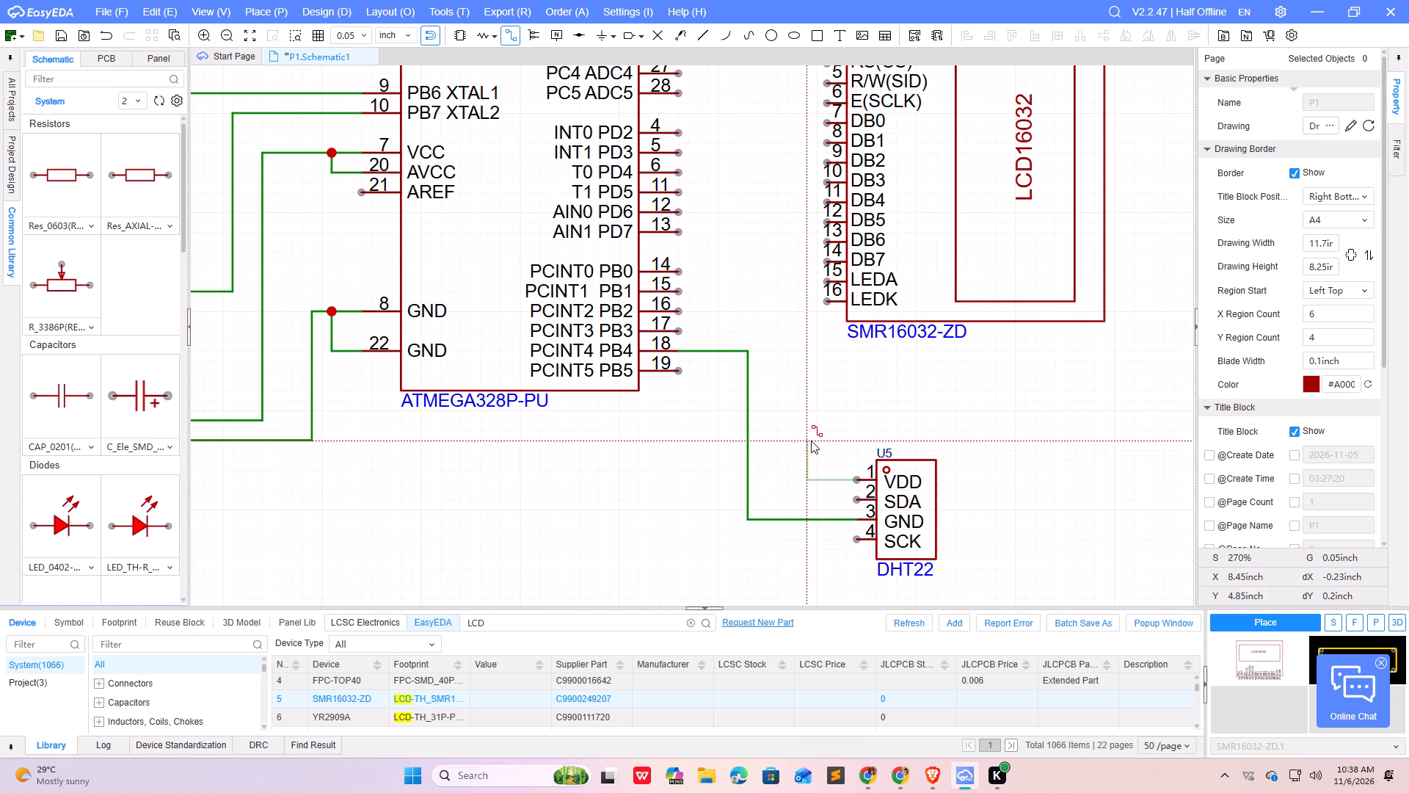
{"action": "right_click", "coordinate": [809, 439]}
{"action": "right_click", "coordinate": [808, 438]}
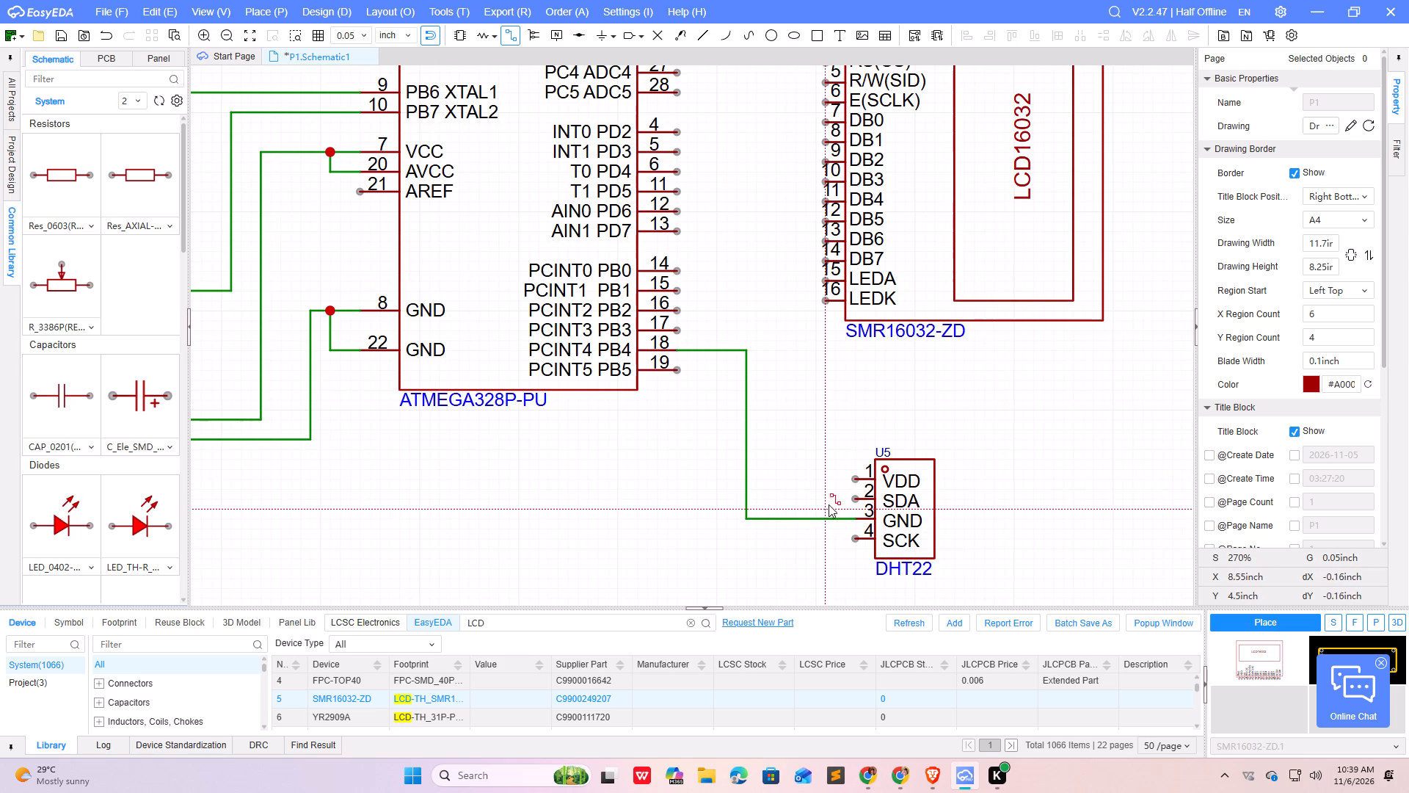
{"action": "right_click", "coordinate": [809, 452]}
Delete the horizontal segment at the DHT22's GND pin and the vertical segment, keeping the short wire at PB4.
{"action": "left_click", "coordinate": [812, 515]}
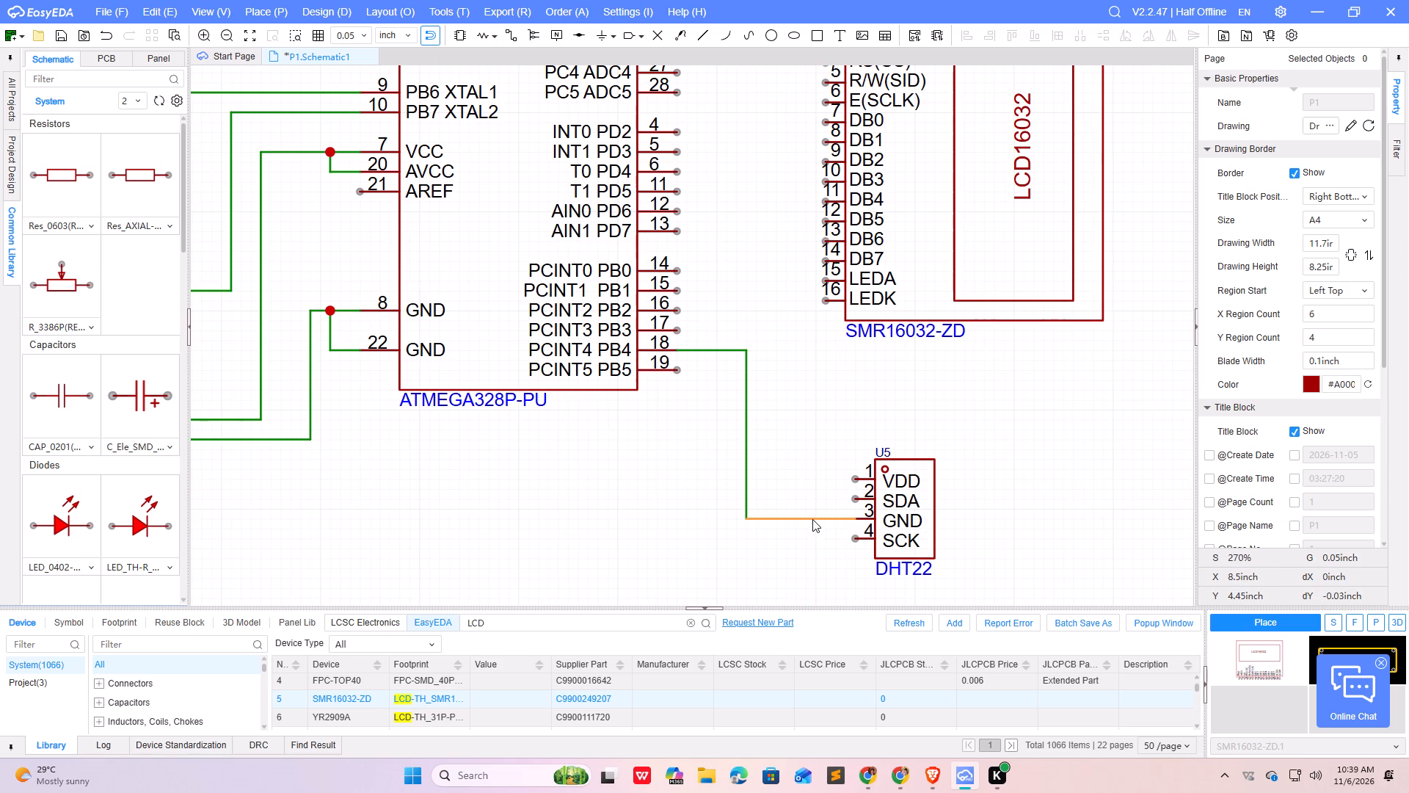
{"action": "left_click", "coordinate": [812, 519]}
{"action": "key", "text": "Delete"}
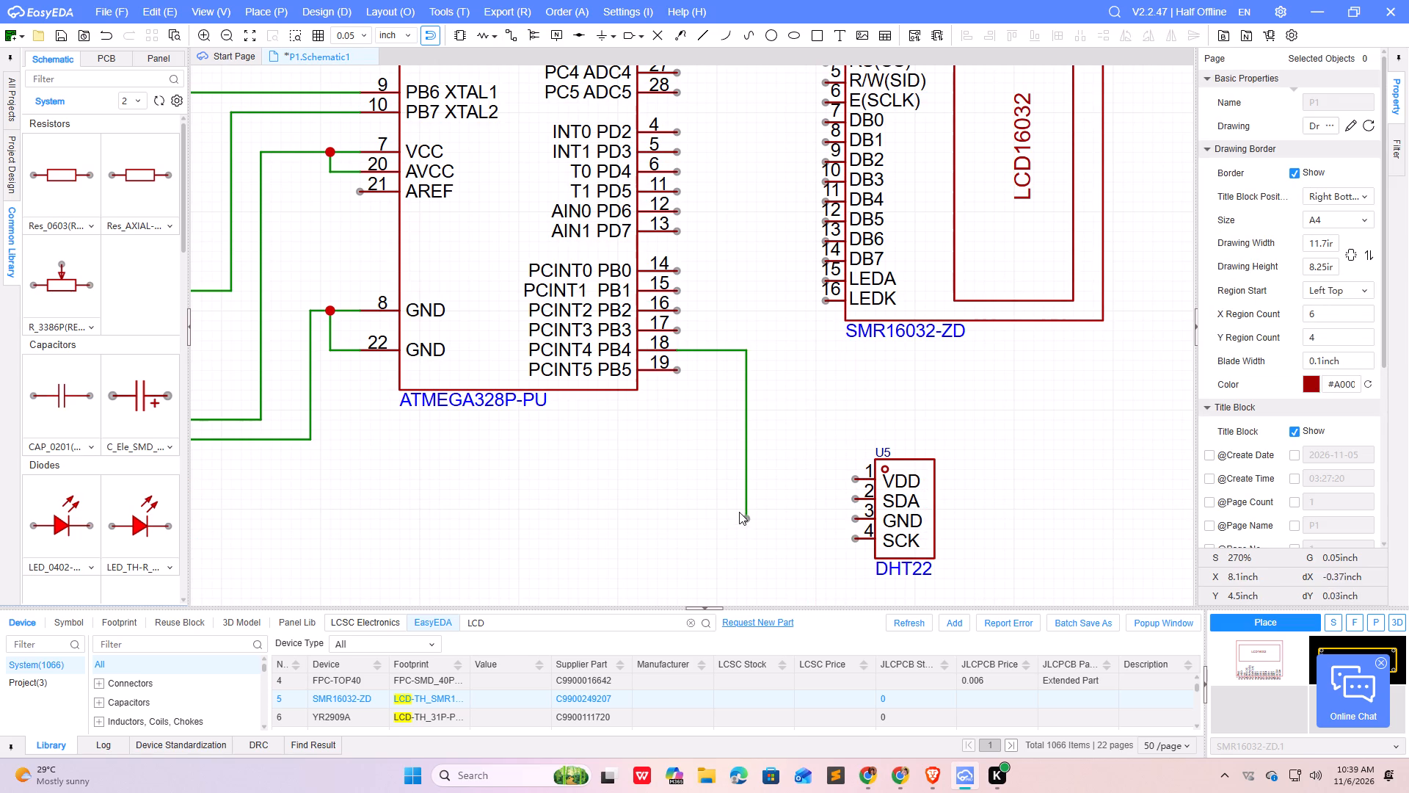
{"action": "left_click", "coordinate": [746, 490]}
{"action": "key", "text": "Delete"}
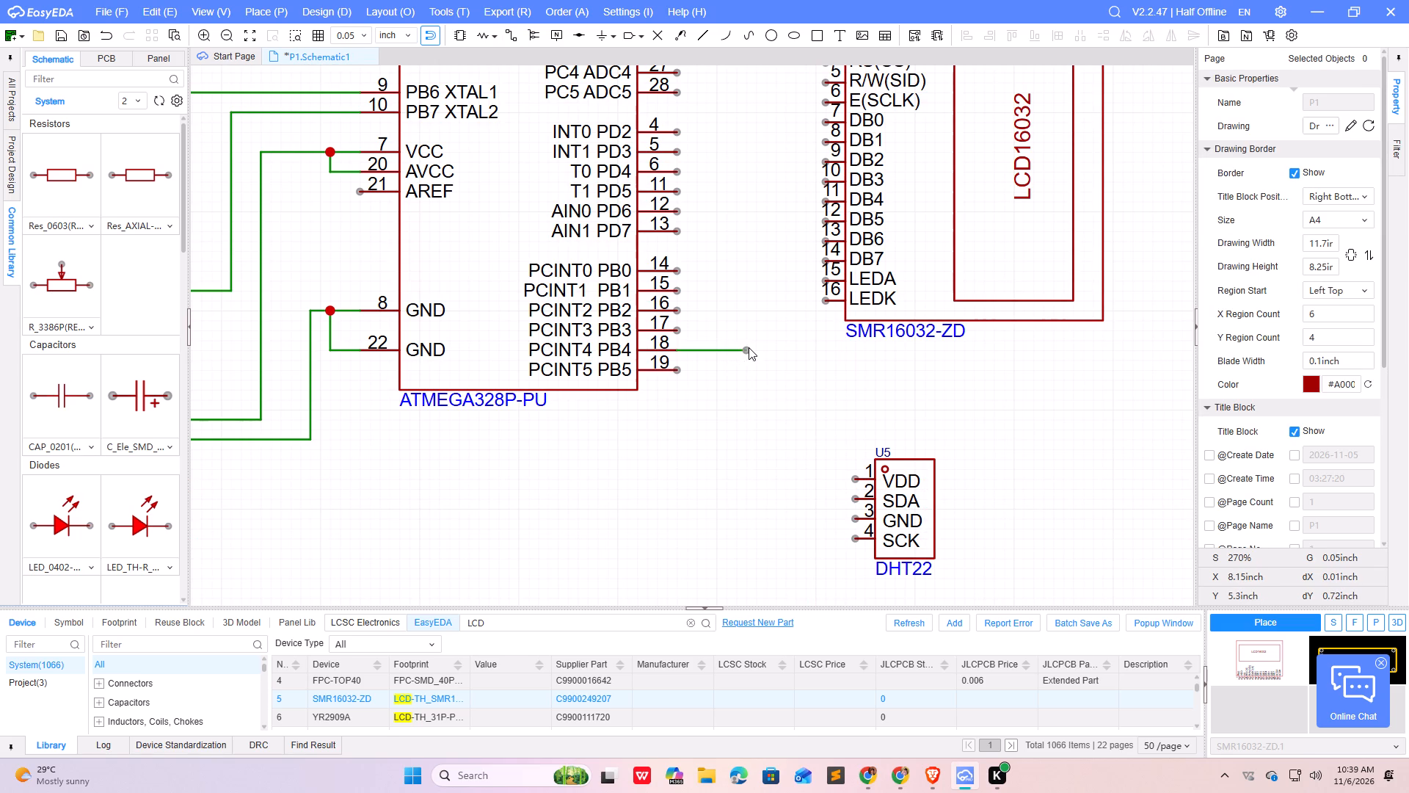
Extend the short PB4 wire down and across to pin 2 (SDA) of the DHT22.
{"action": "left_click", "coordinate": [746, 348]}
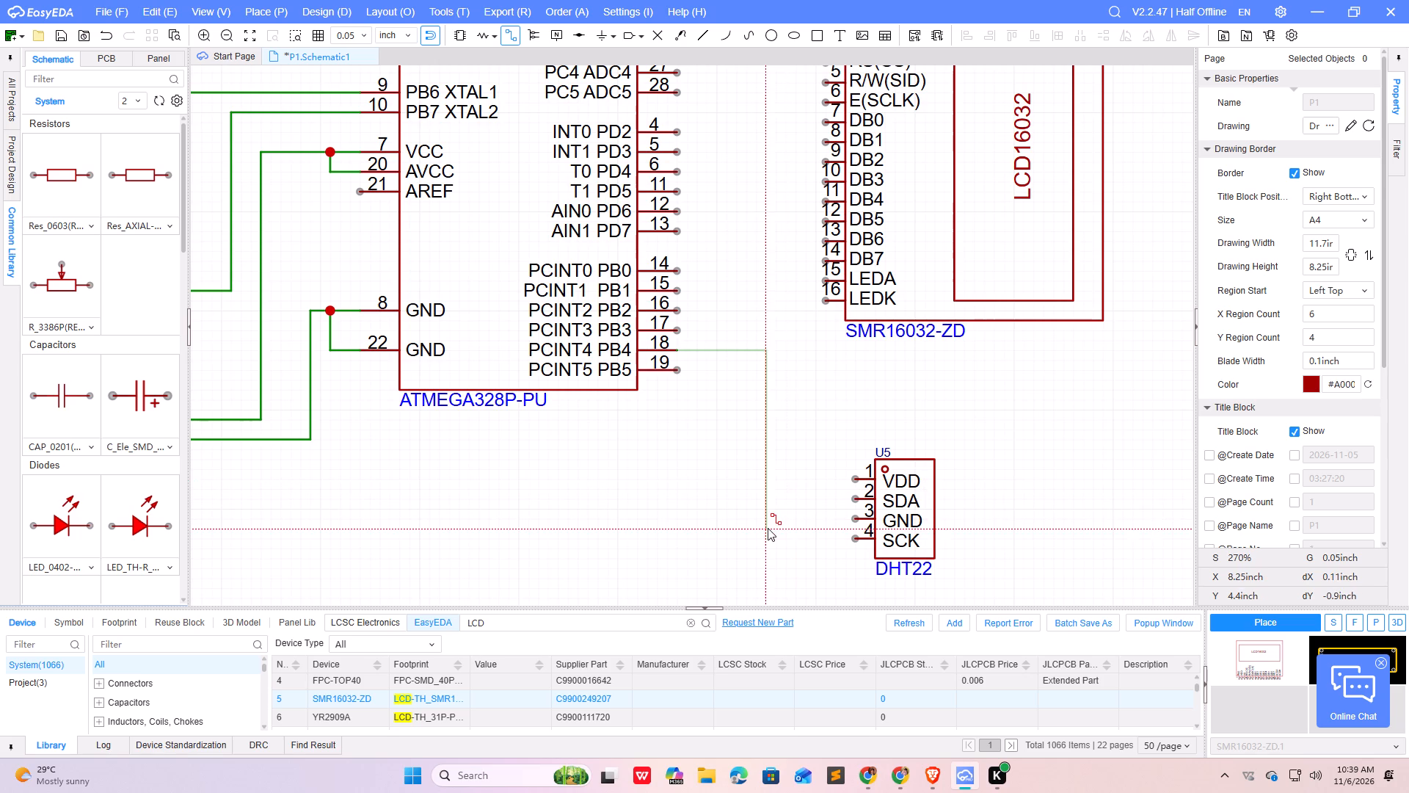
{"action": "left_click", "coordinate": [743, 499]}
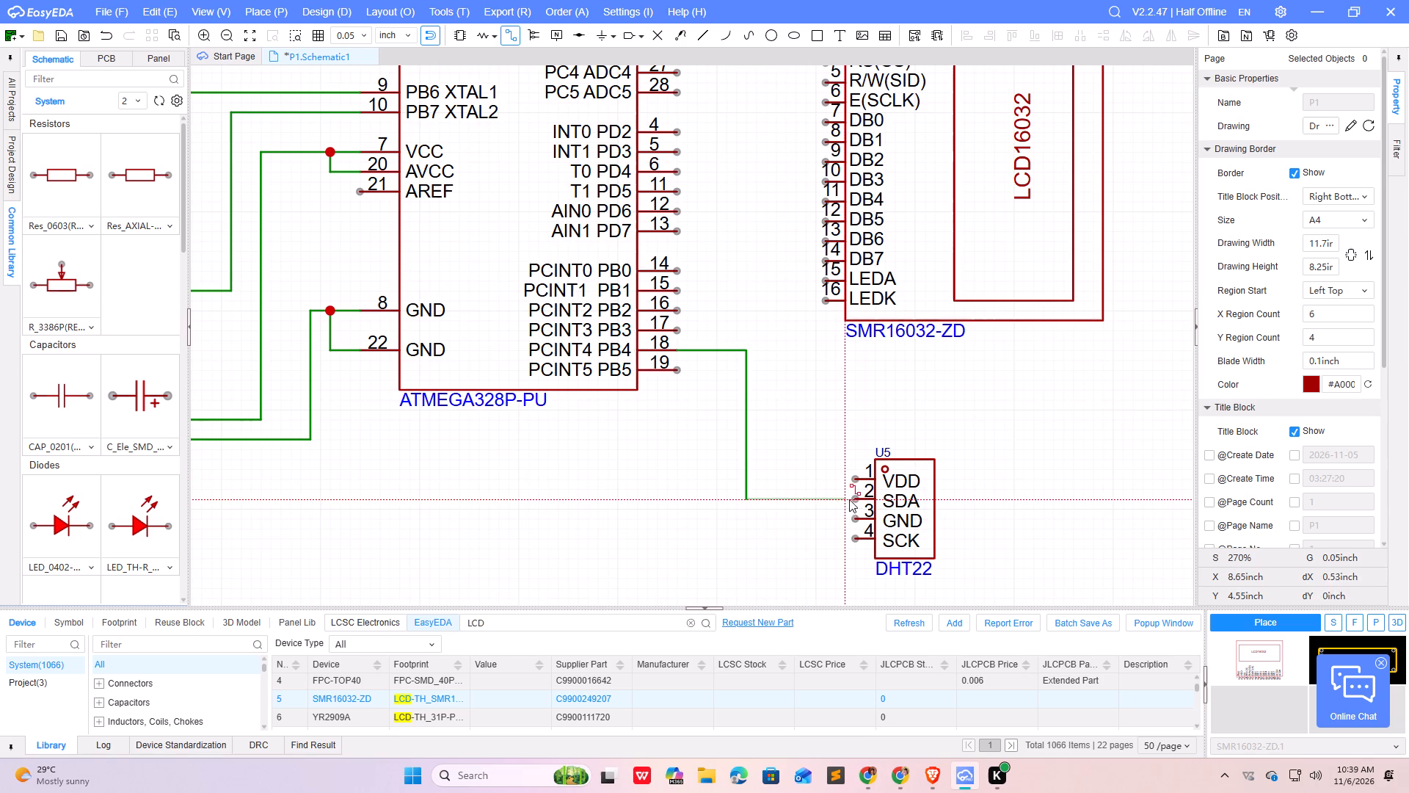
{"action": "left_click", "coordinate": [851, 500]}
{"action": "right_click", "coordinate": [879, 452]}
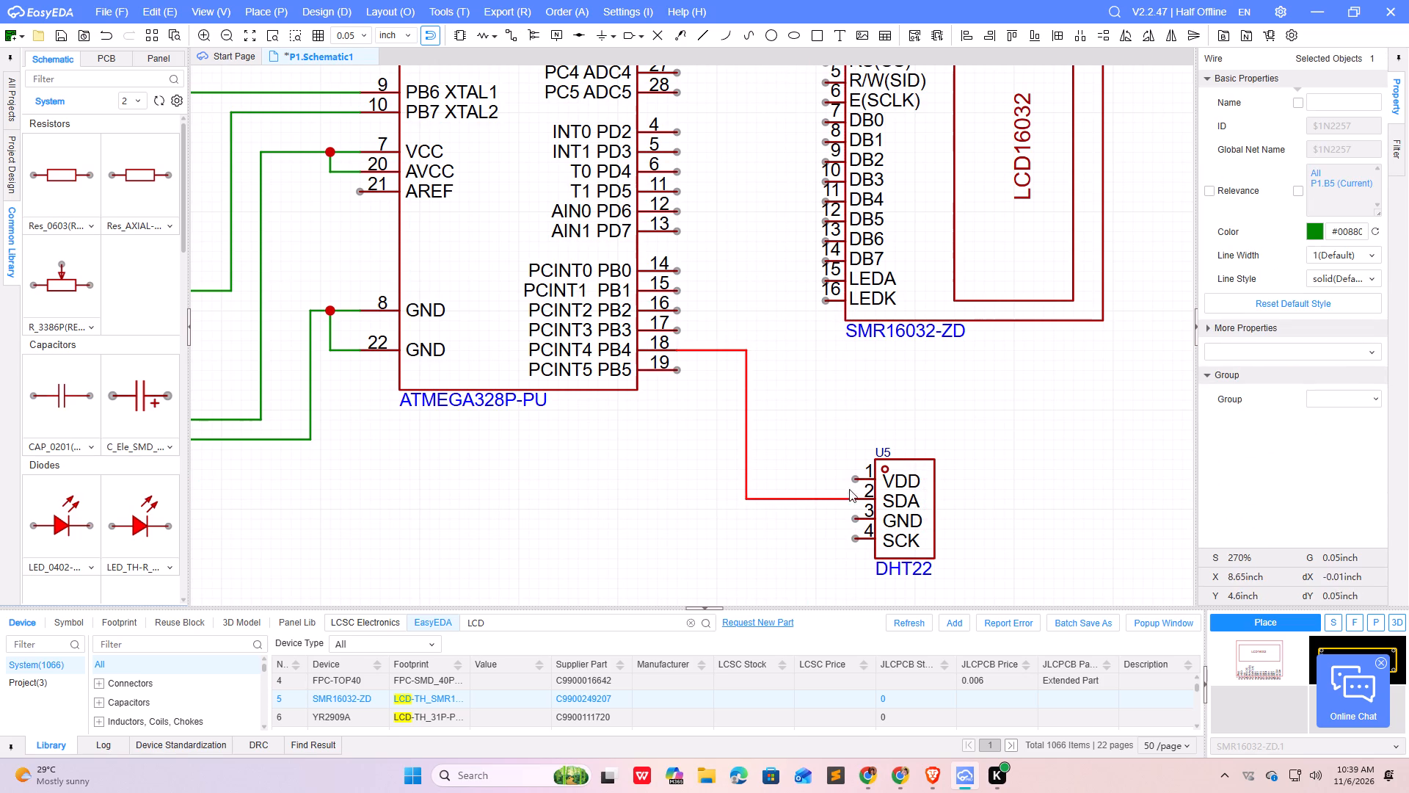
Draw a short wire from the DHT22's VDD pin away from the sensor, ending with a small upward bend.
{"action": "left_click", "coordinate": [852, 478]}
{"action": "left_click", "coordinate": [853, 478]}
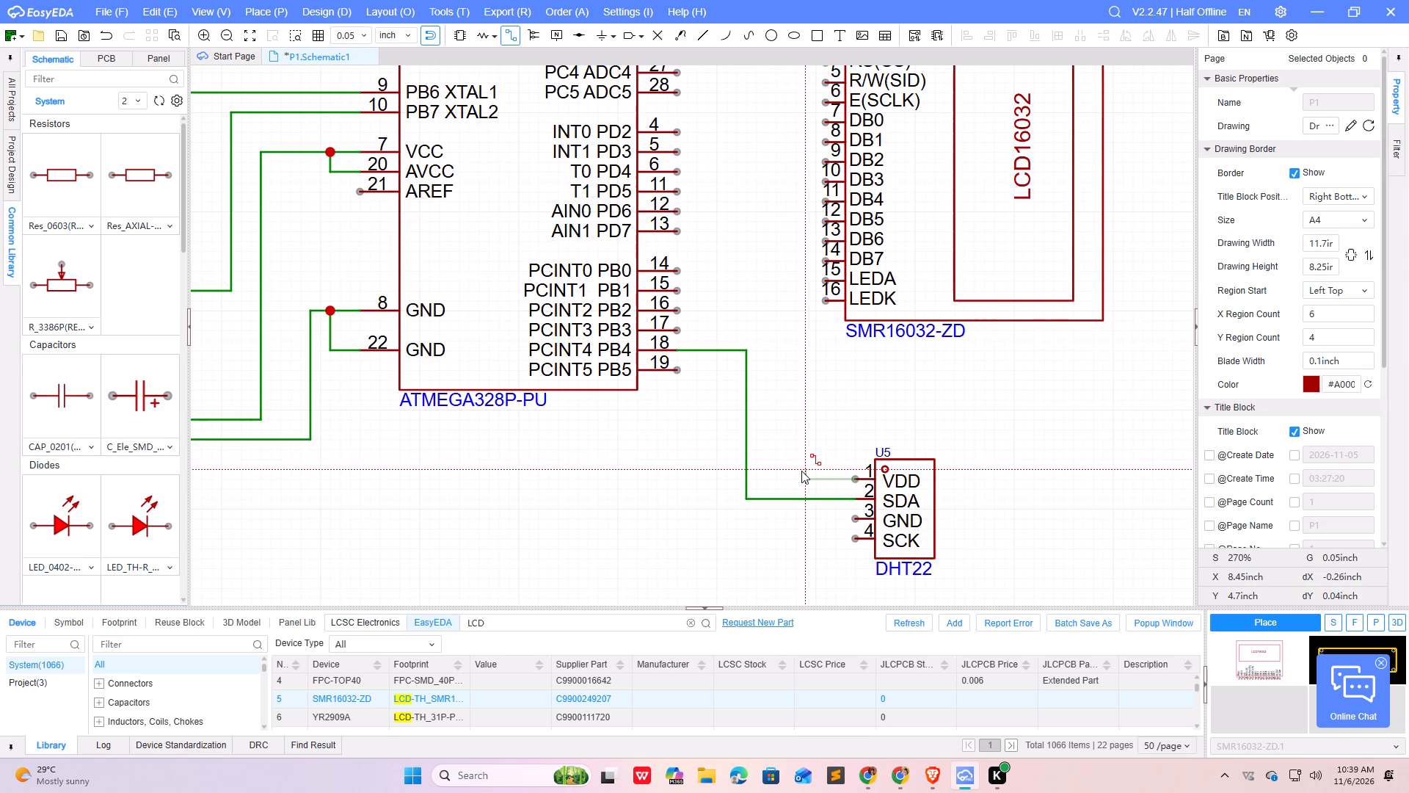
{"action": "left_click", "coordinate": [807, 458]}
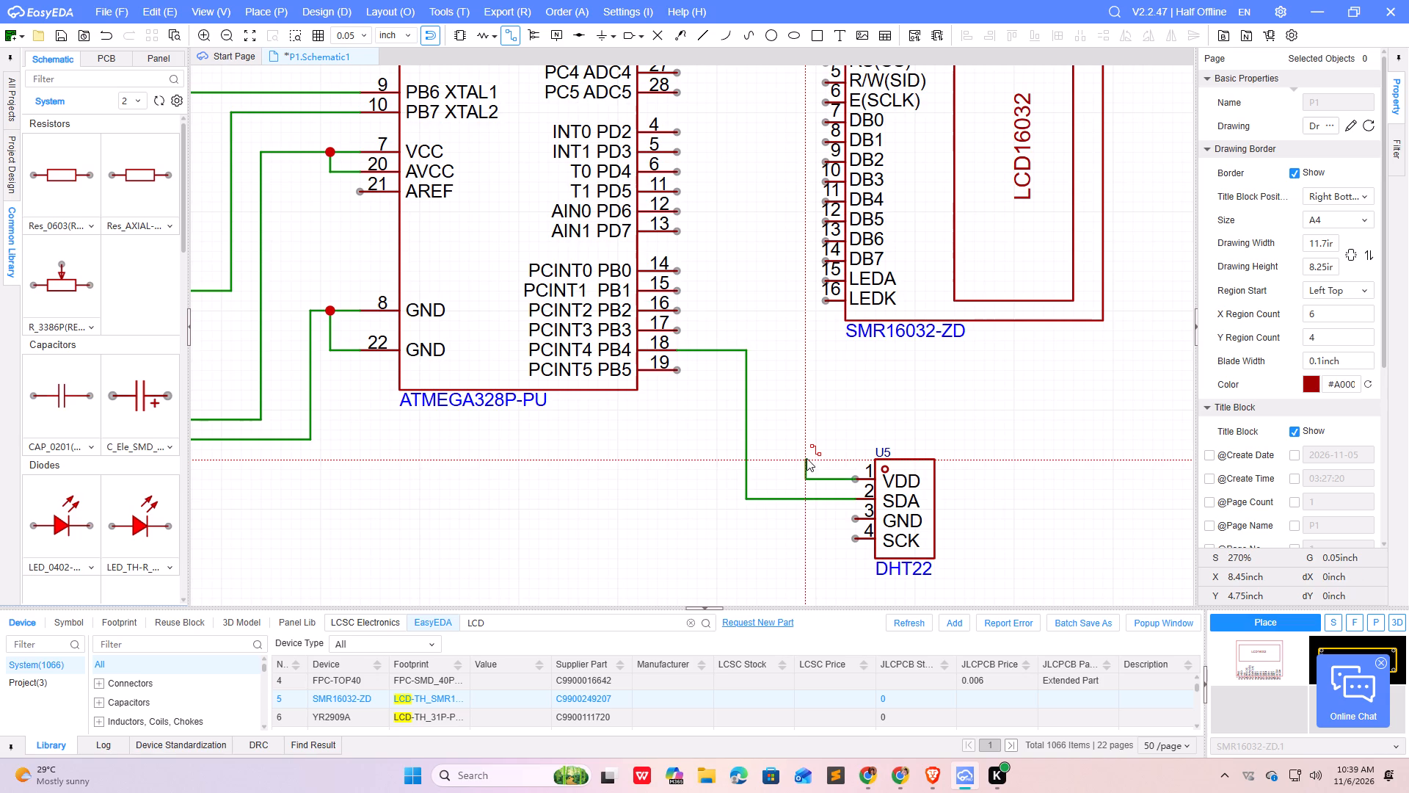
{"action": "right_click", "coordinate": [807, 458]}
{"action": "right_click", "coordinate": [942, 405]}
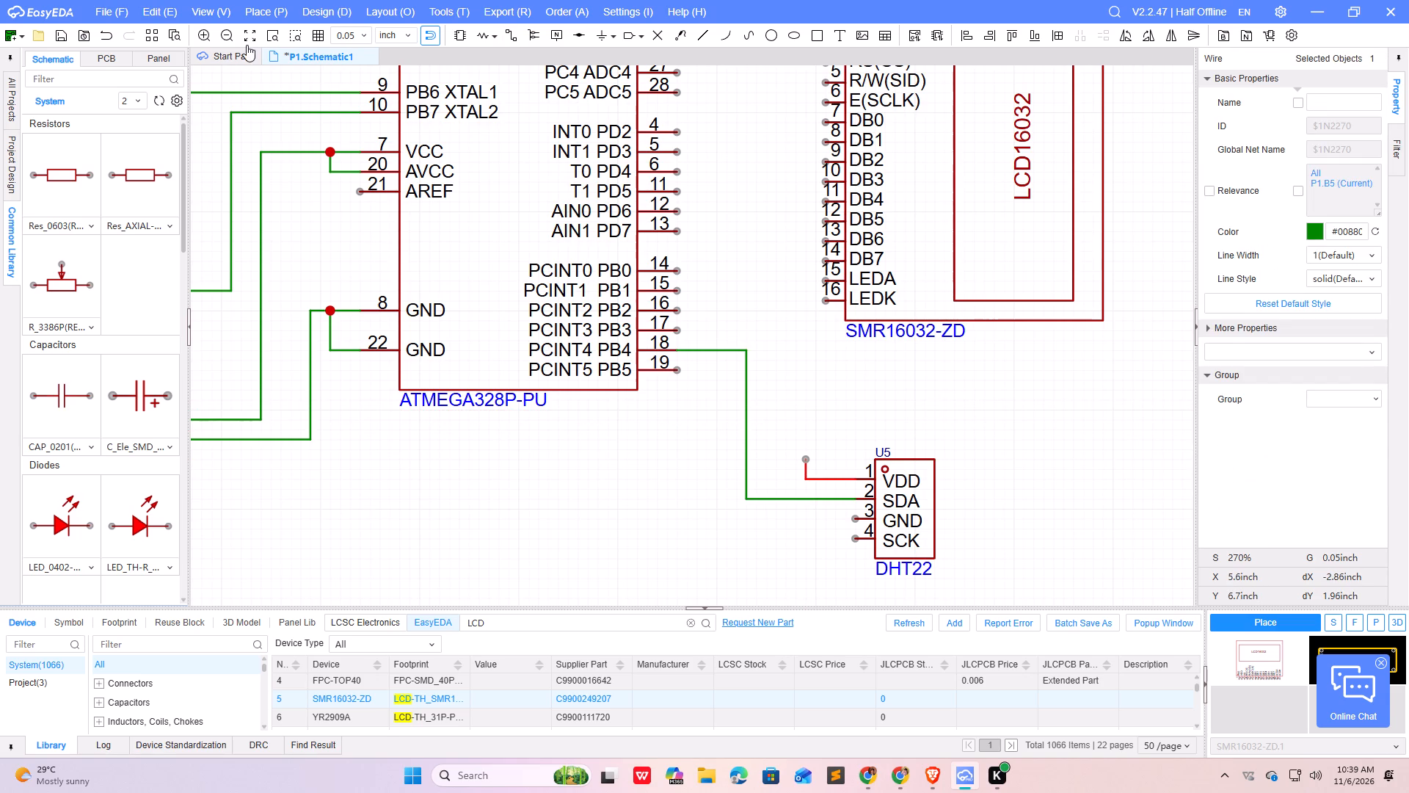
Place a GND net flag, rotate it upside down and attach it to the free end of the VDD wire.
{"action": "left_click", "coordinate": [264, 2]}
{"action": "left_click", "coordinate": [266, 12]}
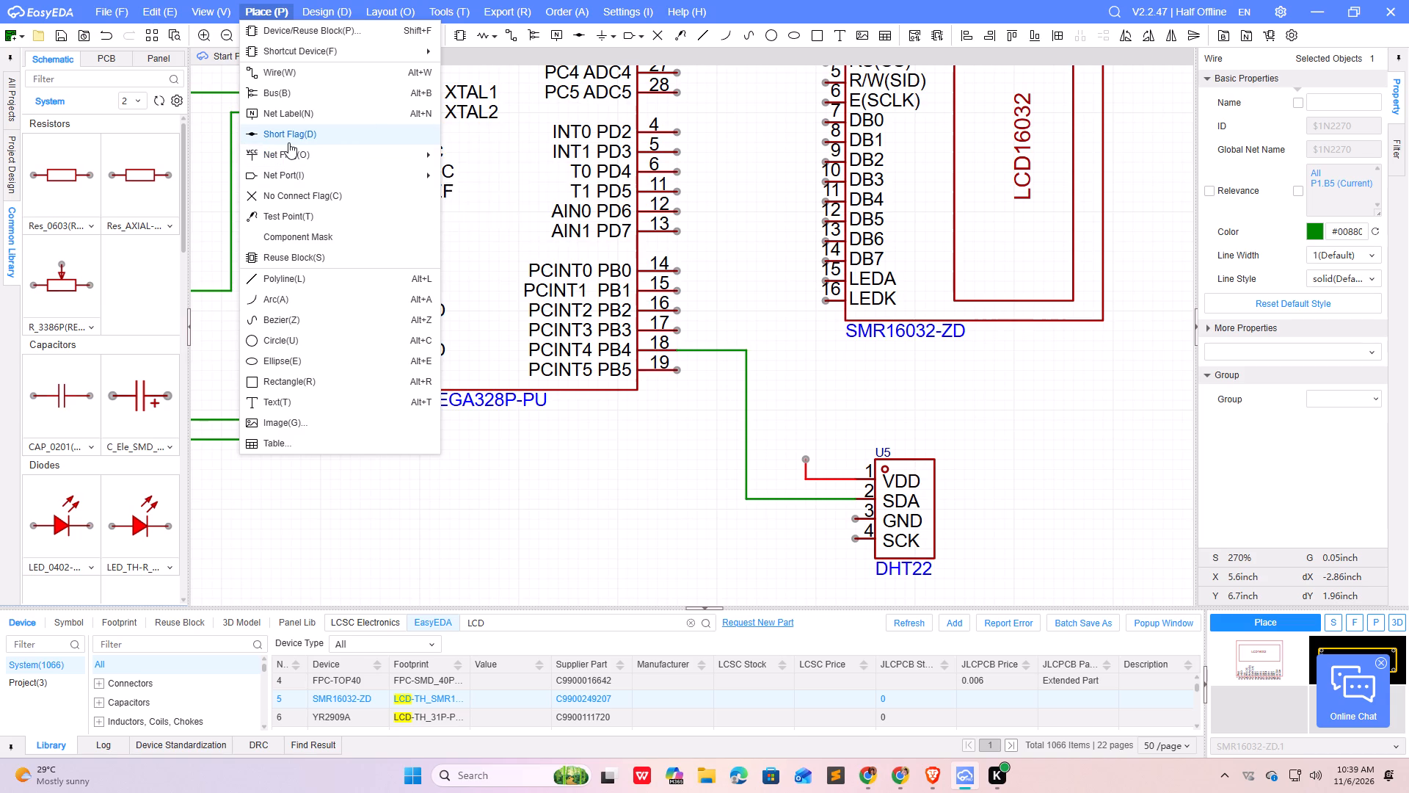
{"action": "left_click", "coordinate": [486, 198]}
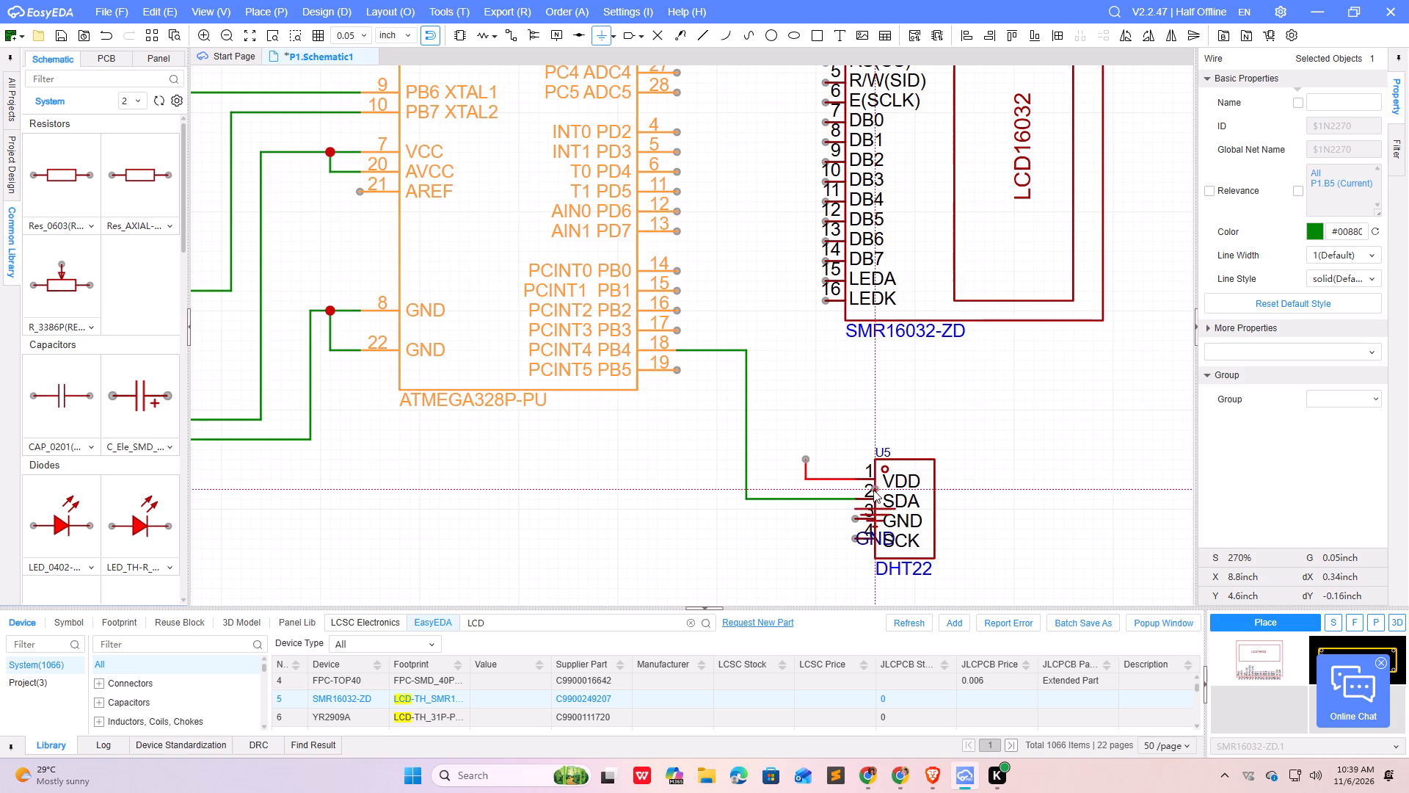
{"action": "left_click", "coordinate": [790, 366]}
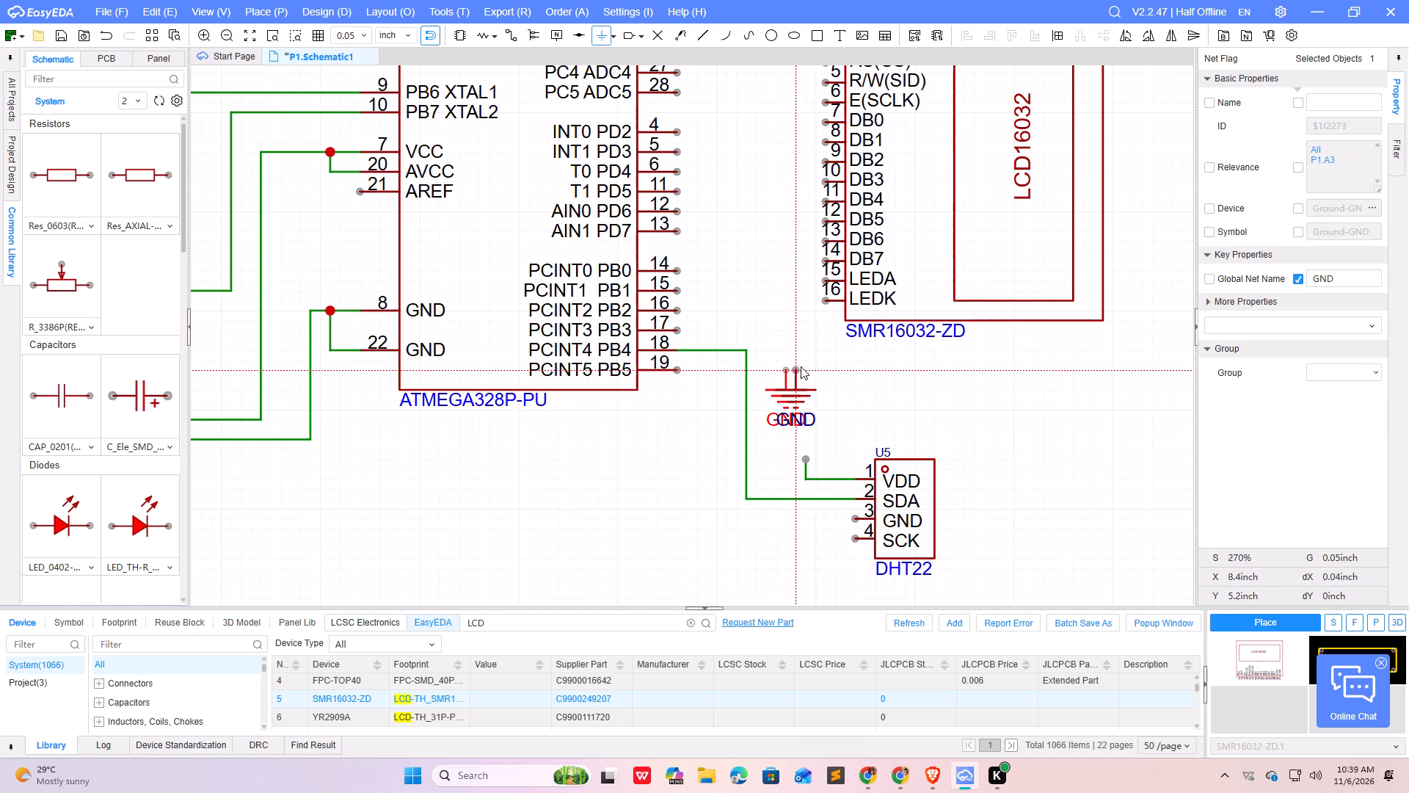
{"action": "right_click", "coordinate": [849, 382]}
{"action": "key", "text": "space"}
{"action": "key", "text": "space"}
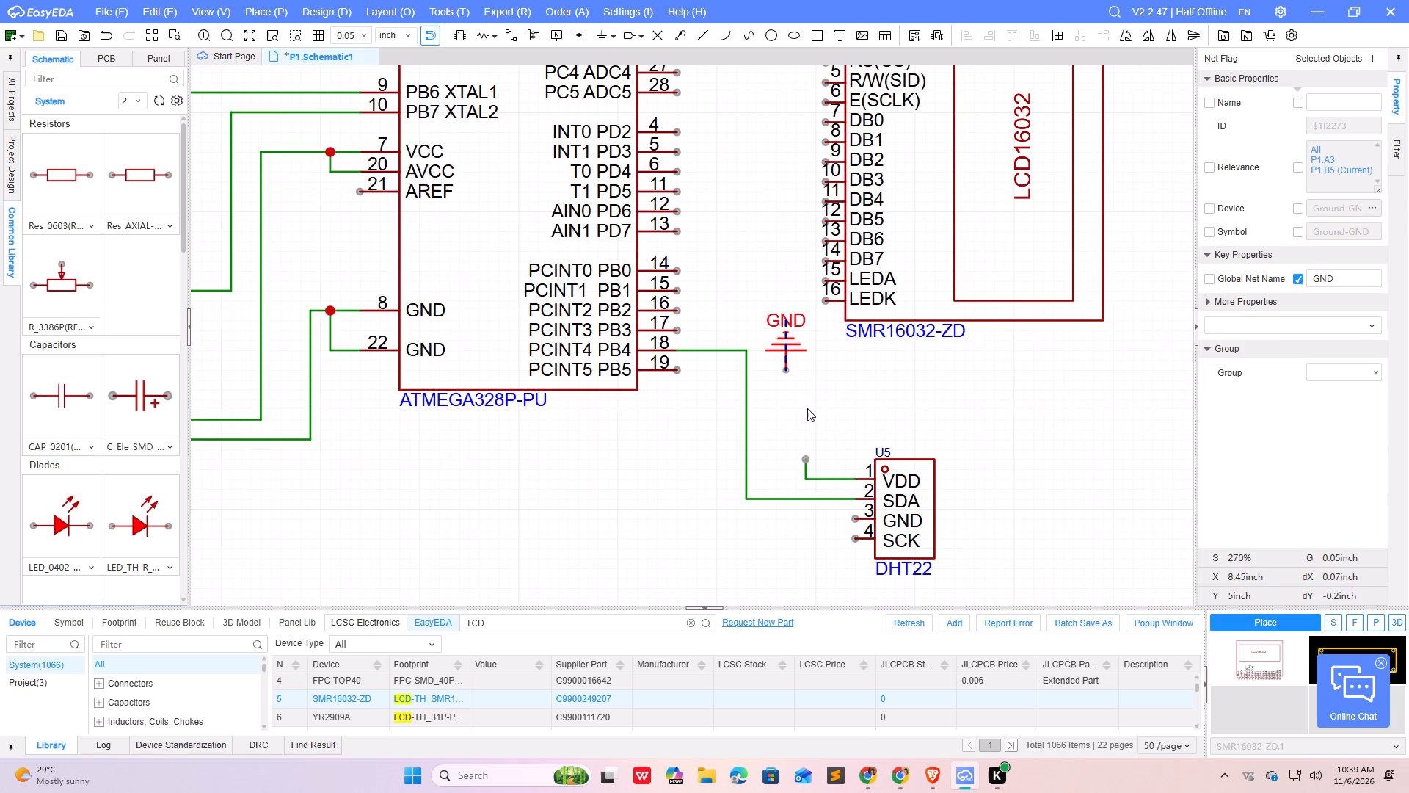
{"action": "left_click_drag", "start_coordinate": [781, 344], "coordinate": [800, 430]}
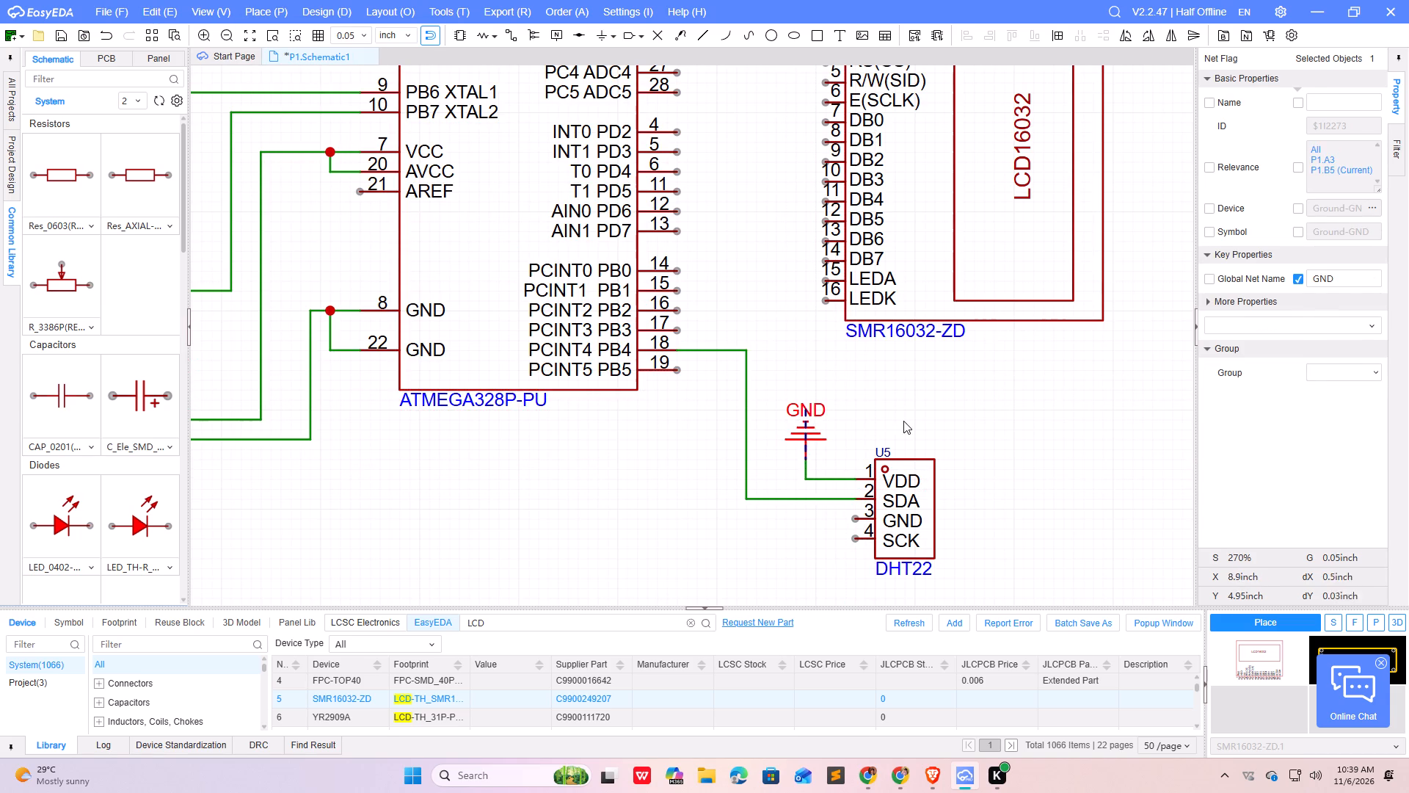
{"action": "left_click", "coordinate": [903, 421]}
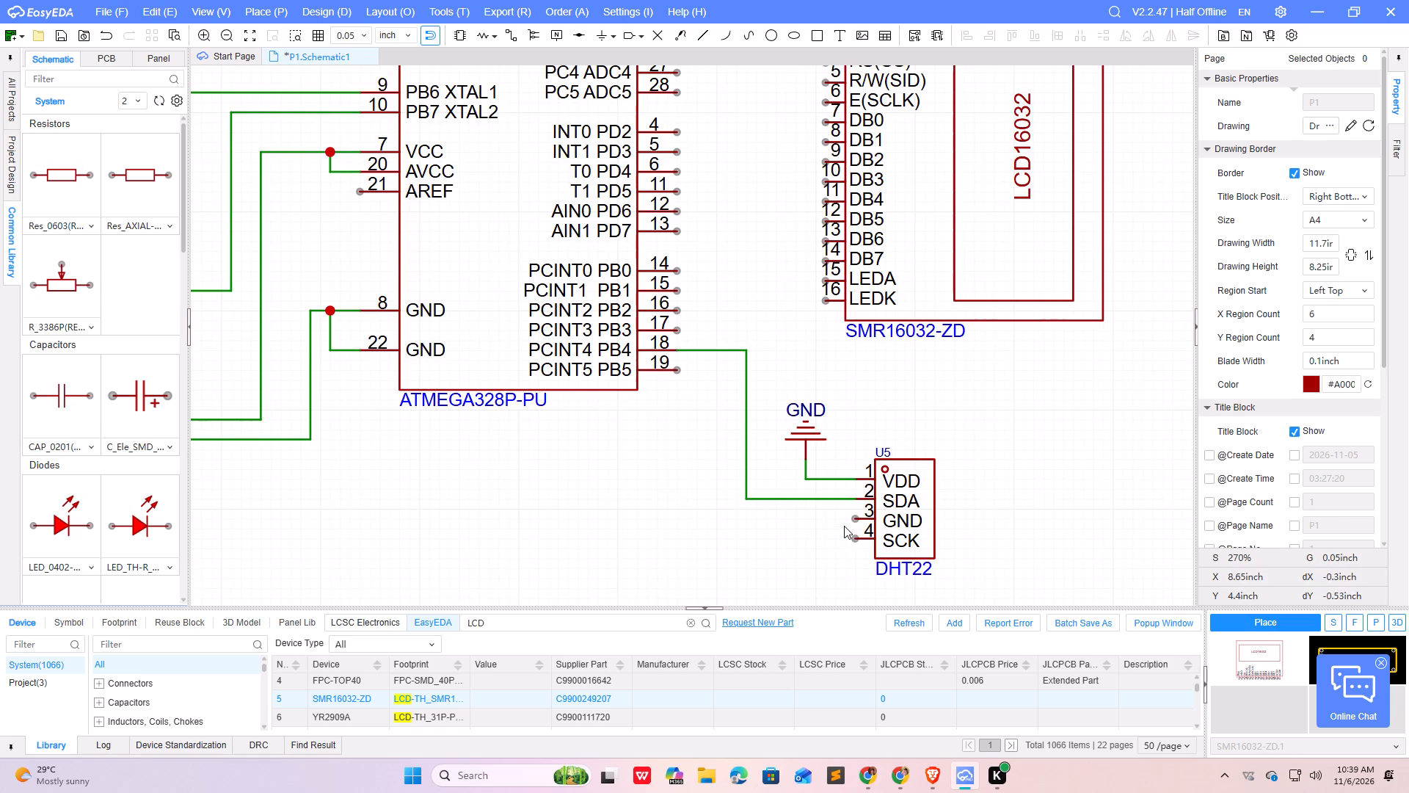
Delete the GND net flag and both wire segments attached to the DHT22's VDD pin.
{"action": "left_click", "coordinate": [801, 435]}
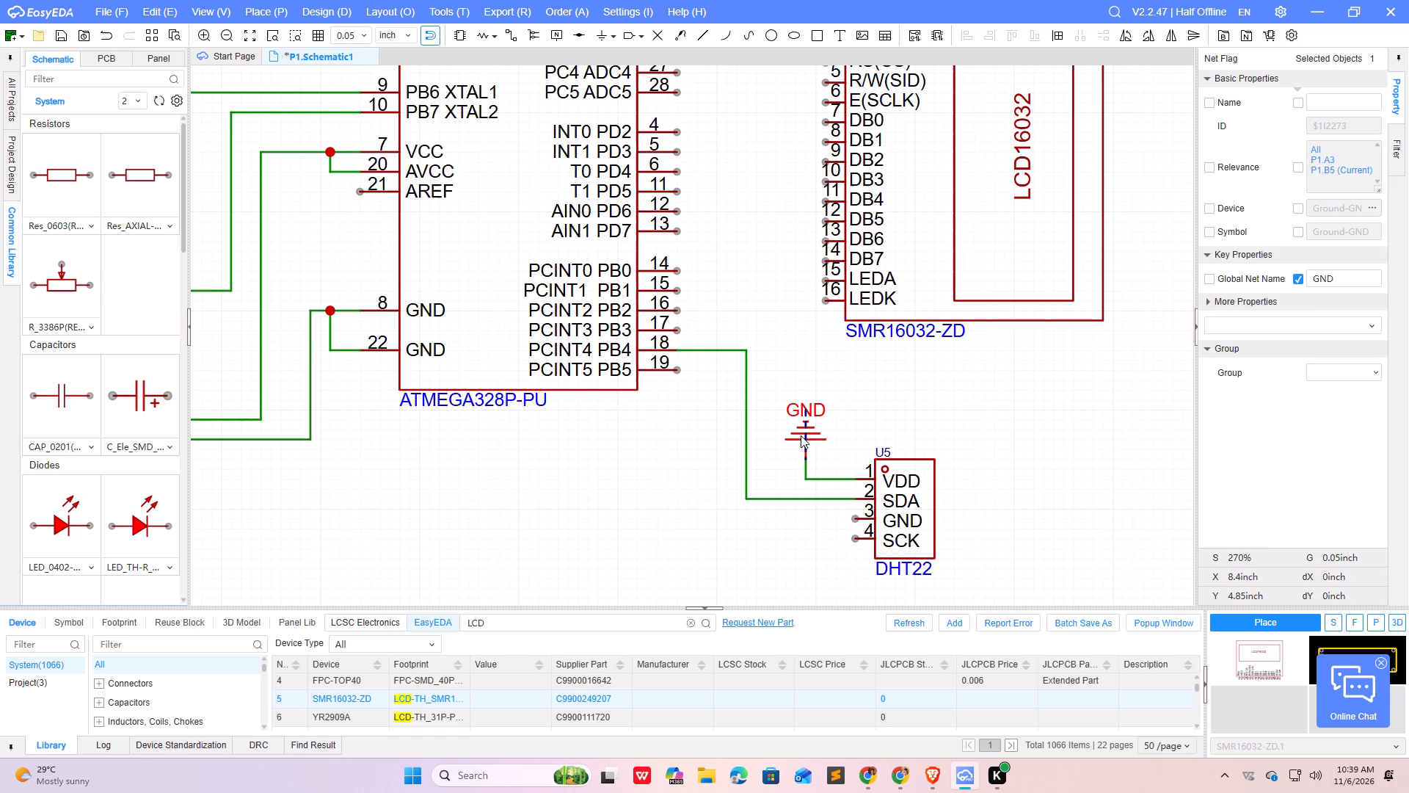
{"action": "key", "text": "Delete"}
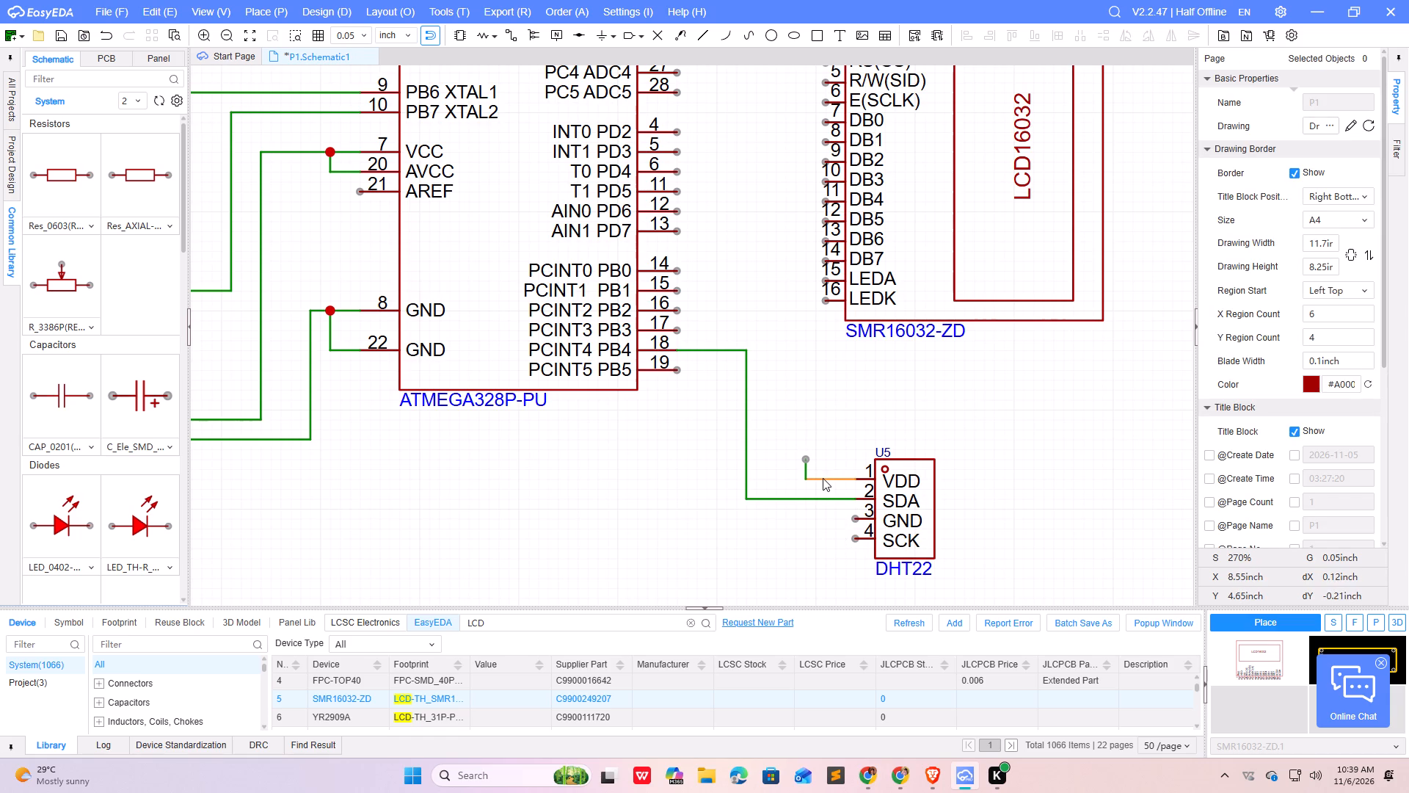
{"action": "left_click", "coordinate": [823, 478]}
{"action": "key", "text": "Delete"}
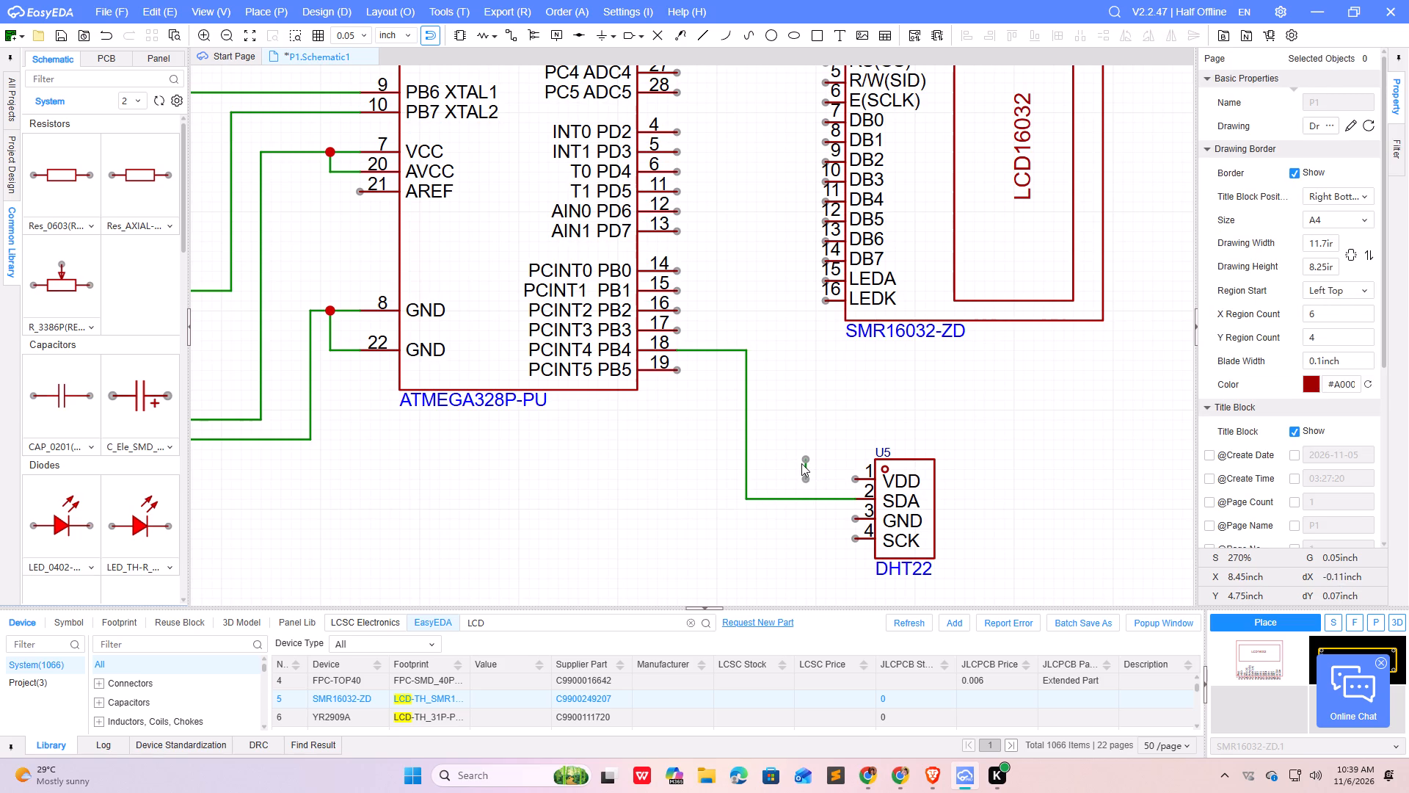
{"action": "left_click", "coordinate": [804, 468]}
{"action": "key", "text": "Delete"}
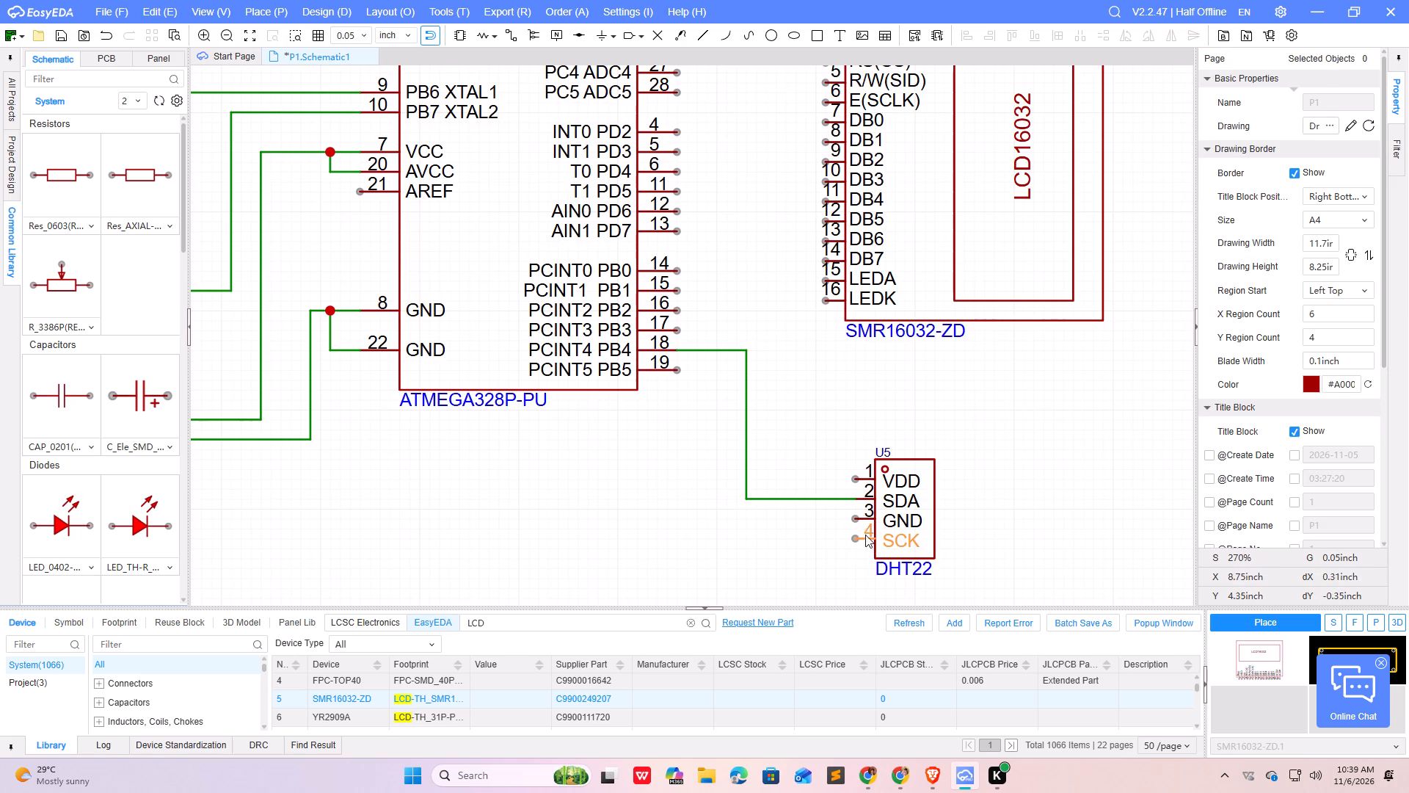
Draw a short wire from the DHT22's GND pin away from the sensor, ending with a downward bend.
{"action": "left_click", "coordinate": [852, 518]}
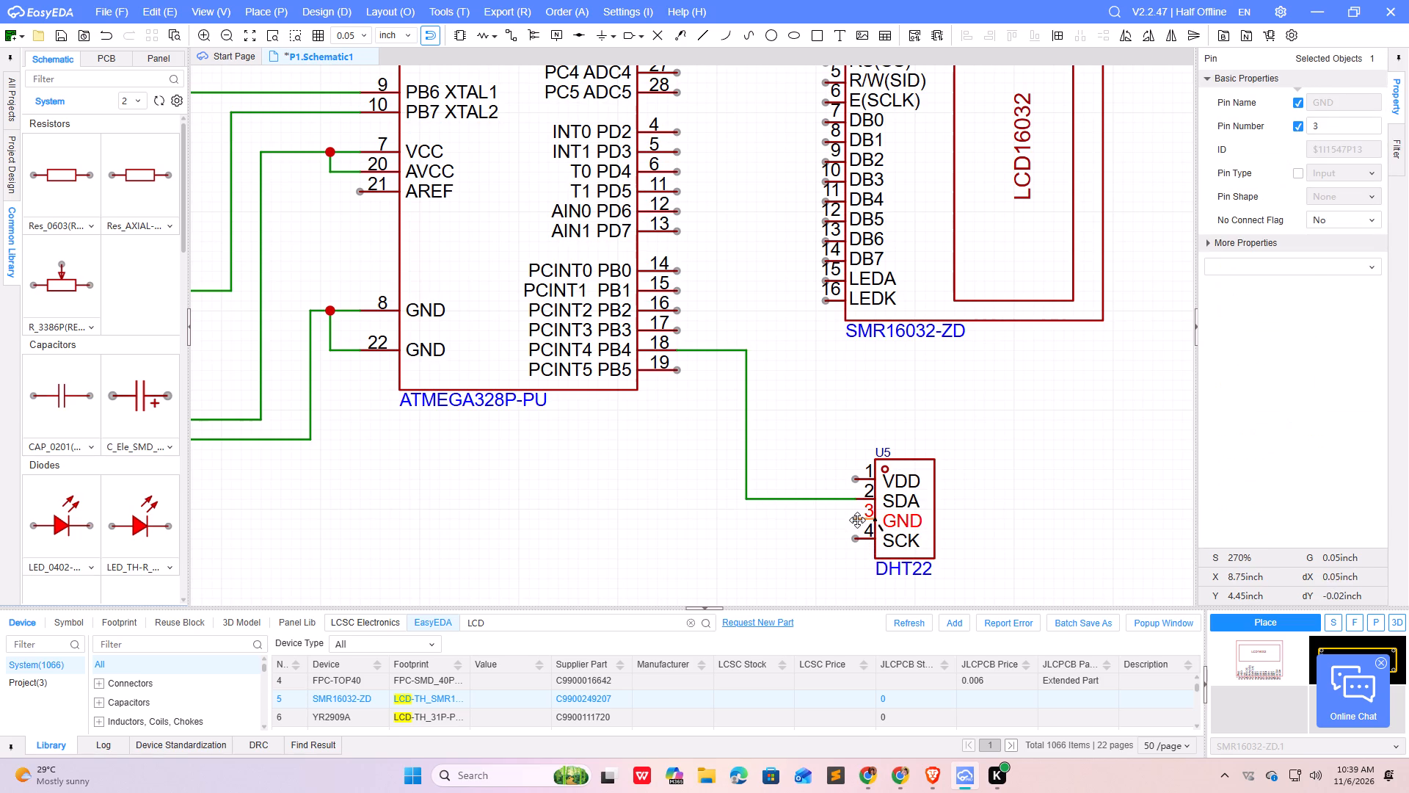
{"action": "left_click", "coordinate": [857, 520]}
{"action": "left_click", "coordinate": [853, 519]}
{"action": "left_click", "coordinate": [791, 516]}
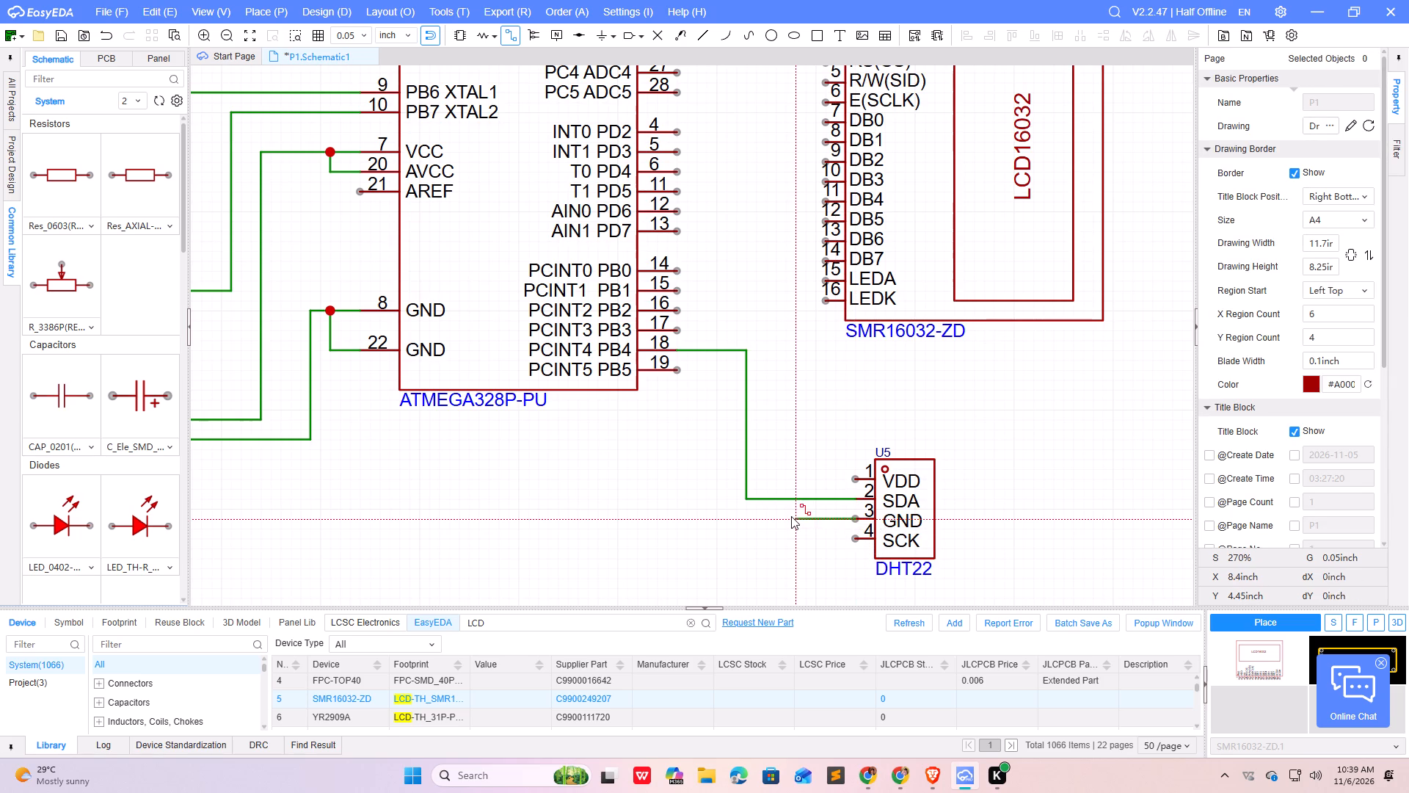
{"action": "left_click", "coordinate": [798, 555]}
{"action": "right_click", "coordinate": [795, 554]}
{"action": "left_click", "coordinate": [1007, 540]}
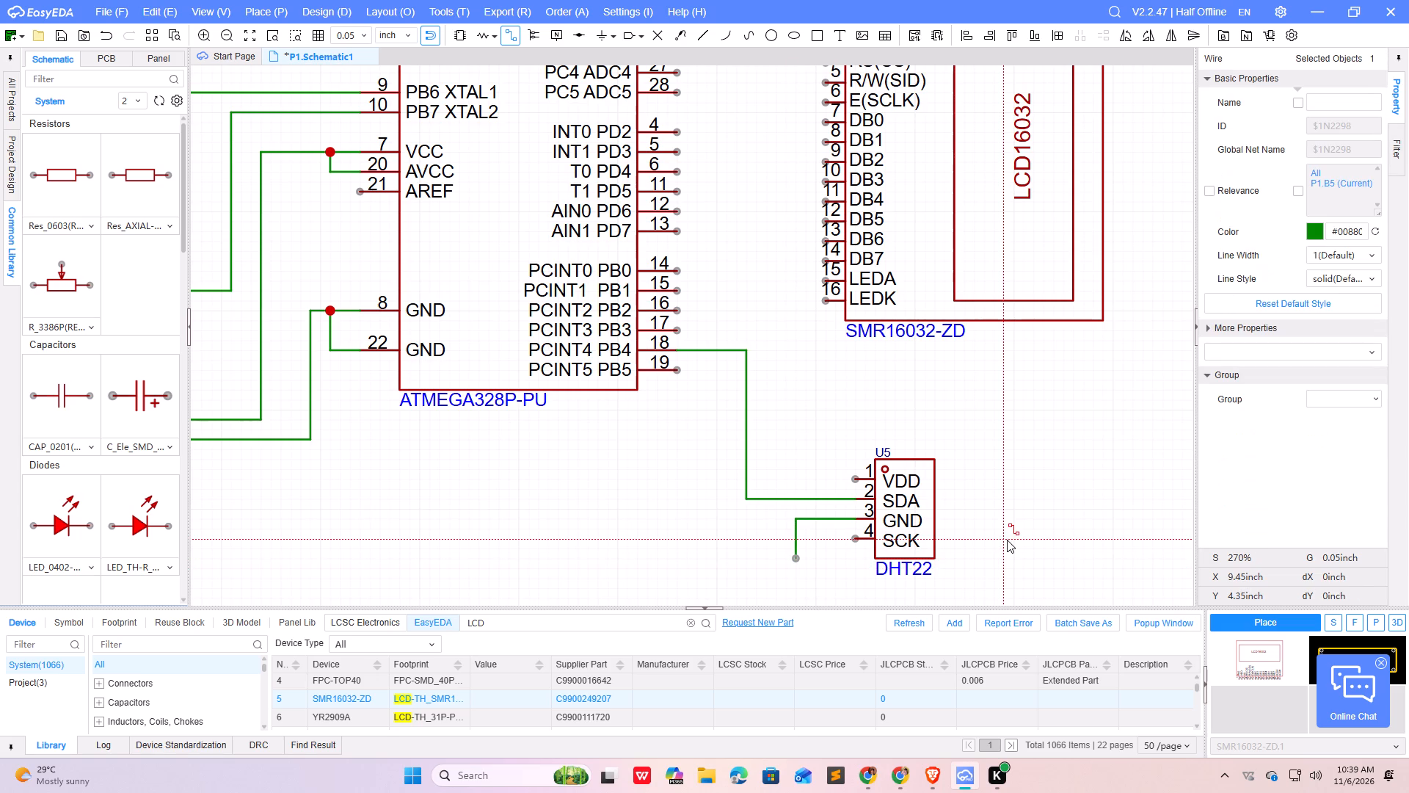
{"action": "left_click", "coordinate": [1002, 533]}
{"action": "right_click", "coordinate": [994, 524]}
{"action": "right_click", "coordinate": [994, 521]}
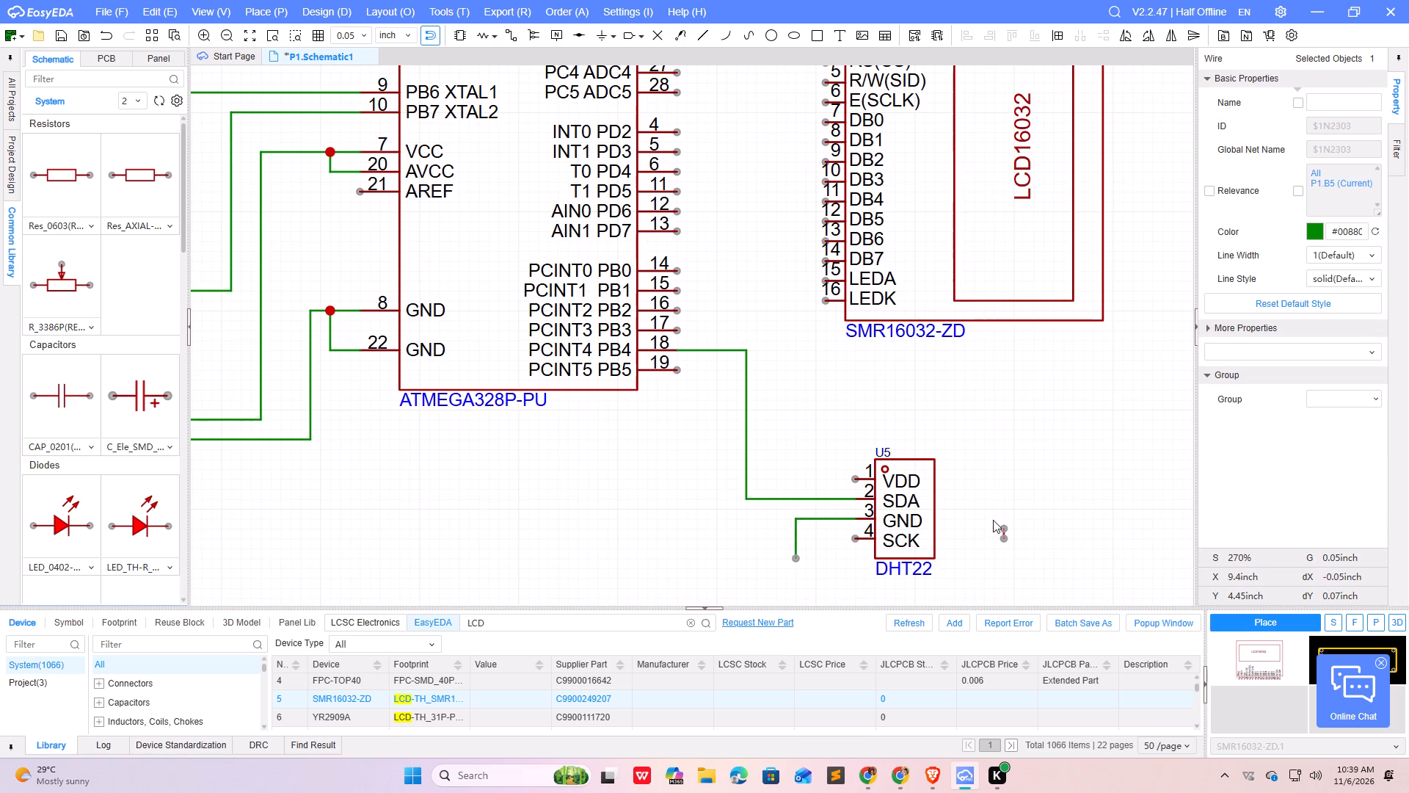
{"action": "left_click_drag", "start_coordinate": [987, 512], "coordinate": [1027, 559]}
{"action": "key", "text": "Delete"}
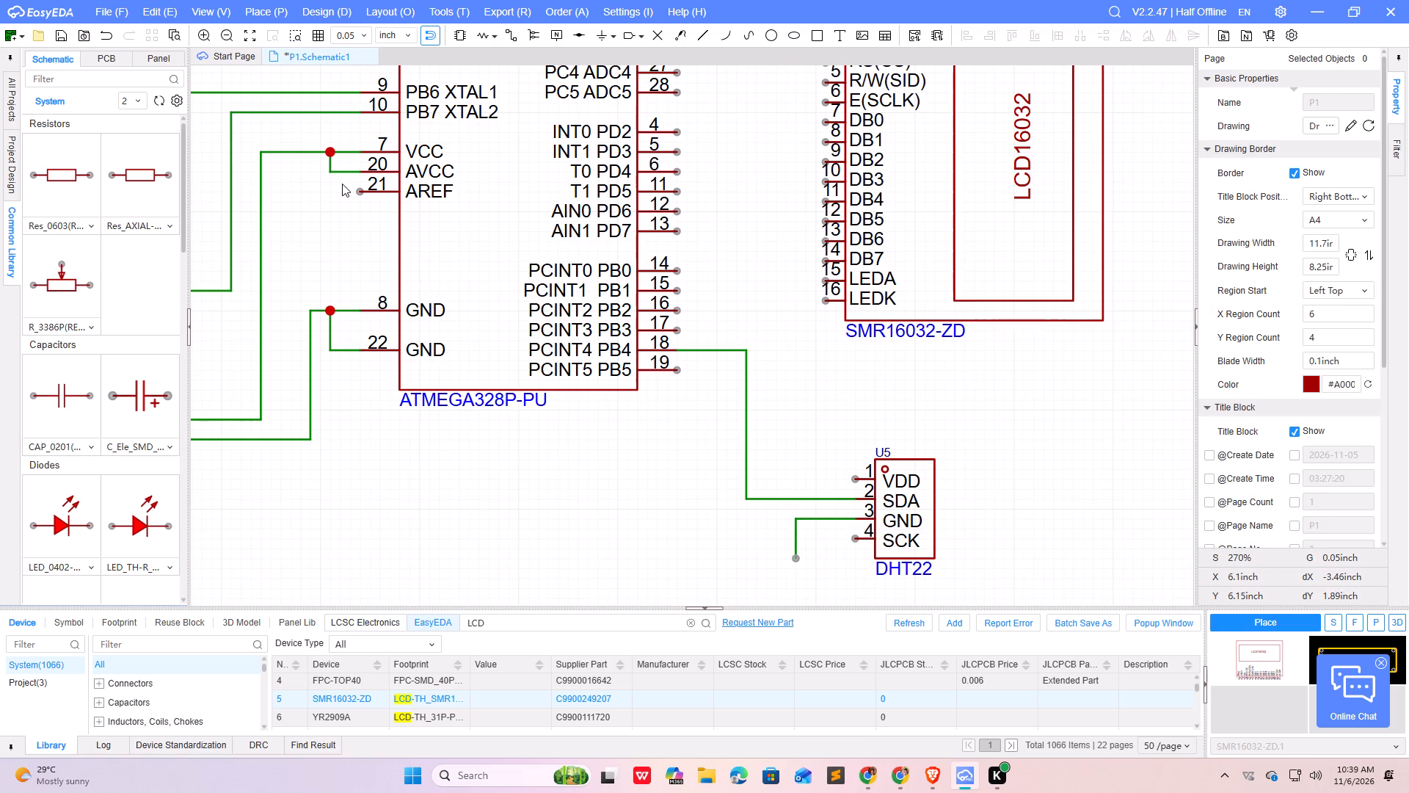
Place a GND net flag on the free lower end of the wire from the DHT22's GND pin.
{"action": "left_click", "coordinate": [258, 9]}
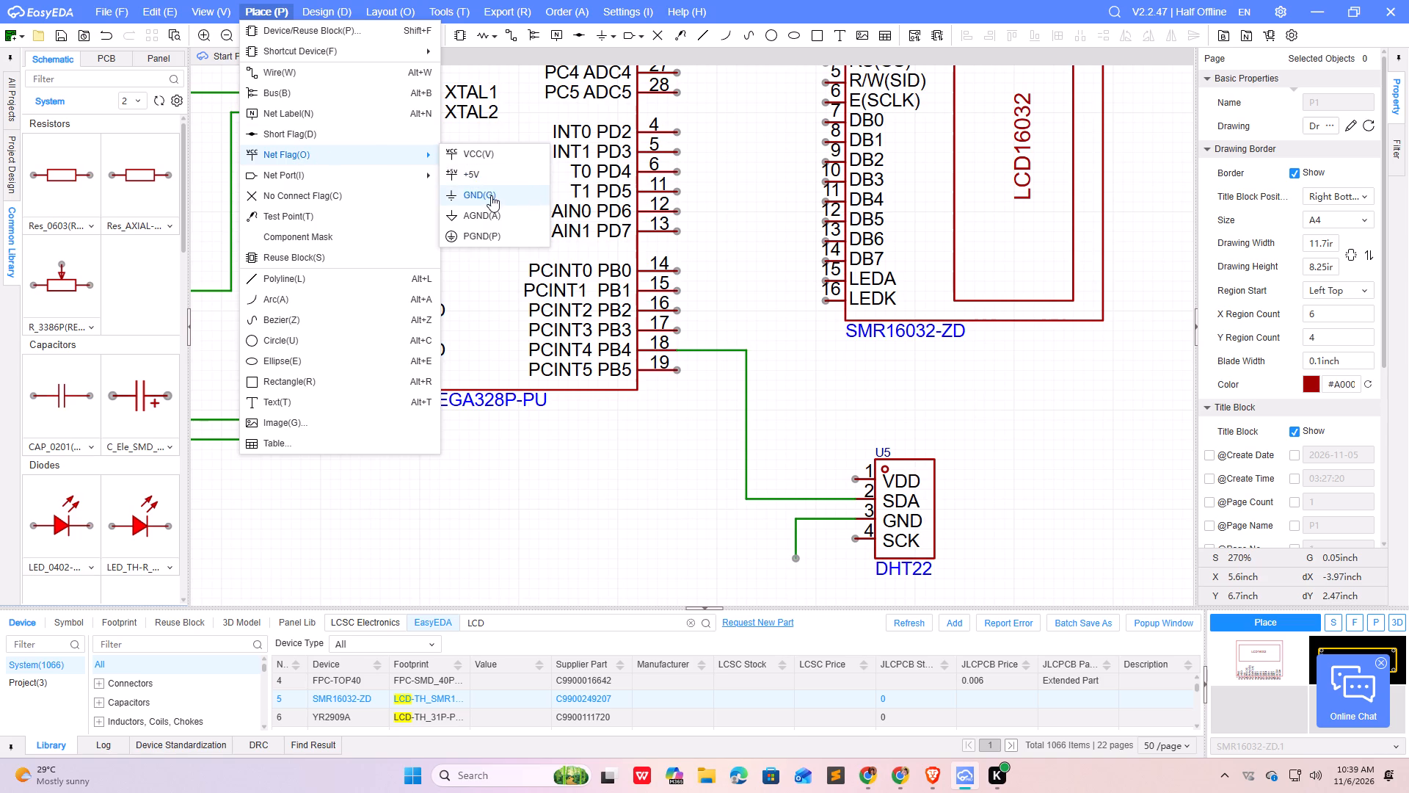
{"action": "left_click", "coordinate": [491, 195]}
{"action": "left_click", "coordinate": [793, 557]}
{"action": "right_click", "coordinate": [1056, 482]}
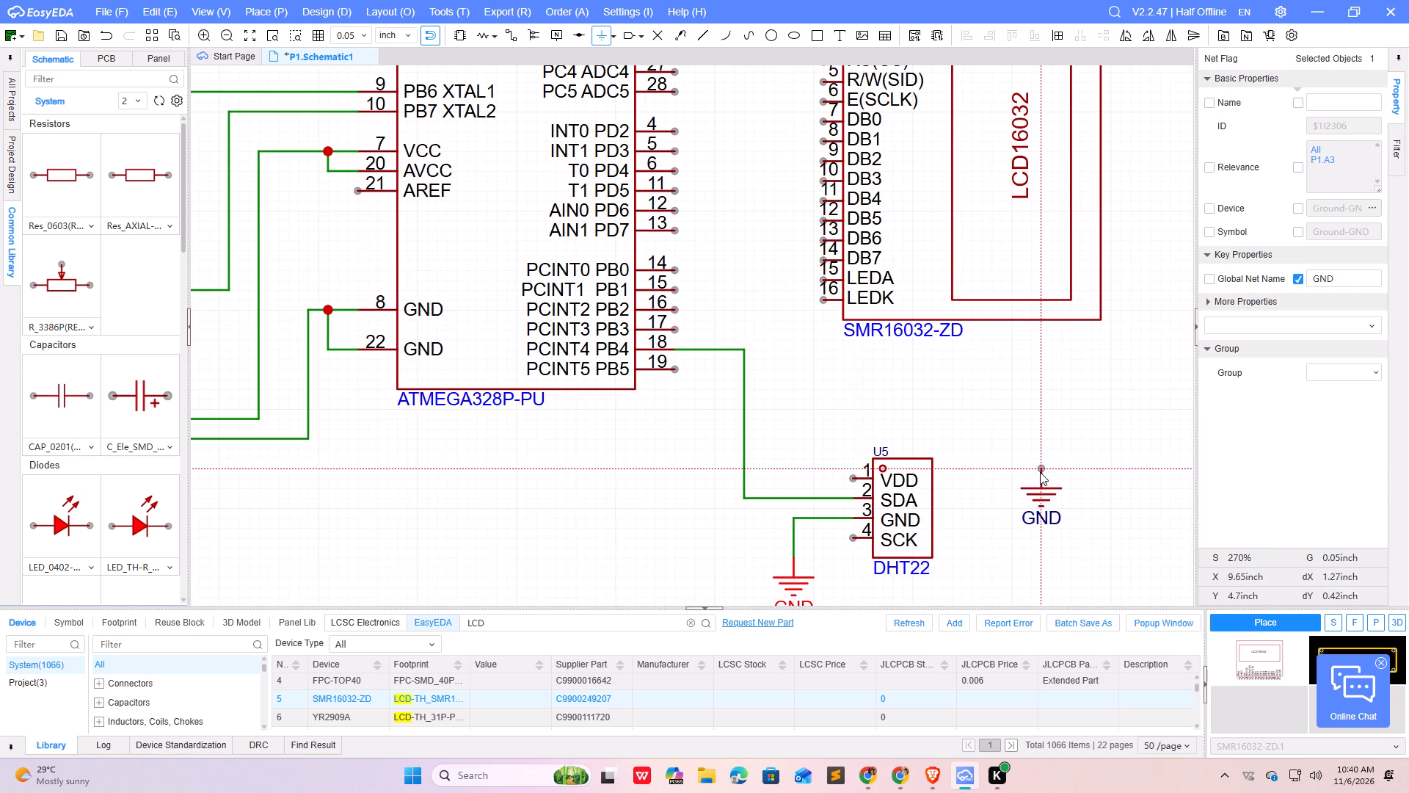
{"action": "right_click", "coordinate": [1030, 490]}
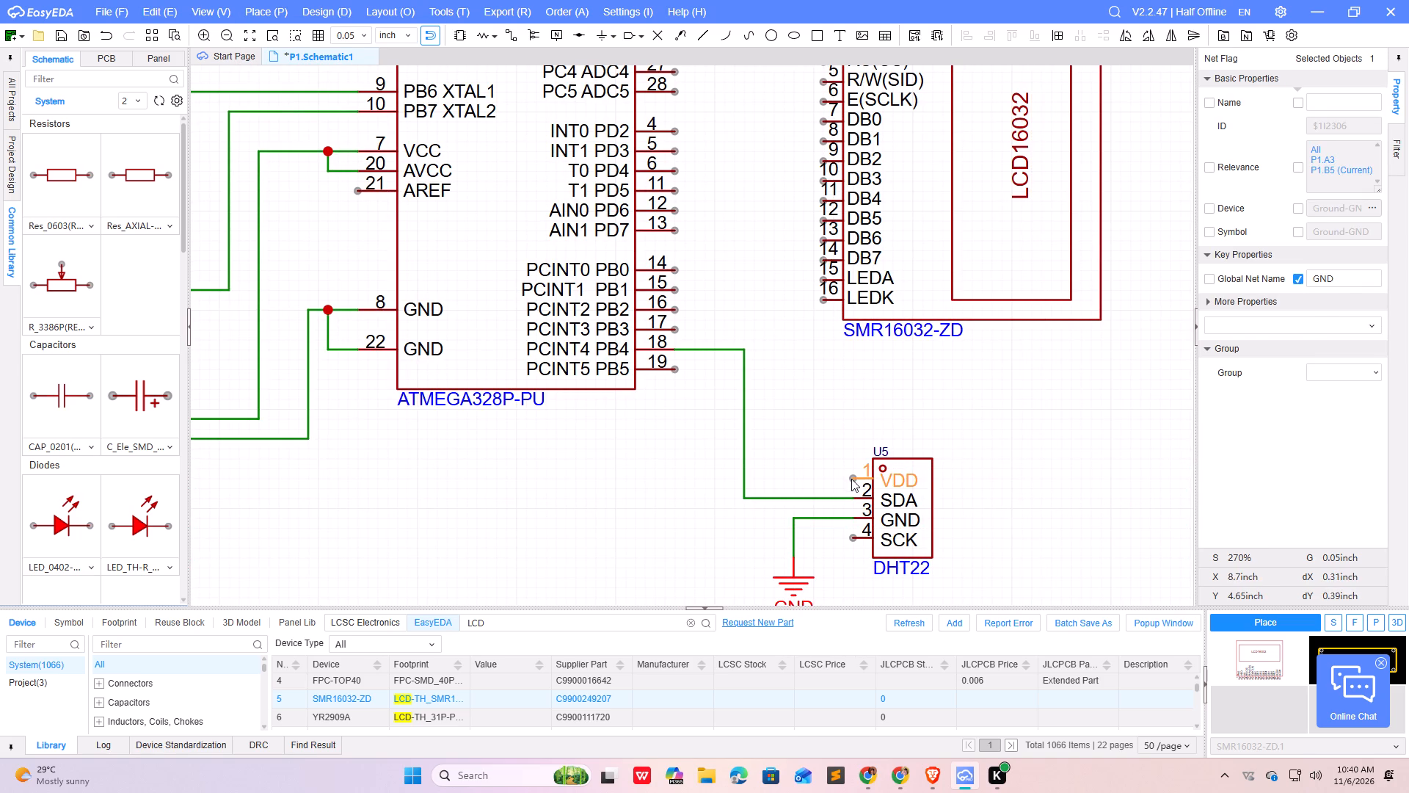
Draw a short wire from the DHT22's VDD pin away from the sensor, ending with an upward bend.
{"action": "left_click", "coordinate": [851, 479]}
{"action": "left_click", "coordinate": [812, 478]}
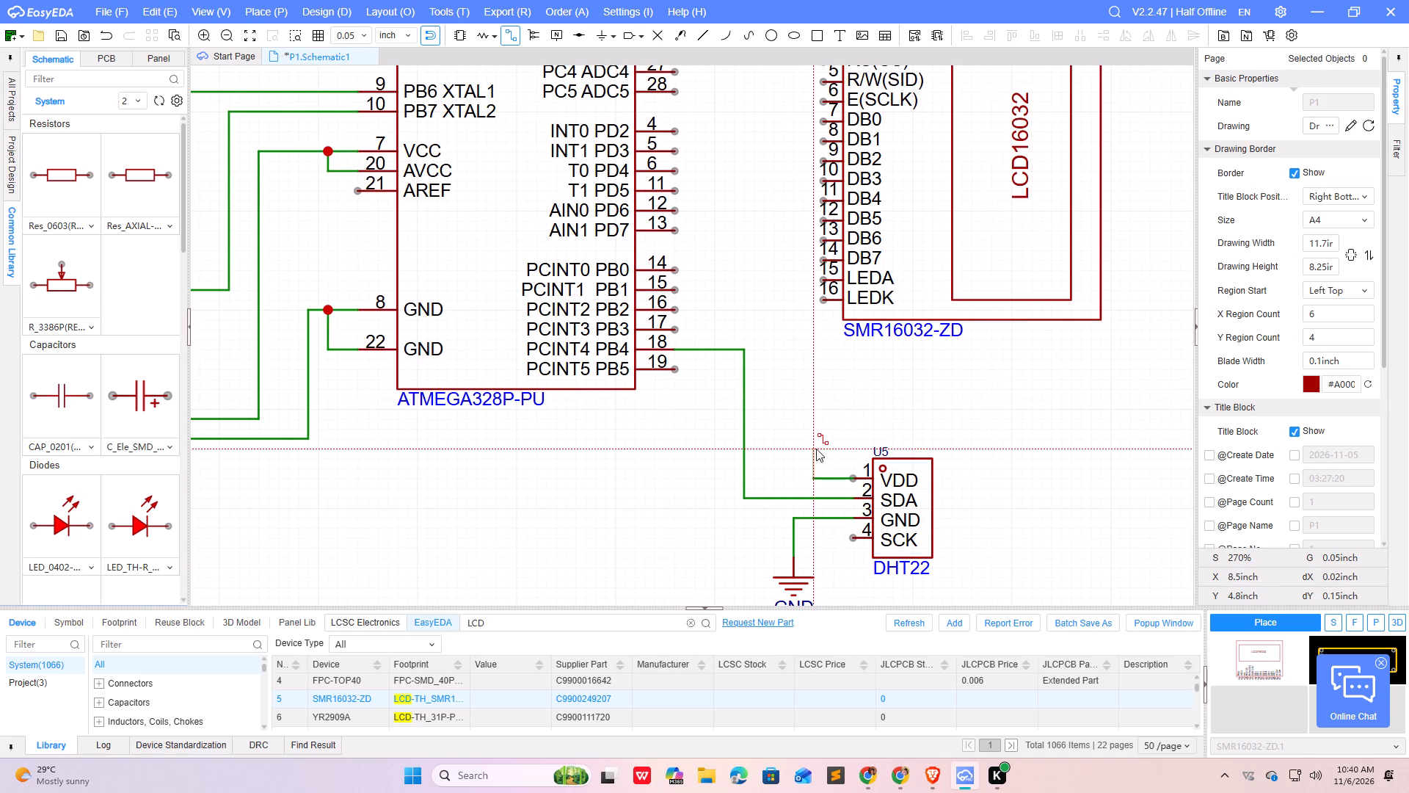
{"action": "left_click", "coordinate": [816, 449]}
{"action": "right_click", "coordinate": [816, 447]}
{"action": "right_click", "coordinate": [816, 447]}
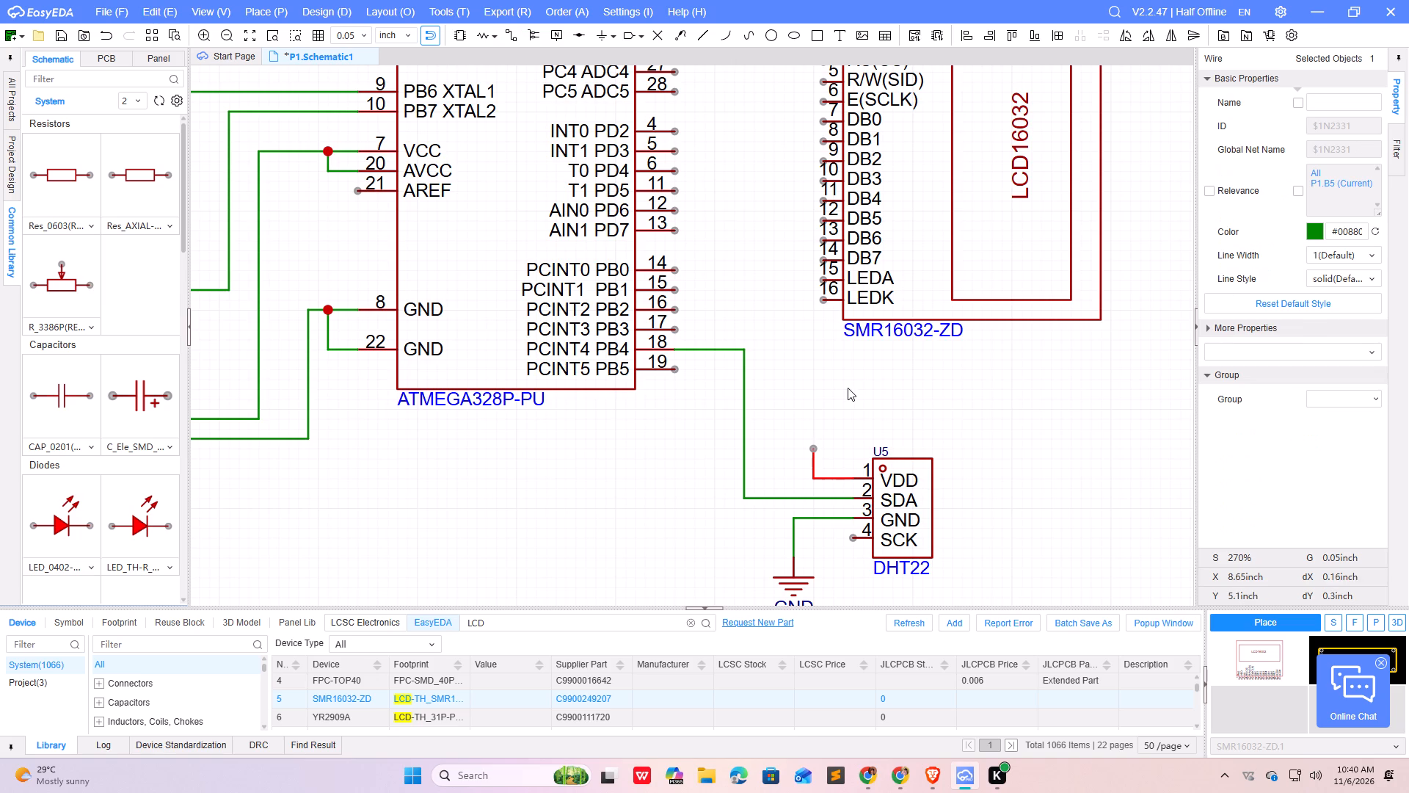
{"action": "left_click", "coordinate": [848, 388]}
Place a VCC net flag on the free upper end of the wire from the DHT22's VDD pin.
{"action": "left_click", "coordinate": [274, 8]}
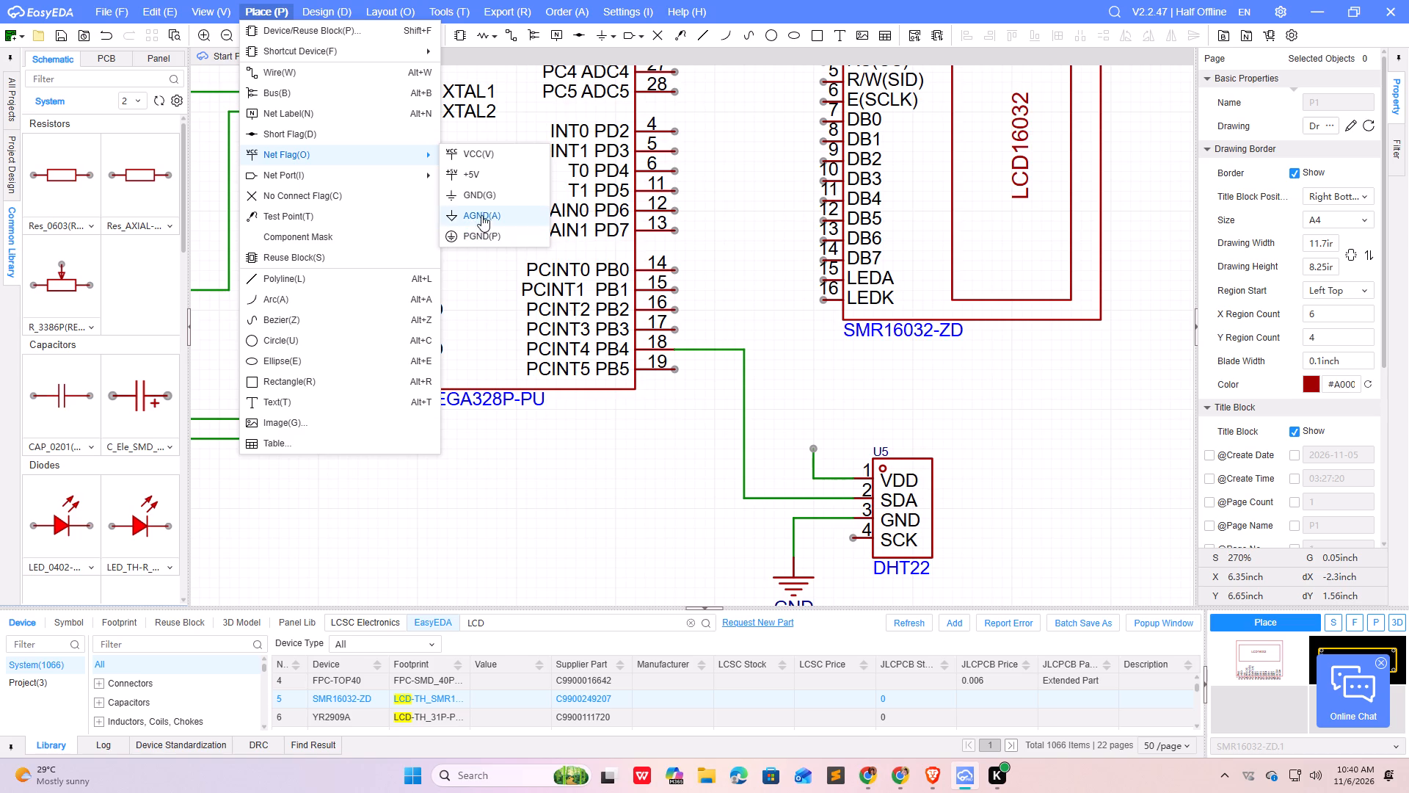
{"action": "left_click", "coordinate": [476, 148]}
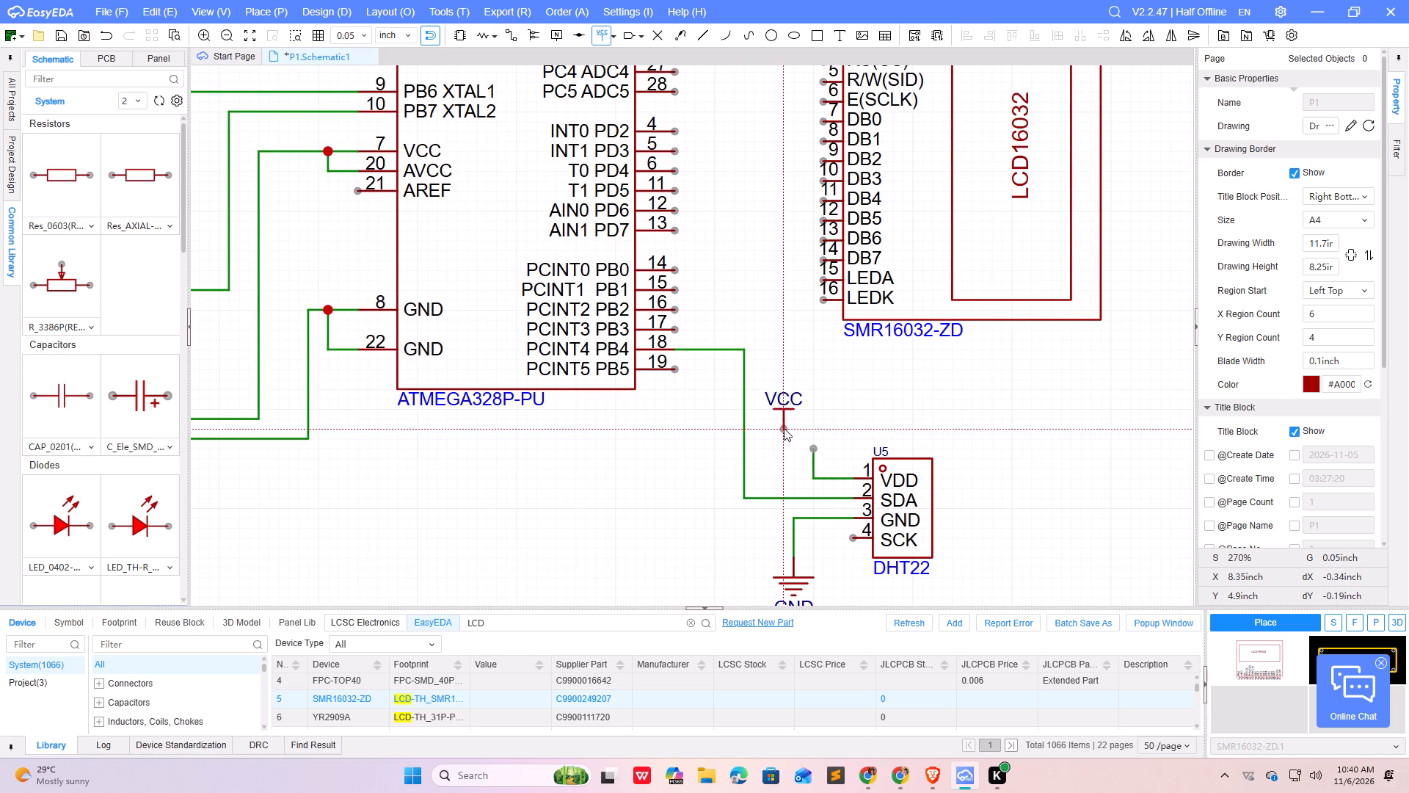
{"action": "left_click", "coordinate": [815, 446]}
{"action": "right_click", "coordinate": [975, 397]}
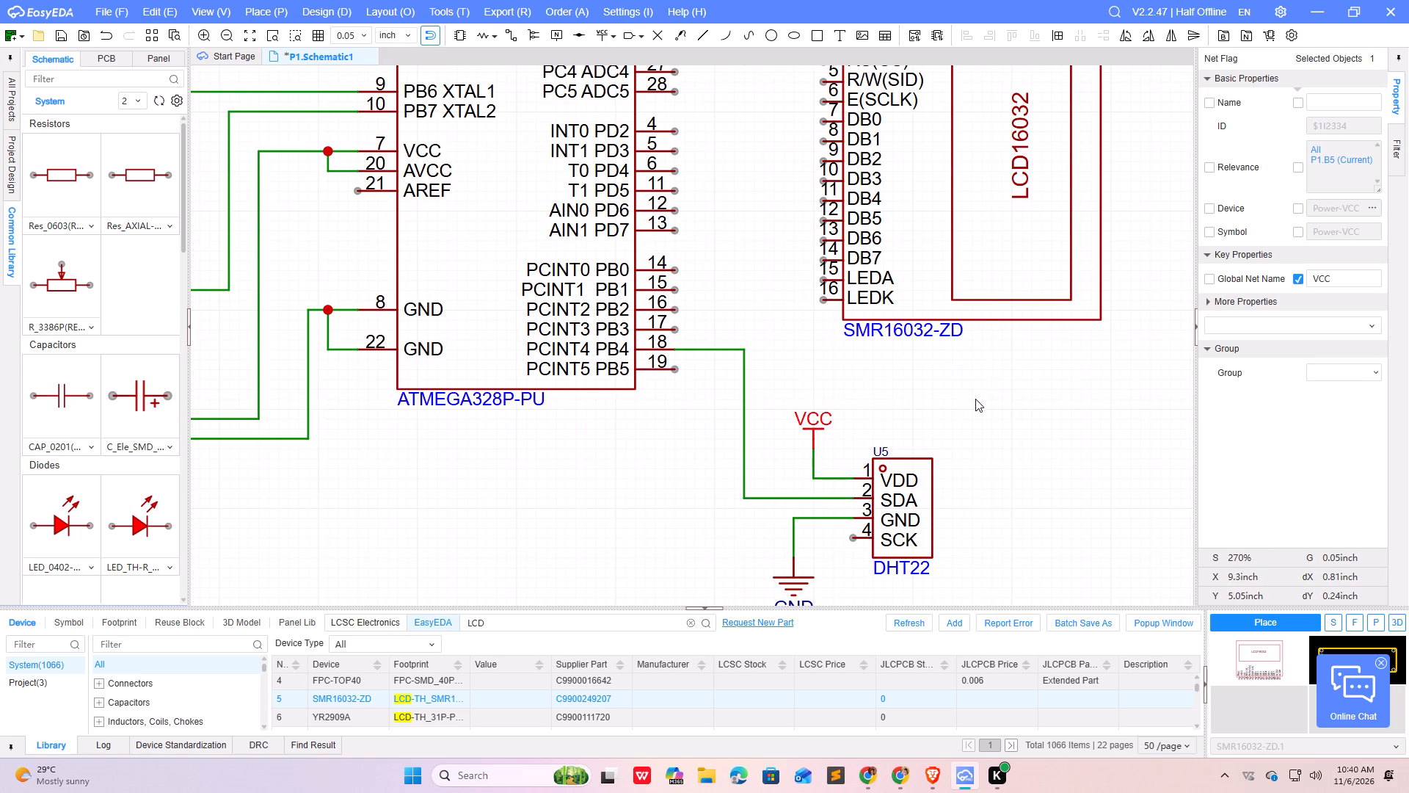
Review the DHT22 wiring within the whole schematic and examine the pins of the ATMEGA328P-PU and SMR16032-ZD.
{"action": "scroll", "coordinate": [837, 401], "scroll_direction": "down", "scroll_amount": 1}
{"action": "left_click", "coordinate": [1055, 426]}
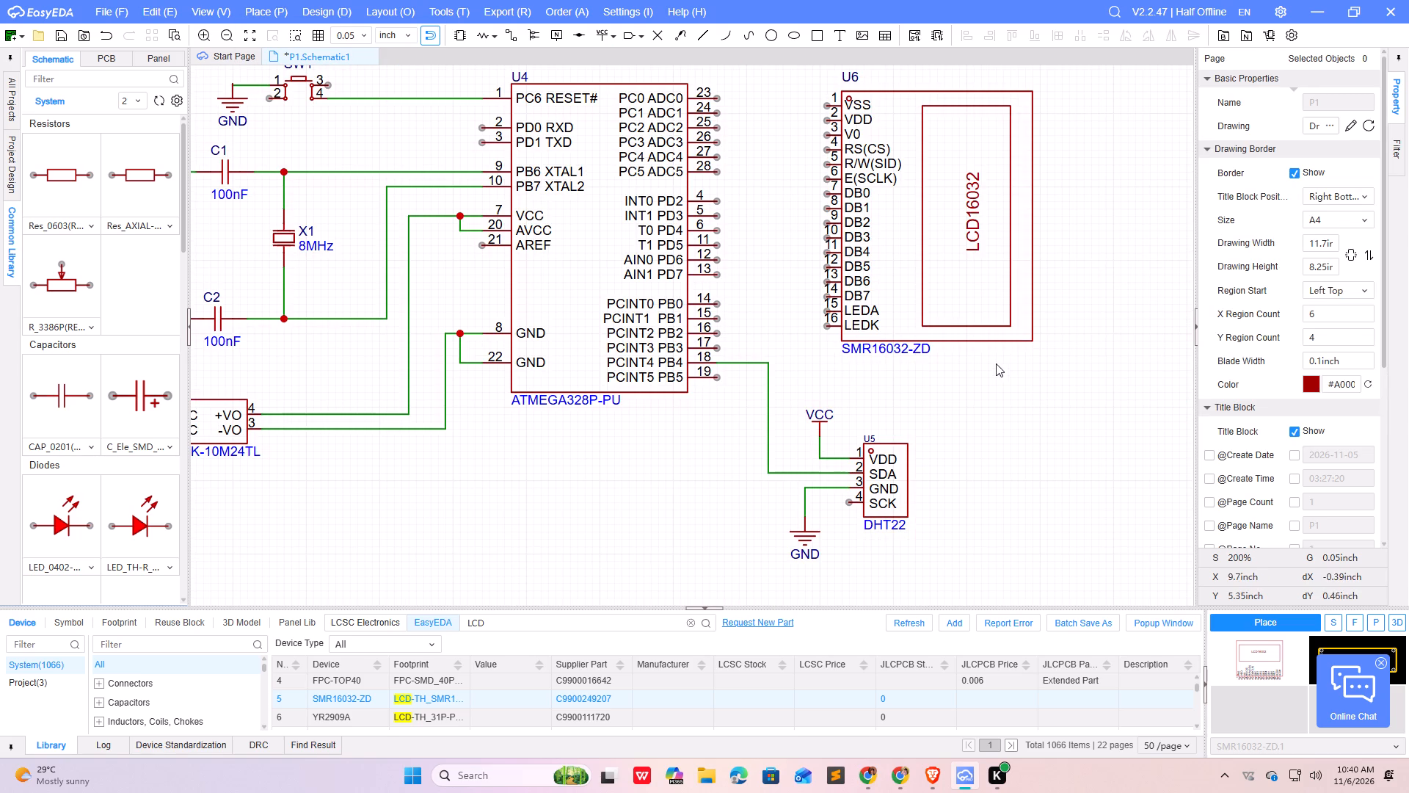
{"action": "scroll", "coordinate": [896, 473], "scroll_direction": "down", "scroll_amount": 1}
{"action": "left_click", "coordinate": [1013, 519]}
{"action": "scroll", "coordinate": [895, 524], "scroll_direction": "down", "scroll_amount": 1}
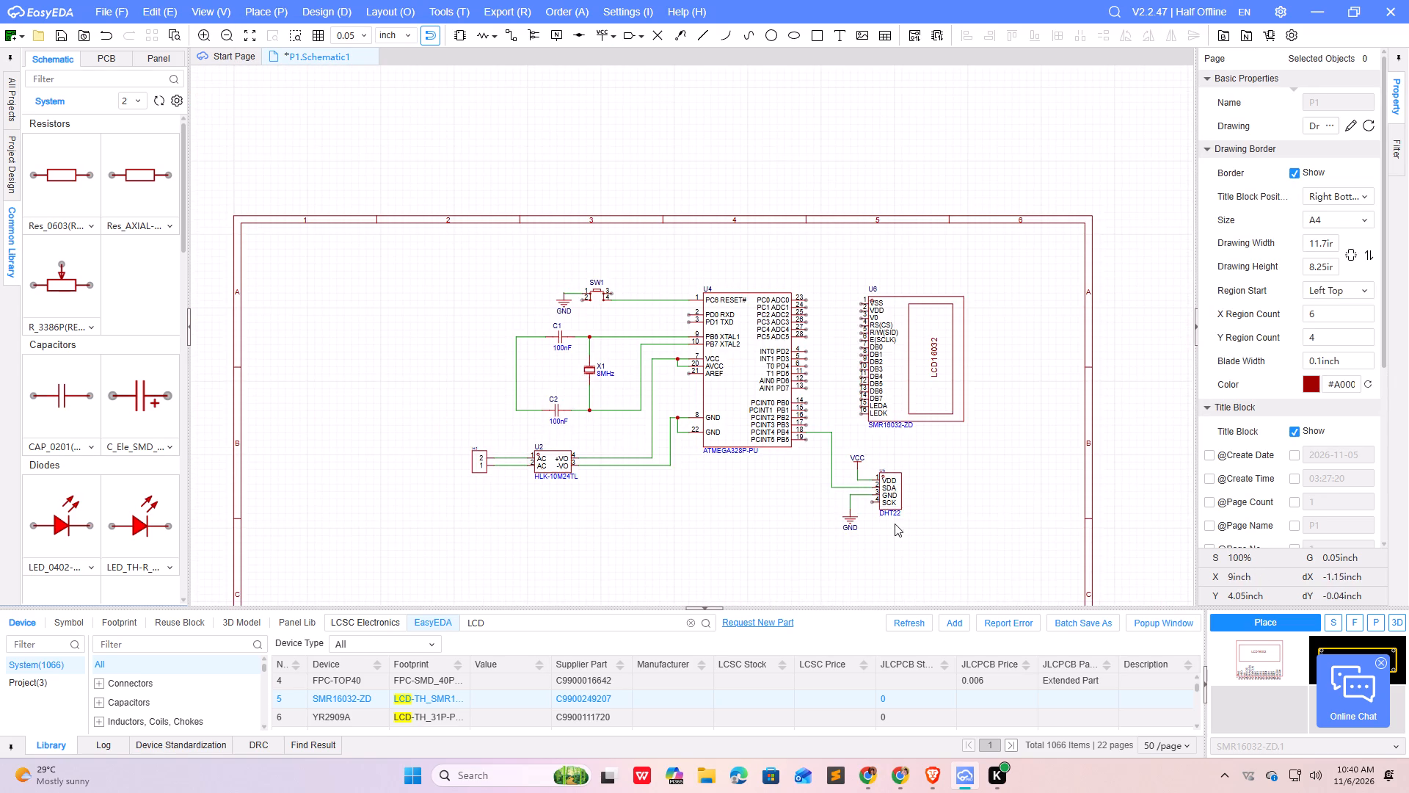
{"action": "scroll", "coordinate": [866, 516], "scroll_direction": "up", "scroll_amount": 3}
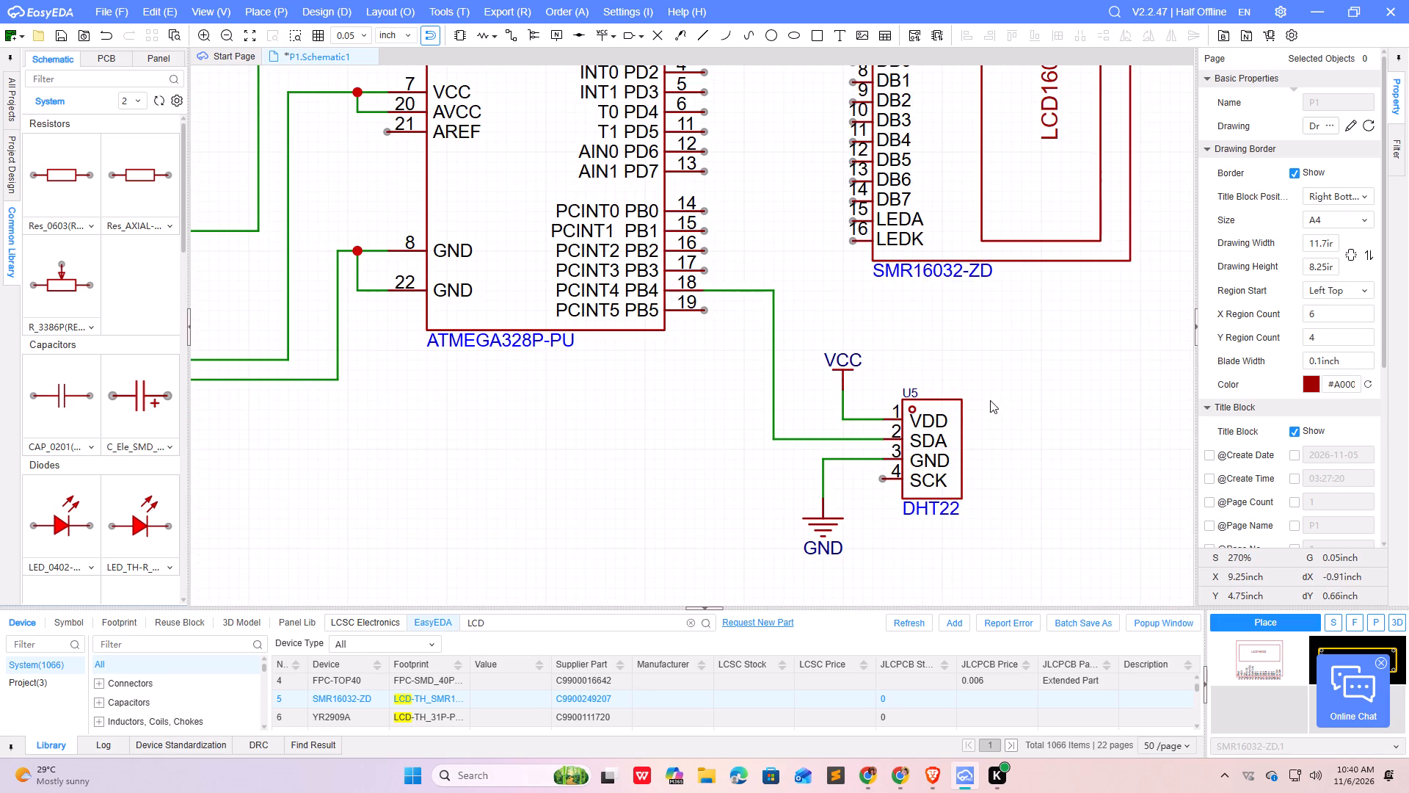
{"action": "scroll", "coordinate": [811, 441], "scroll_direction": "down", "scroll_amount": 2}
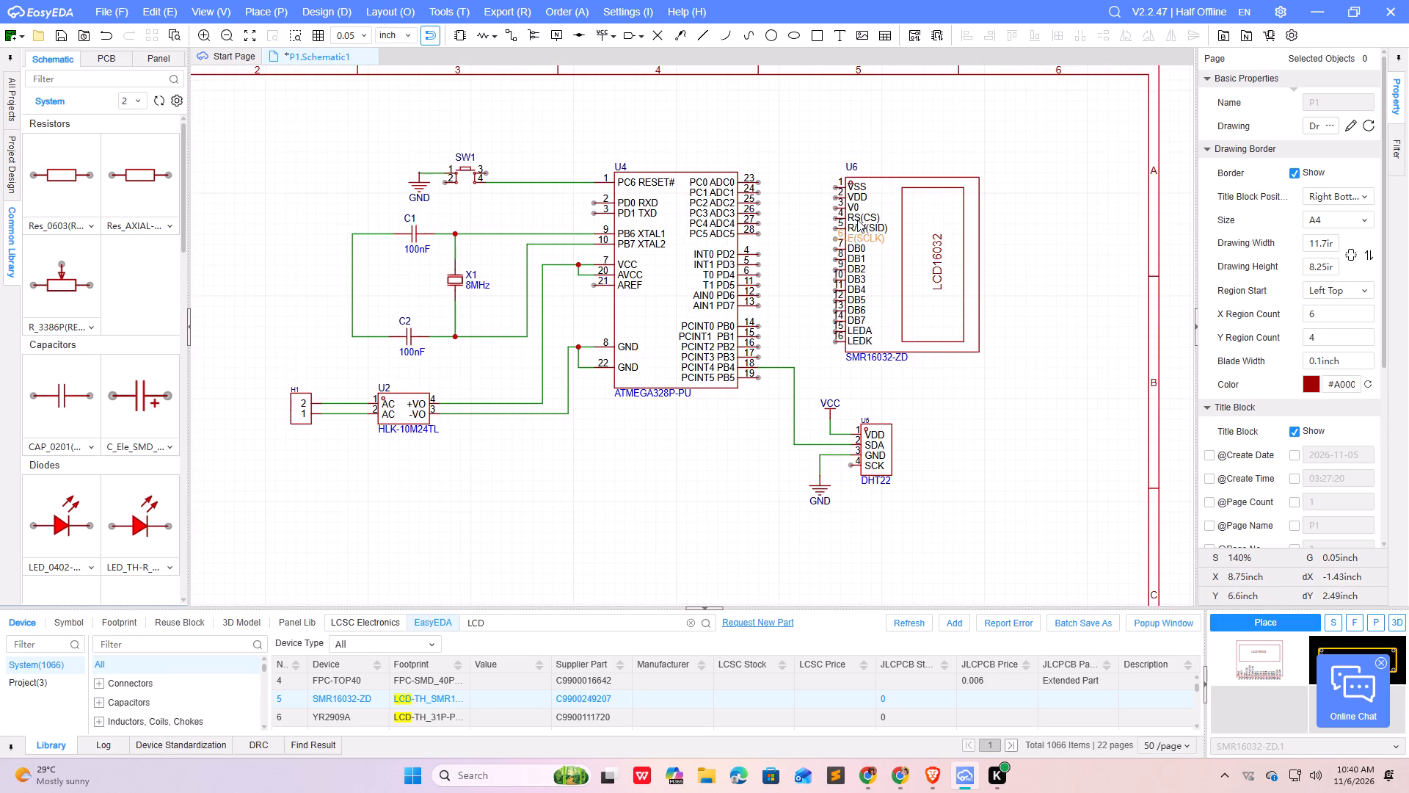
{"action": "scroll", "coordinate": [787, 167], "scroll_direction": "up", "scroll_amount": 2}
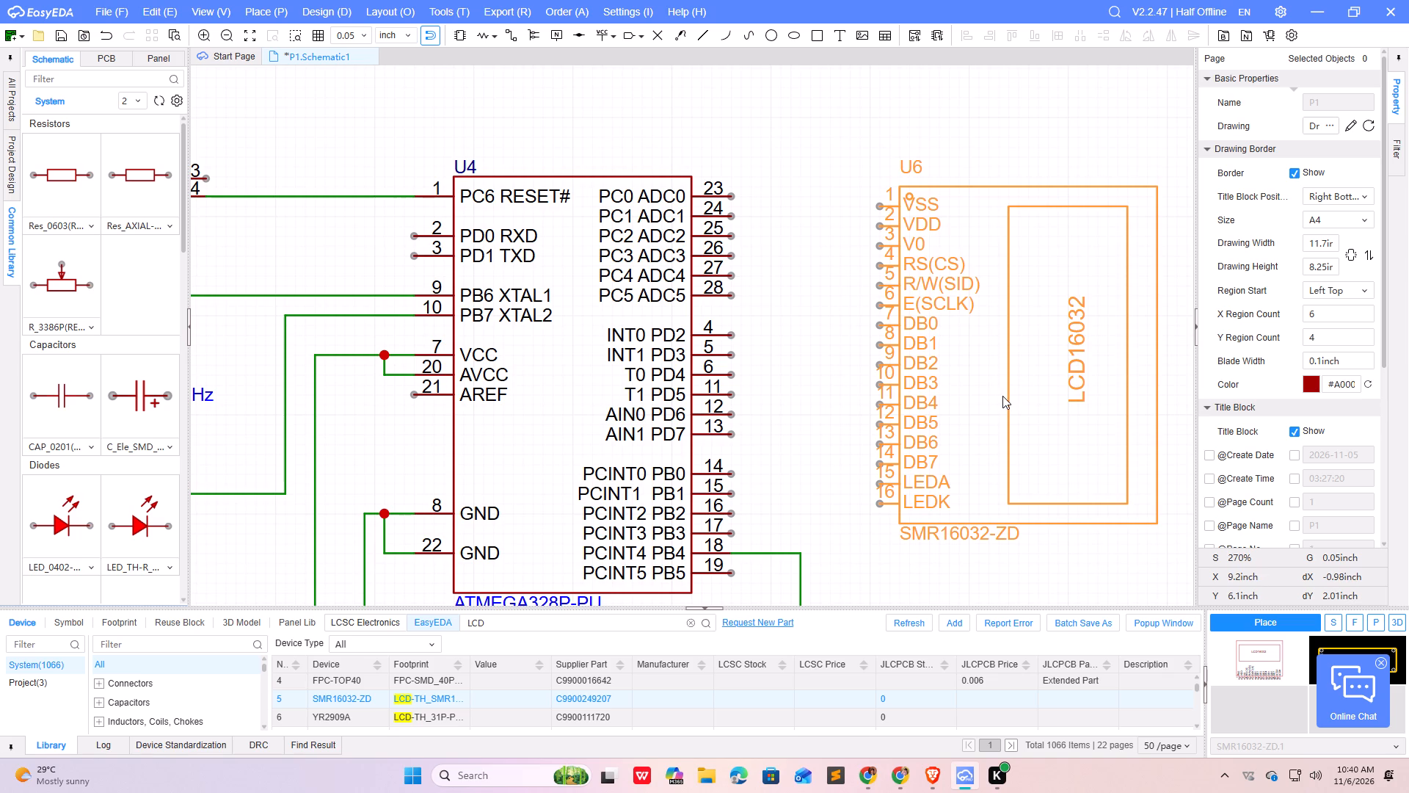
{"action": "scroll", "coordinate": [936, 229], "scroll_direction": "up", "scroll_amount": 1}
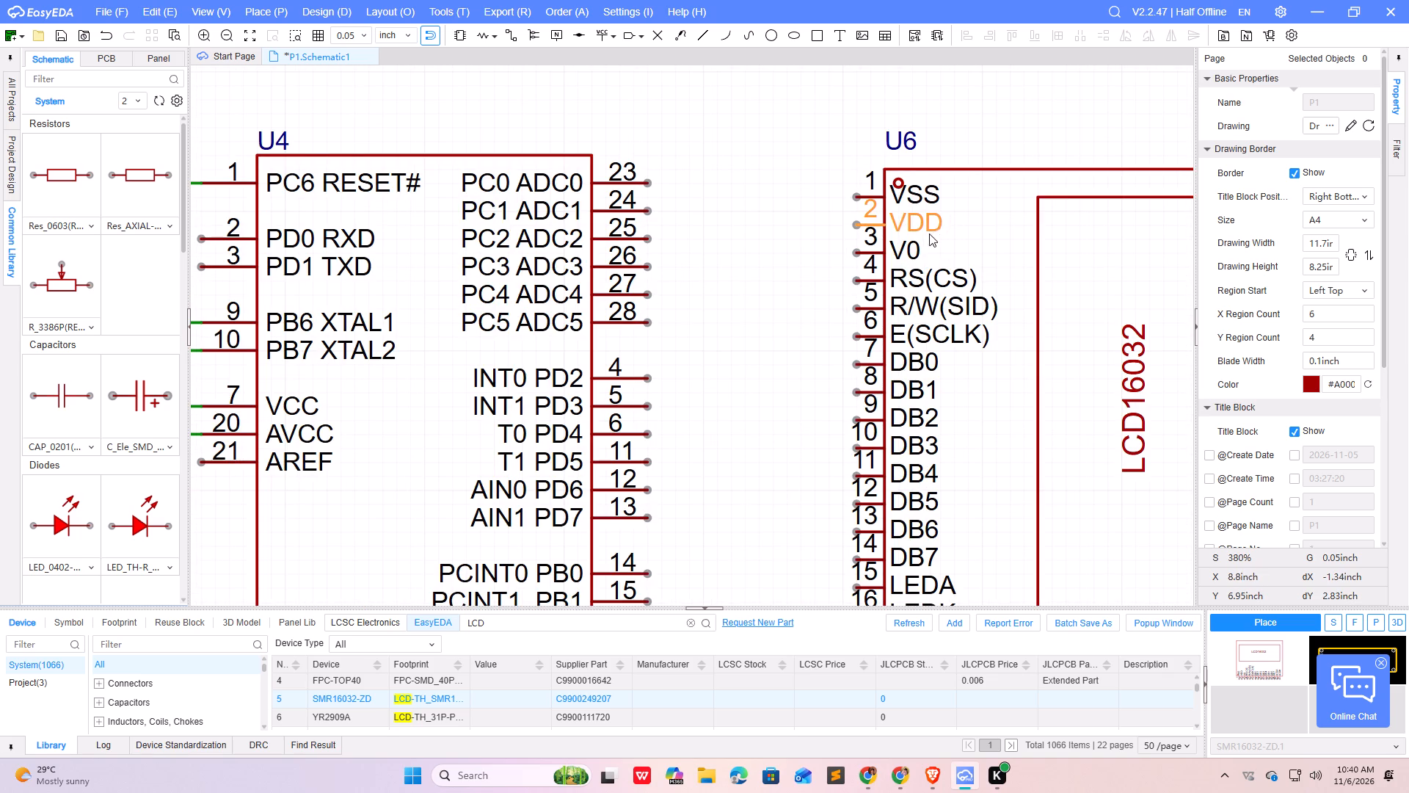
{"action": "scroll", "coordinate": [815, 255], "scroll_direction": "up", "scroll_amount": 1}
{"action": "scroll", "coordinate": [812, 268], "scroll_direction": "down", "scroll_amount": 3}
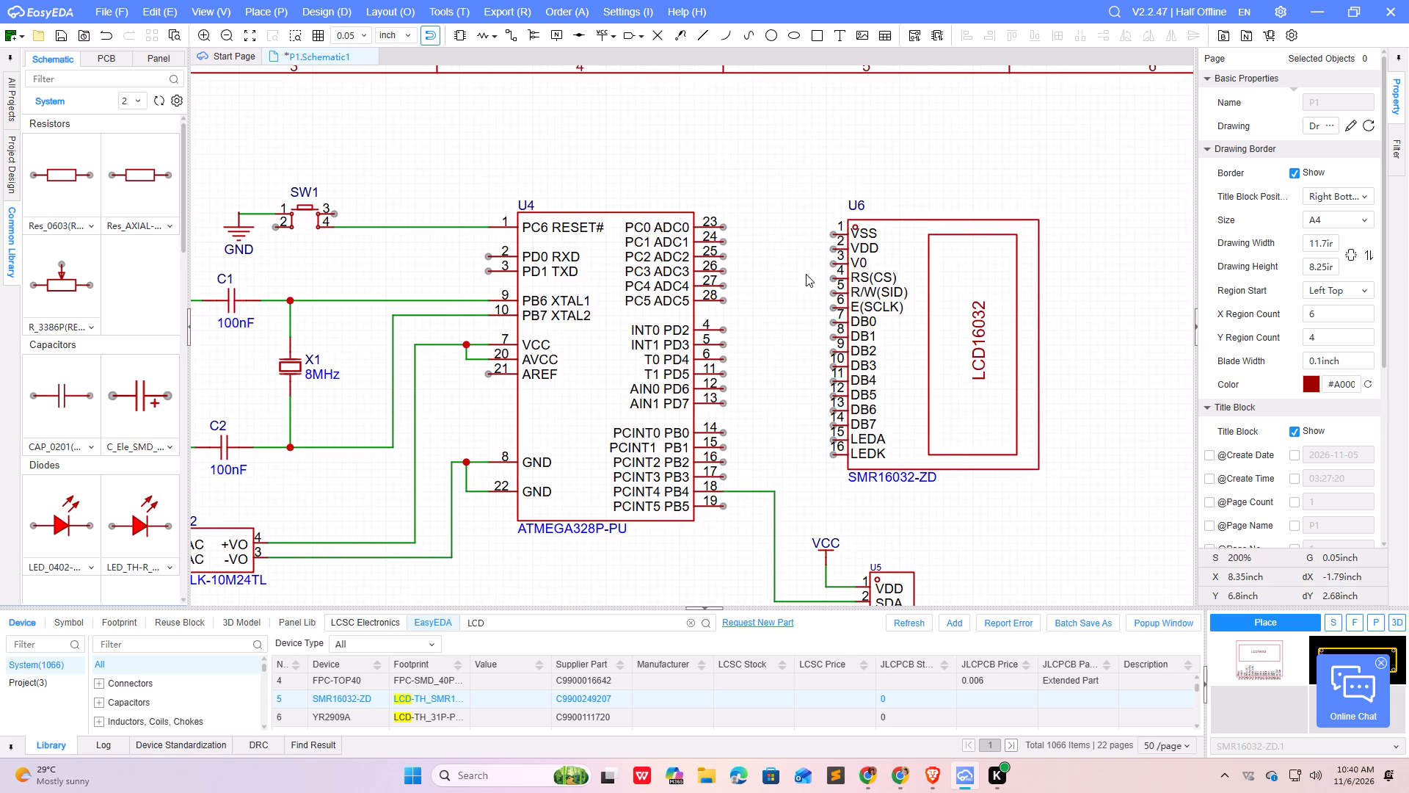
Draw a short wire from the SMR16032-ZD's VDD pin away from the LCD, bending upward to a free end.
{"action": "scroll", "coordinate": [914, 245], "scroll_direction": "up", "scroll_amount": 1}
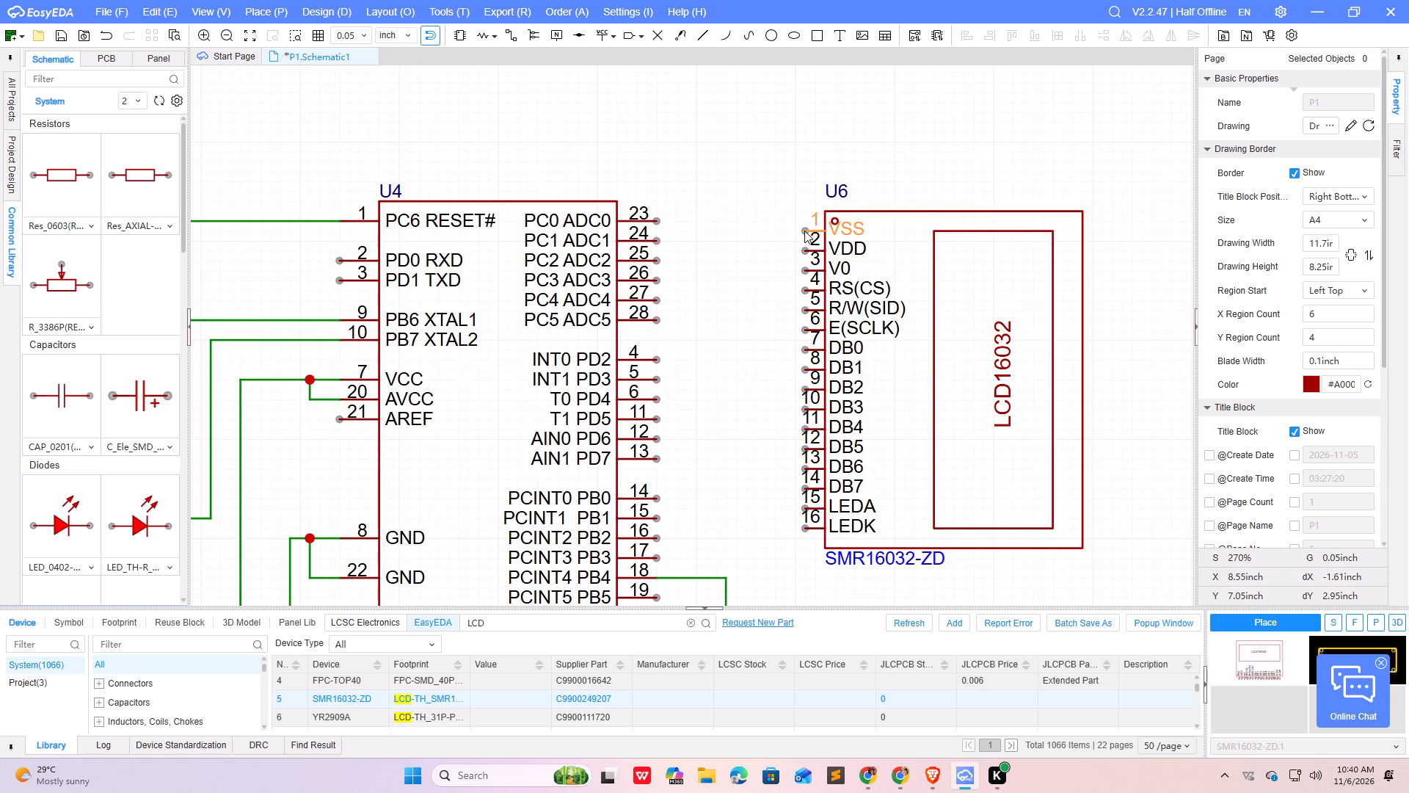
{"action": "left_click", "coordinate": [803, 250]}
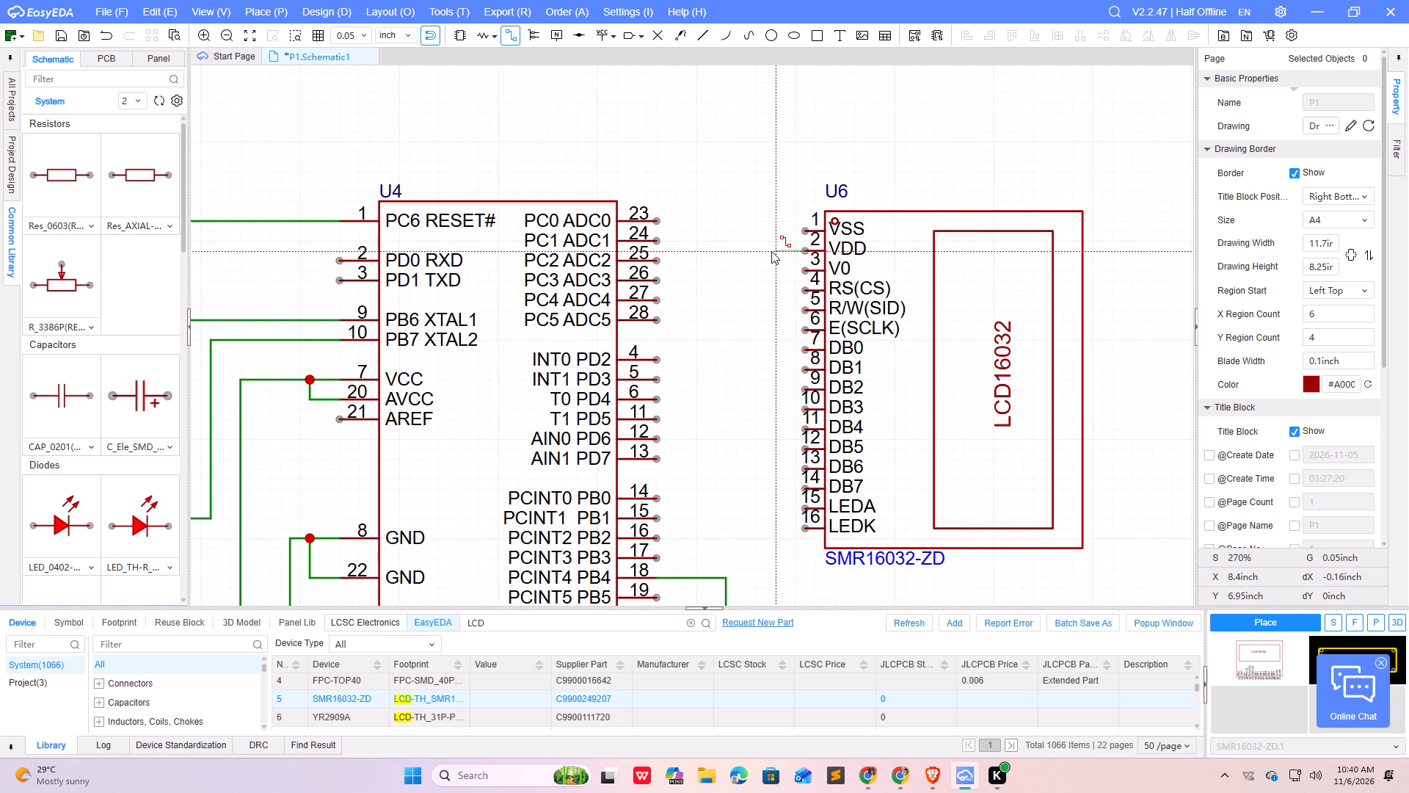
{"action": "left_click", "coordinate": [771, 251]}
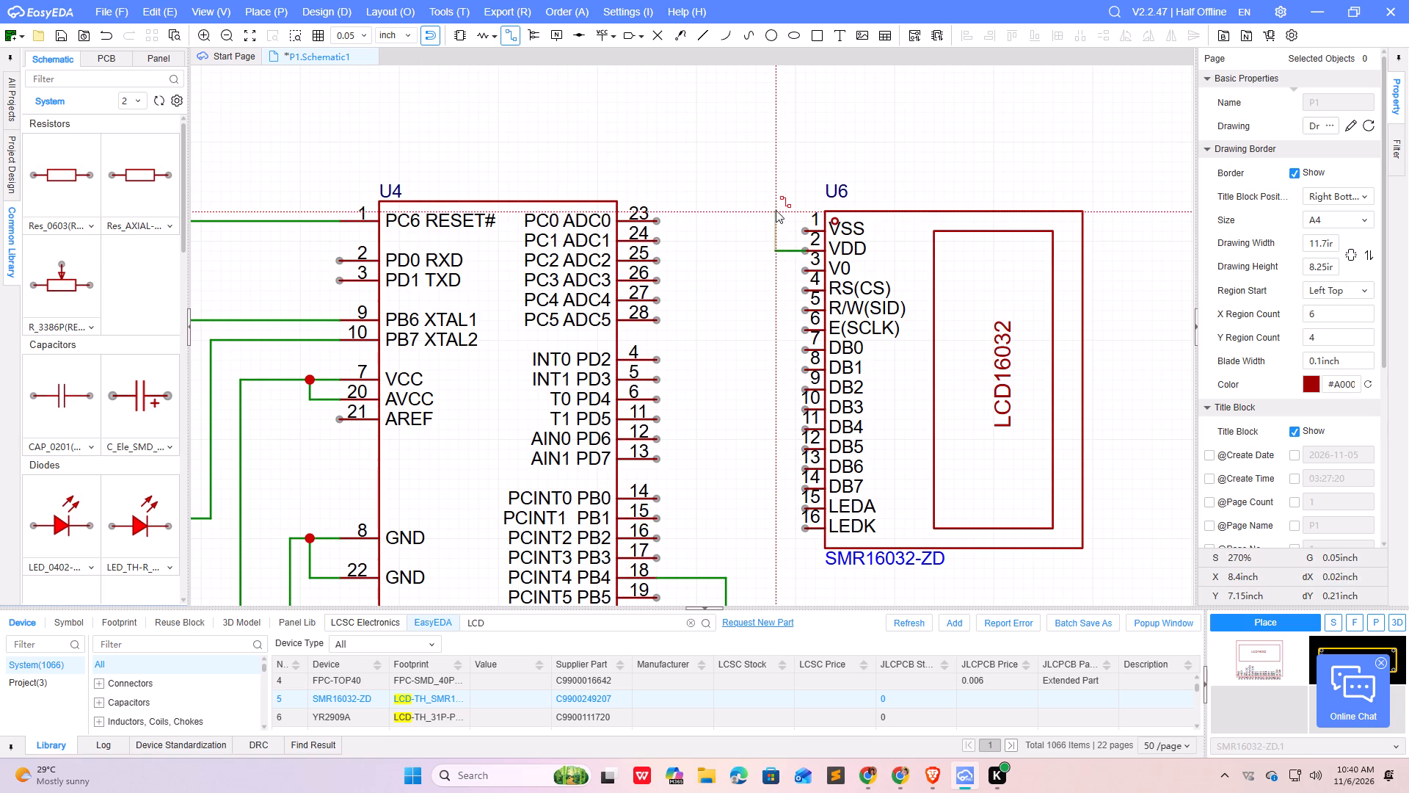
{"action": "left_click", "coordinate": [776, 210]}
{"action": "right_click", "coordinate": [778, 207]}
{"action": "right_click", "coordinate": [907, 154]}
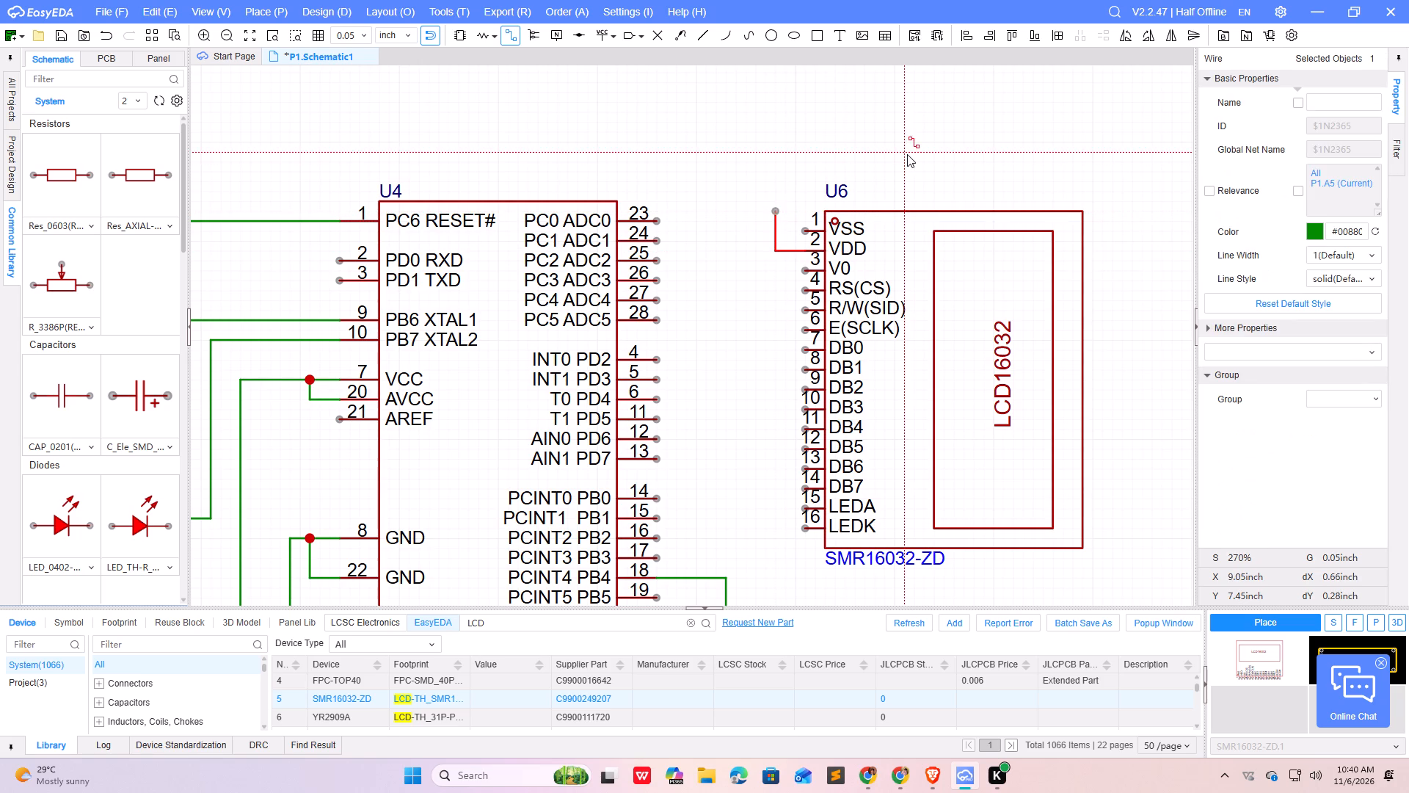
{"action": "left_click", "coordinate": [907, 156]}
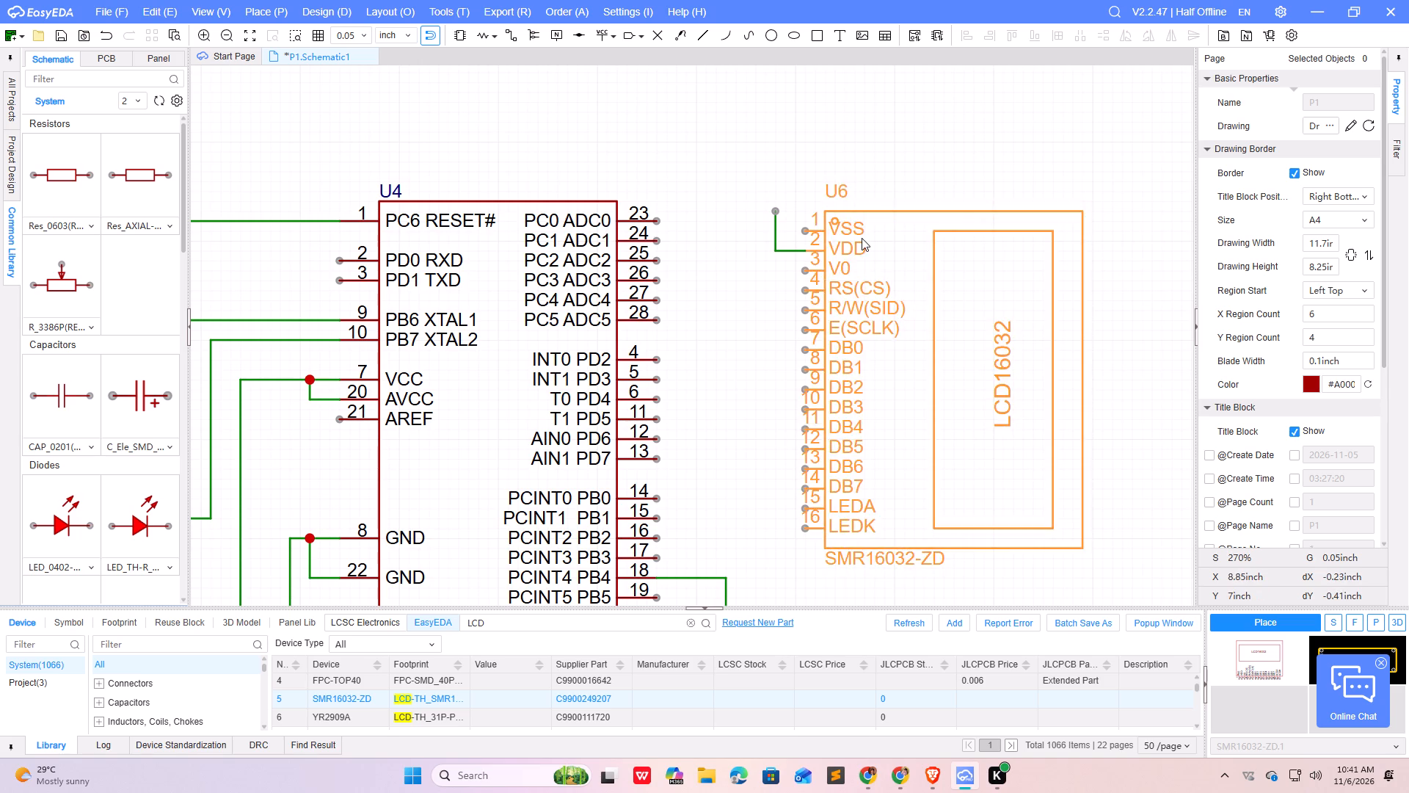
Draw a wire from the SMR16032-ZD's VSS pin bending upward, with its free end higher than the VDD wire's.
{"action": "left_click", "coordinate": [804, 231]}
{"action": "left_click", "coordinate": [793, 226]}
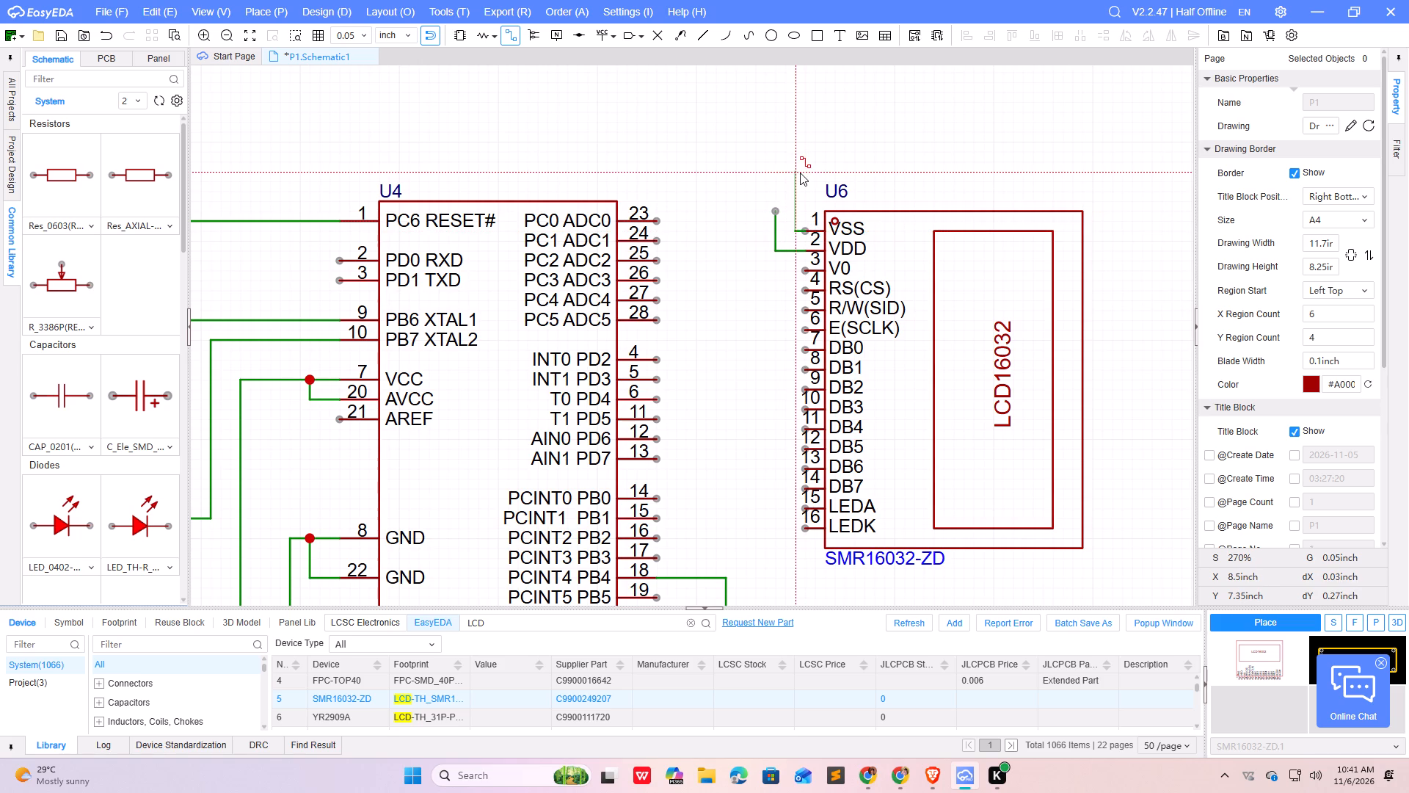
{"action": "left_click", "coordinate": [798, 173]}
{"action": "right_click", "coordinate": [795, 171]}
{"action": "right_click", "coordinate": [897, 159]}
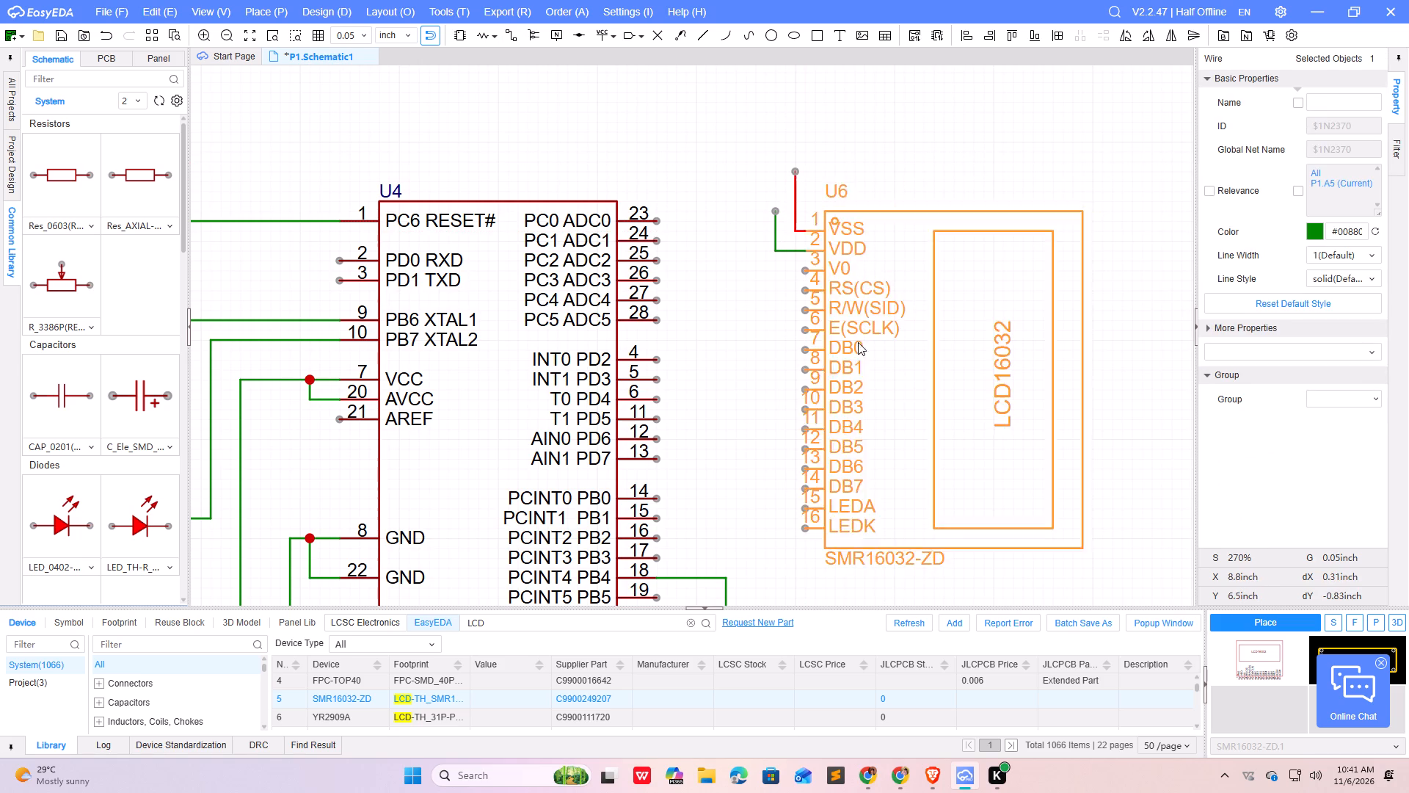
Wire the SMR16032-ZD's RS(CS) pin to pin 27 (PC4 ADC4) of the ATMEGA328P-PU.
{"action": "left_click", "coordinate": [803, 292]}
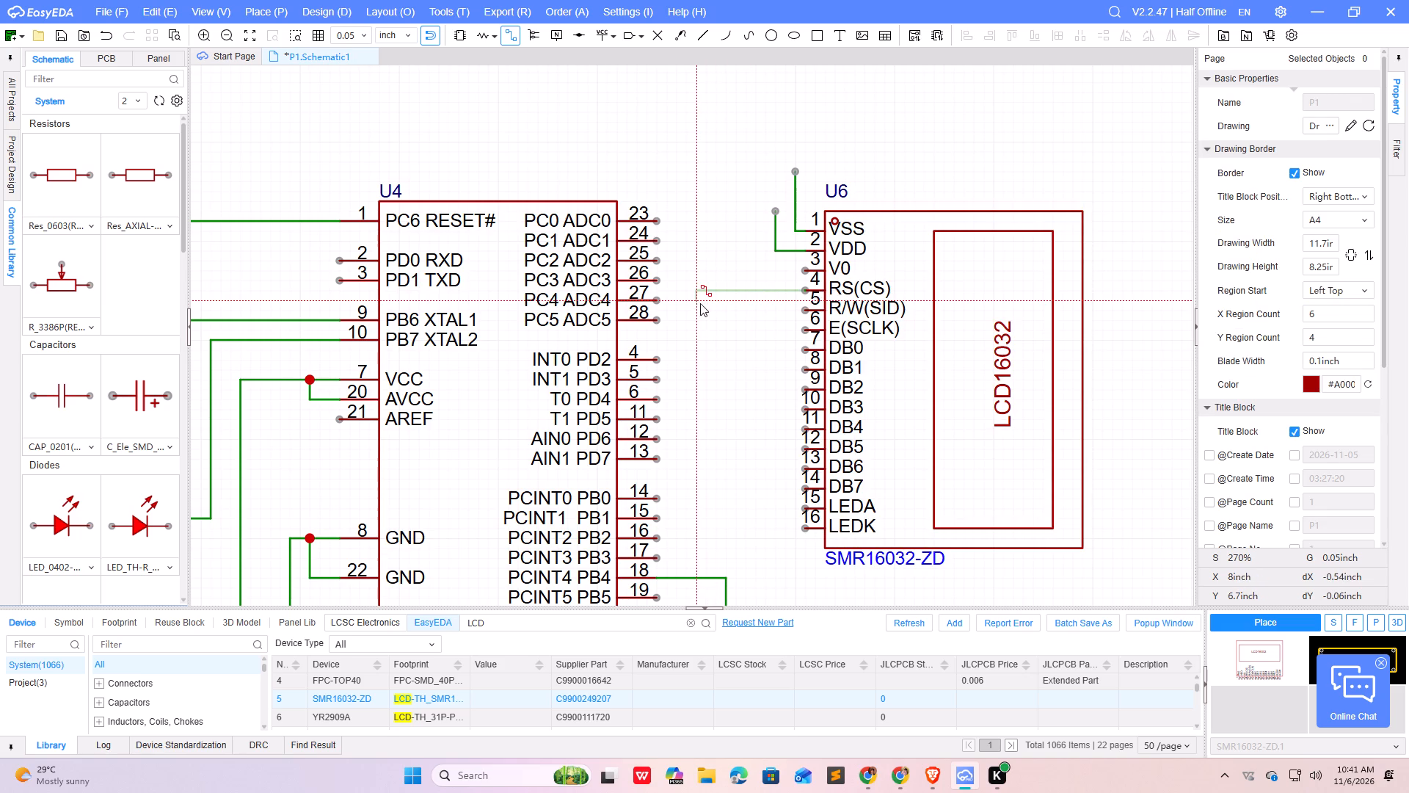
{"action": "left_click", "coordinate": [721, 300]}
{"action": "left_click", "coordinate": [663, 299]}
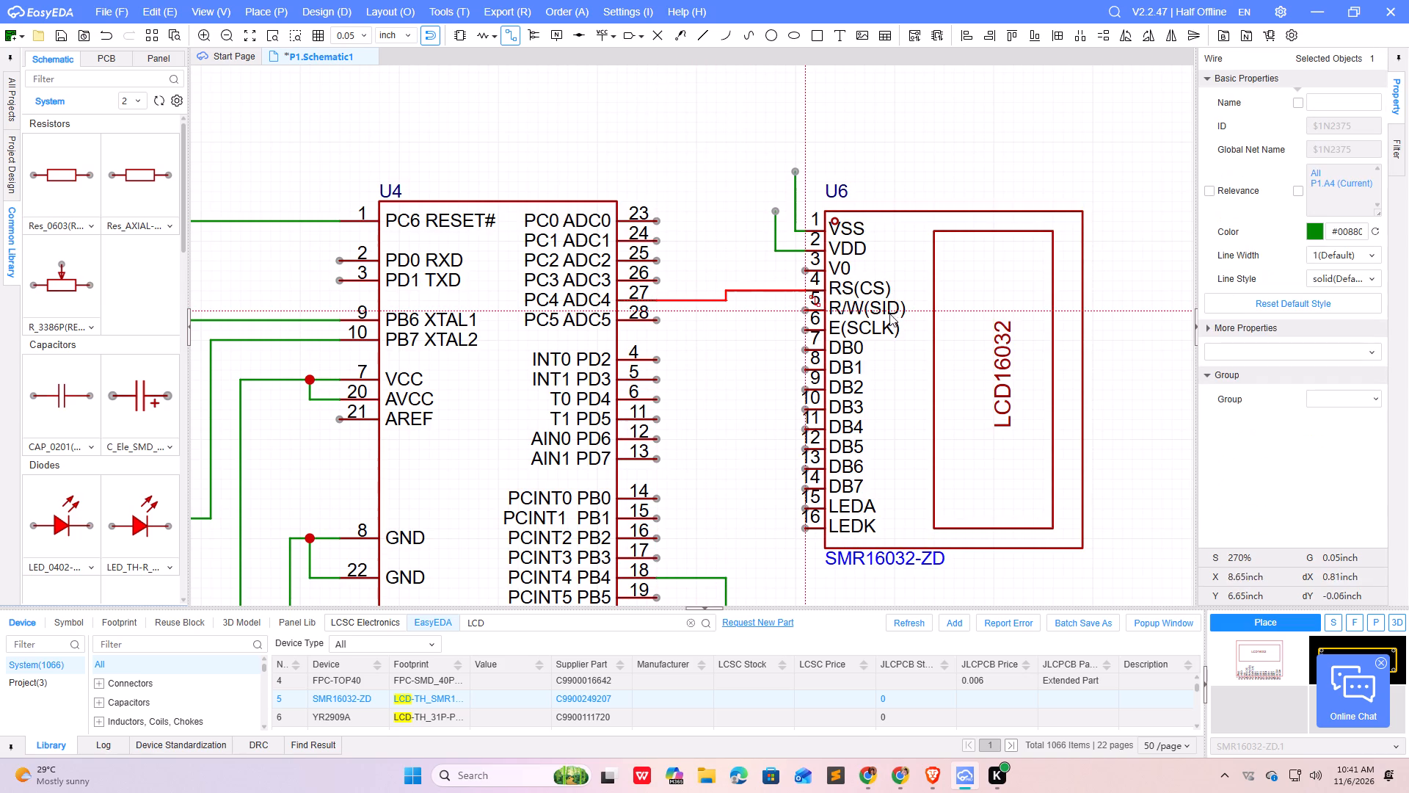
Wire the SMR16032-ZD's R/W(SID) pin to pin 28 (PC5 ADC5) of the ATMEGA328P-PU.
{"action": "left_click", "coordinate": [804, 308]}
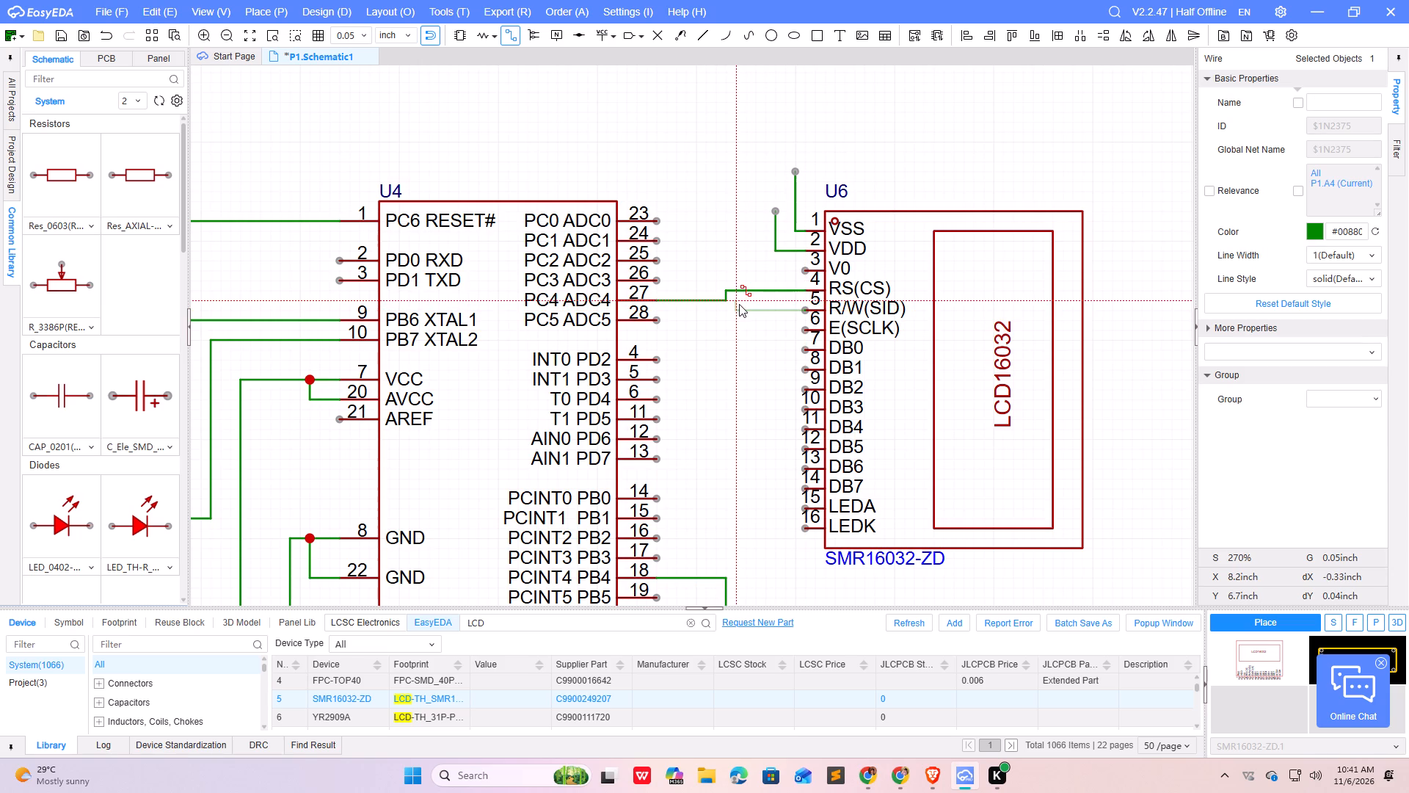
{"action": "left_click", "coordinate": [738, 311]}
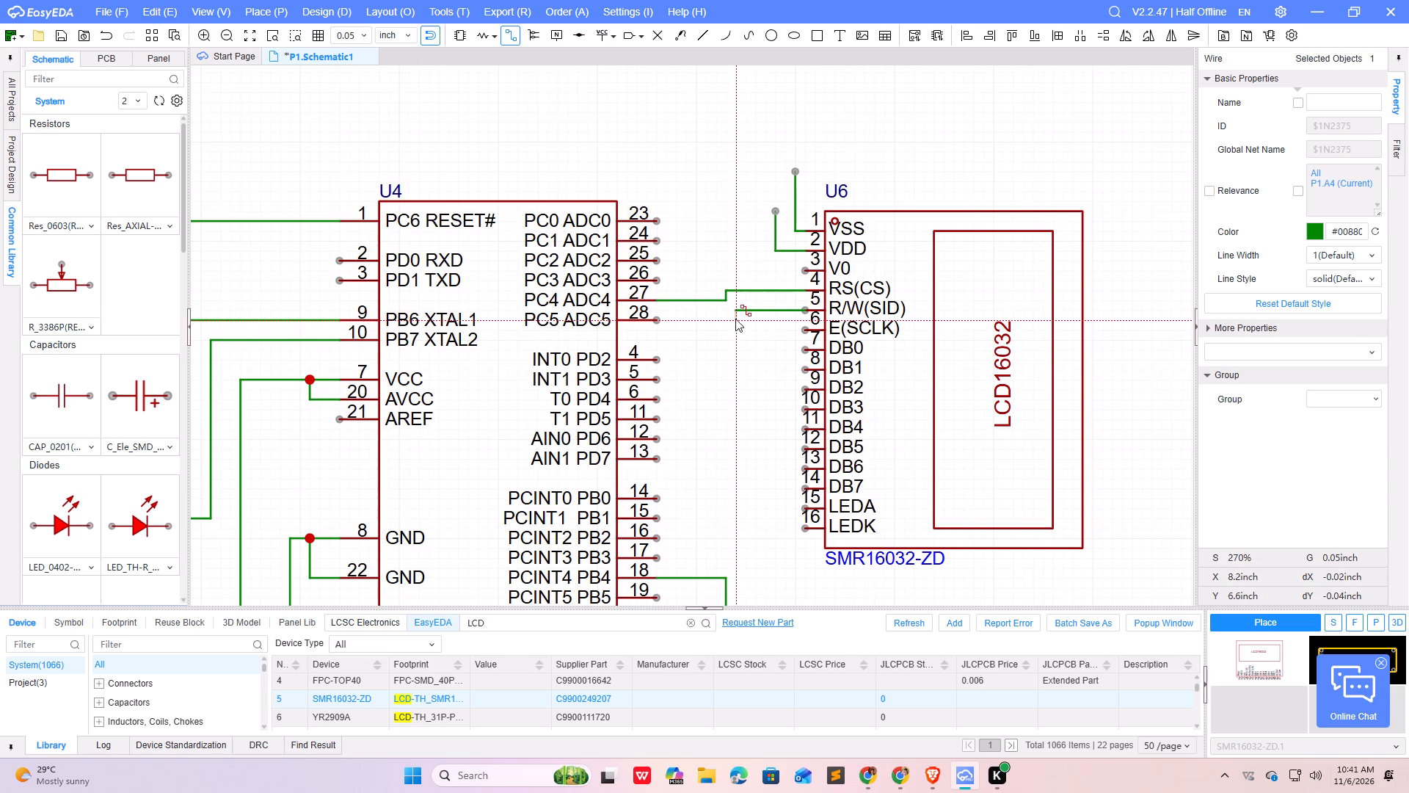
{"action": "left_click", "coordinate": [735, 310]}
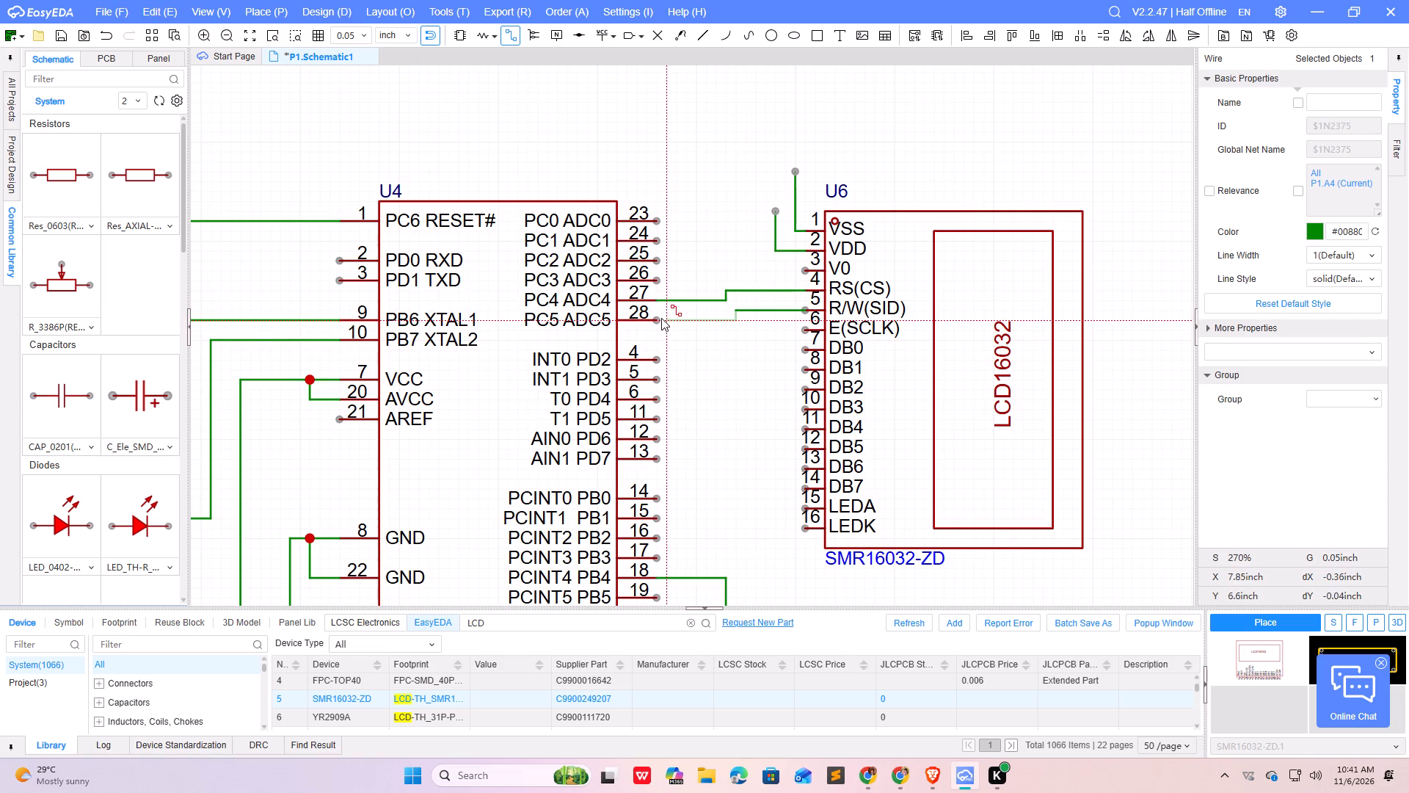
{"action": "left_click", "coordinate": [659, 318]}
{"action": "right_click", "coordinate": [736, 228]}
{"action": "right_click", "coordinate": [729, 225]}
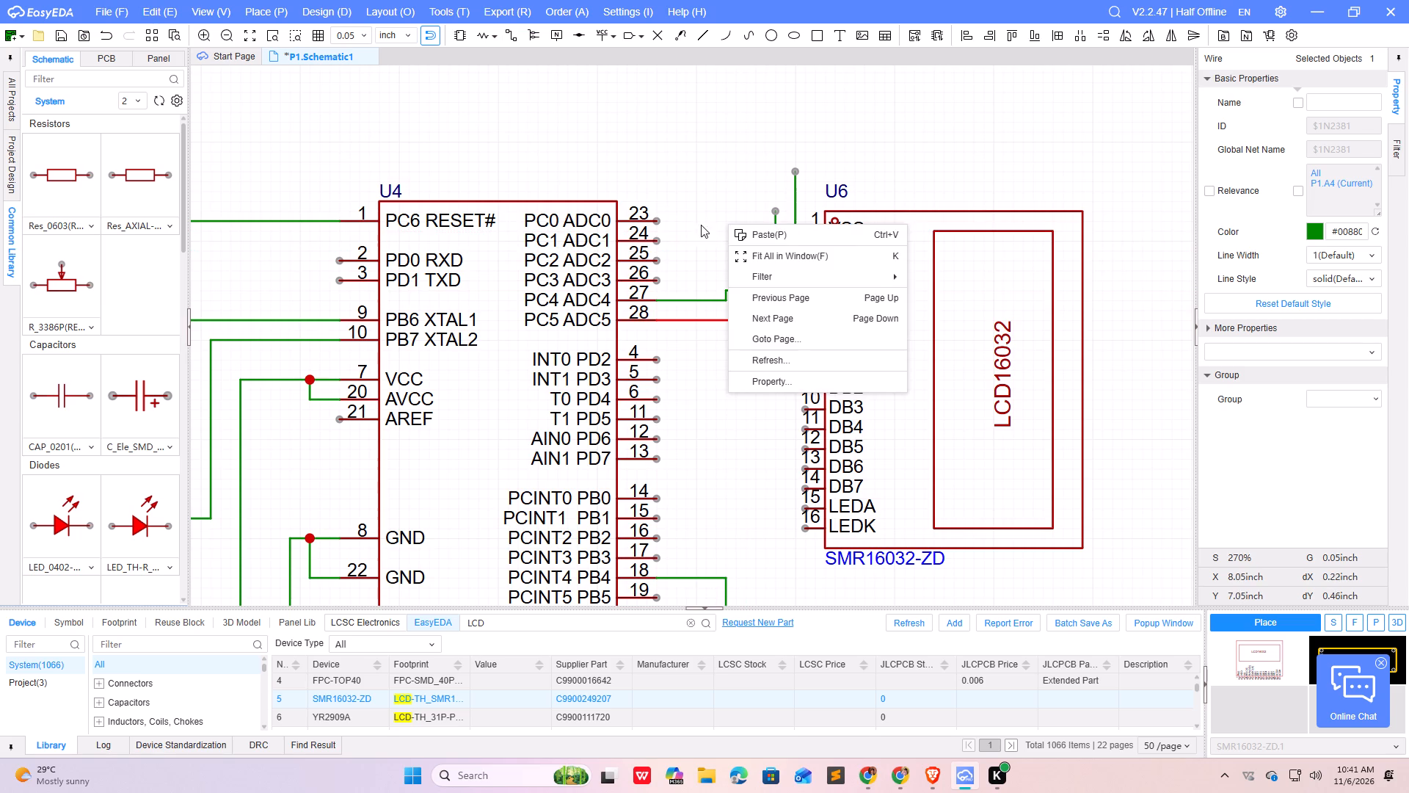
{"action": "right_click", "coordinate": [696, 211]}
{"action": "left_click", "coordinate": [829, 127]}
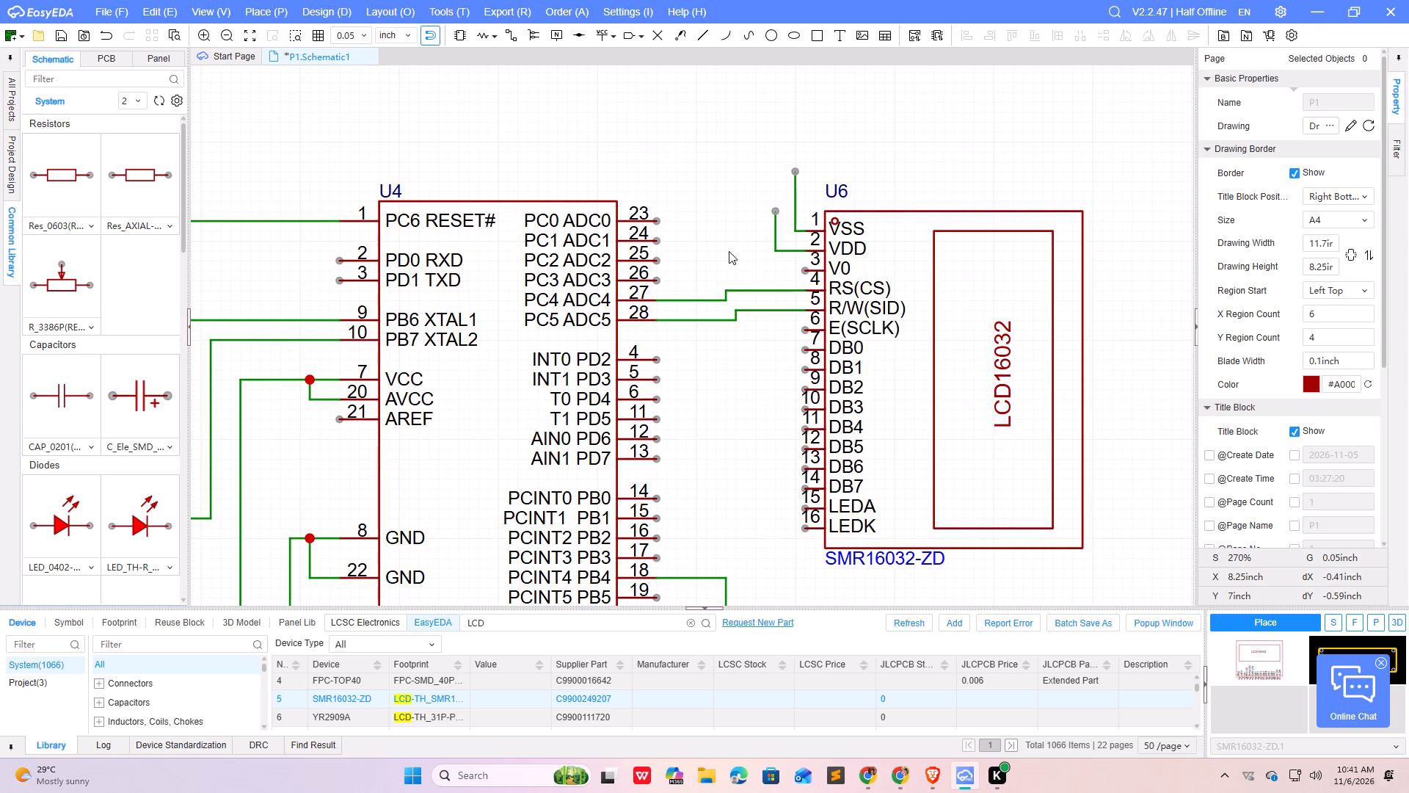
Examine the wiring between the ATMEGA328P-PU and the SMR16032-ZD, including the open-ended VSS and VDD wires.
{"action": "scroll", "coordinate": [719, 303], "scroll_direction": "down", "scroll_amount": 1}
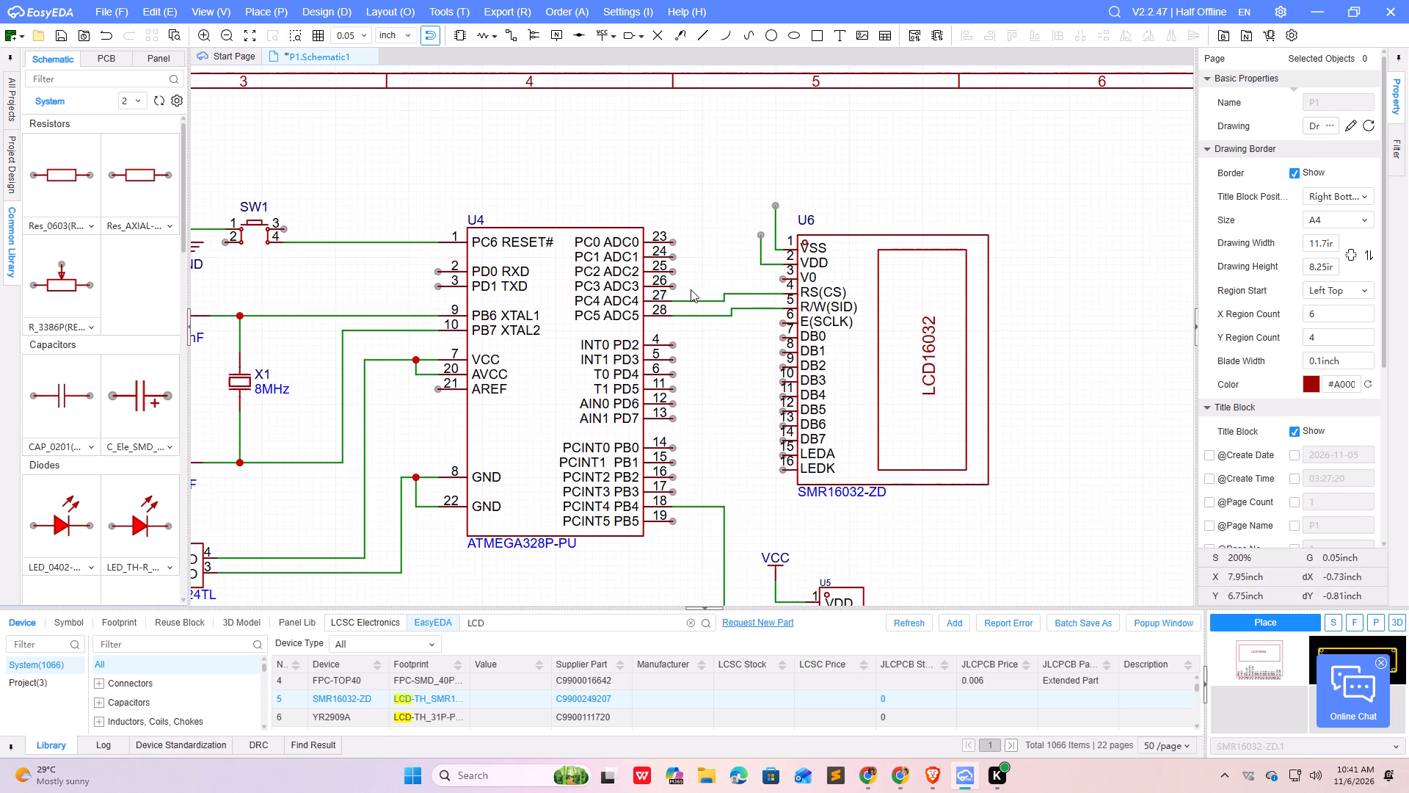
{"action": "scroll", "coordinate": [761, 326], "scroll_direction": "up", "scroll_amount": 3}
{"action": "scroll", "coordinate": [691, 365], "scroll_direction": "up", "scroll_amount": 1}
{"action": "scroll", "coordinate": [688, 372], "scroll_direction": "down", "scroll_amount": 3}
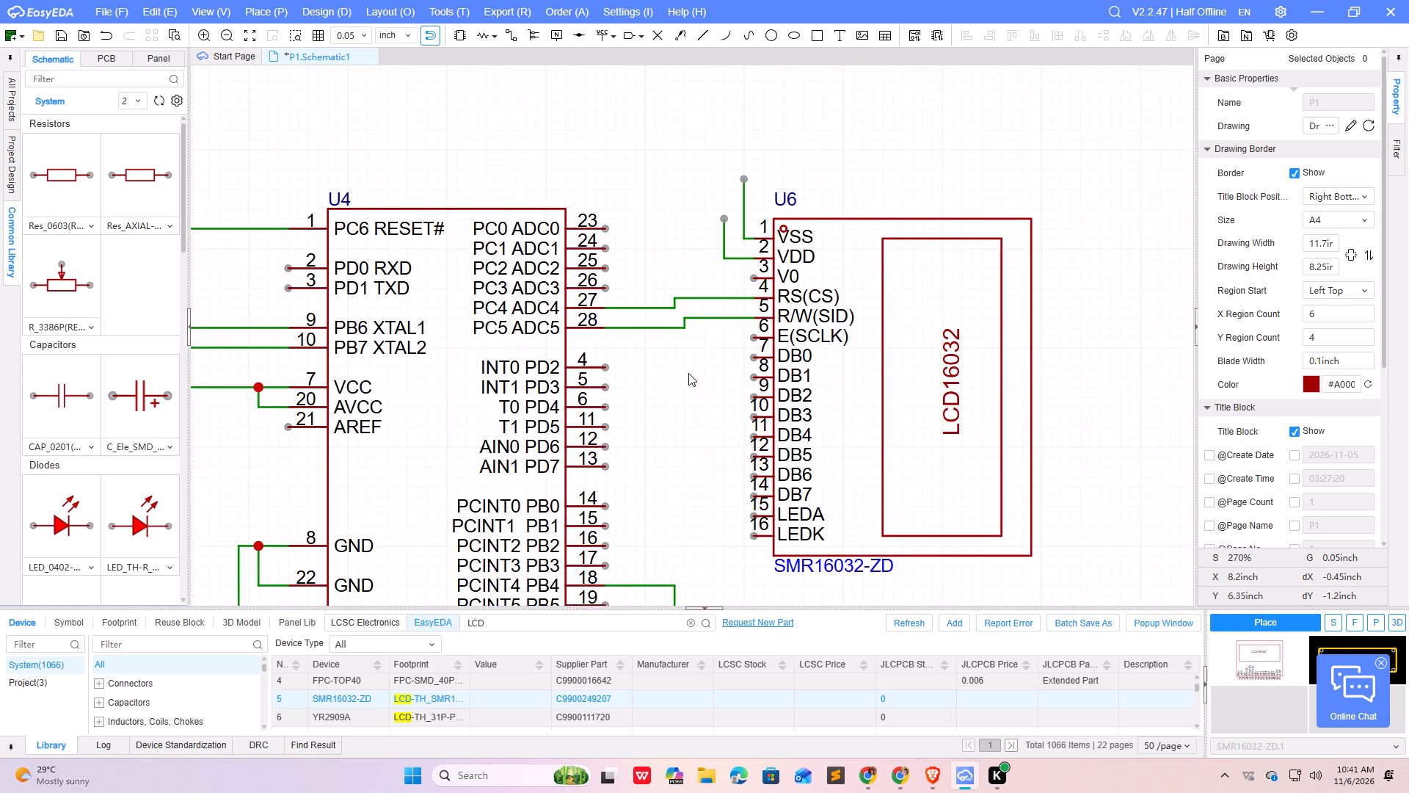
{"action": "scroll", "coordinate": [688, 372], "scroll_direction": "down", "scroll_amount": 2}
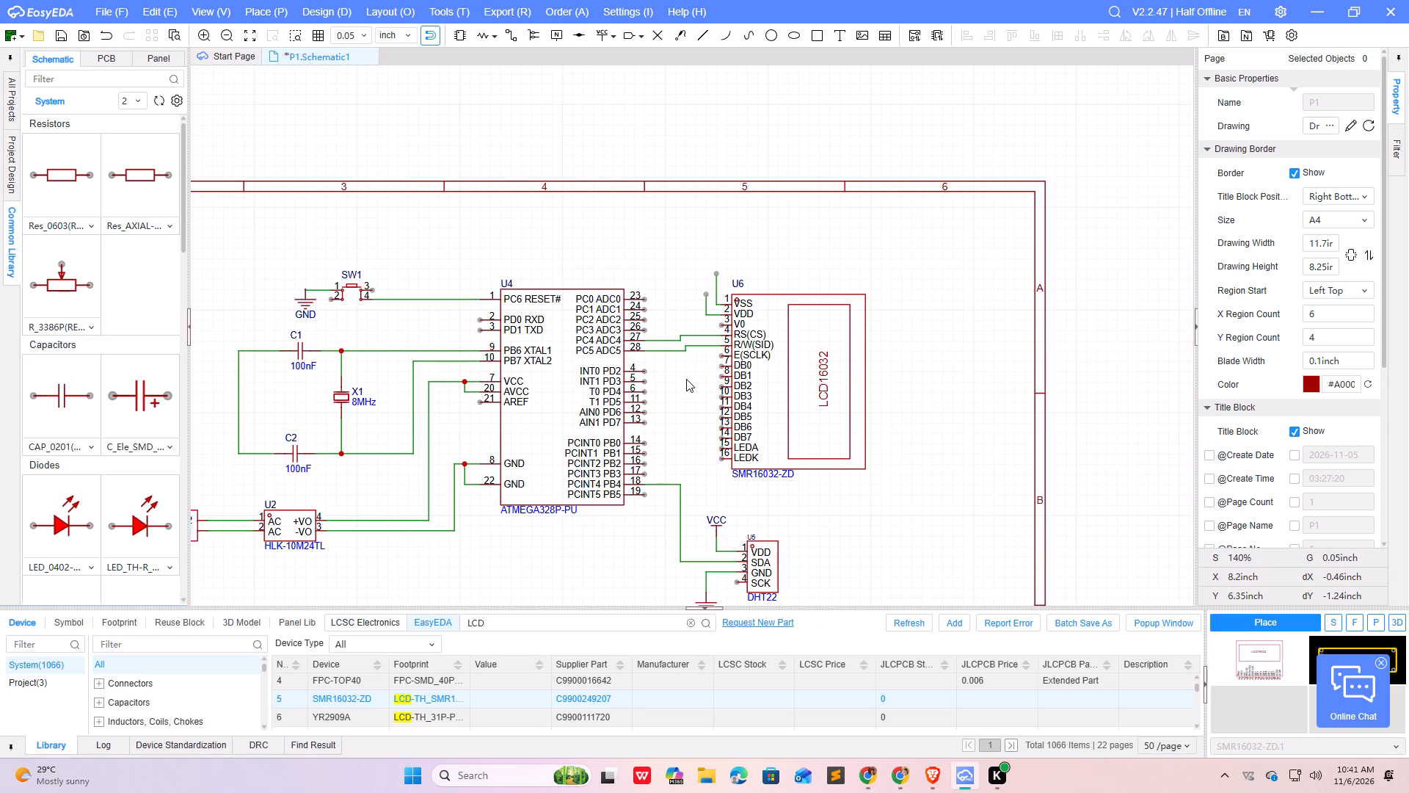
{"action": "scroll", "coordinate": [727, 273], "scroll_direction": "up", "scroll_amount": 1}
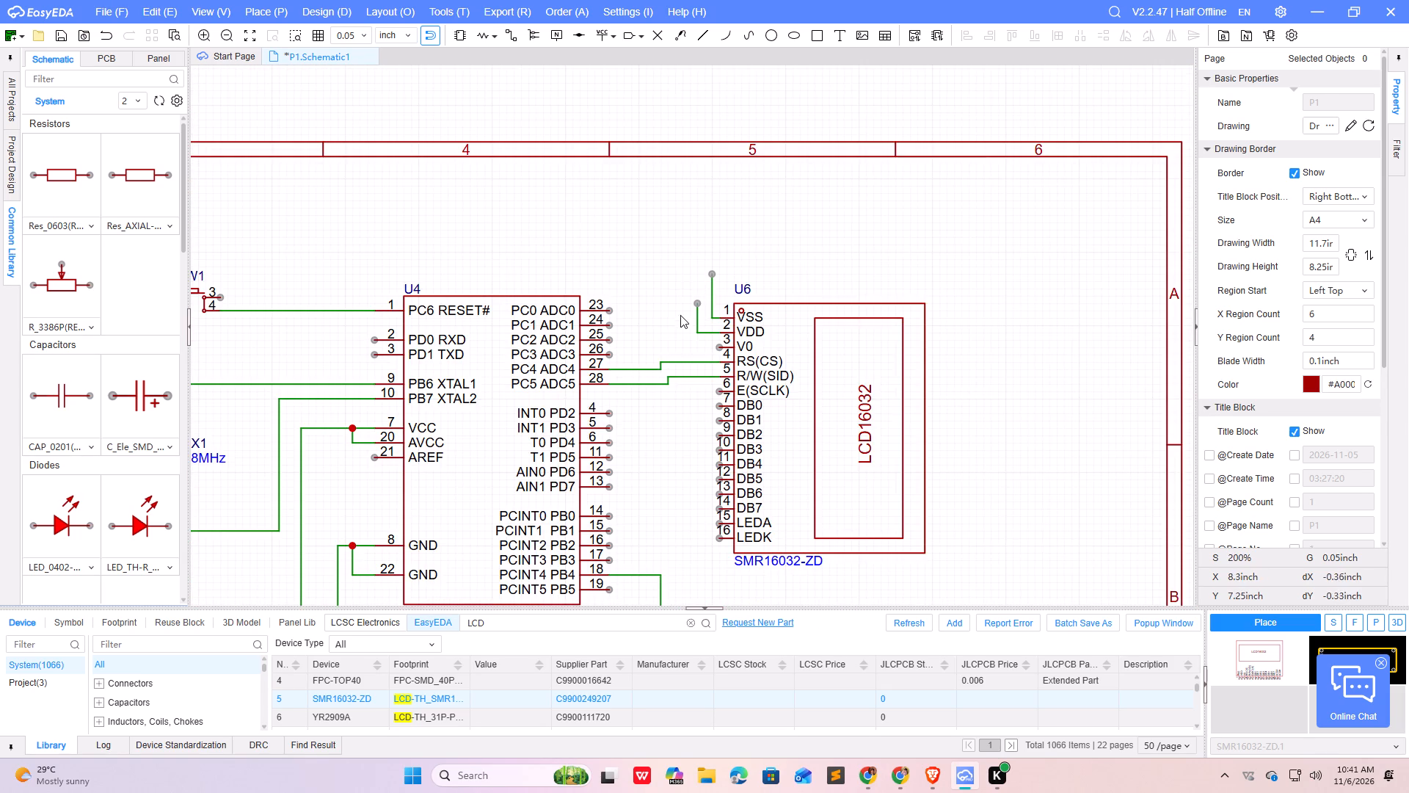
{"action": "scroll", "coordinate": [675, 330], "scroll_direction": "up", "scroll_amount": 2}
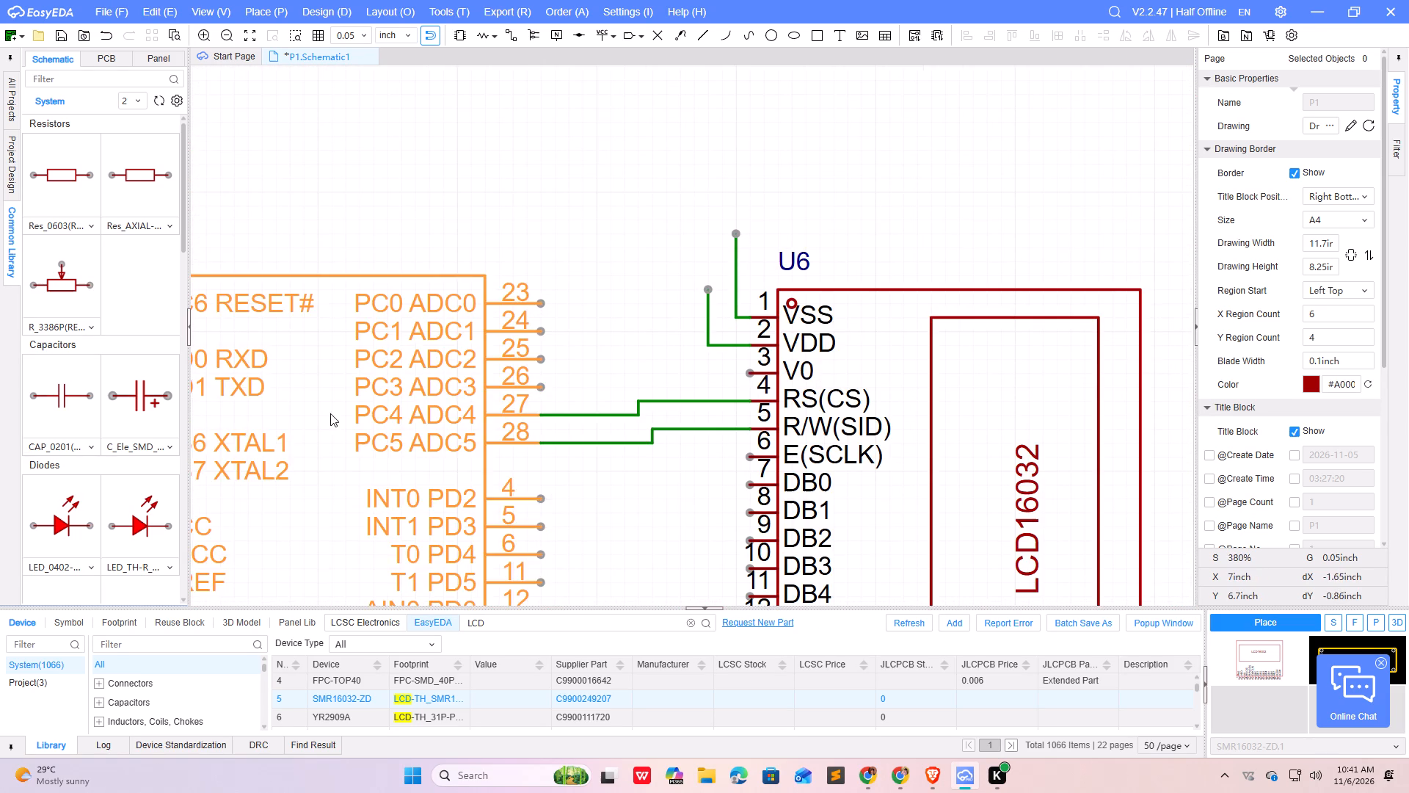
Place one GND net flag just above the free end of the SMR16032-ZD's VSS wire.
{"action": "left_click", "coordinate": [278, 16]}
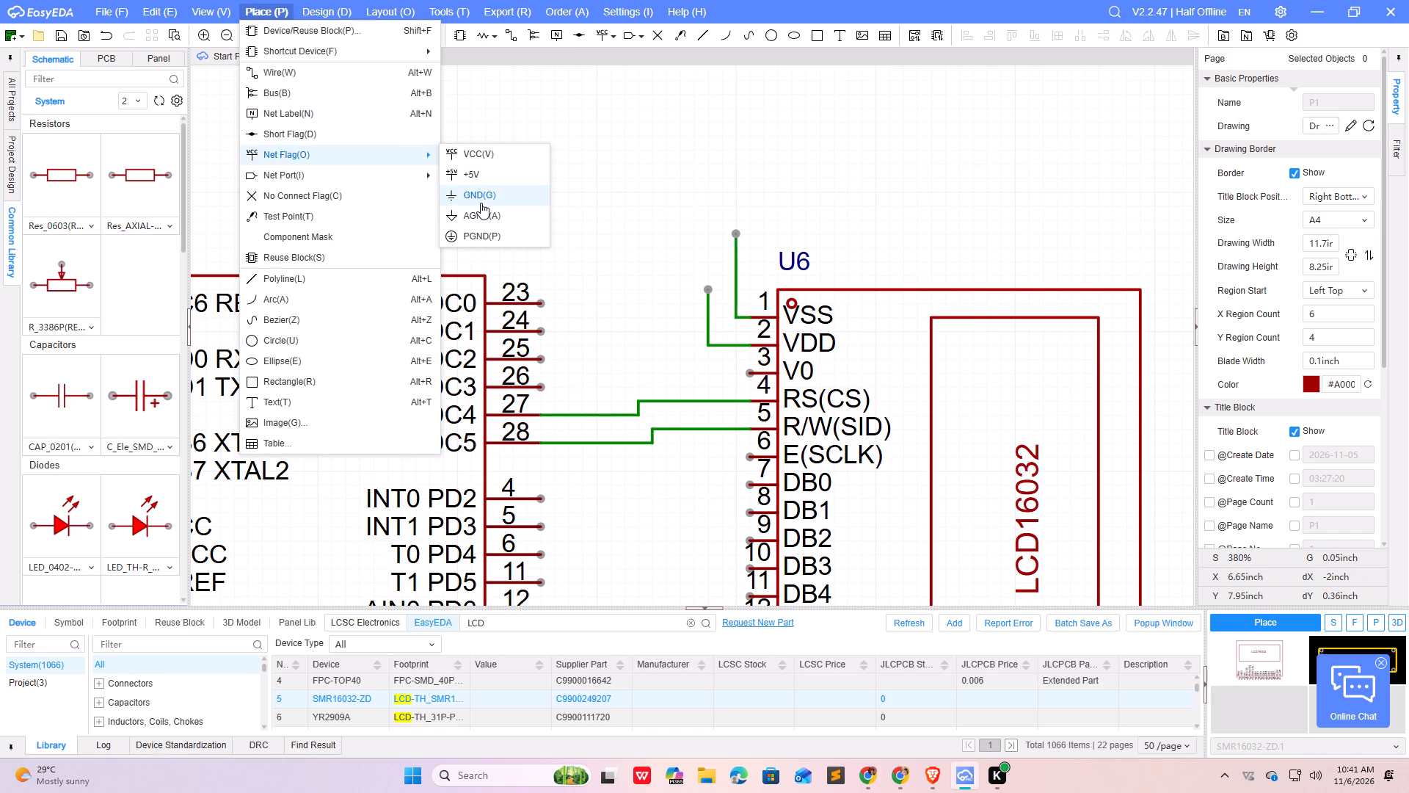
{"action": "left_click", "coordinate": [481, 200]}
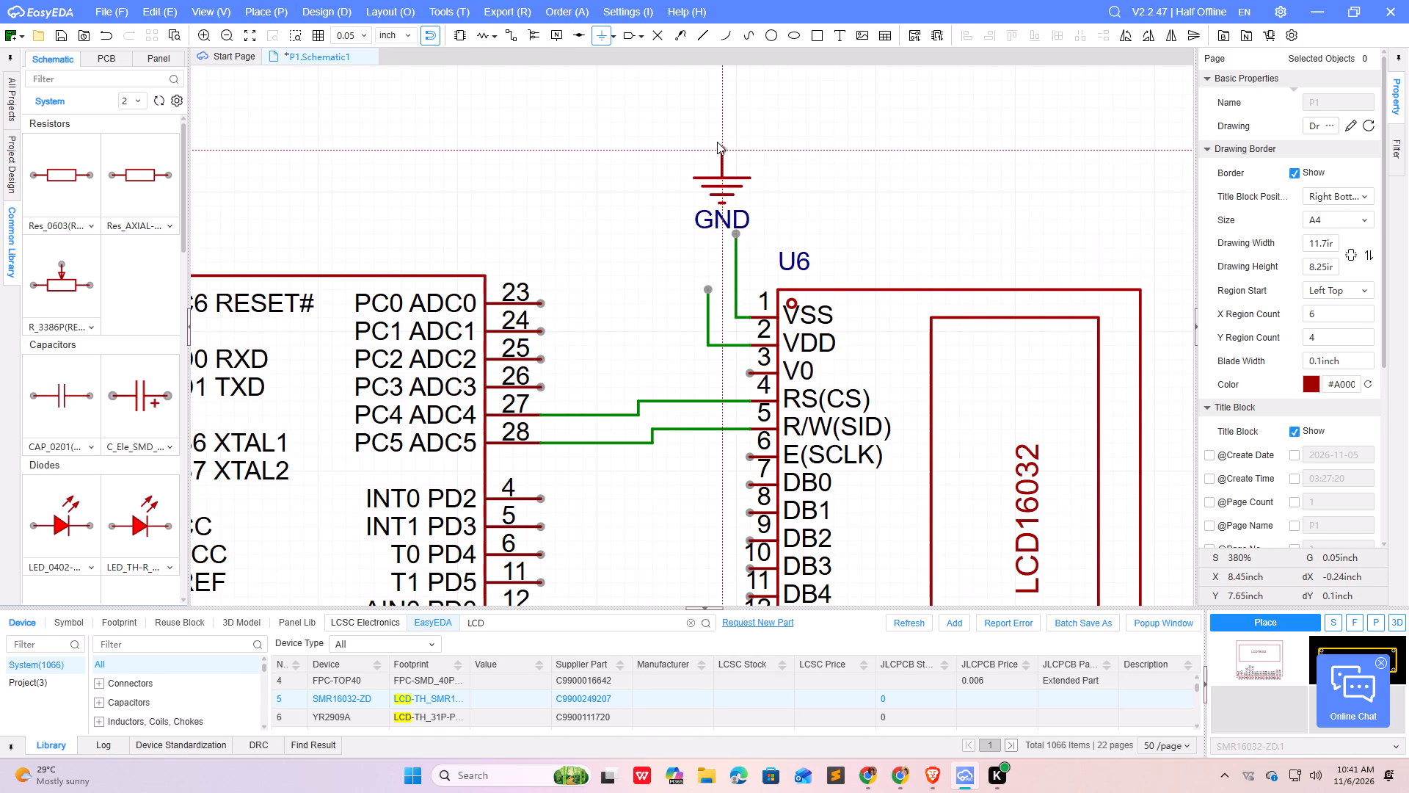
{"action": "left_click", "coordinate": [730, 145]}
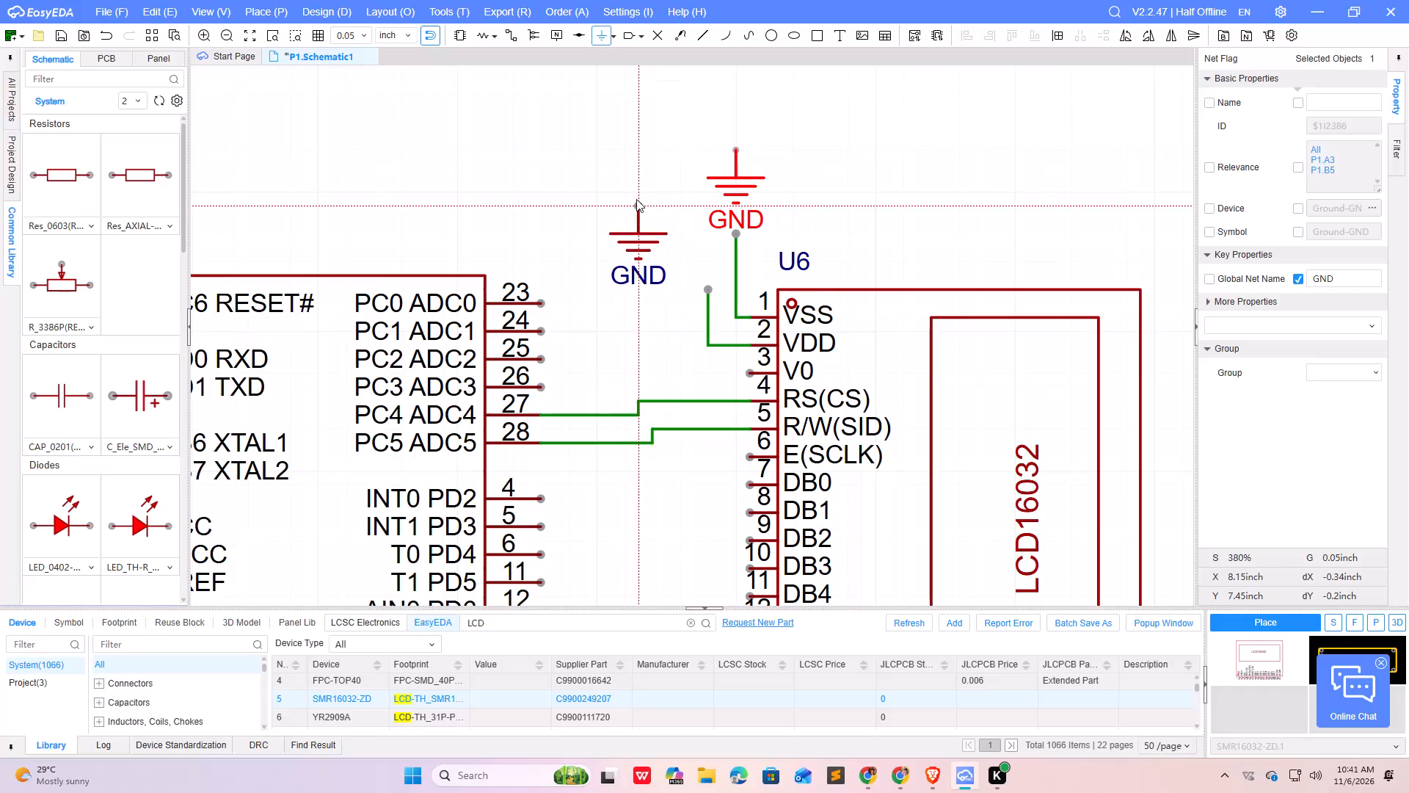
{"action": "scroll", "coordinate": [637, 153], "scroll_direction": "down", "scroll_amount": 1}
{"action": "scroll", "coordinate": [627, 184], "scroll_direction": "up", "scroll_amount": 1}
{"action": "scroll", "coordinate": [568, 269], "scroll_direction": "up", "scroll_amount": 1}
{"action": "scroll", "coordinate": [577, 284], "scroll_direction": "down", "scroll_amount": 1}
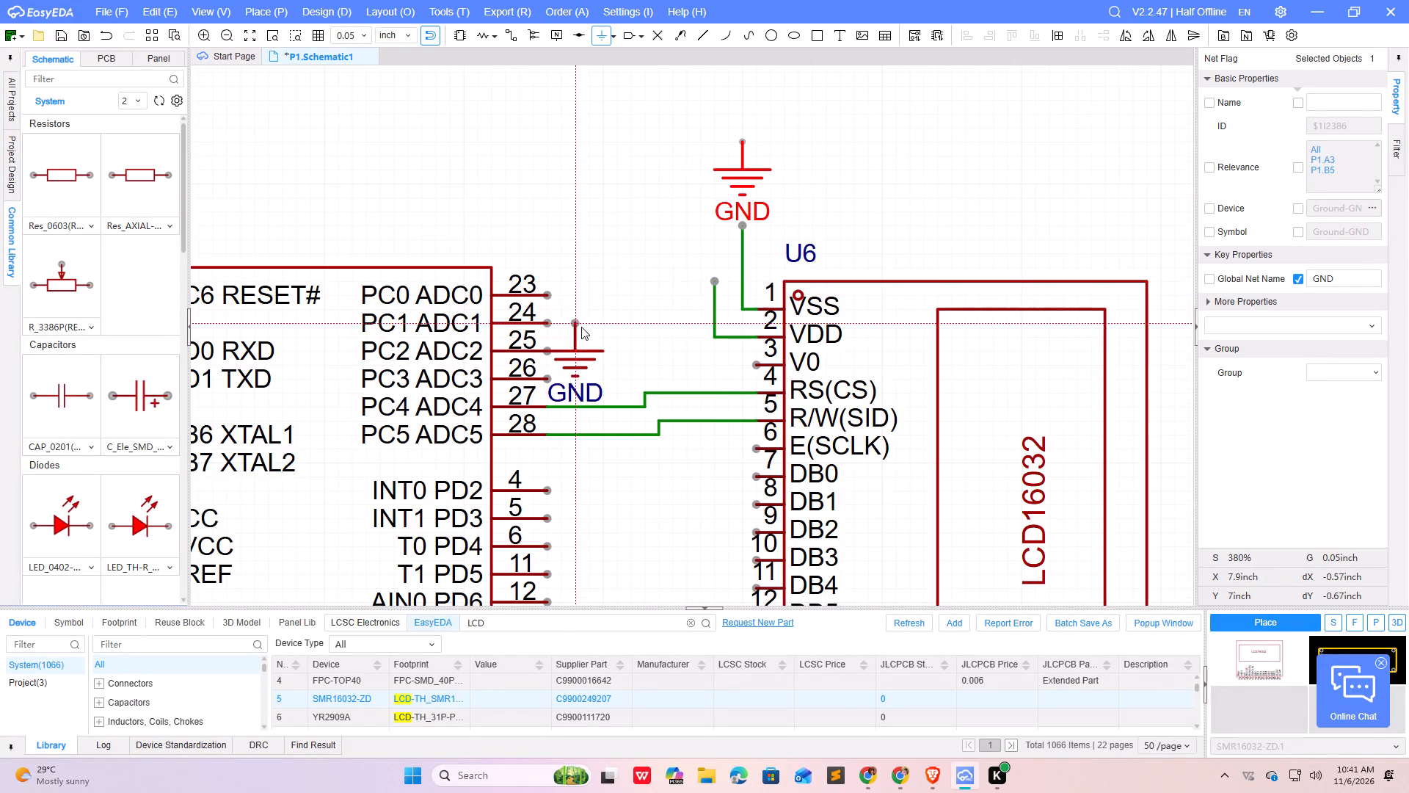
{"action": "right_click", "coordinate": [641, 220]}
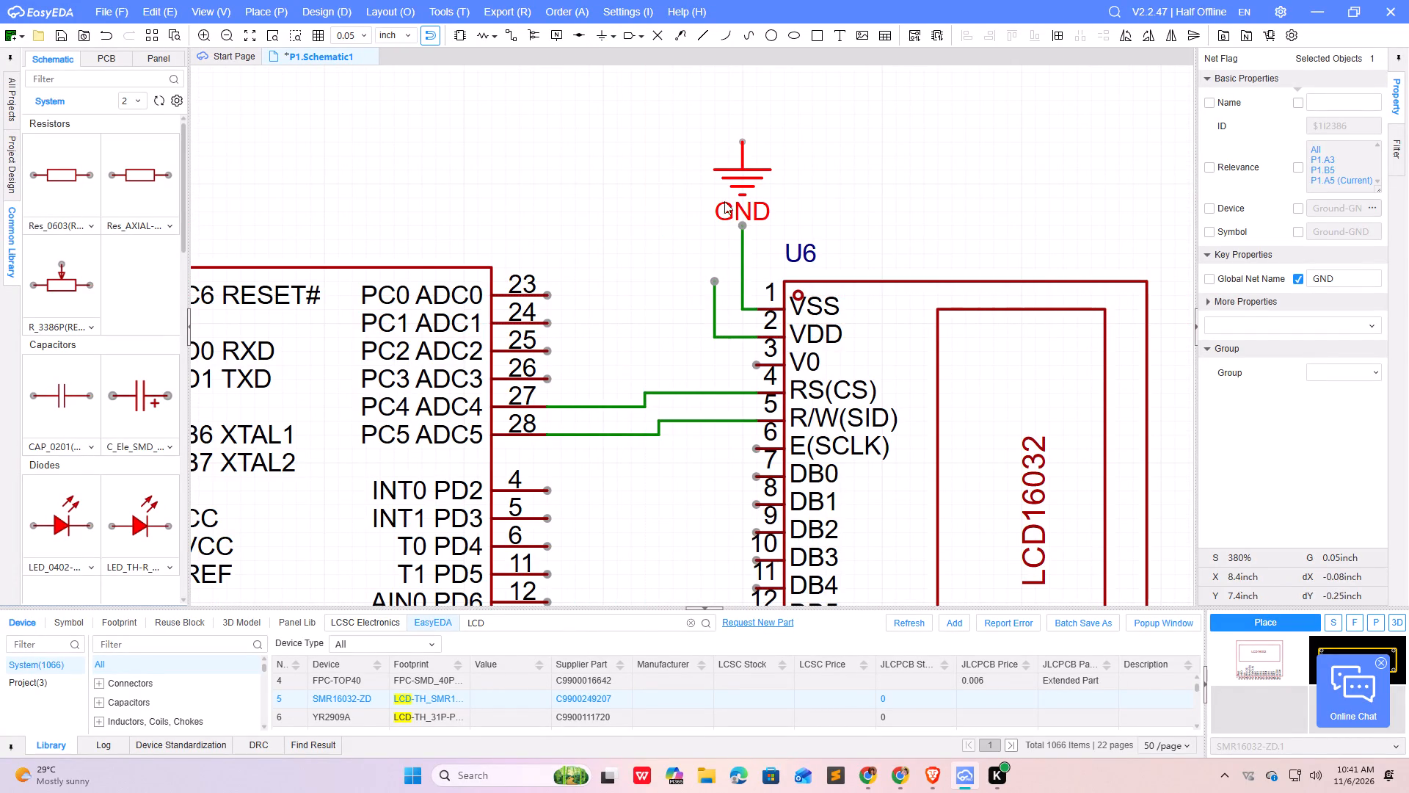
Rotate the new GND flag by 180° and move it onto the free end of the SMR16032-ZD's VSS wire.
{"action": "key", "text": "space"}
{"action": "key", "text": "space"}
{"action": "left_click_drag", "start_coordinate": [741, 111], "coordinate": [743, 176]}
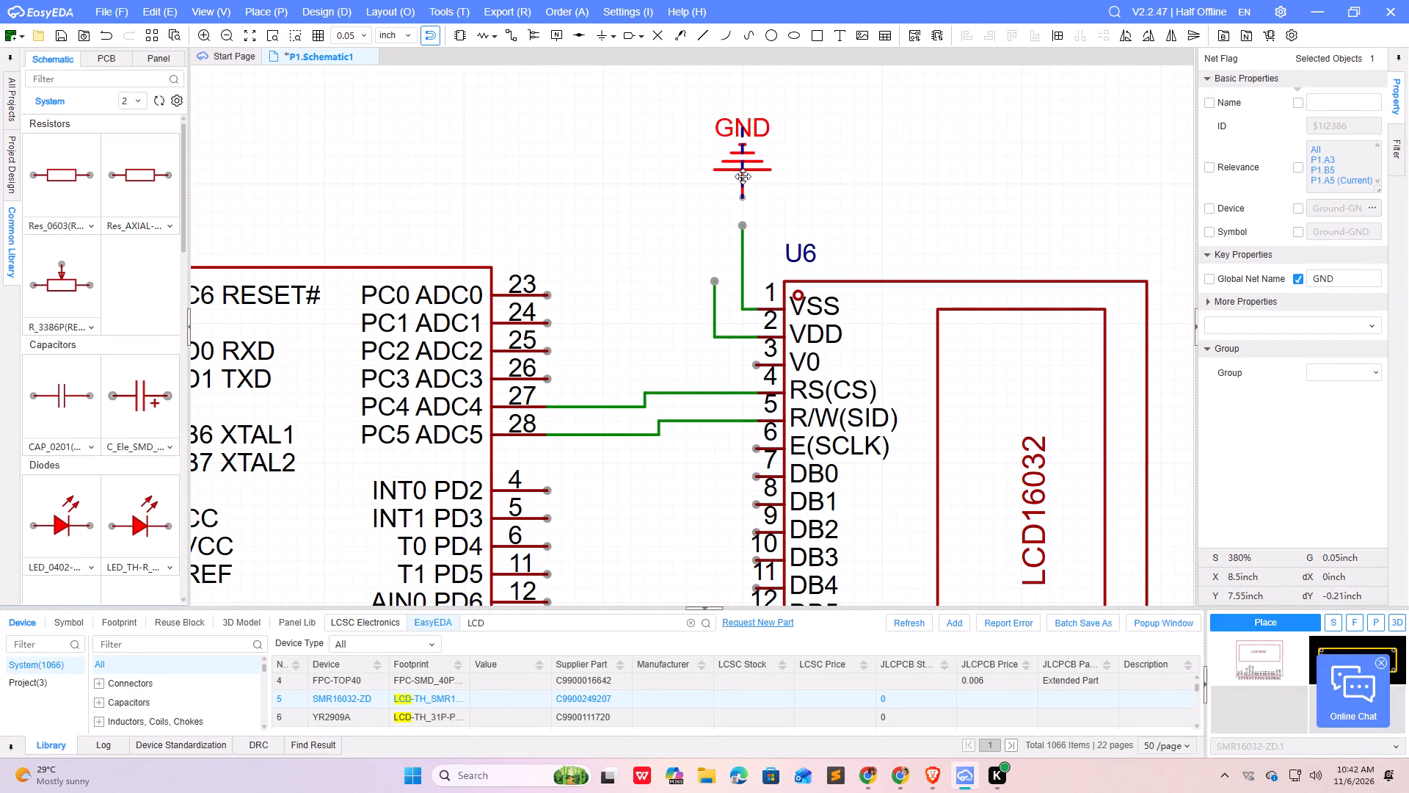
{"action": "left_click_drag", "start_coordinate": [743, 176], "coordinate": [741, 206]}
{"action": "left_click_drag", "start_coordinate": [742, 206], "coordinate": [739, 191]}
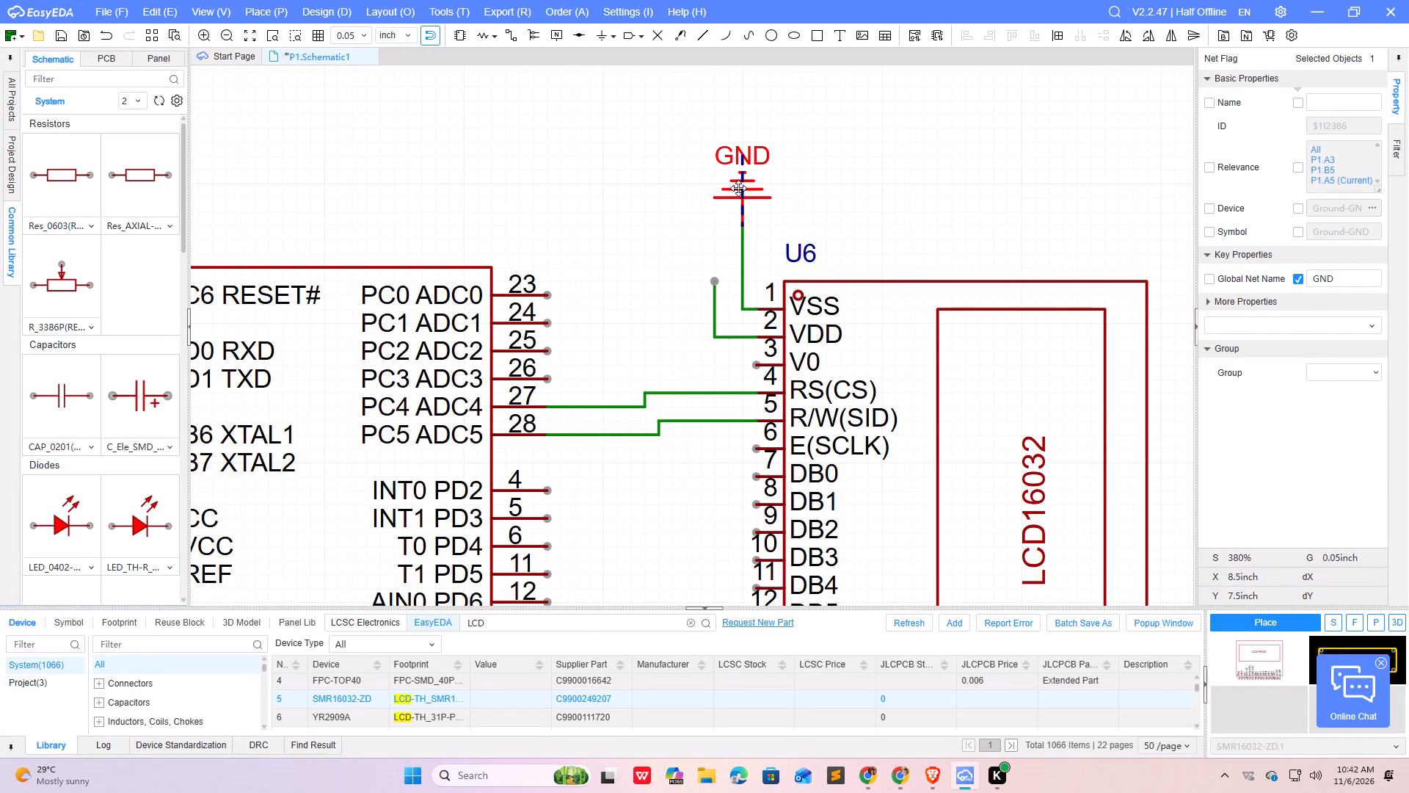
{"action": "left_click", "coordinate": [608, 186]}
Place a VCC net flag on the free end of the SMR16032-ZD's VDD wire.
{"action": "left_click", "coordinate": [254, 10]}
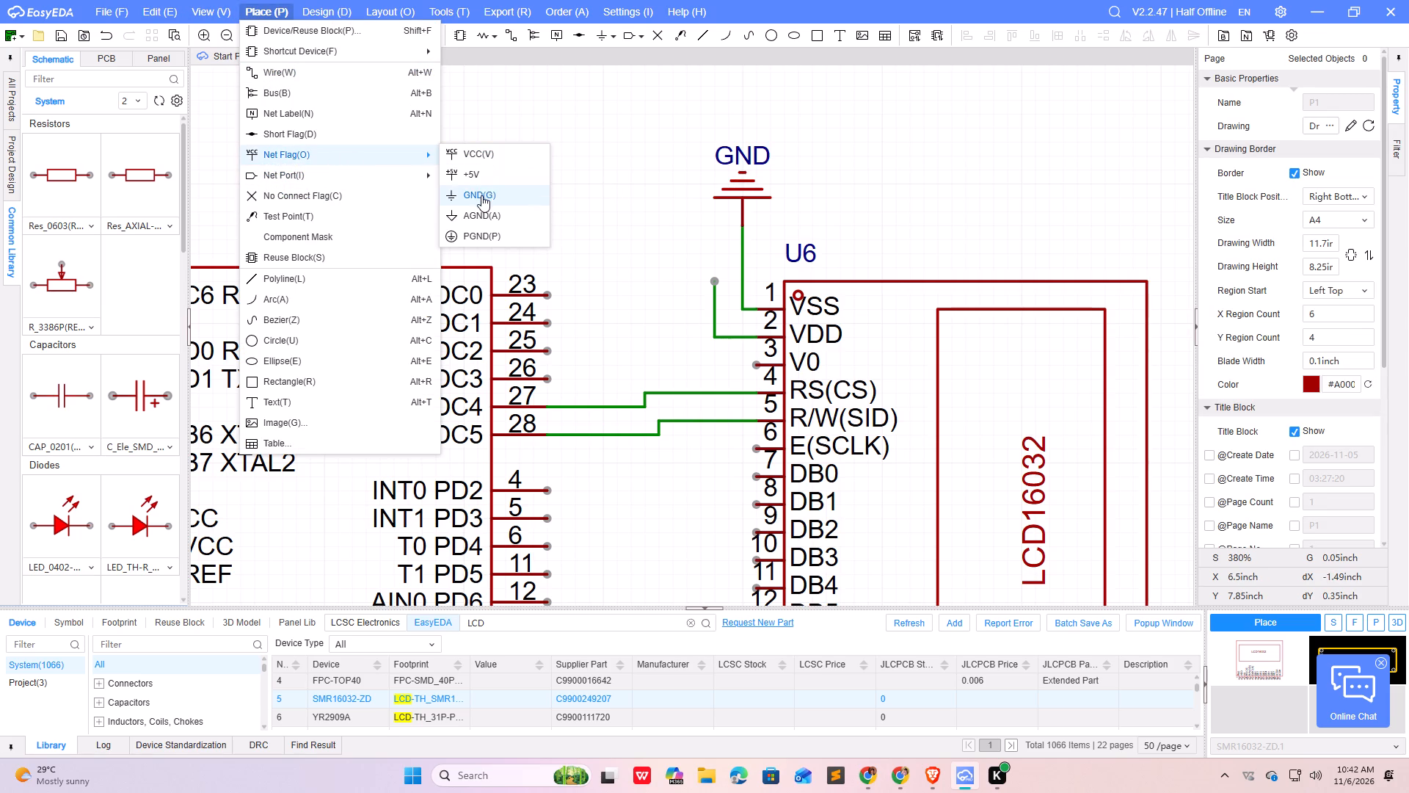
{"action": "left_click", "coordinate": [484, 152]}
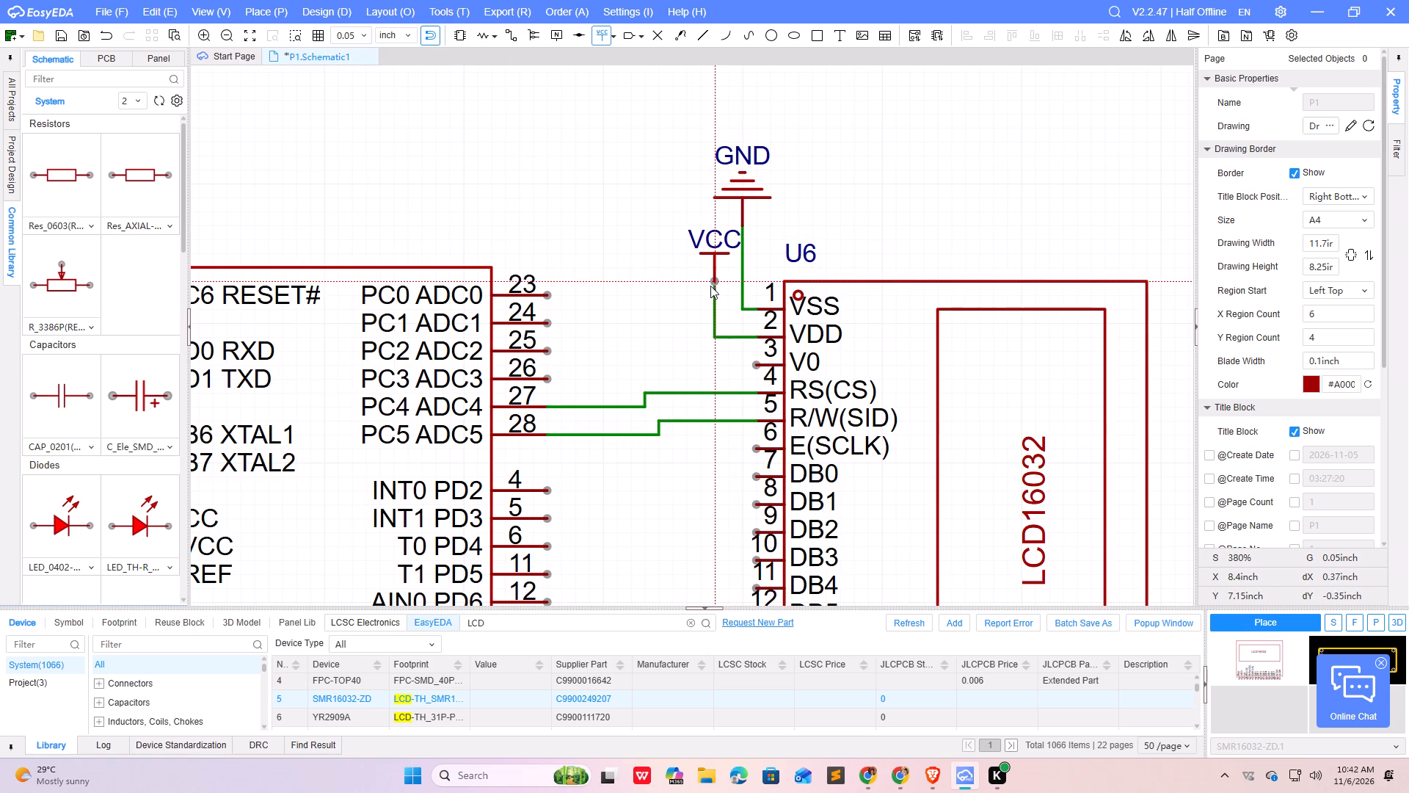
{"action": "left_click", "coordinate": [714, 286]}
{"action": "right_click", "coordinate": [589, 224]}
Copy the GND flag beside reset button SW1 and paste it onto the wire from the HLK-10M24TL's -VO output.
{"action": "scroll", "coordinate": [608, 236], "scroll_direction": "down", "scroll_amount": 4}
{"action": "scroll", "coordinate": [392, 414], "scroll_direction": "up", "scroll_amount": 1}
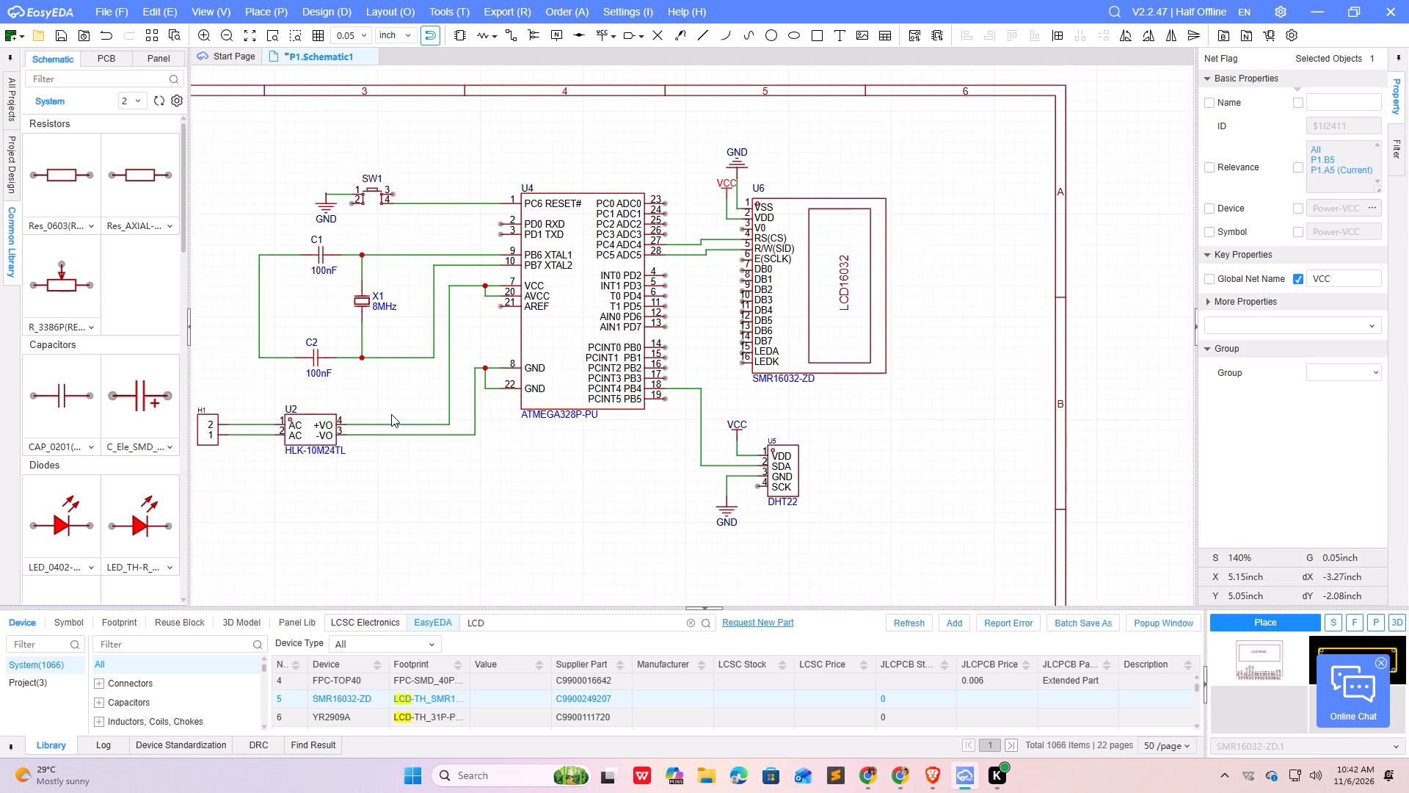
{"action": "left_click", "coordinate": [605, 169]}
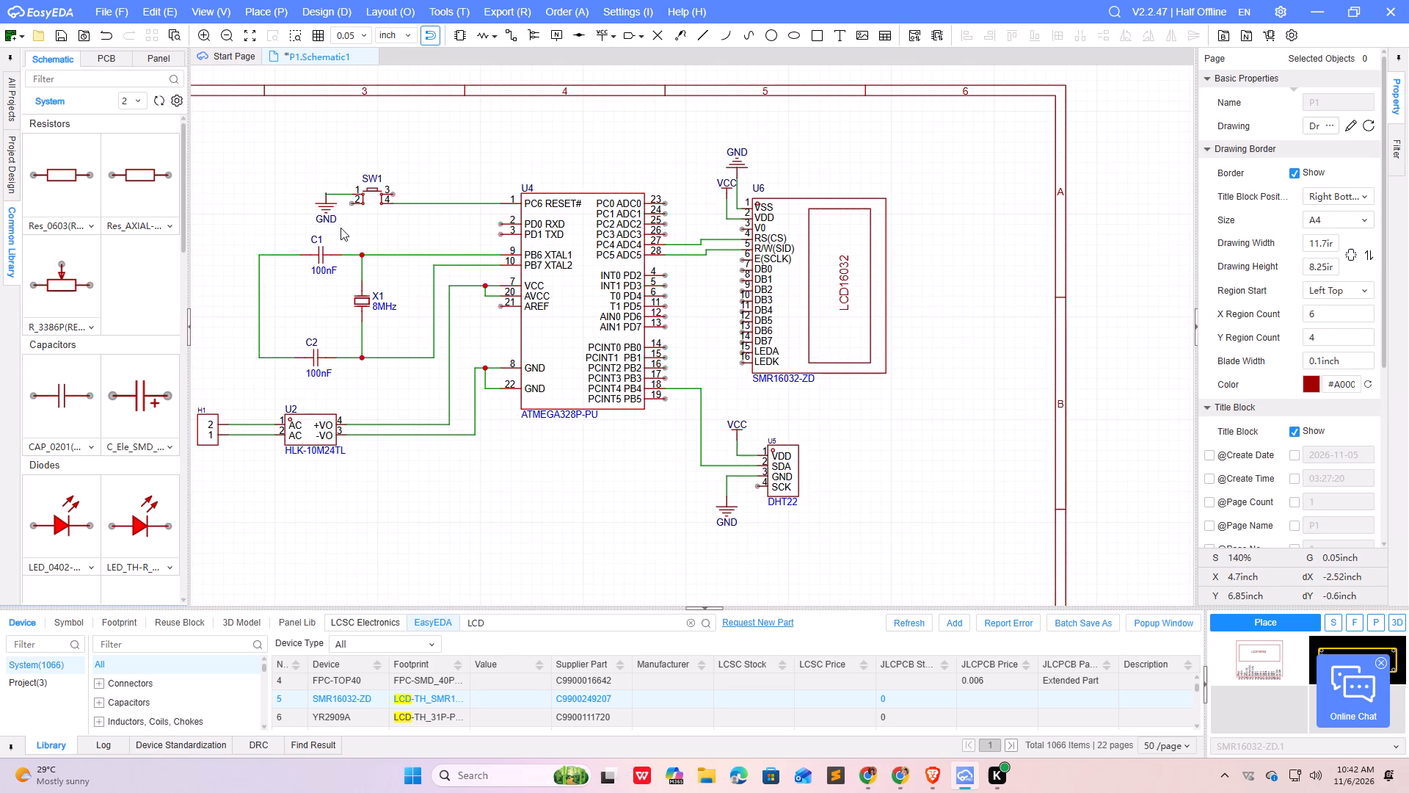
{"action": "left_click", "coordinate": [327, 210]}
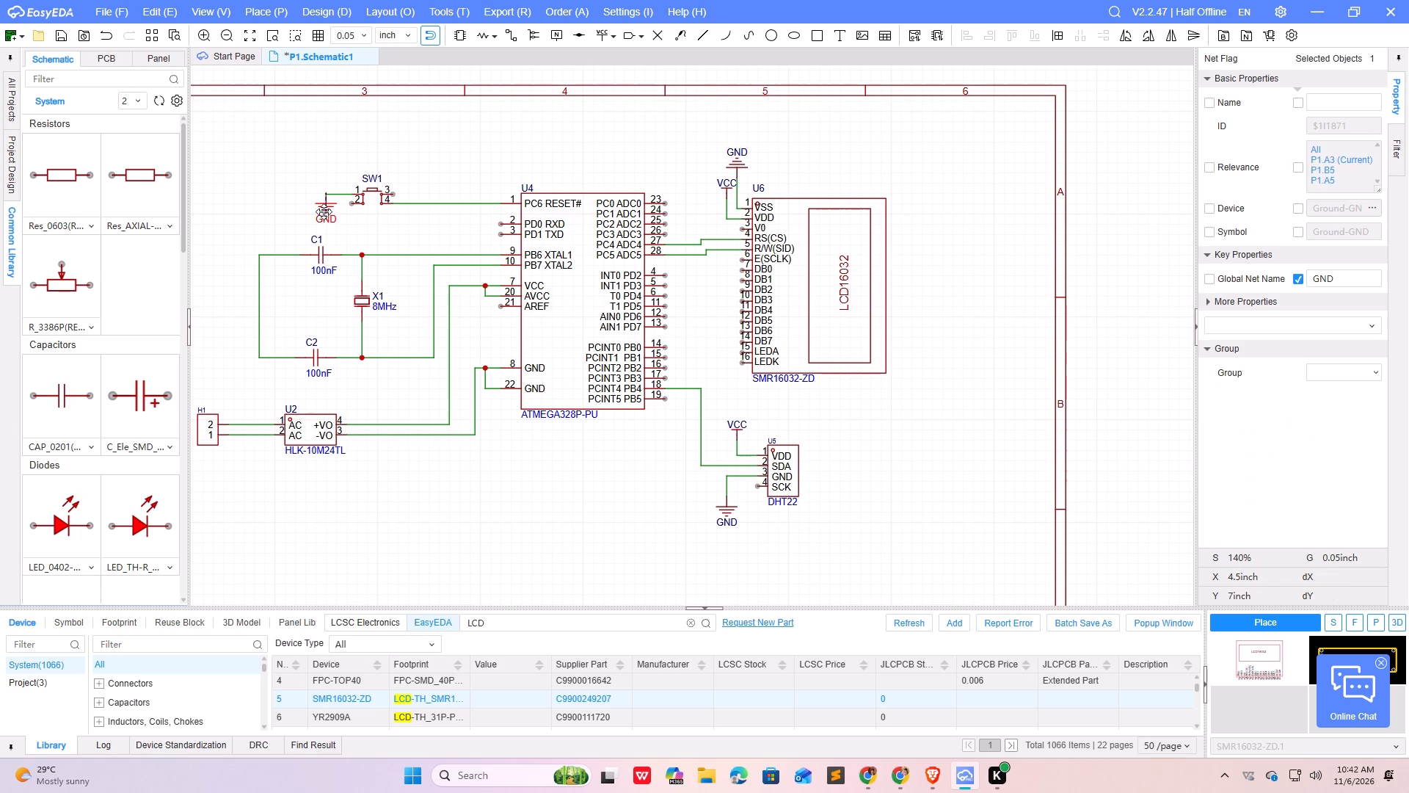
{"action": "key", "text": "ctrl+c"}
{"action": "key", "text": "ctrl+v"}
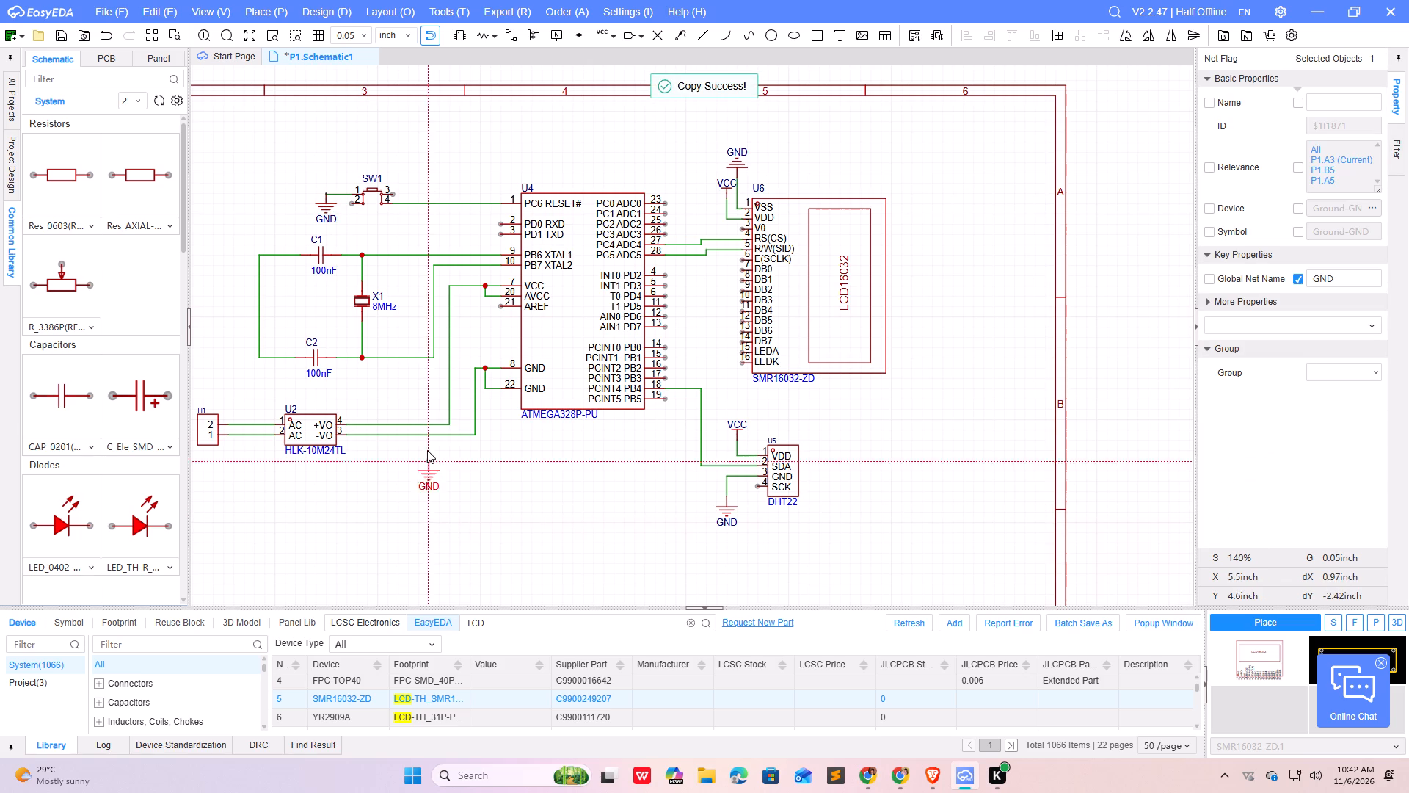
{"action": "scroll", "coordinate": [415, 436], "scroll_direction": "up", "scroll_amount": 1}
{"action": "scroll", "coordinate": [421, 448], "scroll_direction": "down", "scroll_amount": 1}
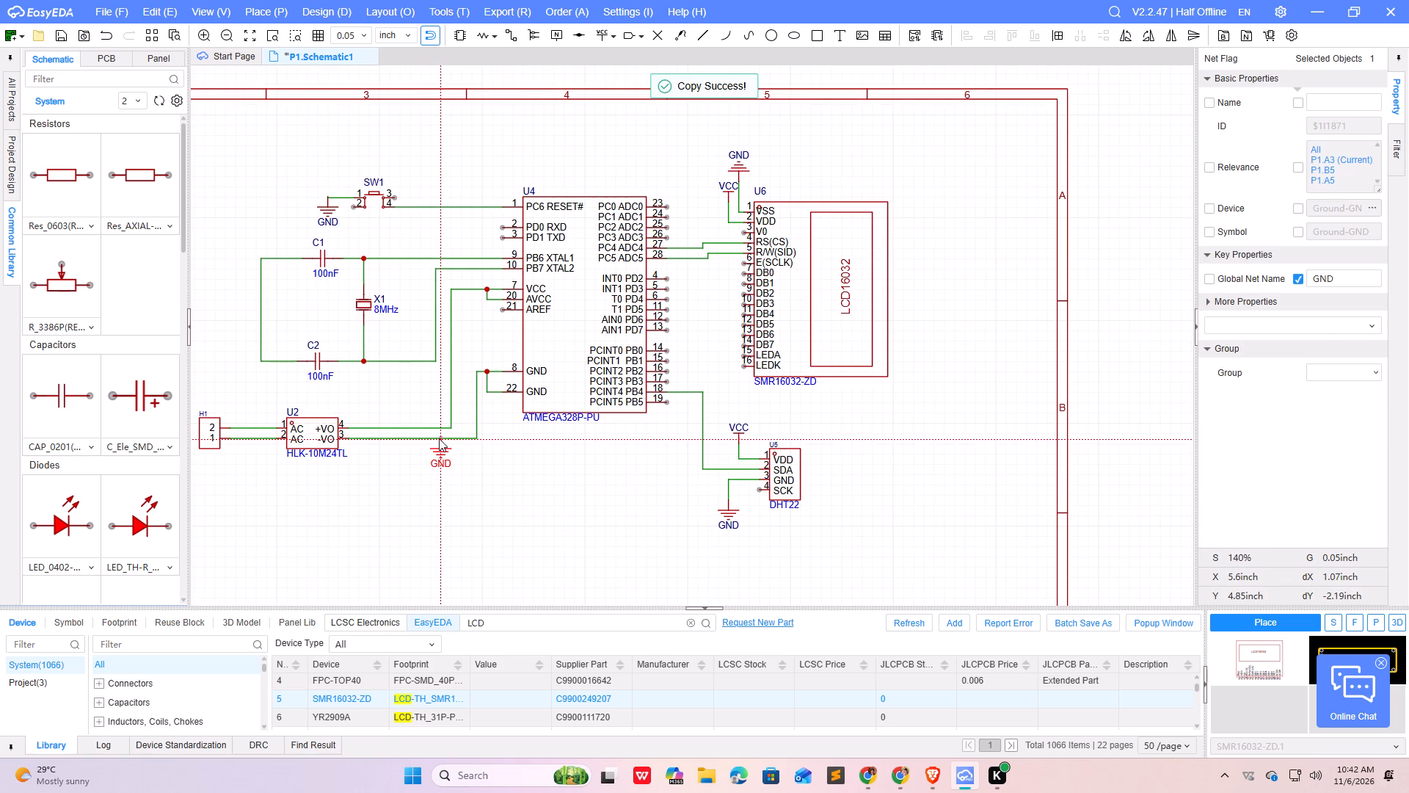
{"action": "left_click", "coordinate": [439, 438]}
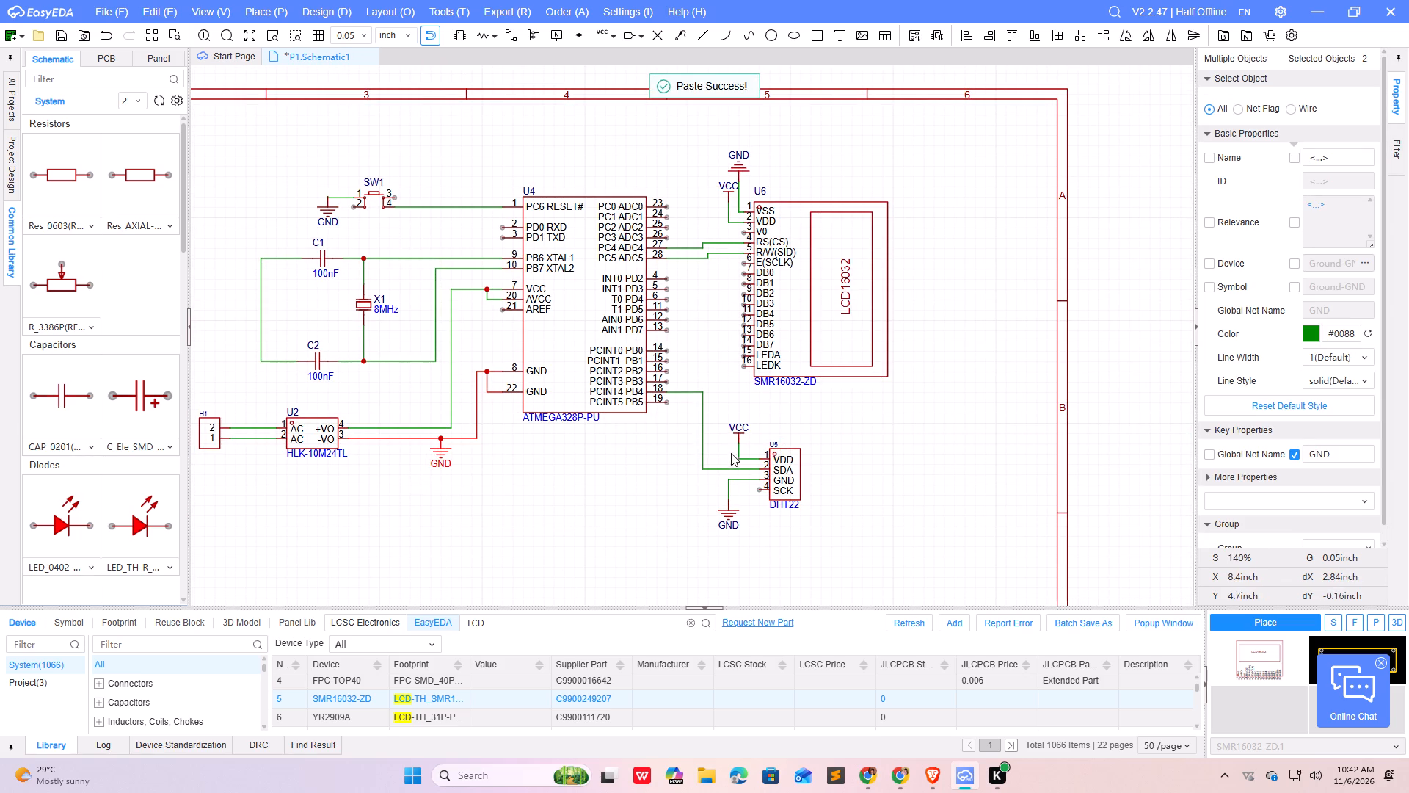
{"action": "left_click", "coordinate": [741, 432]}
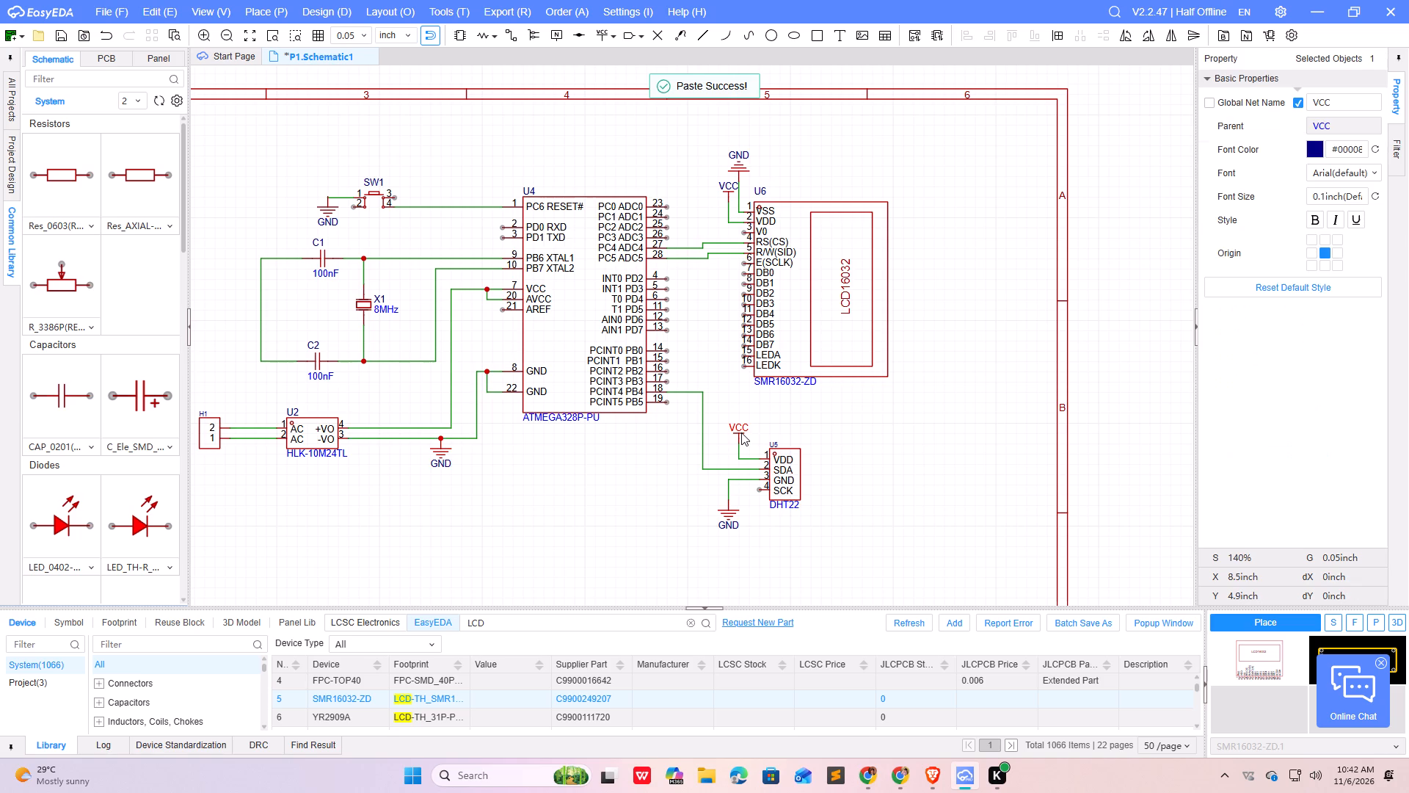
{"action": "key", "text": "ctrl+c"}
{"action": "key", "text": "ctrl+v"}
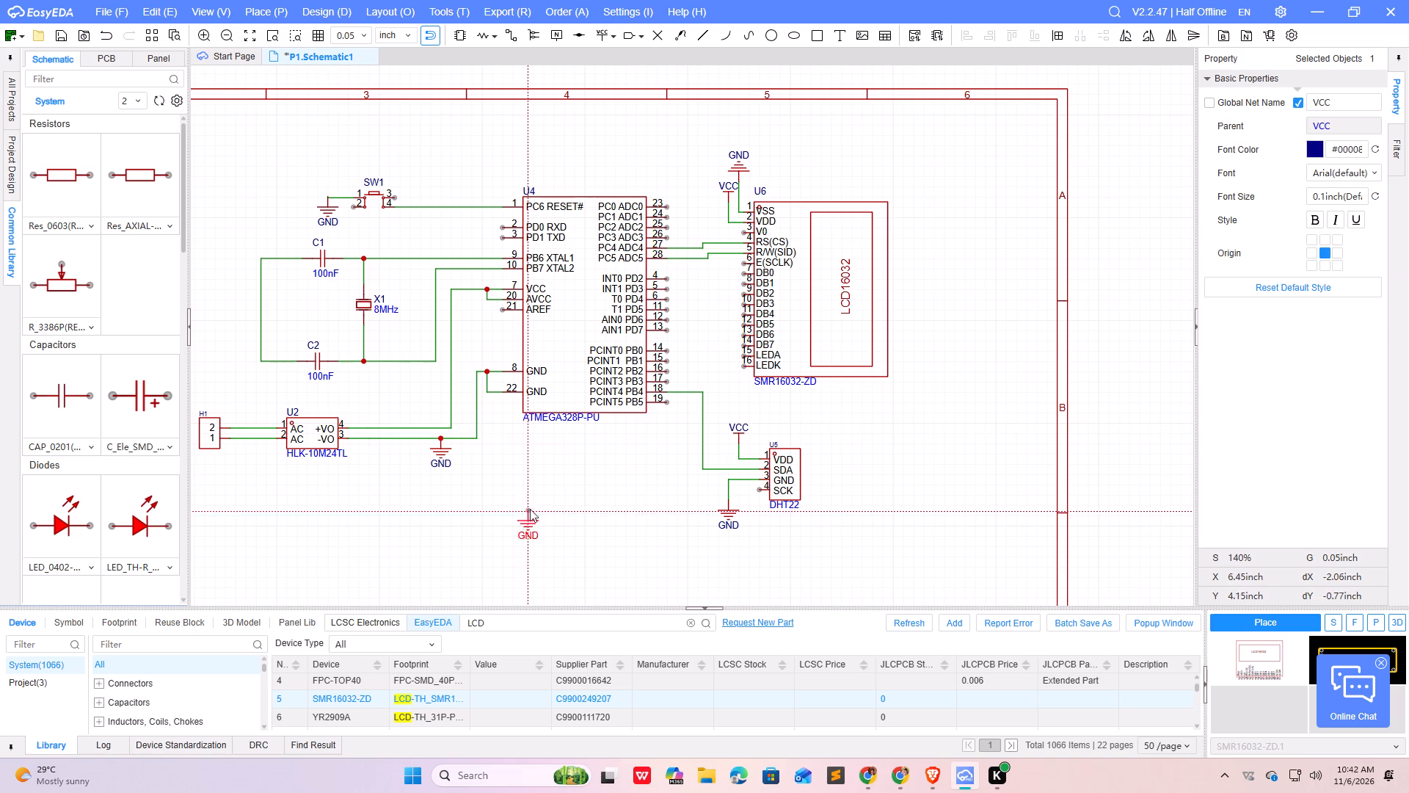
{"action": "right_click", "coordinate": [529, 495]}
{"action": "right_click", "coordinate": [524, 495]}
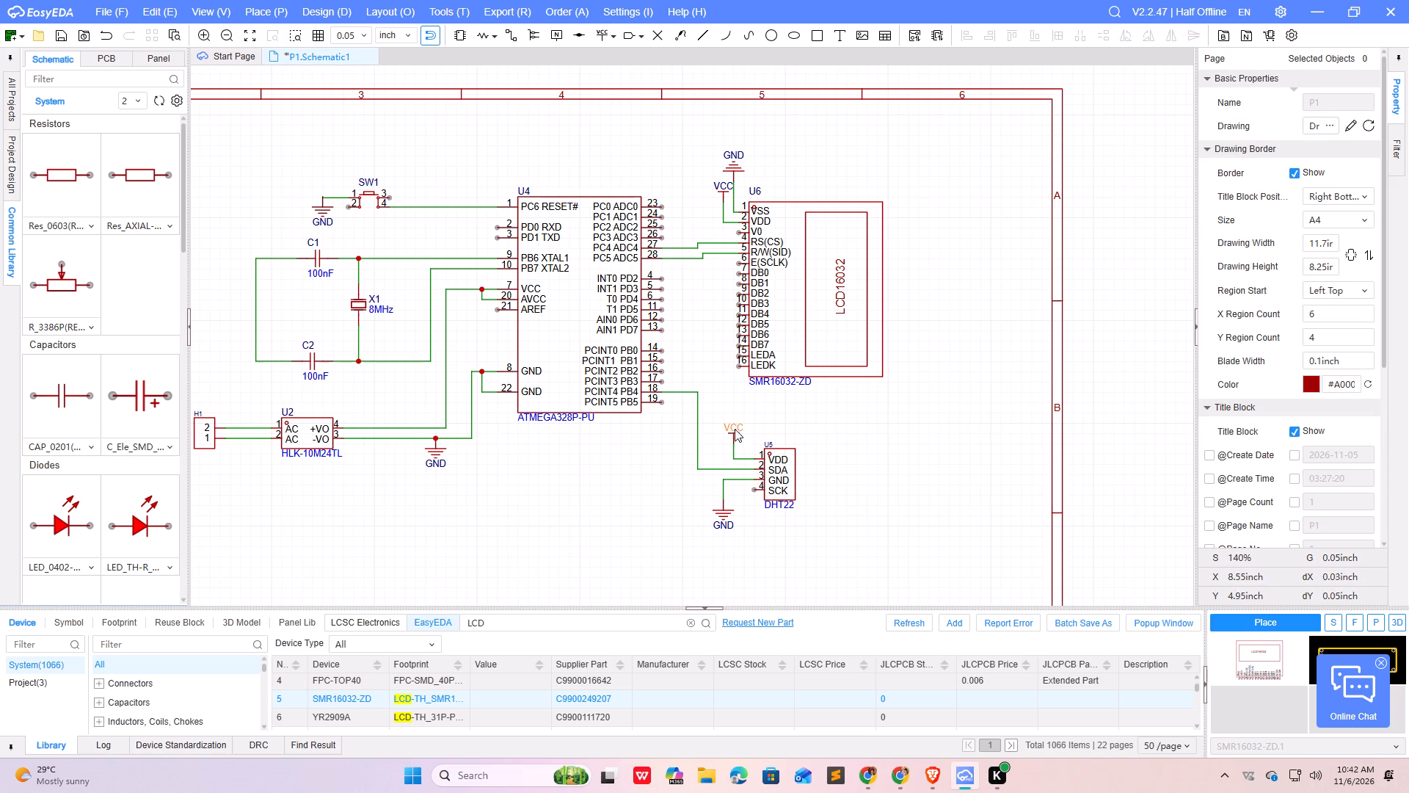
Copy the DHT22's VCC flag and paste it onto the wire from the HLK-10M24TL's +VO output.
{"action": "left_click", "coordinate": [729, 433]}
{"action": "key", "text": "ctrl+c"}
{"action": "key", "text": "ctrl+v"}
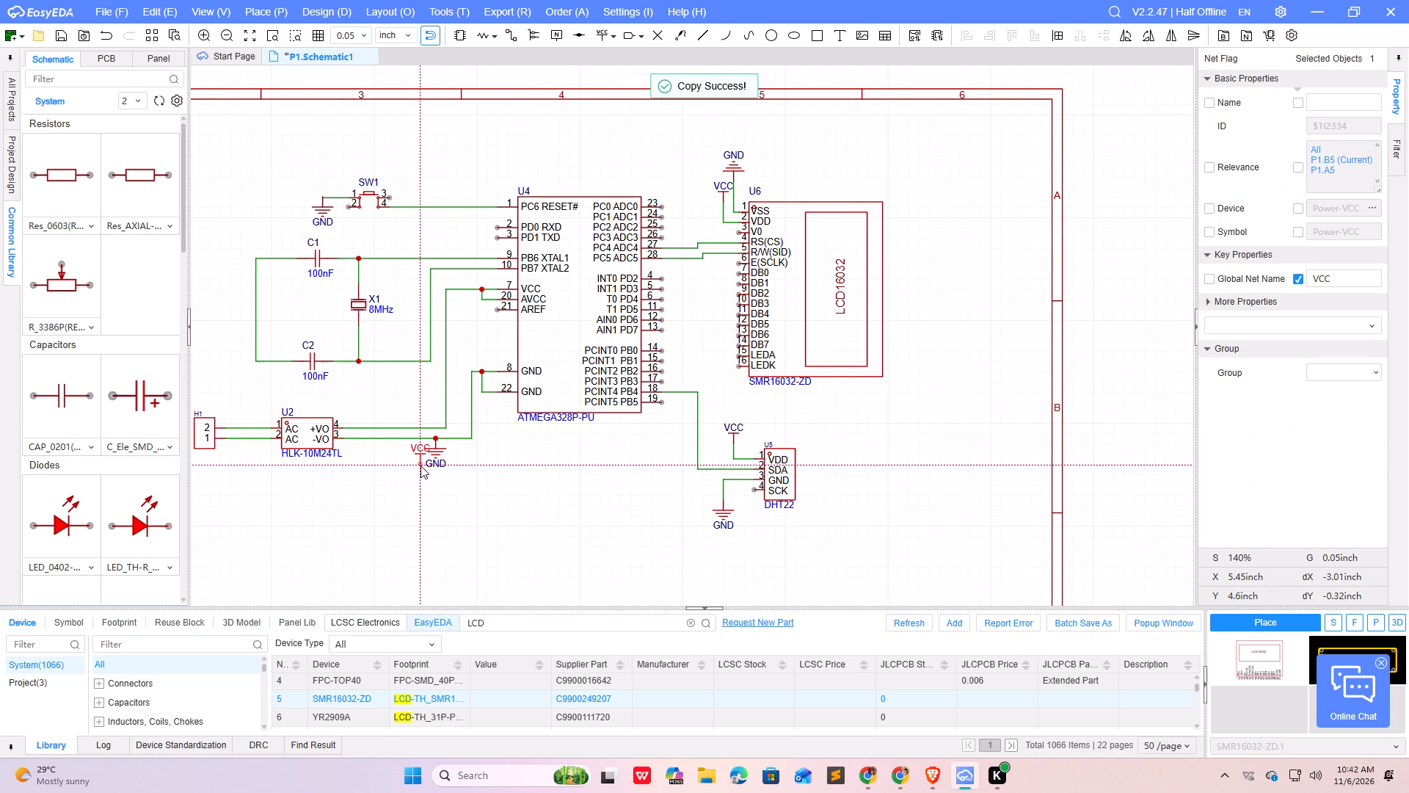
{"action": "left_click", "coordinate": [390, 429]}
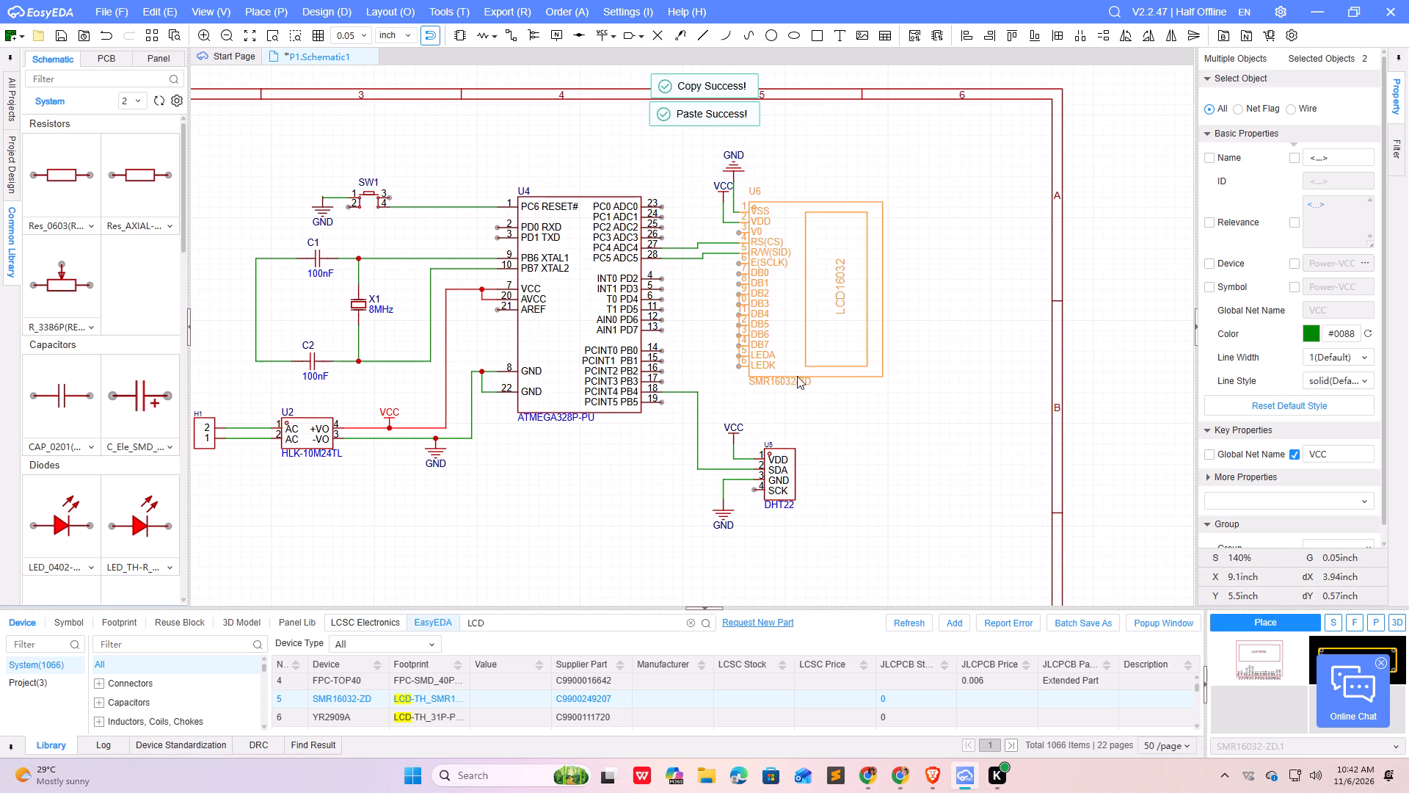
{"action": "right_click", "coordinate": [853, 440]}
{"action": "right_click", "coordinate": [867, 434]}
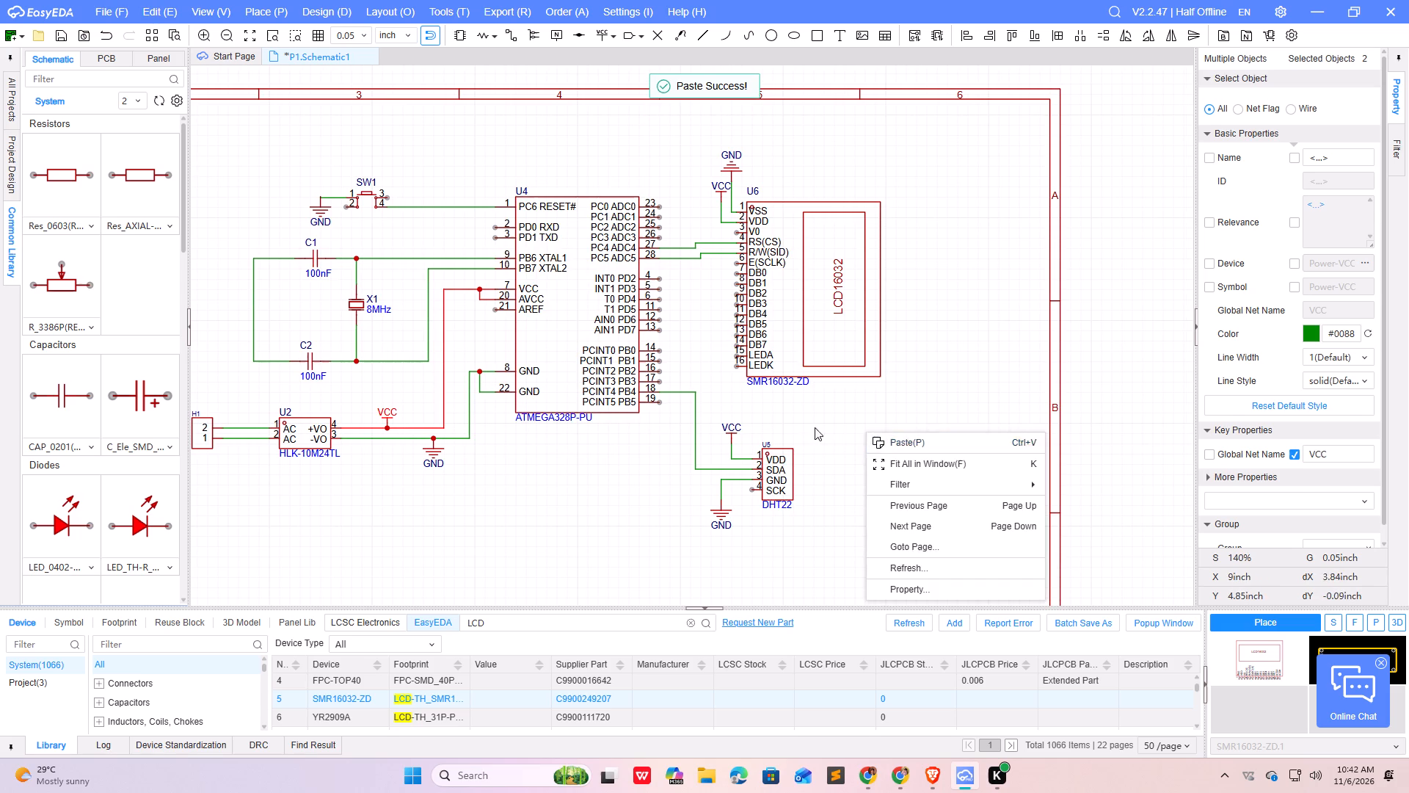
{"action": "left_click", "coordinate": [830, 423]}
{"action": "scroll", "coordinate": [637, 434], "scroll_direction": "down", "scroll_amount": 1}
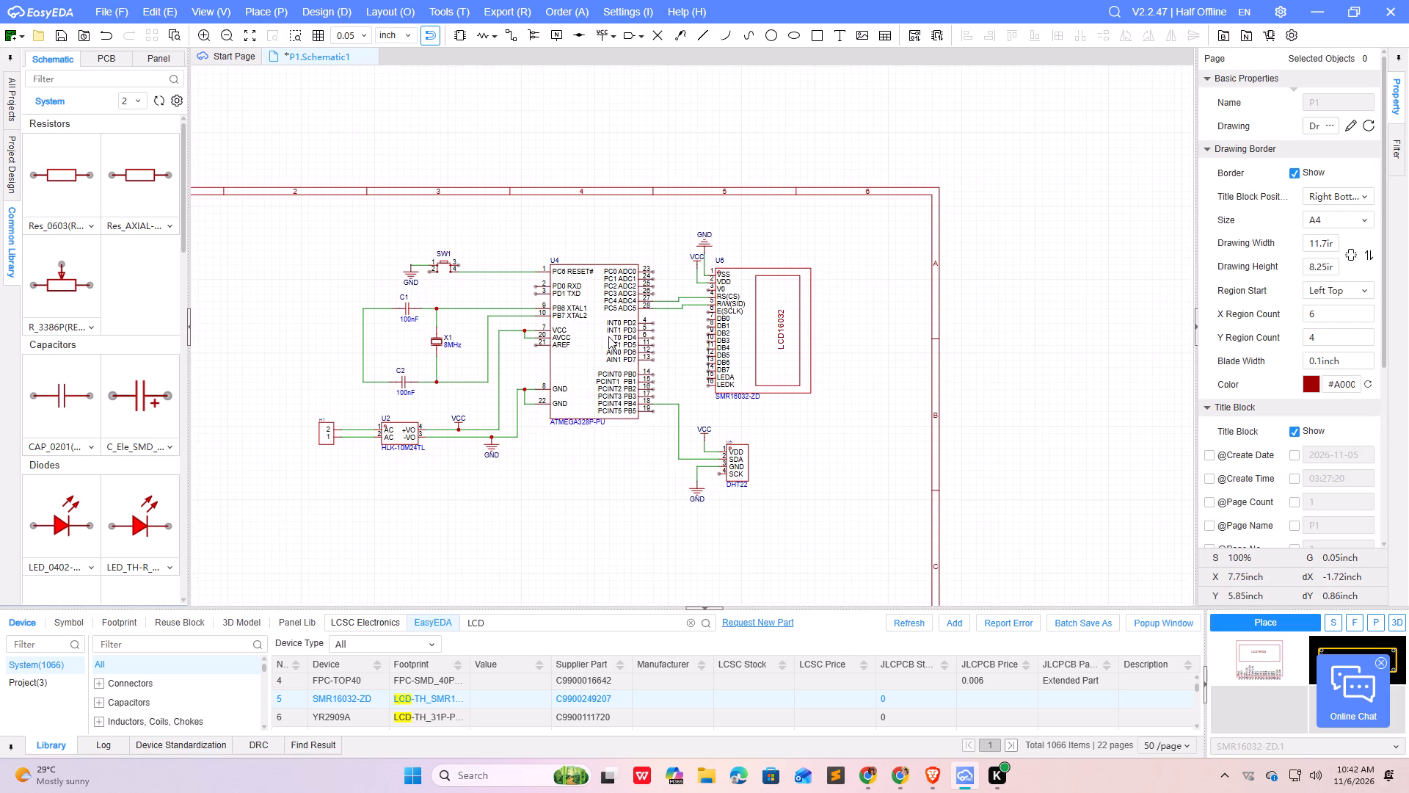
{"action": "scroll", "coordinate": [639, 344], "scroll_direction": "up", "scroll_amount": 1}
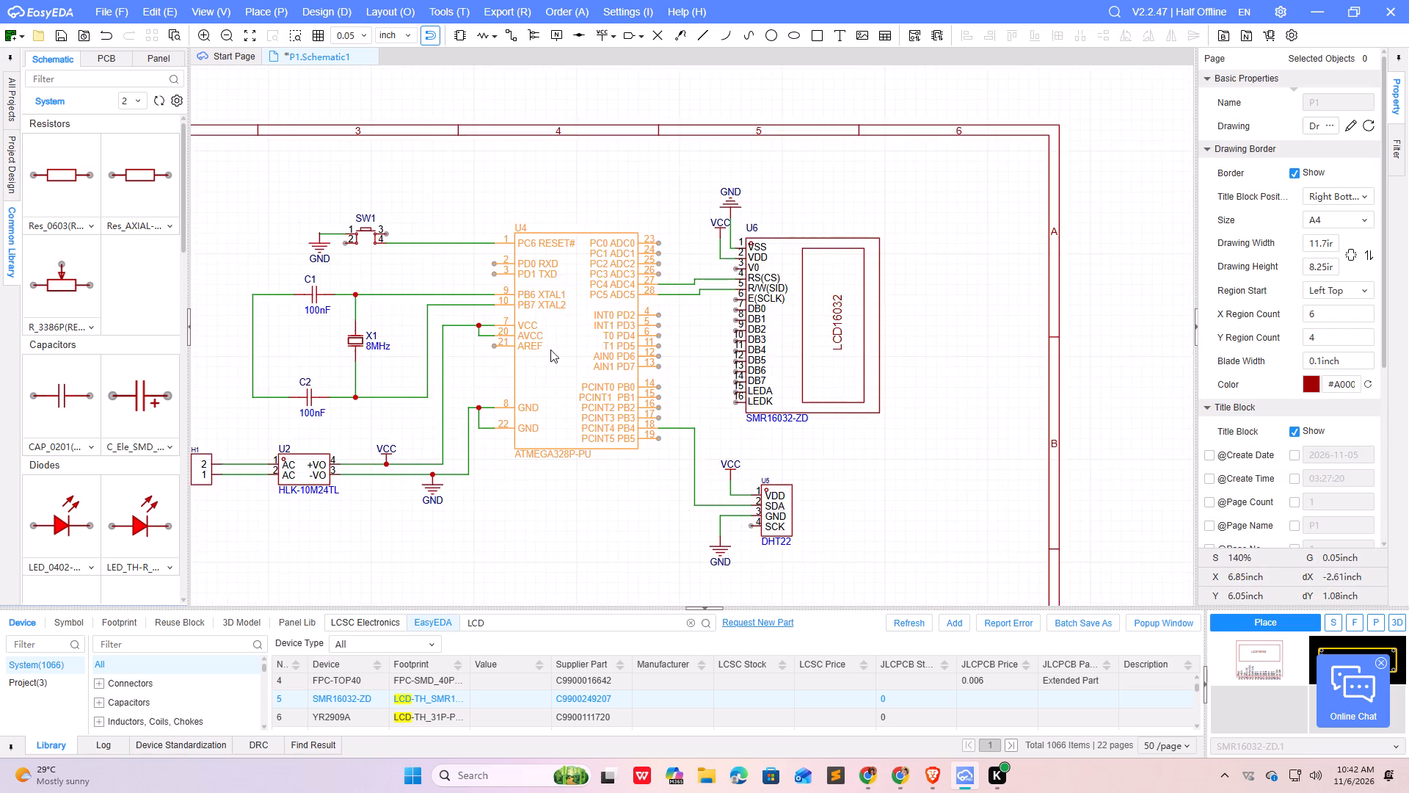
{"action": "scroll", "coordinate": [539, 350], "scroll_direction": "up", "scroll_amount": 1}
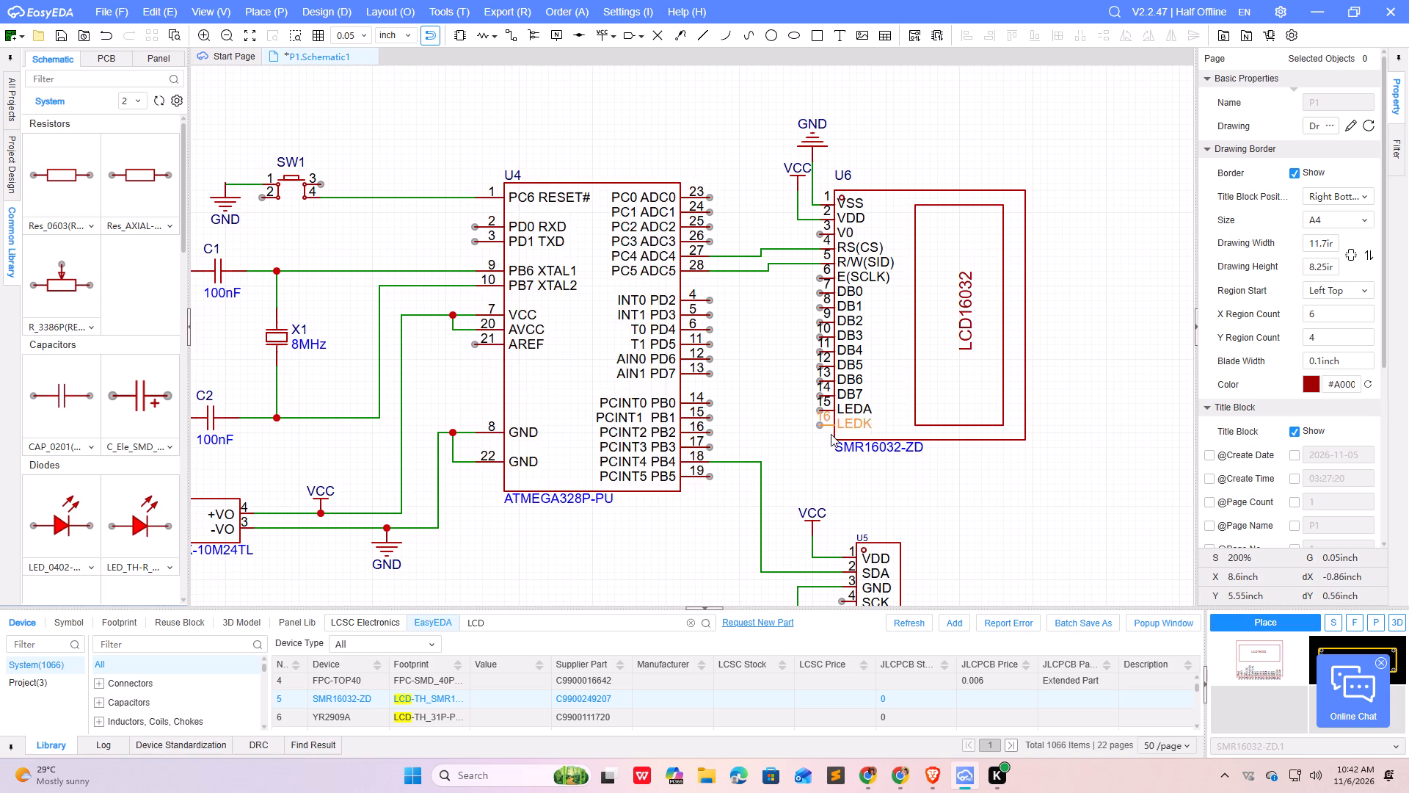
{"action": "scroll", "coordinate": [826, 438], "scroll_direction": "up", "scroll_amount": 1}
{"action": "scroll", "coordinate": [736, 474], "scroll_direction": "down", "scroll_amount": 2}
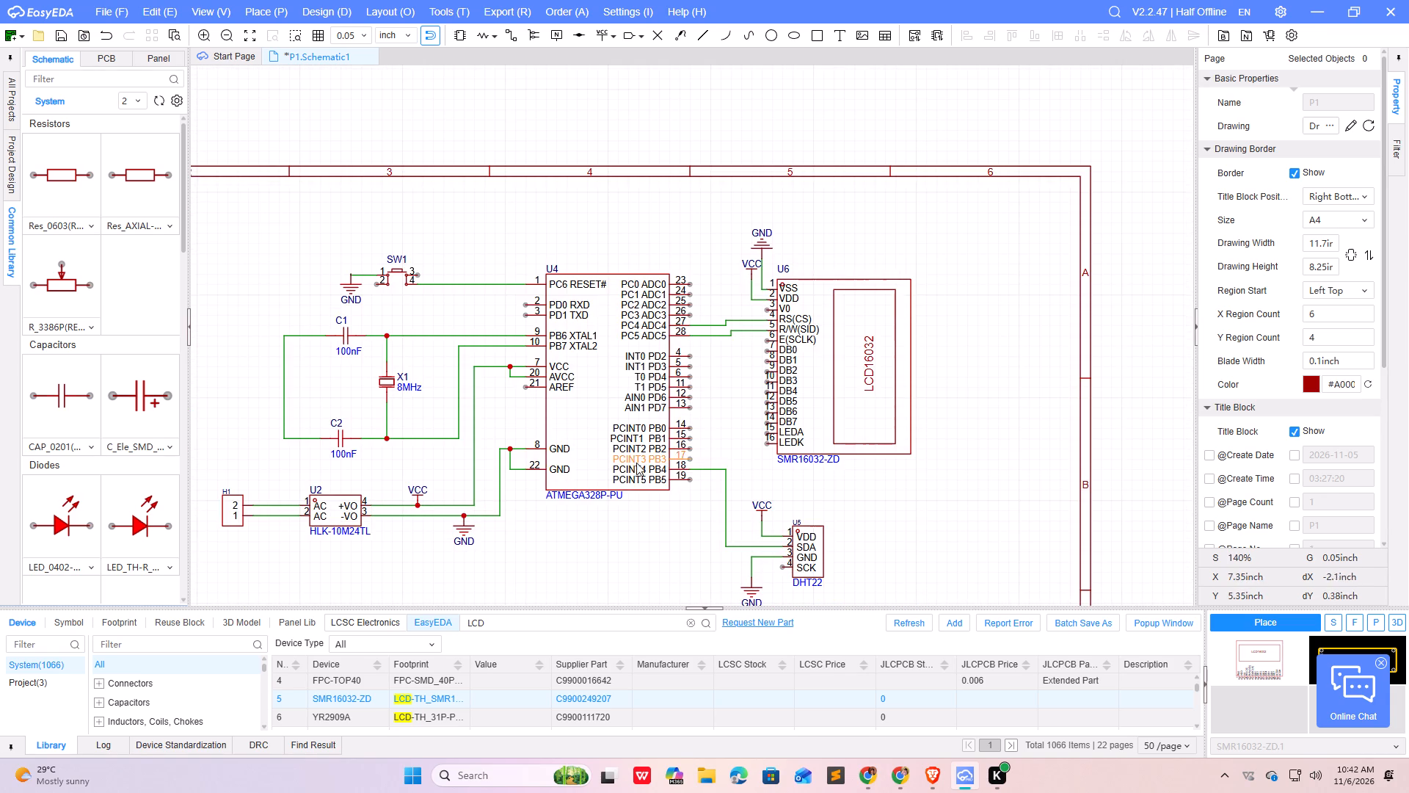
Place no-connect flags on unused pins 2 and 3 of reset button SW1.
{"action": "scroll", "coordinate": [628, 390], "scroll_direction": "down", "scroll_amount": 1}
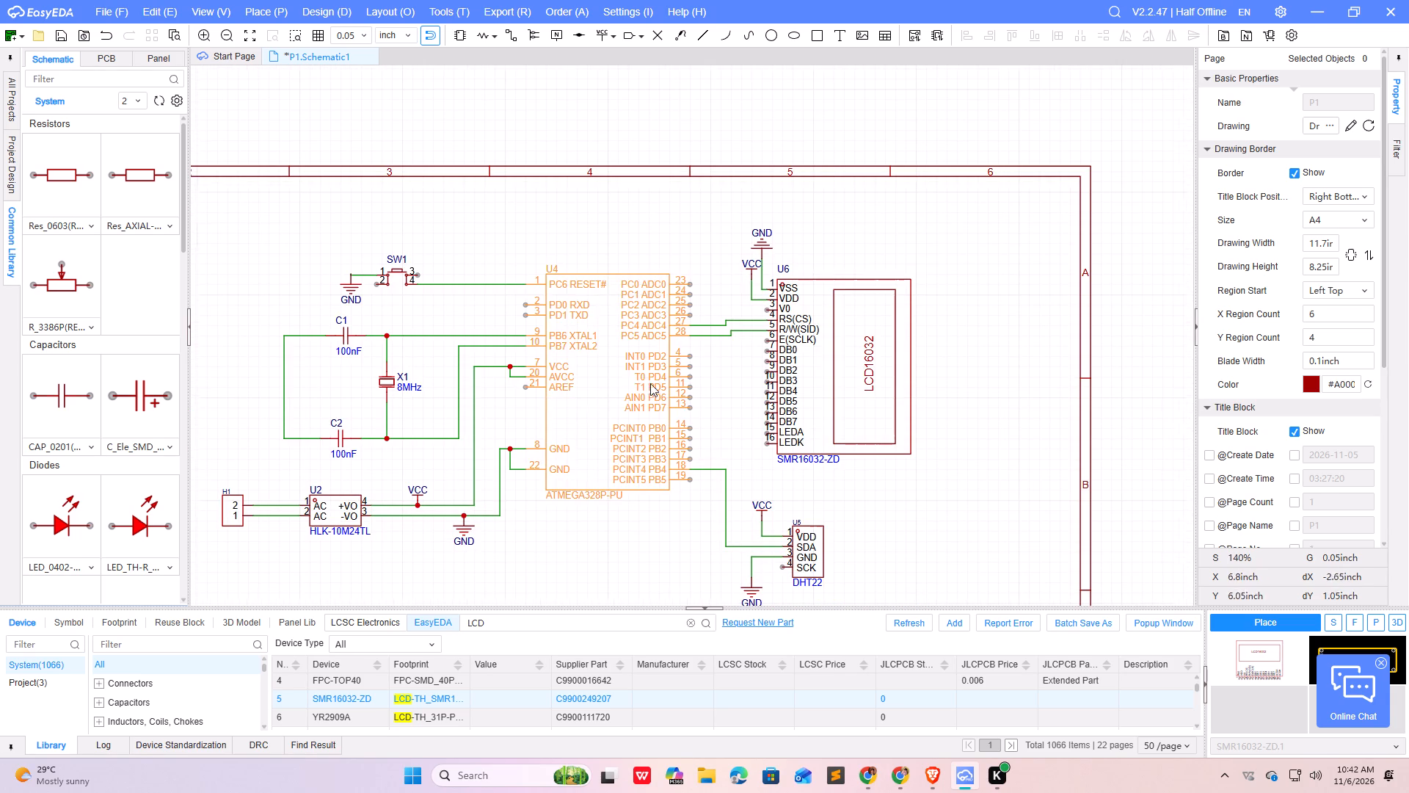
{"action": "scroll", "coordinate": [650, 383], "scroll_direction": "down", "scroll_amount": 1}
{"action": "scroll", "coordinate": [499, 396], "scroll_direction": "up", "scroll_amount": 1}
{"action": "scroll", "coordinate": [583, 319], "scroll_direction": "up", "scroll_amount": 3}
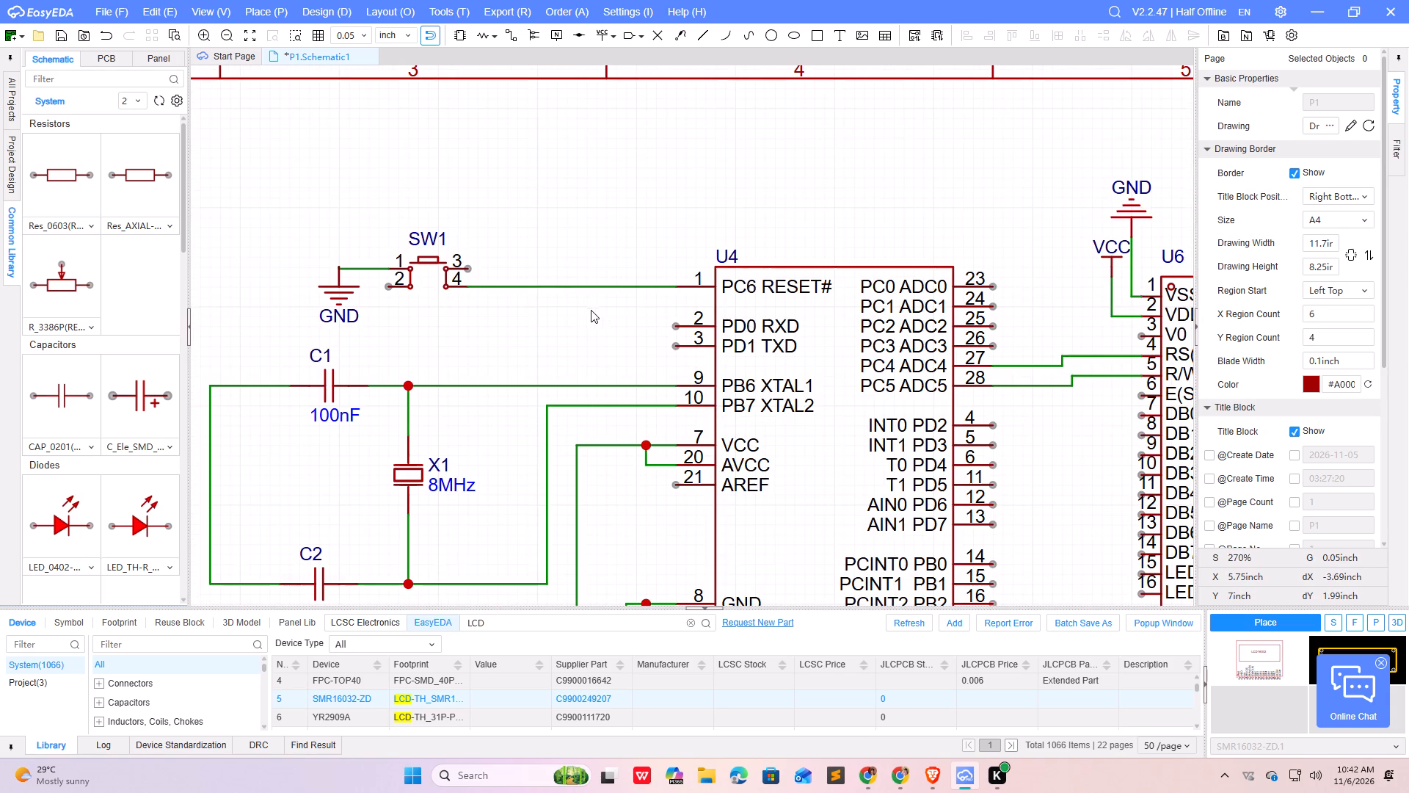
{"action": "left_click", "coordinate": [271, 5]}
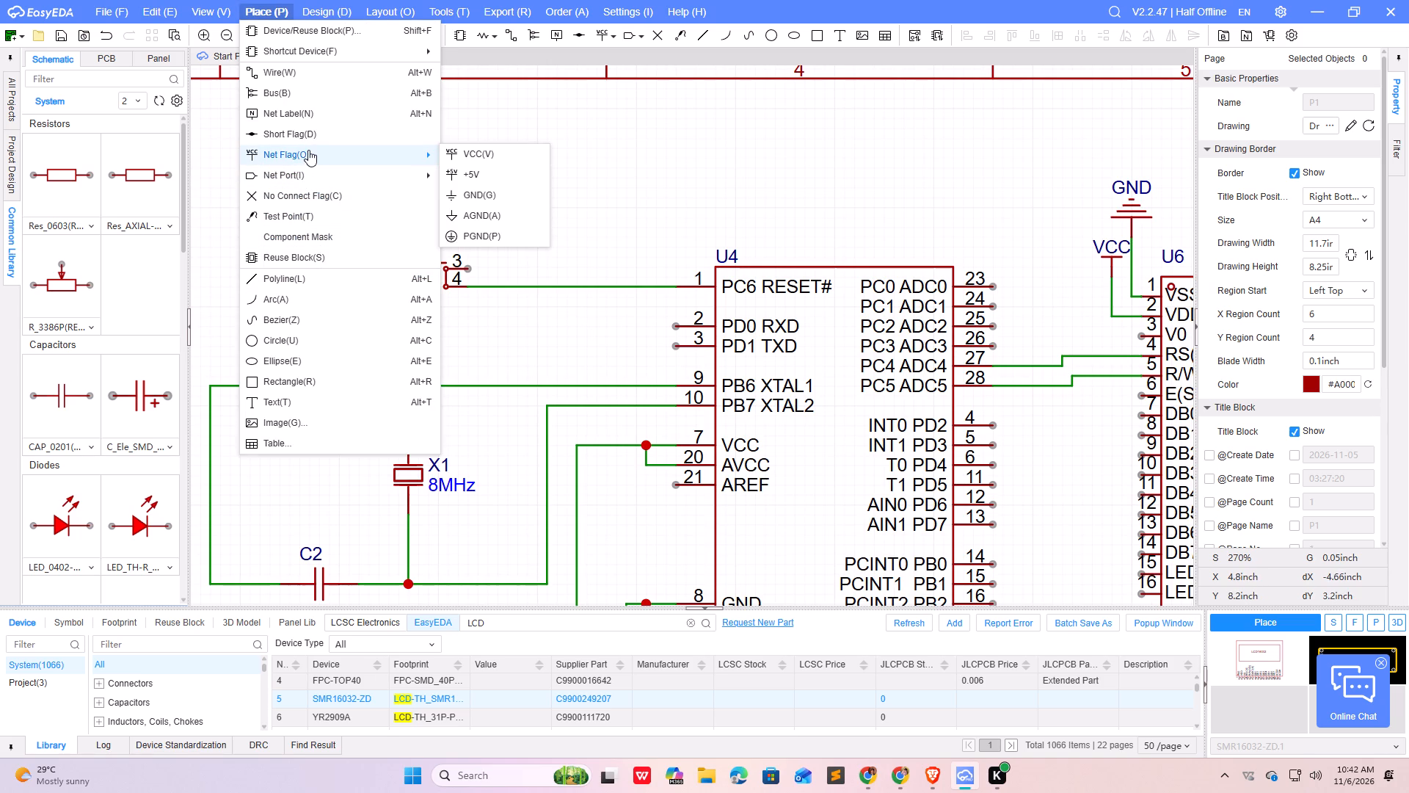
{"action": "left_click", "coordinate": [309, 195]}
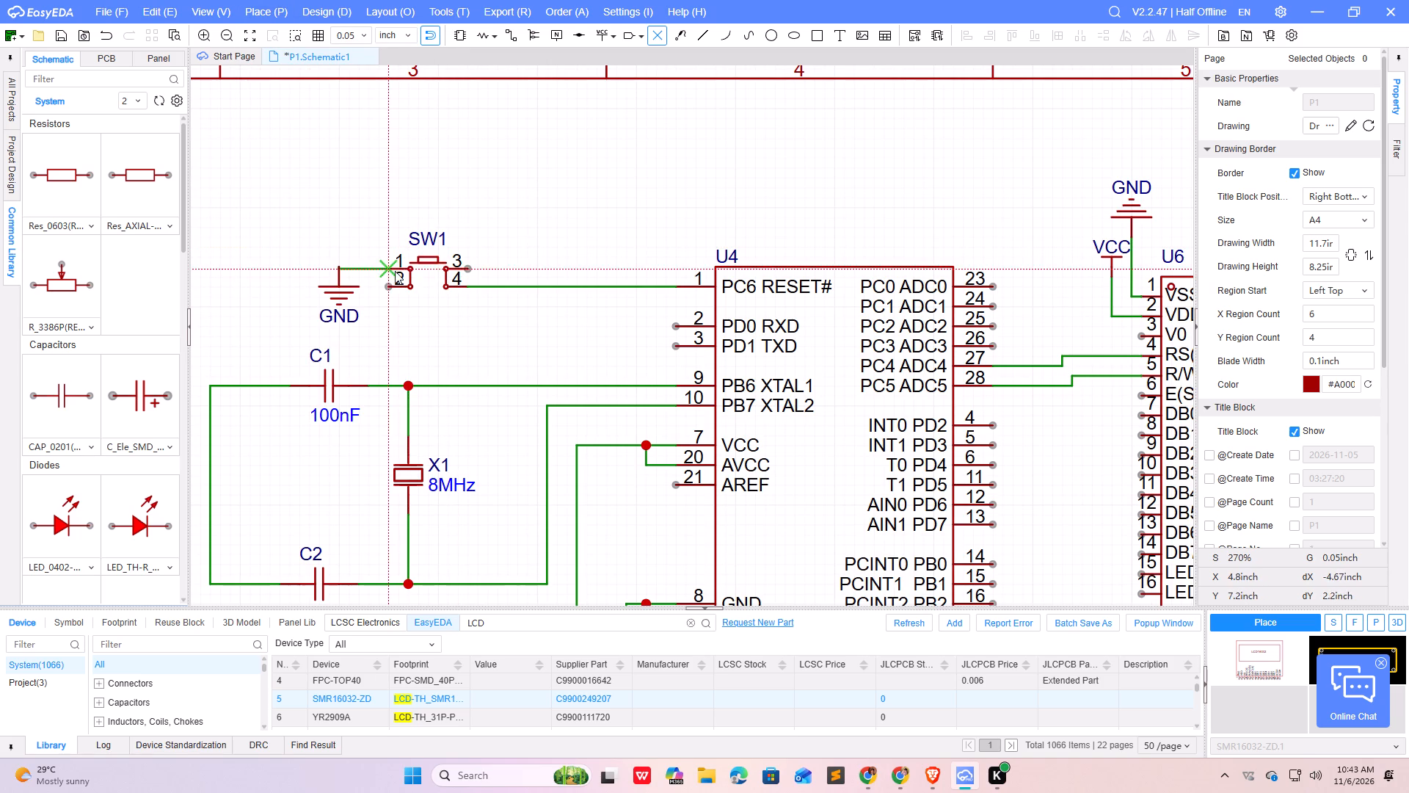
{"action": "left_click", "coordinate": [394, 283]}
{"action": "left_click", "coordinate": [472, 269]}
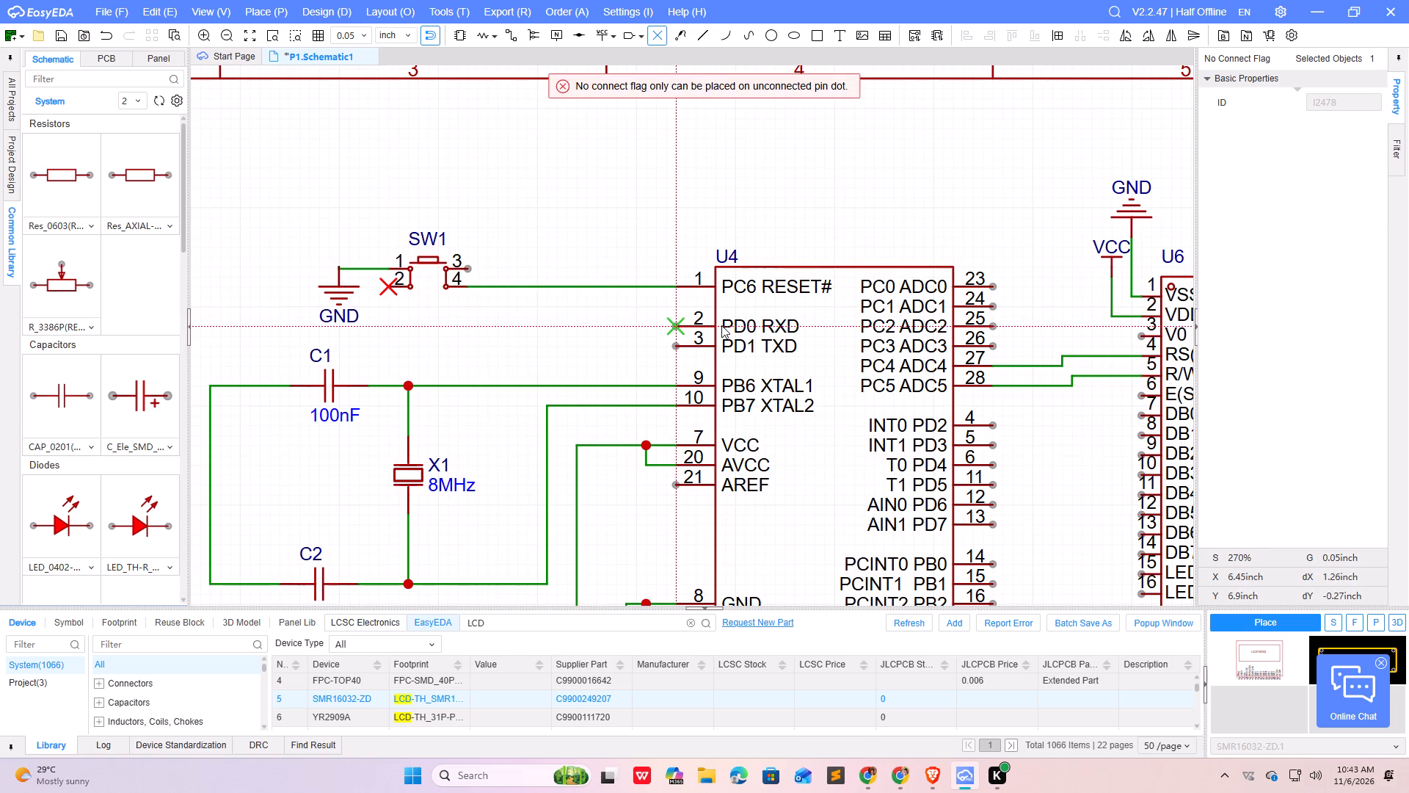
{"action": "left_click", "coordinate": [470, 268]}
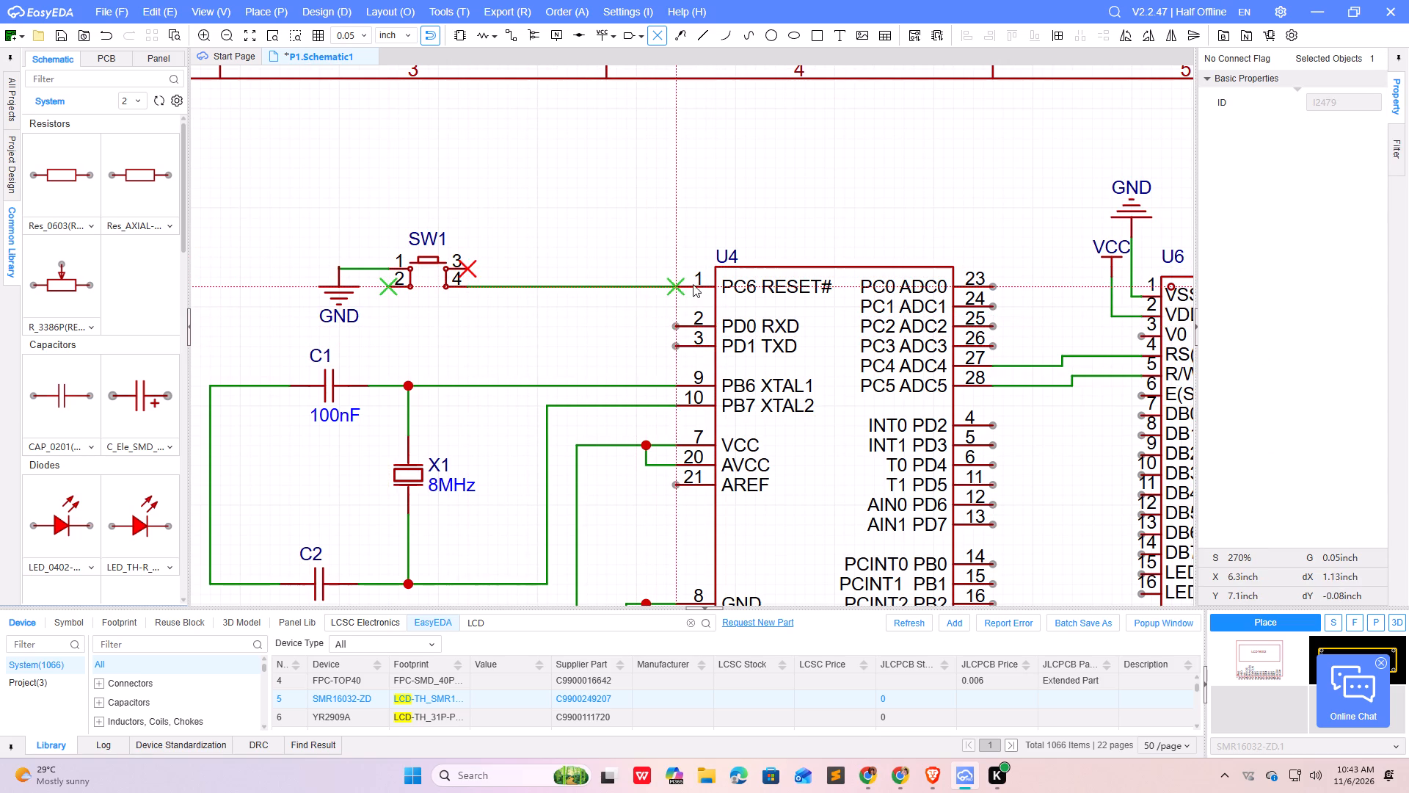
Place no-connect flags on the ATMEGA328P-PU's unused PD0 RXD, PD1 TXD and AREF pins.
{"action": "left_click", "coordinate": [678, 327]}
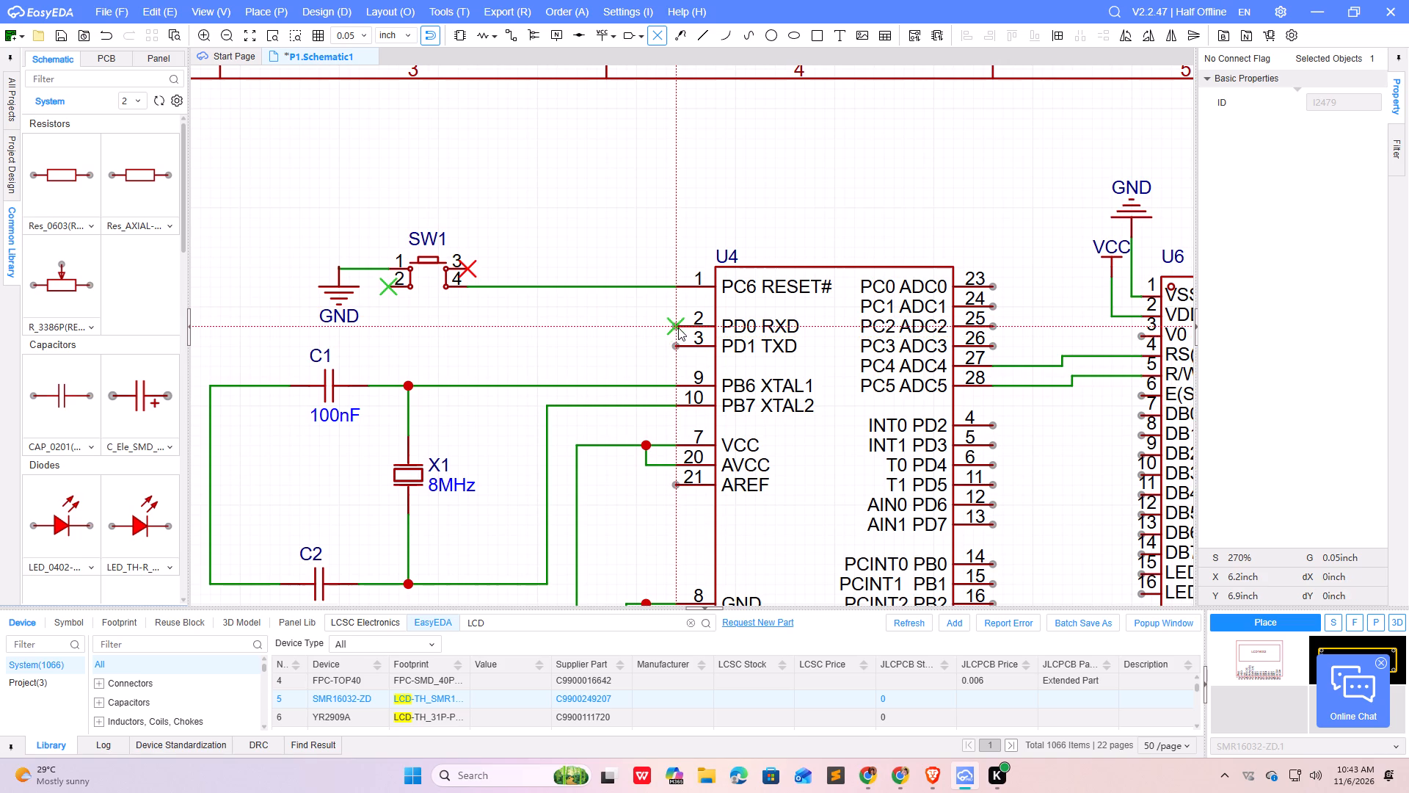
{"action": "left_click", "coordinate": [677, 348]}
{"action": "scroll", "coordinate": [637, 362], "scroll_direction": "down", "scroll_amount": 2}
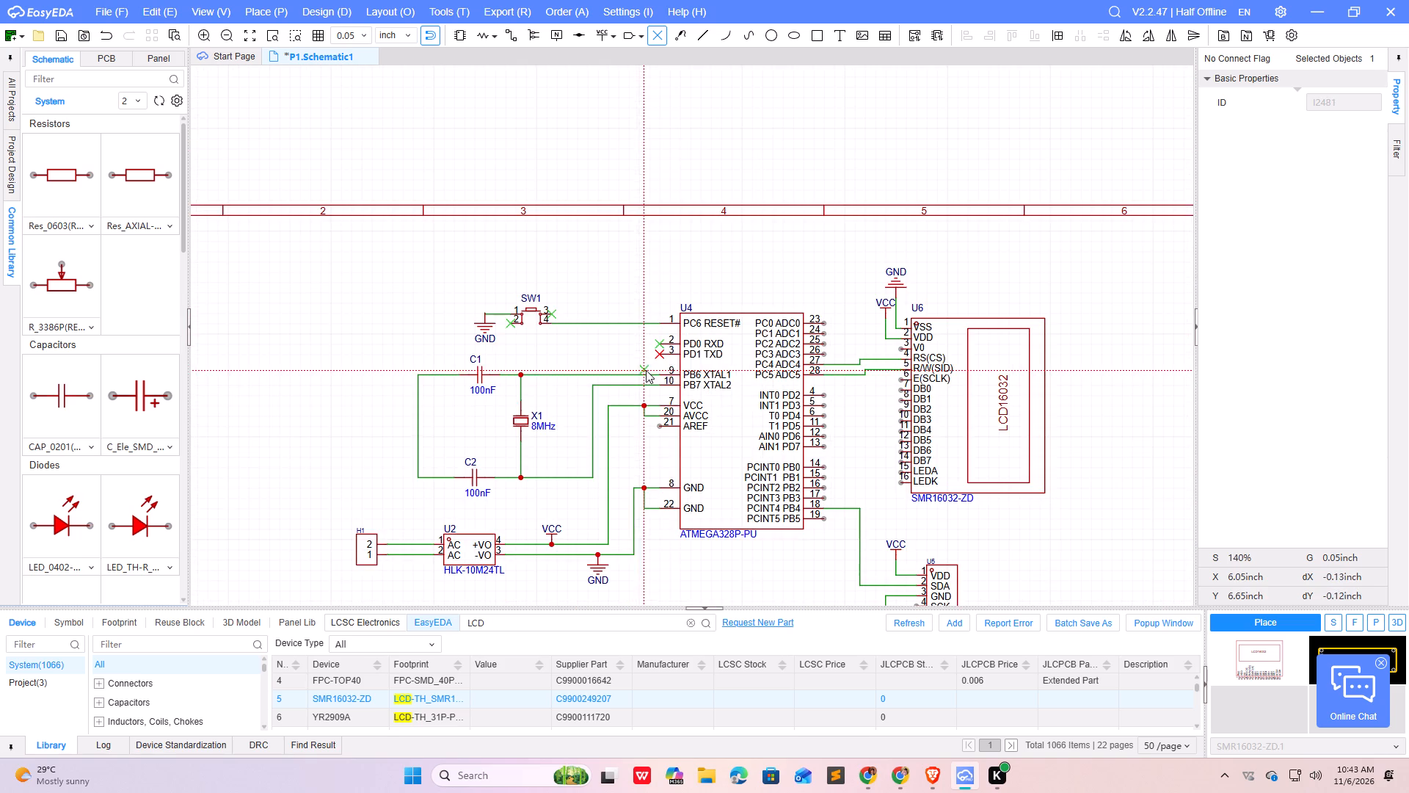
{"action": "left_click", "coordinate": [661, 427]}
Place no-connect flags on the ATMEGA328P-PU's unused analog pins PC0 ADC0 through PC3 ADC3.
{"action": "left_click", "coordinate": [825, 323]}
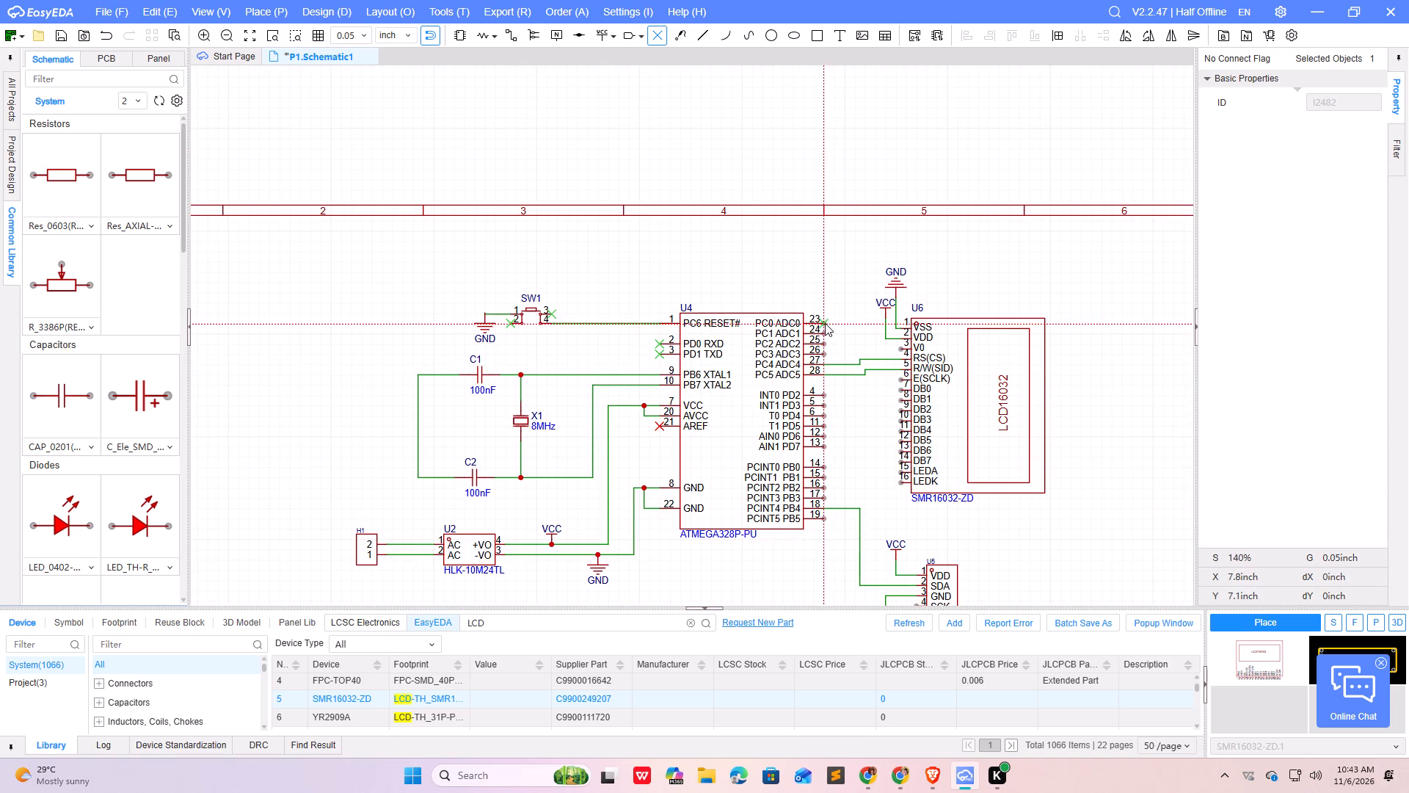
{"action": "scroll", "coordinate": [847, 347], "scroll_direction": "down", "scroll_amount": 1}
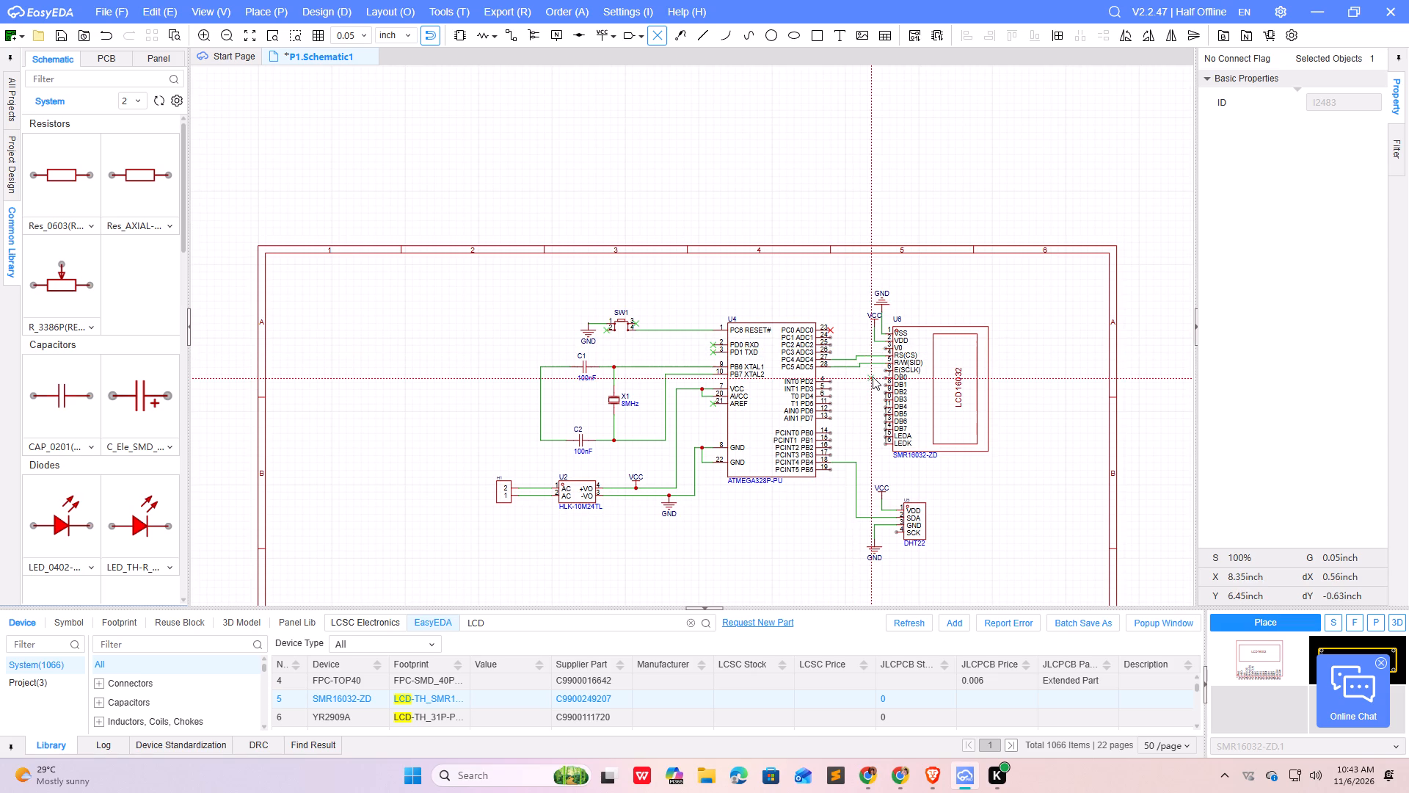
{"action": "scroll", "coordinate": [873, 377], "scroll_direction": "up", "scroll_amount": 3}
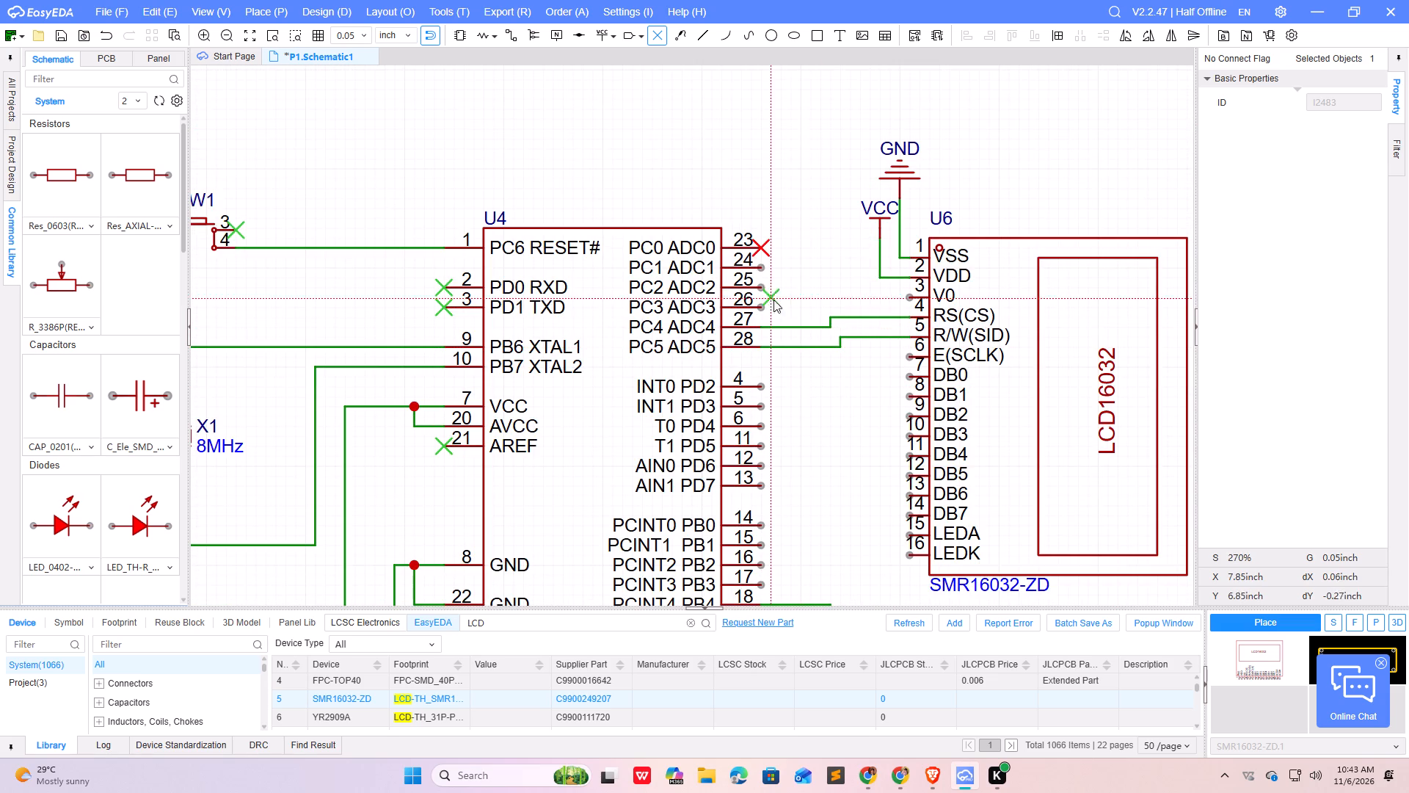
{"action": "left_click", "coordinate": [759, 266]}
{"action": "left_click", "coordinate": [762, 286]}
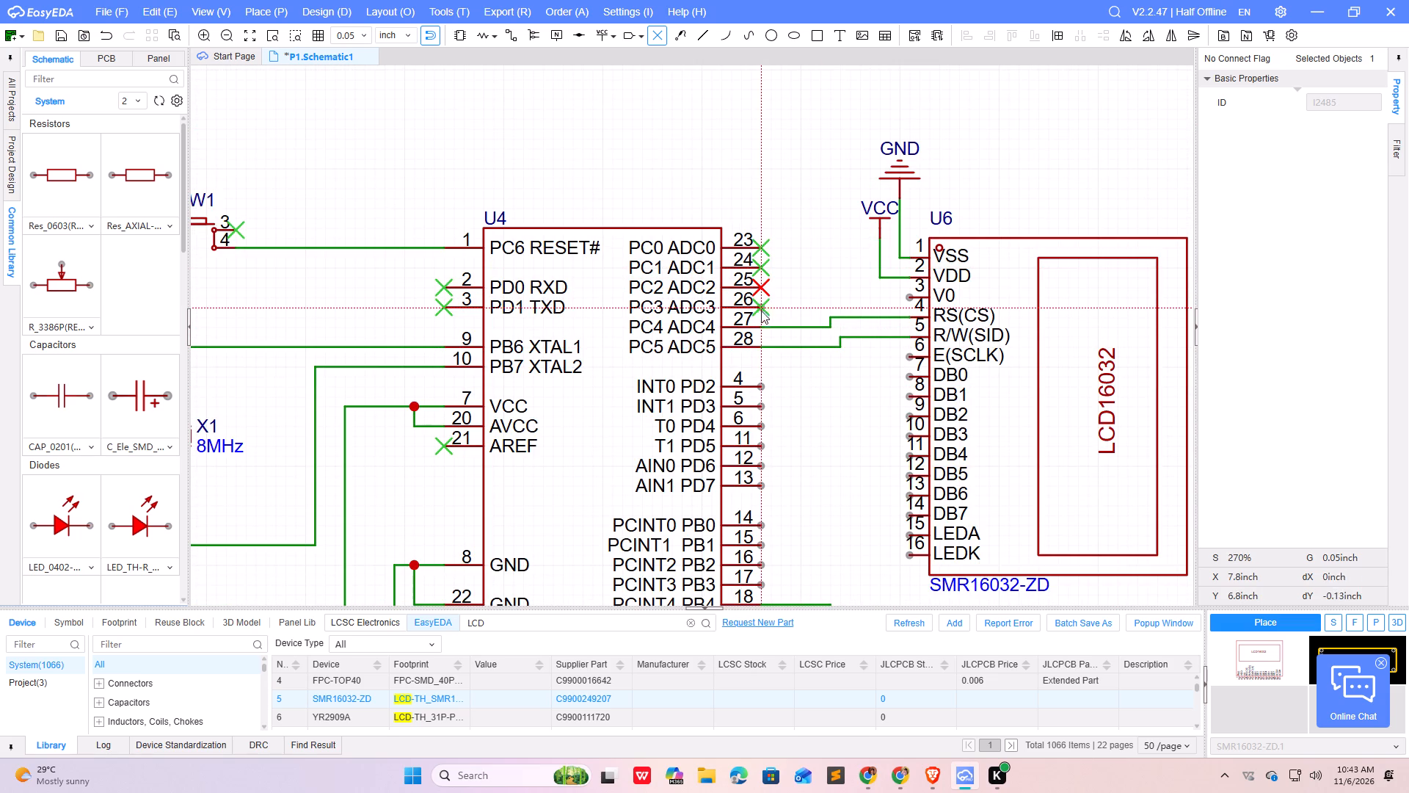
{"action": "left_click", "coordinate": [764, 309]}
Place no-connect flags on the ATMEGA328P-PU's unused pins PD2 through PD7.
{"action": "left_click", "coordinate": [765, 388]}
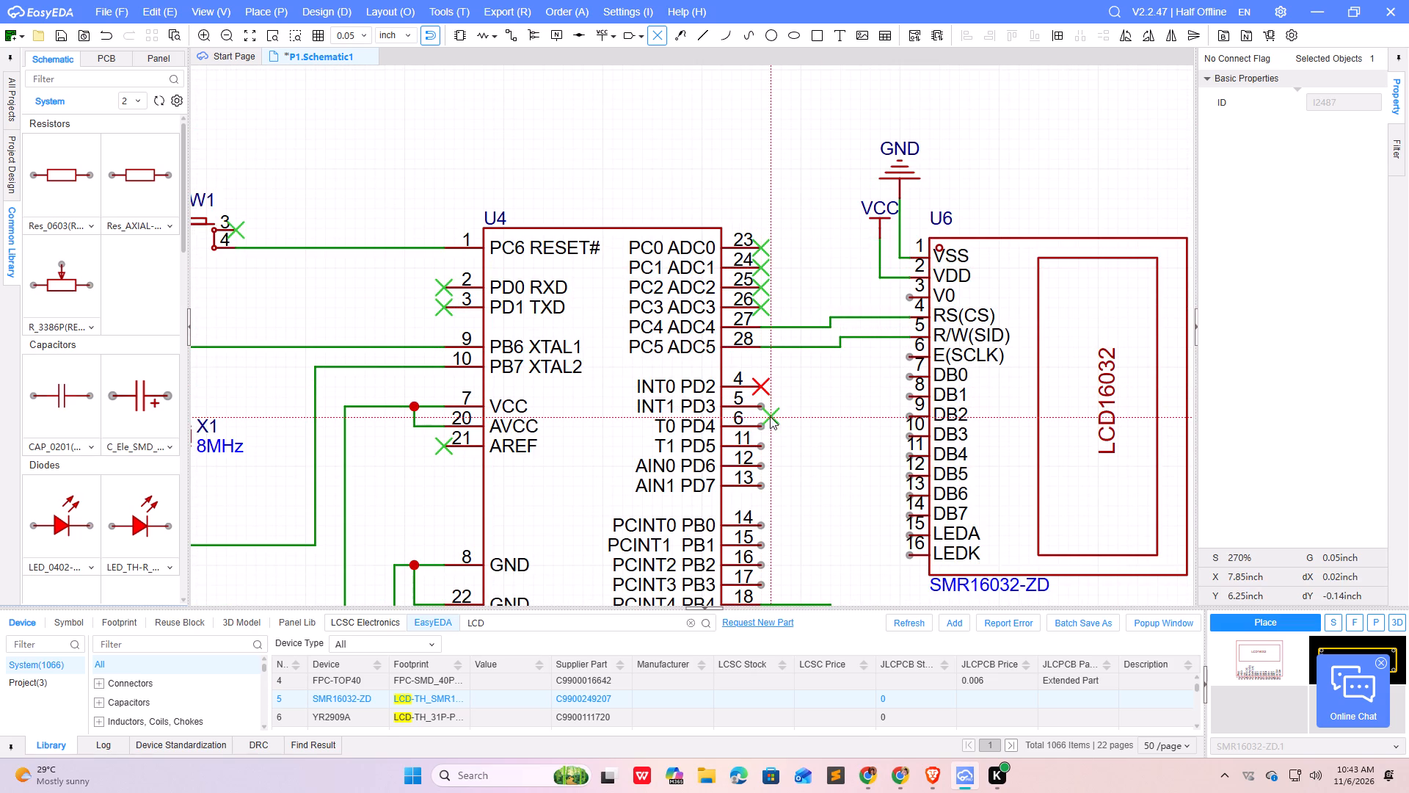
{"action": "left_click", "coordinate": [763, 410]}
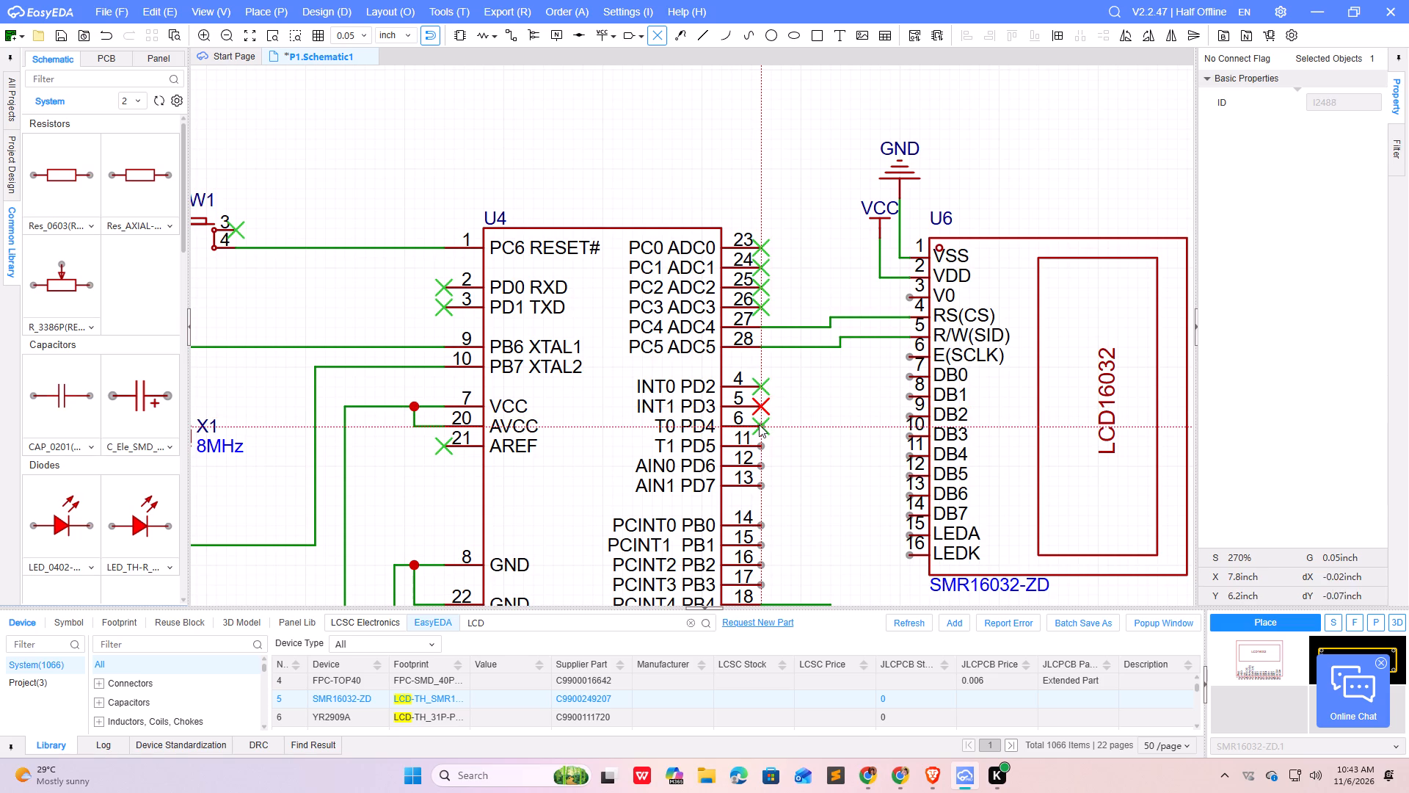
{"action": "left_click", "coordinate": [759, 424]}
{"action": "left_click", "coordinate": [762, 446]}
{"action": "left_click", "coordinate": [761, 466]}
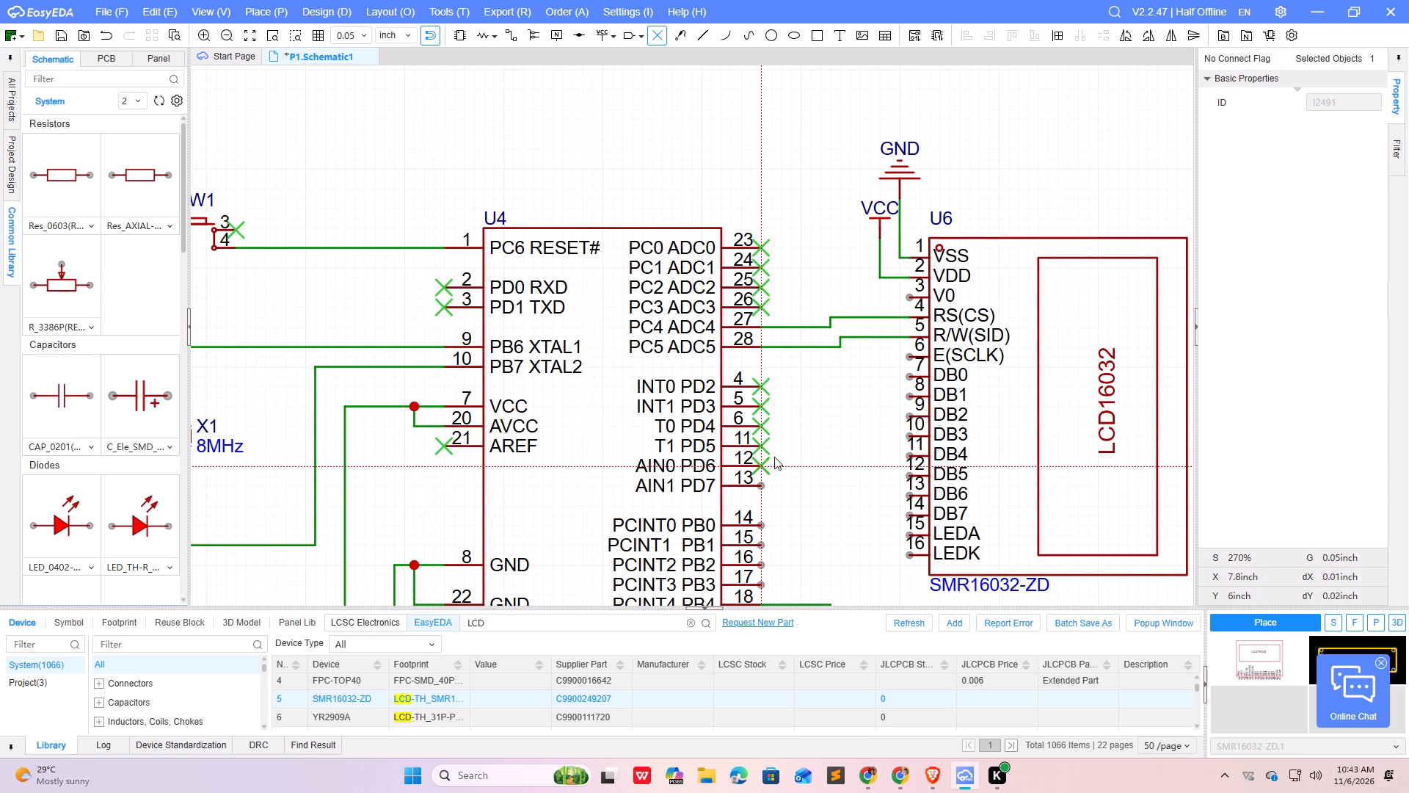
{"action": "scroll", "coordinate": [758, 361], "scroll_direction": "down", "scroll_amount": 1}
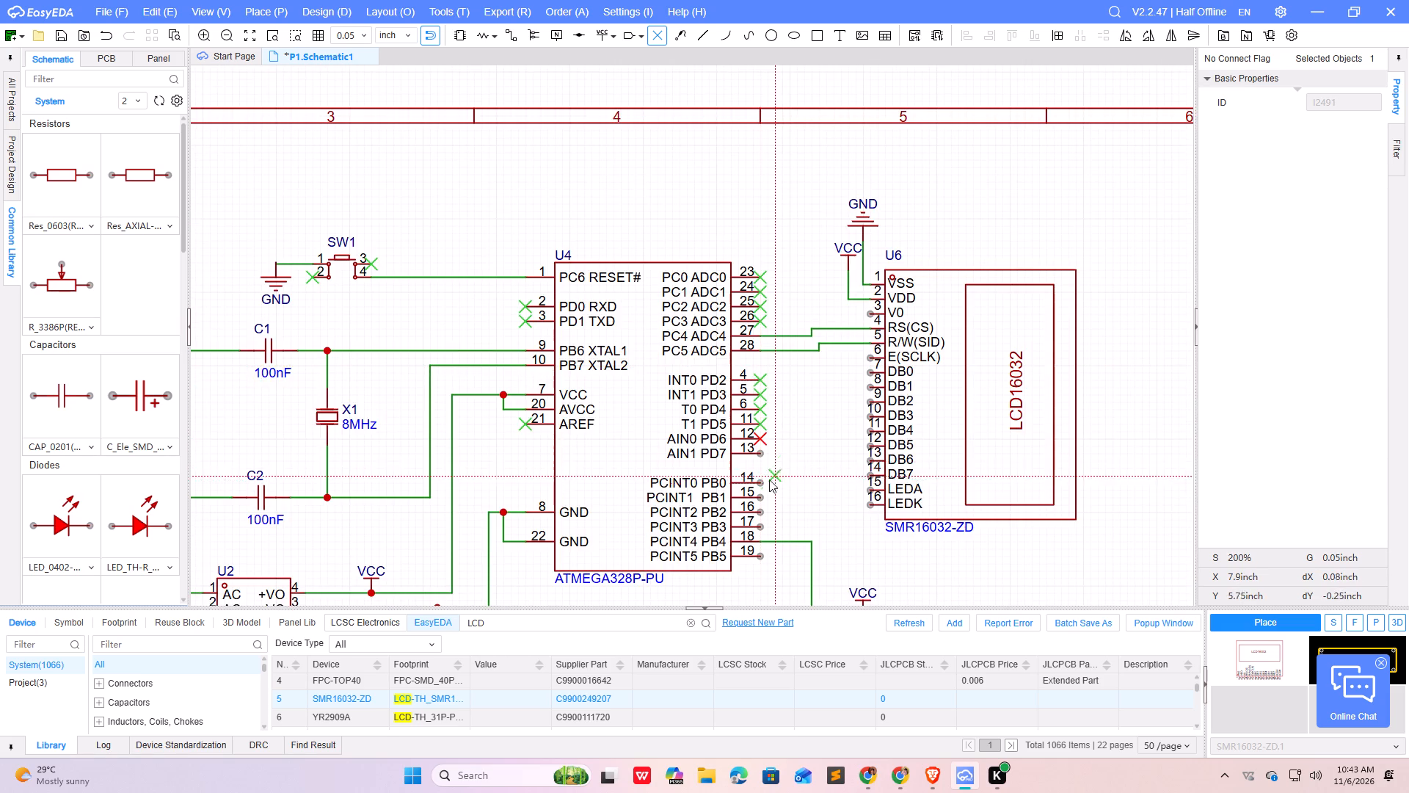
{"action": "scroll", "coordinate": [769, 488], "scroll_direction": "up", "scroll_amount": 1}
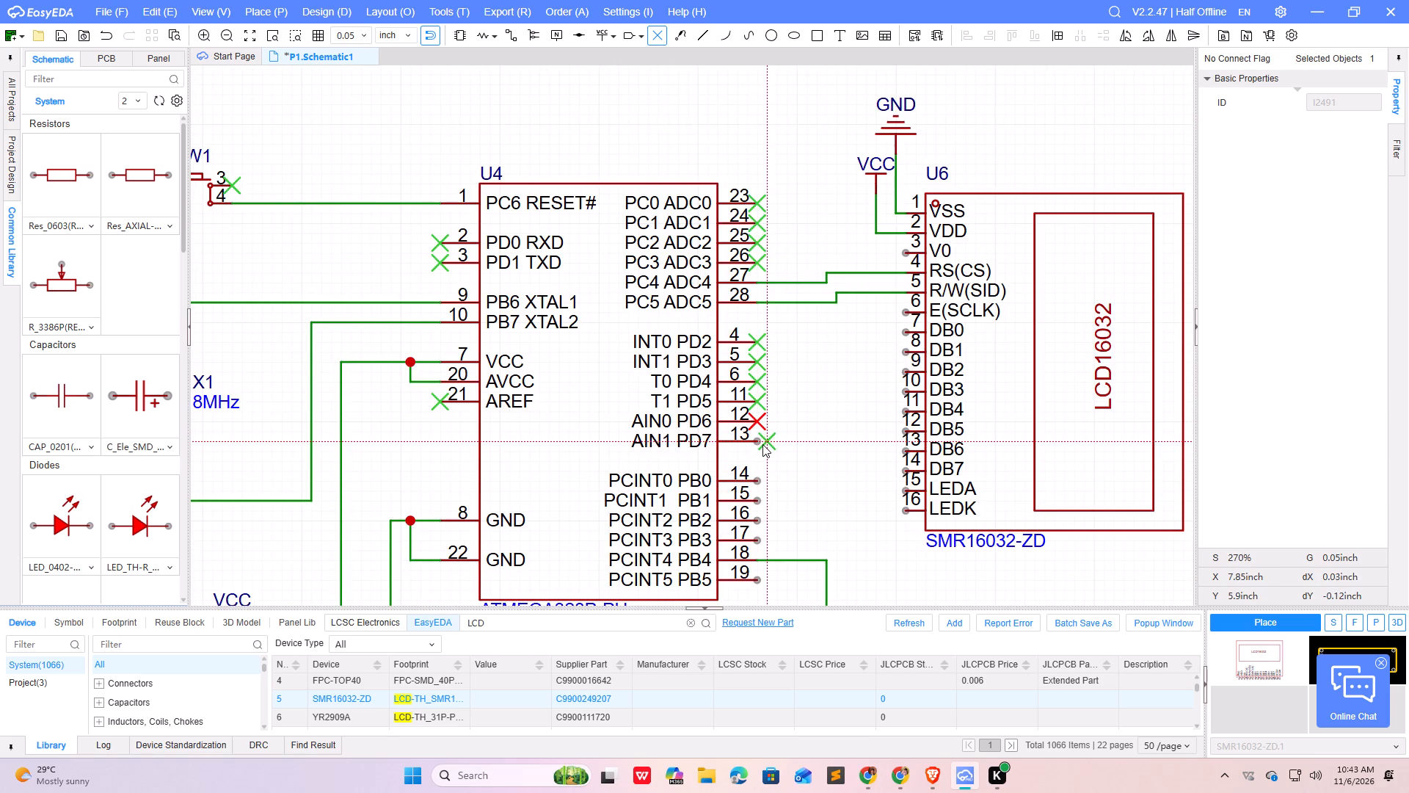
{"action": "left_click", "coordinate": [760, 444]}
Place no-connect flags on the ATMEGA328P-PU's unused pins PB0 through PB3 and PB5.
{"action": "left_click", "coordinate": [761, 484]}
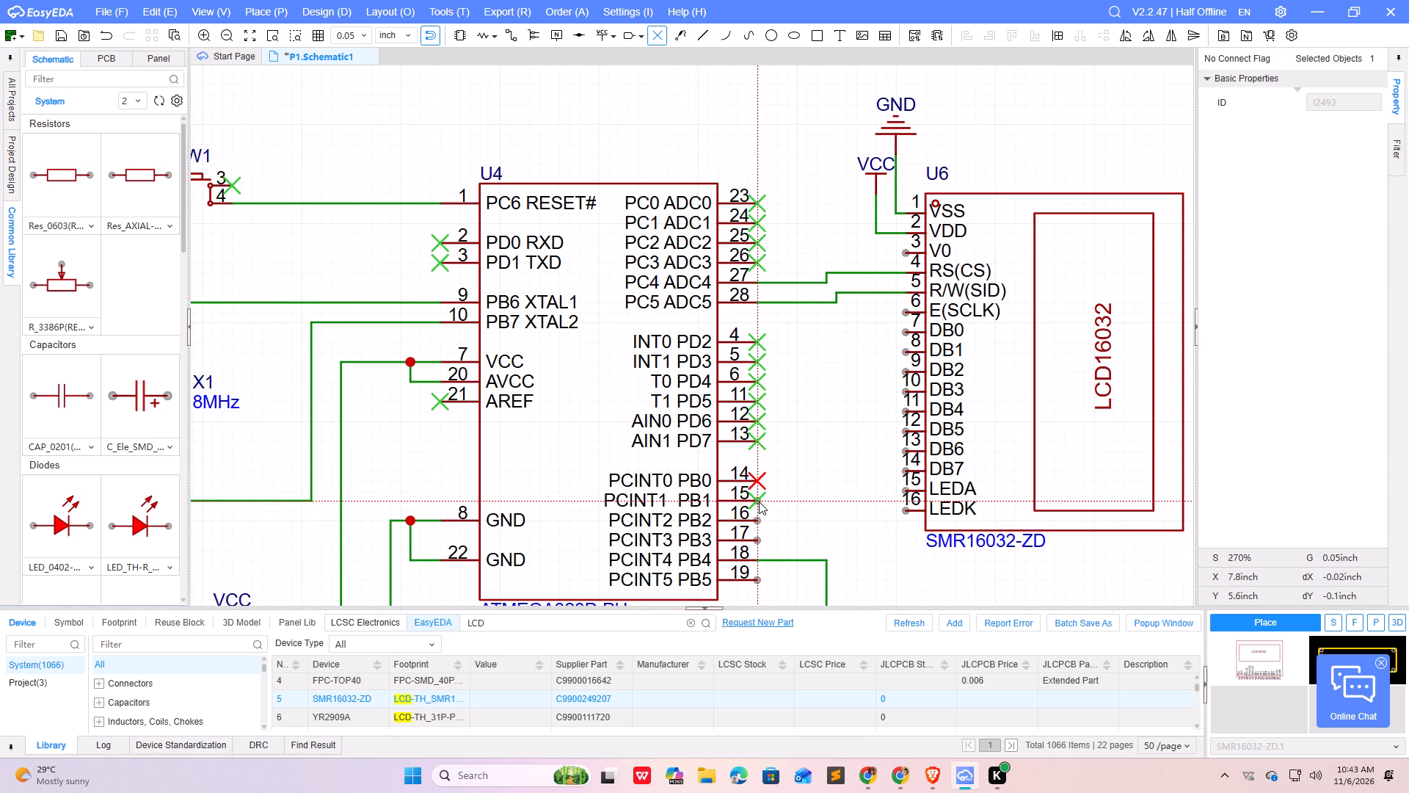
{"action": "left_click", "coordinate": [759, 501]}
{"action": "left_click", "coordinate": [755, 519]}
{"action": "left_click", "coordinate": [758, 541]}
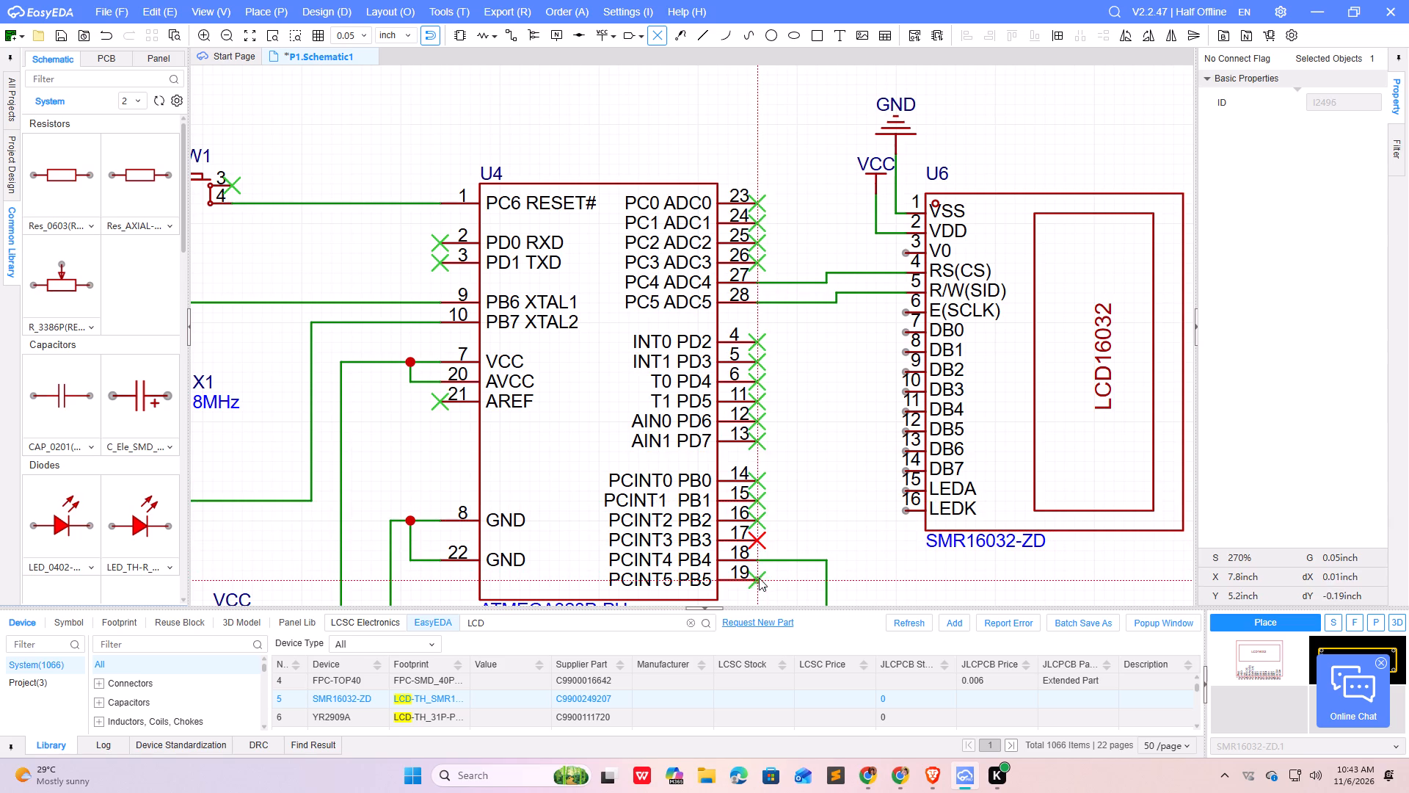
{"action": "left_click", "coordinate": [759, 578]}
Place a no-connect flag on the DHT22's unused SCK pin.
{"action": "scroll", "coordinate": [724, 374], "scroll_direction": "down", "scroll_amount": 2}
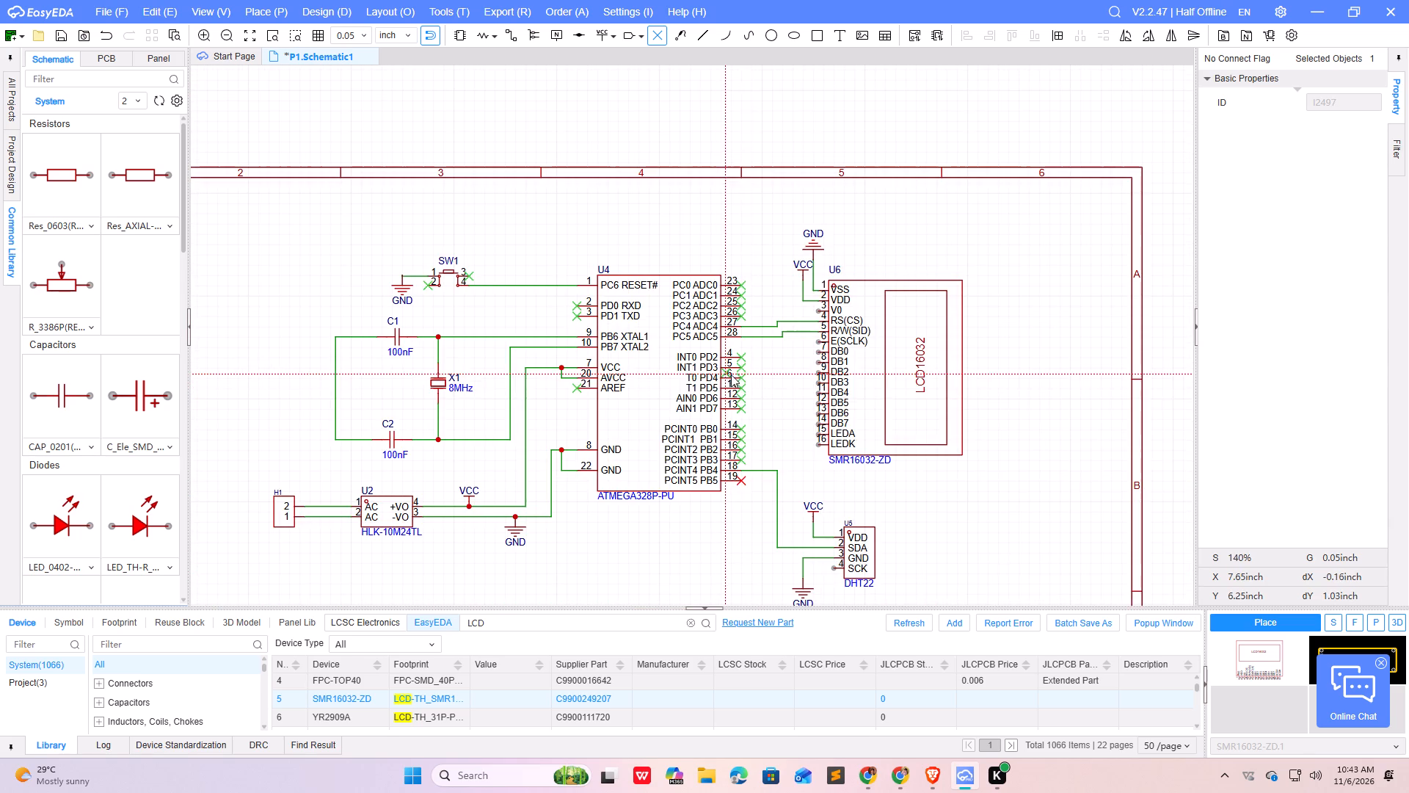
{"action": "scroll", "coordinate": [853, 591], "scroll_direction": "down", "scroll_amount": 1}
{"action": "scroll", "coordinate": [852, 587], "scroll_direction": "up", "scroll_amount": 2}
{"action": "left_click", "coordinate": [831, 565]}
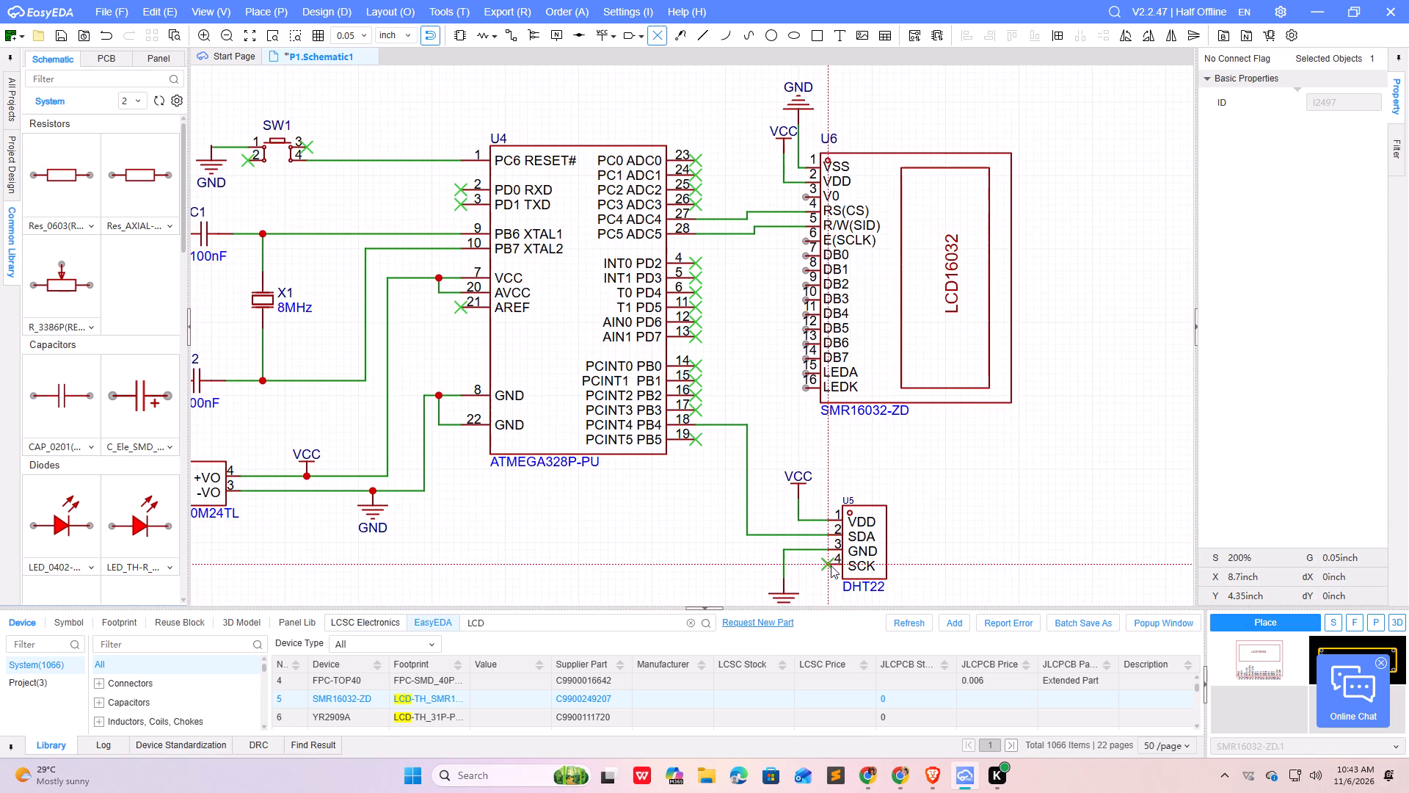
Place no-connect flags on the SMR16032-ZD's unused LEDK, LEDA, DB0 through DB7, E(SCLK) and V0 pins.
{"action": "left_click", "coordinate": [809, 382]}
{"action": "left_click", "coordinate": [808, 370]}
{"action": "left_click", "coordinate": [804, 354]}
{"action": "left_click", "coordinate": [804, 341]}
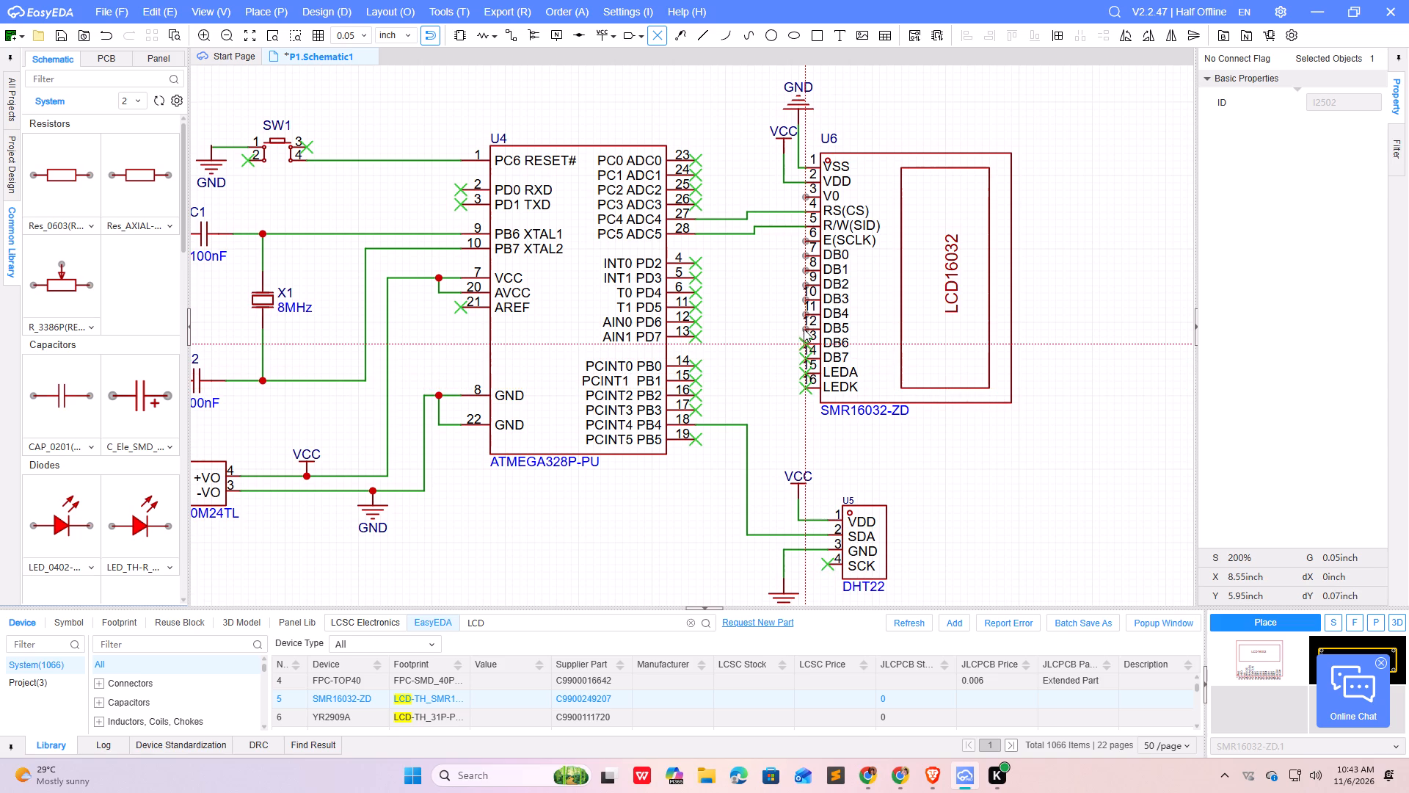
{"action": "left_click", "coordinate": [804, 327]}
{"action": "left_click", "coordinate": [804, 311]}
{"action": "left_click", "coordinate": [805, 298]}
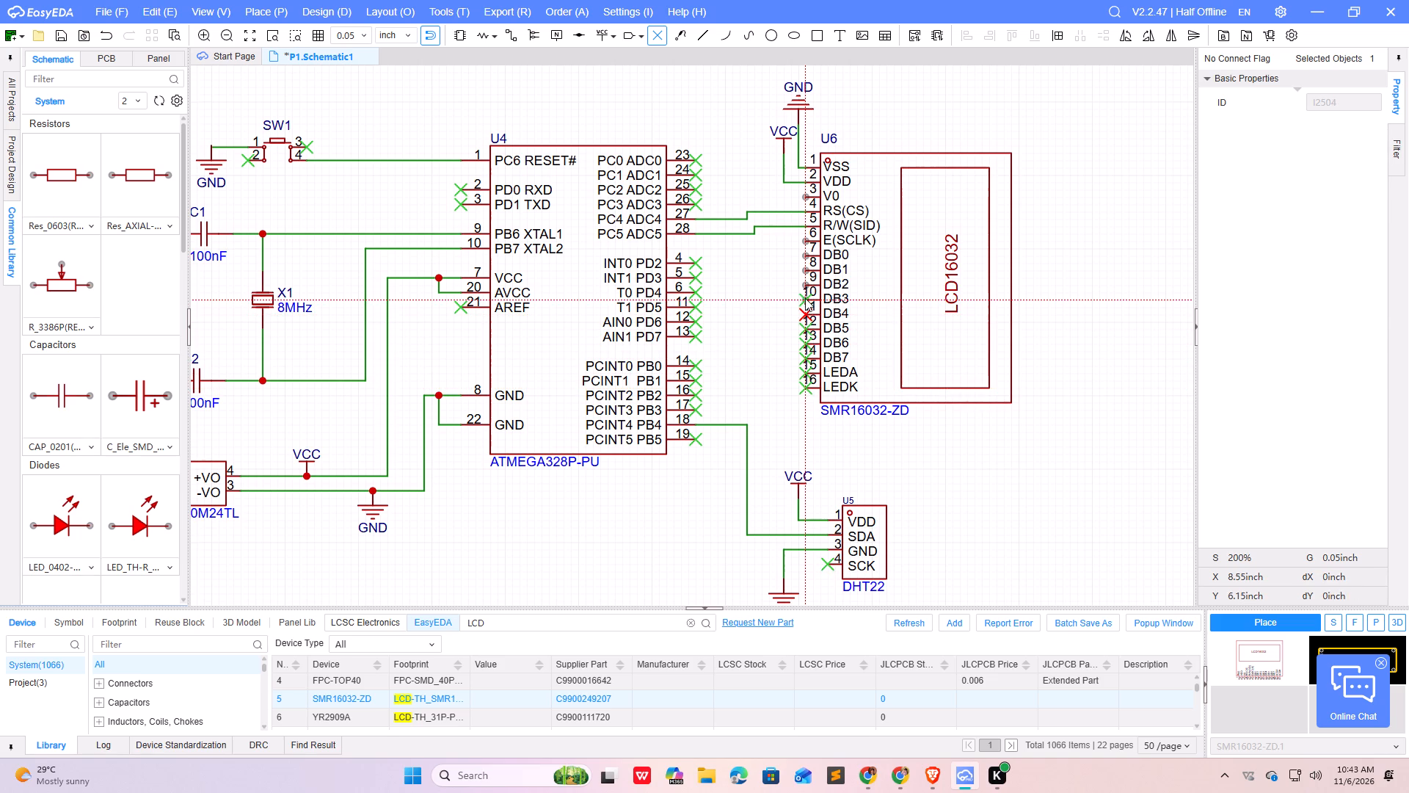
{"action": "left_click", "coordinate": [803, 281]}
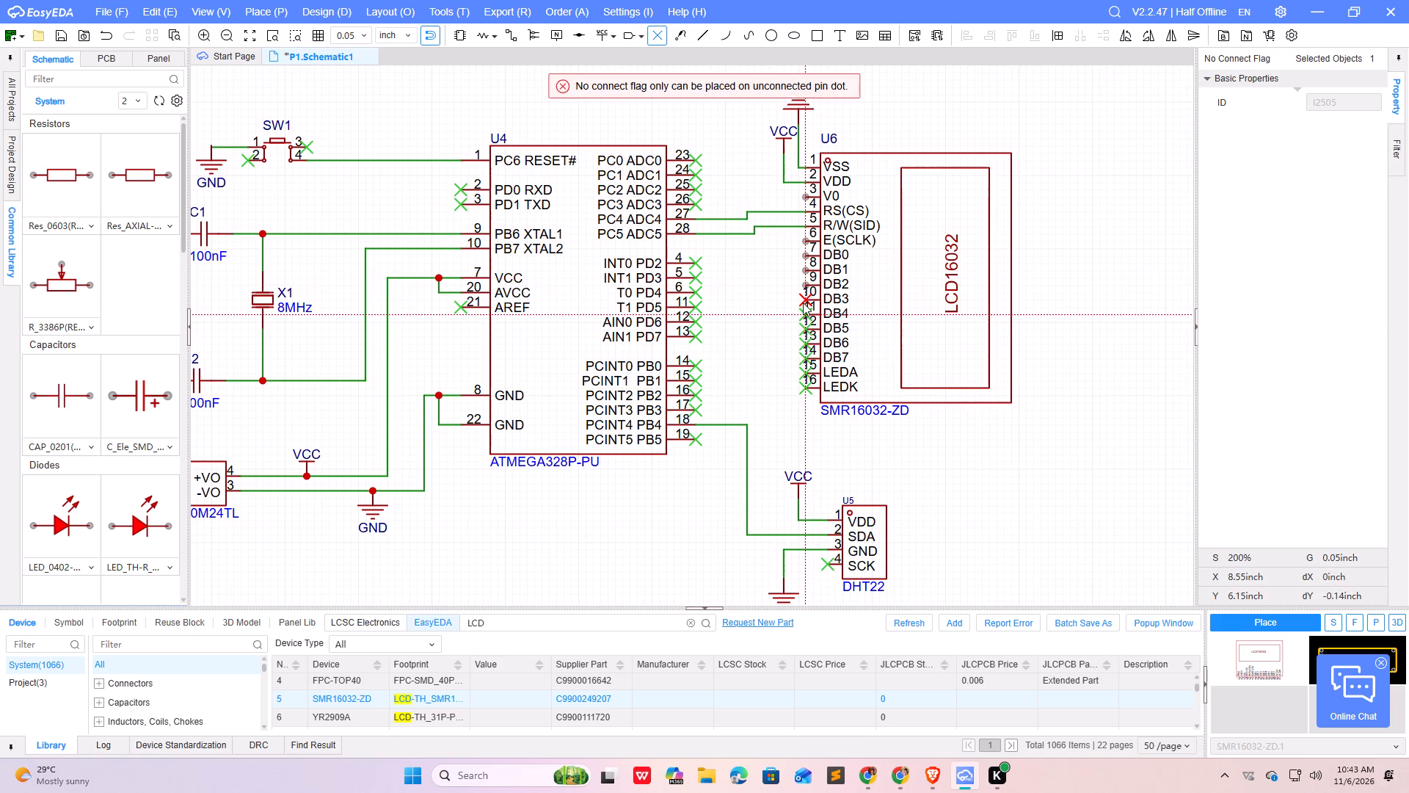
{"action": "left_click", "coordinate": [802, 282]}
{"action": "left_click", "coordinate": [804, 271]}
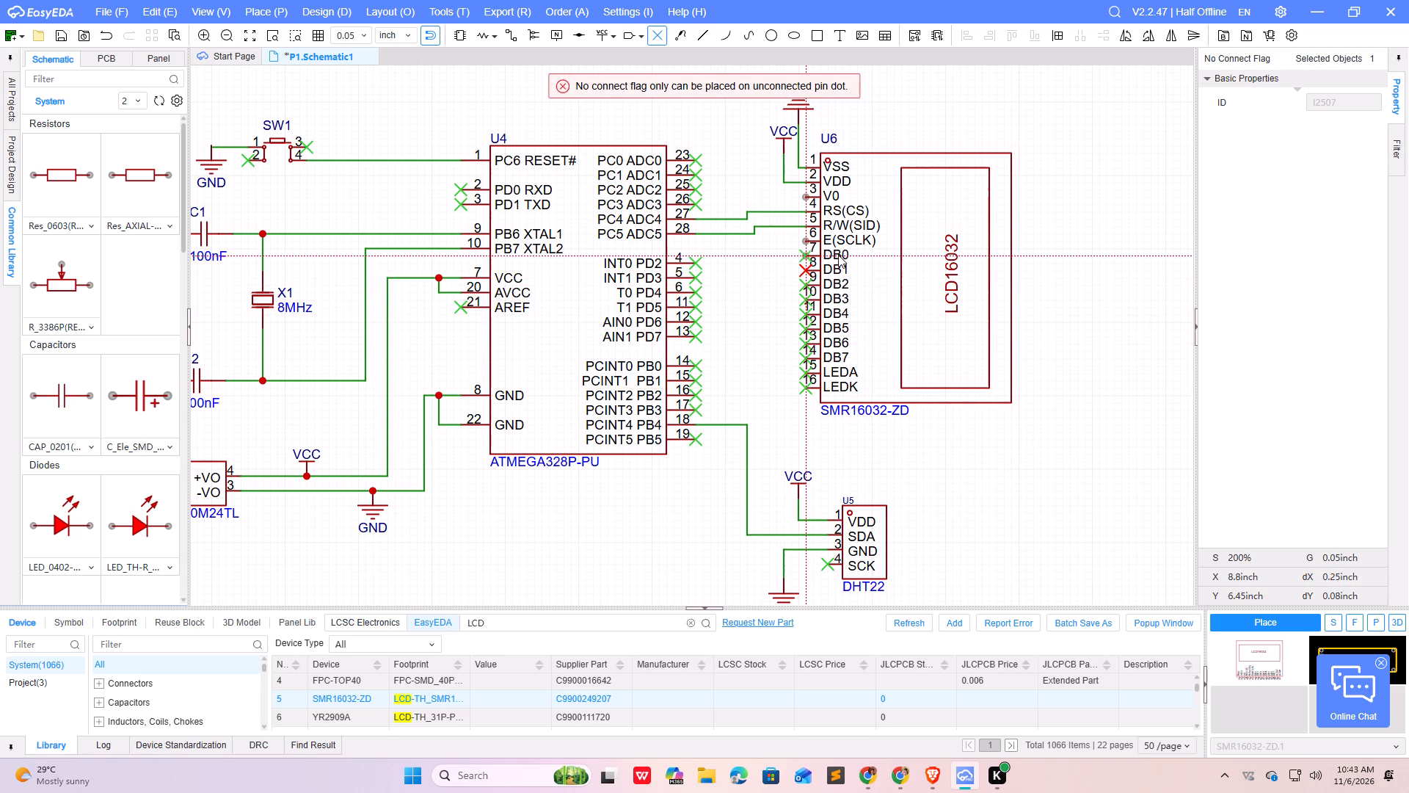
{"action": "left_click", "coordinate": [808, 241]}
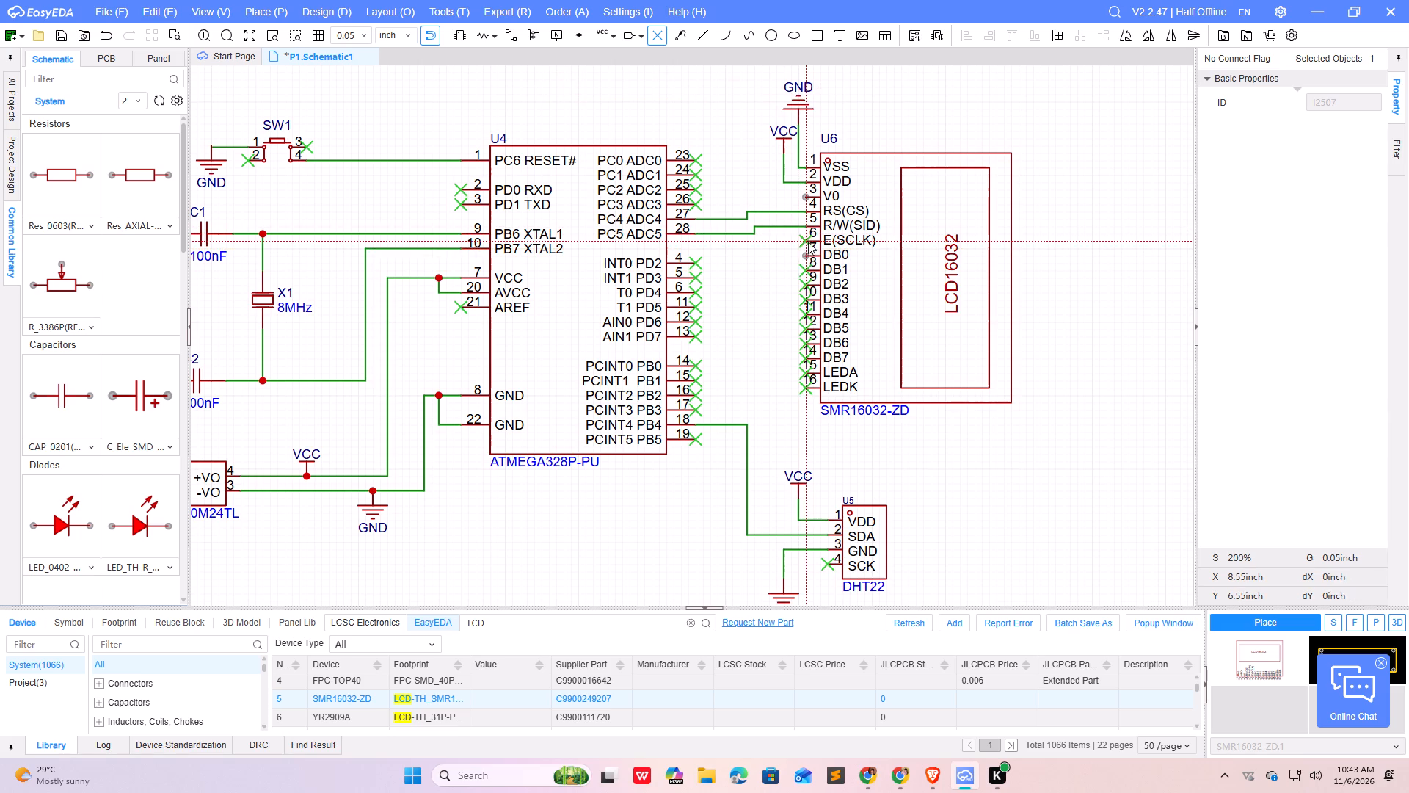
{"action": "left_click", "coordinate": [807, 254]}
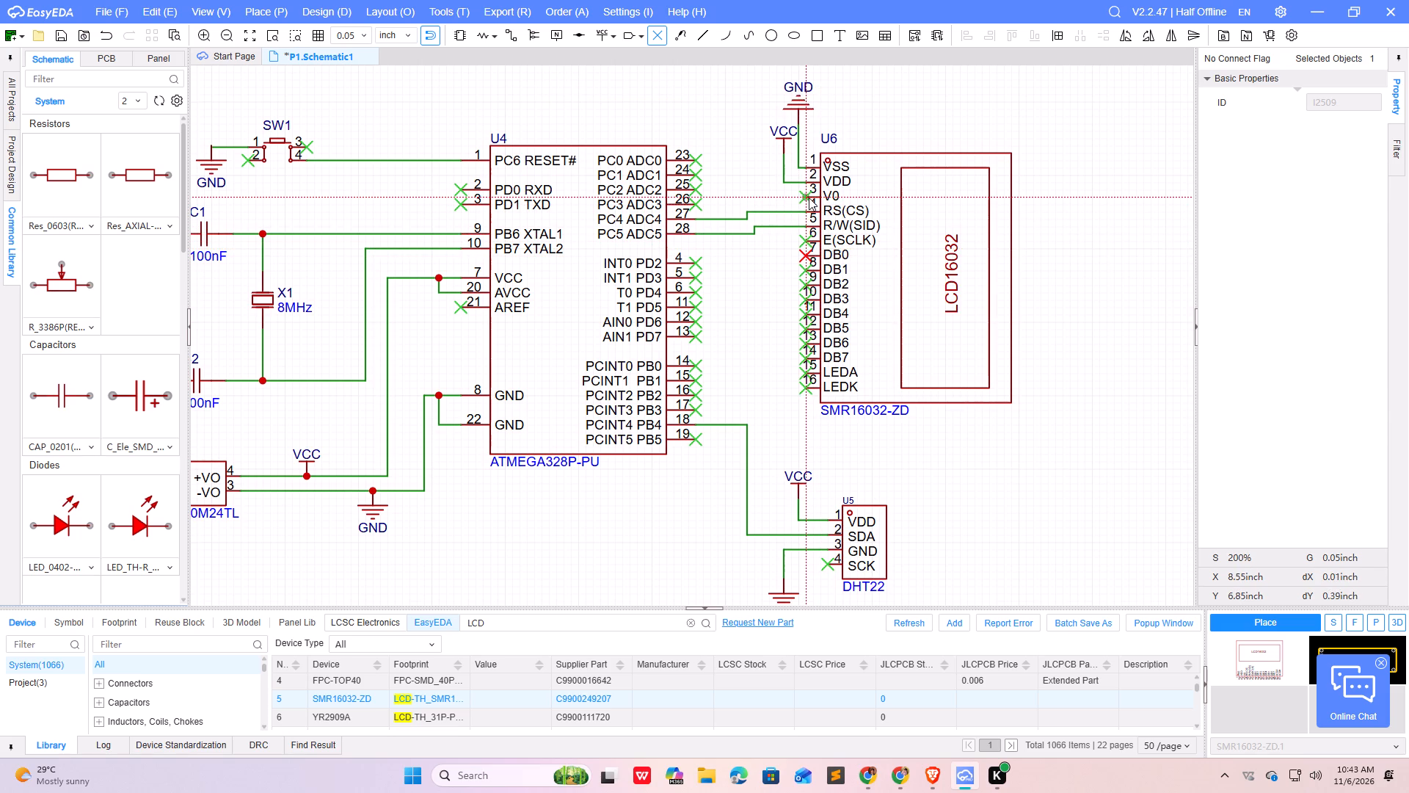
{"action": "left_click", "coordinate": [809, 198]}
{"action": "scroll", "coordinate": [757, 343], "scroll_direction": "up", "scroll_amount": 1}
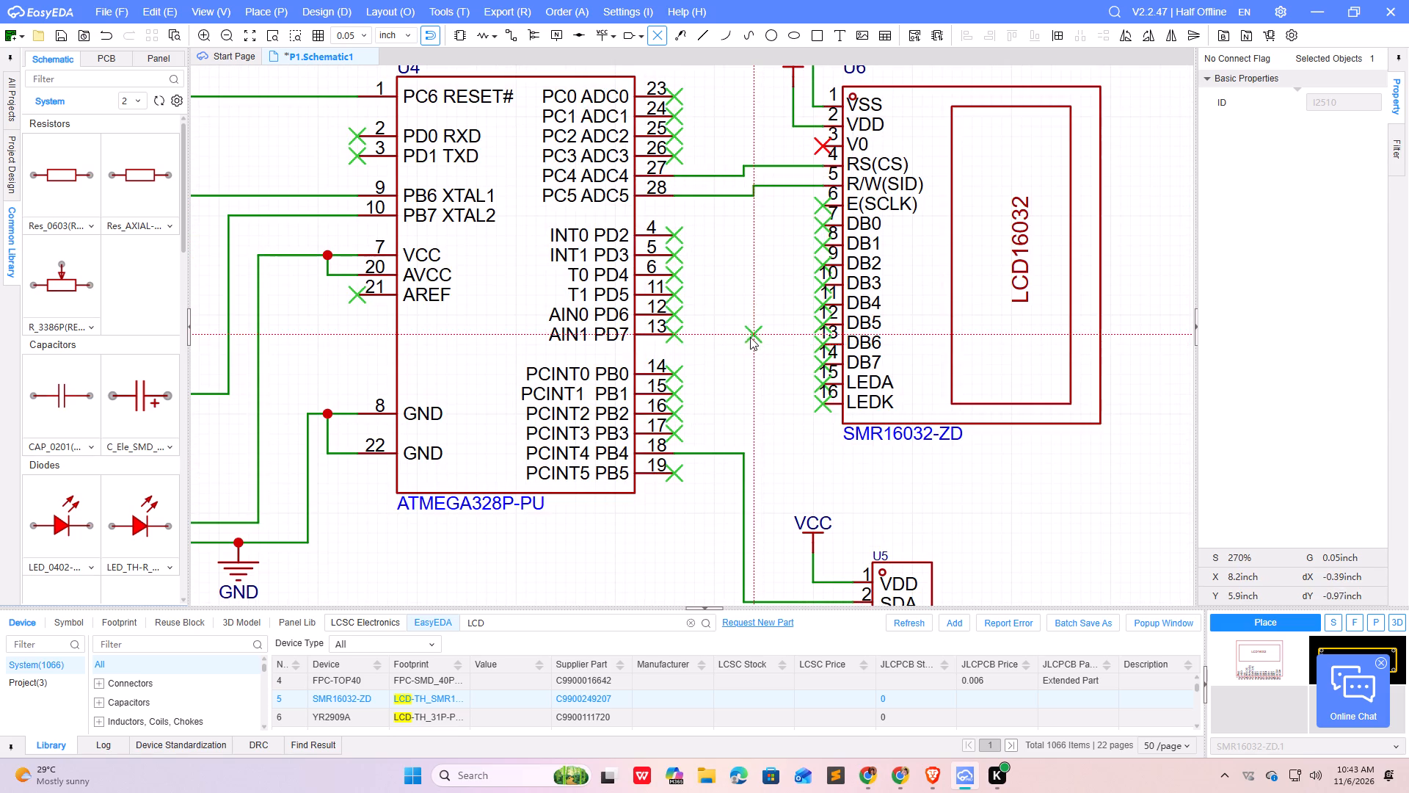
{"action": "scroll", "coordinate": [749, 334], "scroll_direction": "down", "scroll_amount": 3}
{"action": "right_click", "coordinate": [886, 416]}
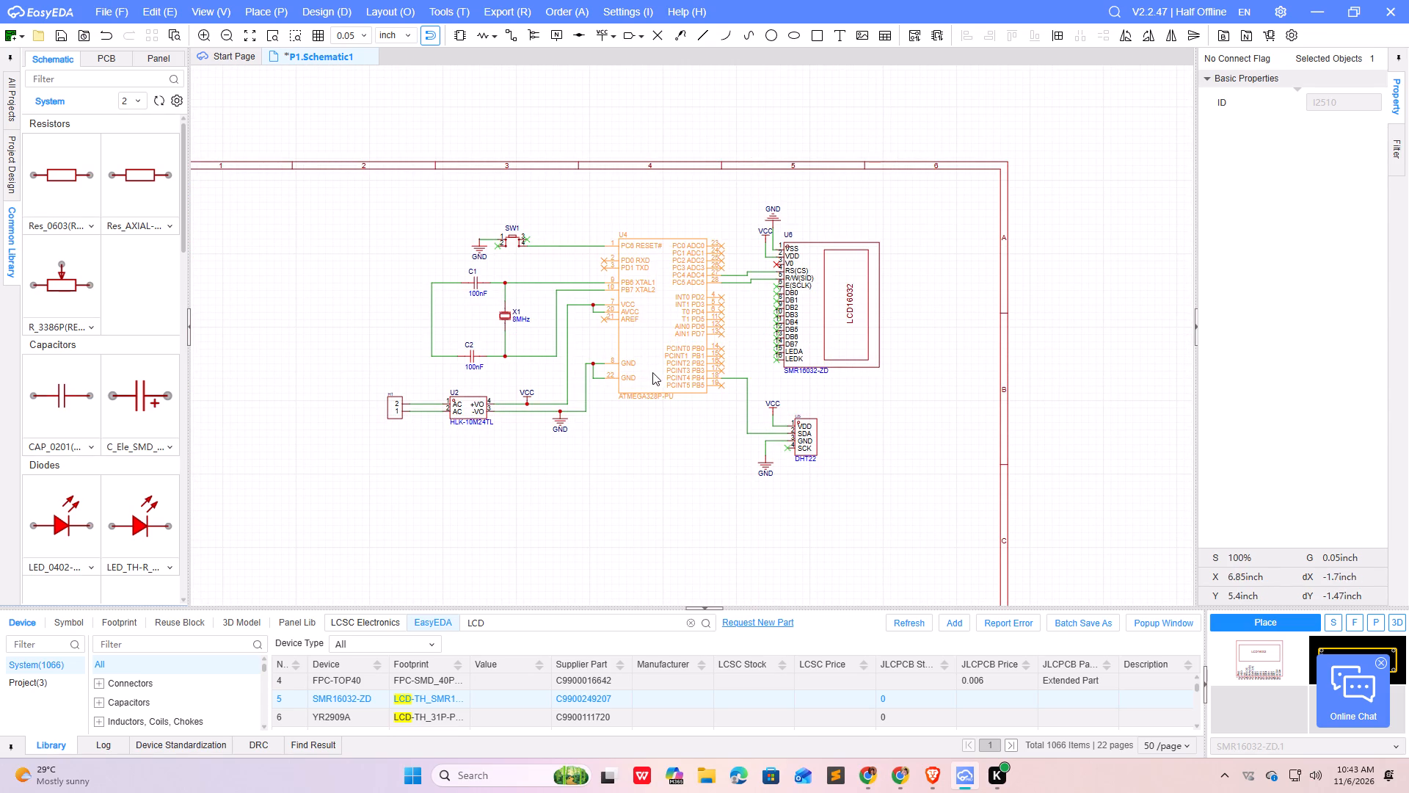
Save the schematic.
{"action": "scroll", "coordinate": [533, 278], "scroll_direction": "up", "scroll_amount": 2}
{"action": "scroll", "coordinate": [517, 294], "scroll_direction": "down", "scroll_amount": 1}
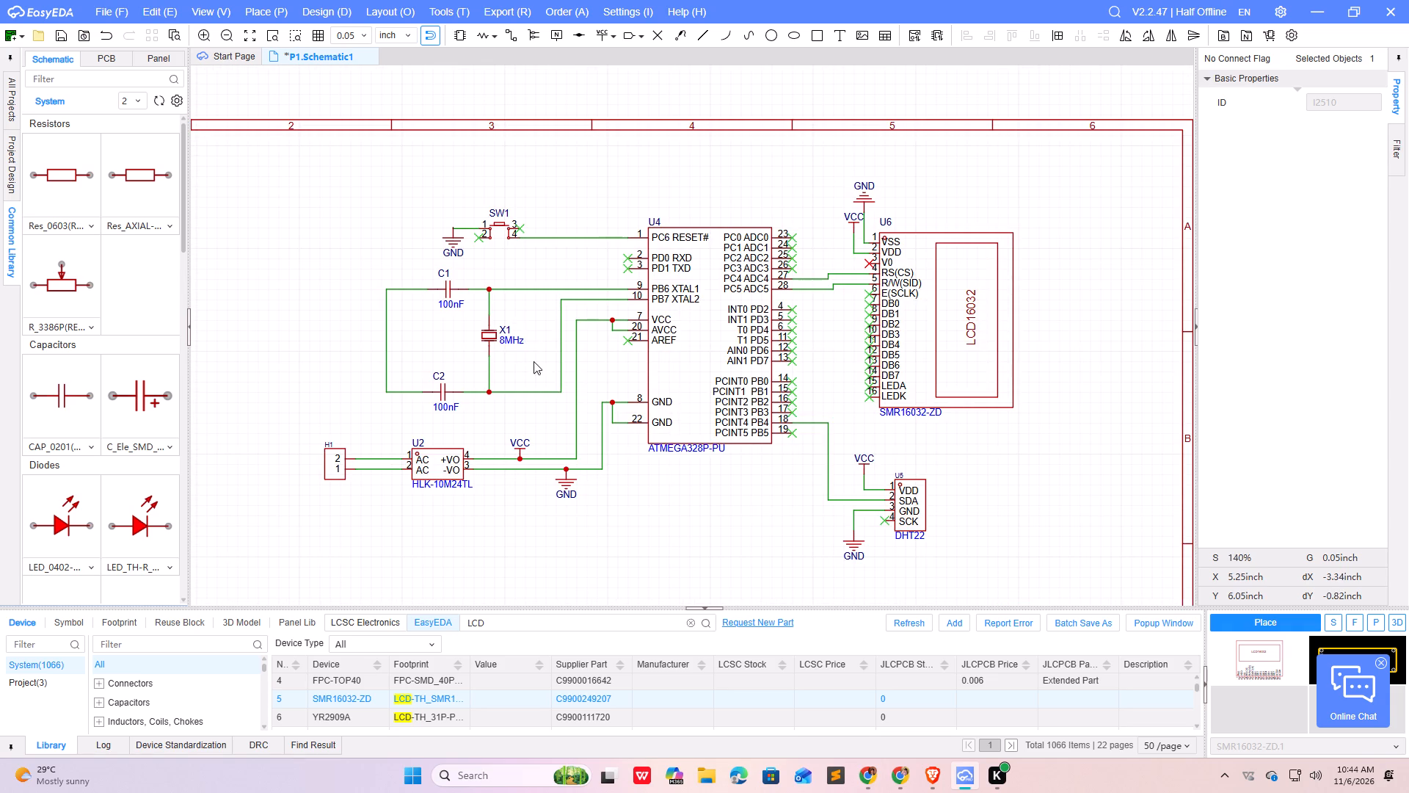
{"action": "scroll", "coordinate": [572, 391], "scroll_direction": "down", "scroll_amount": 1}
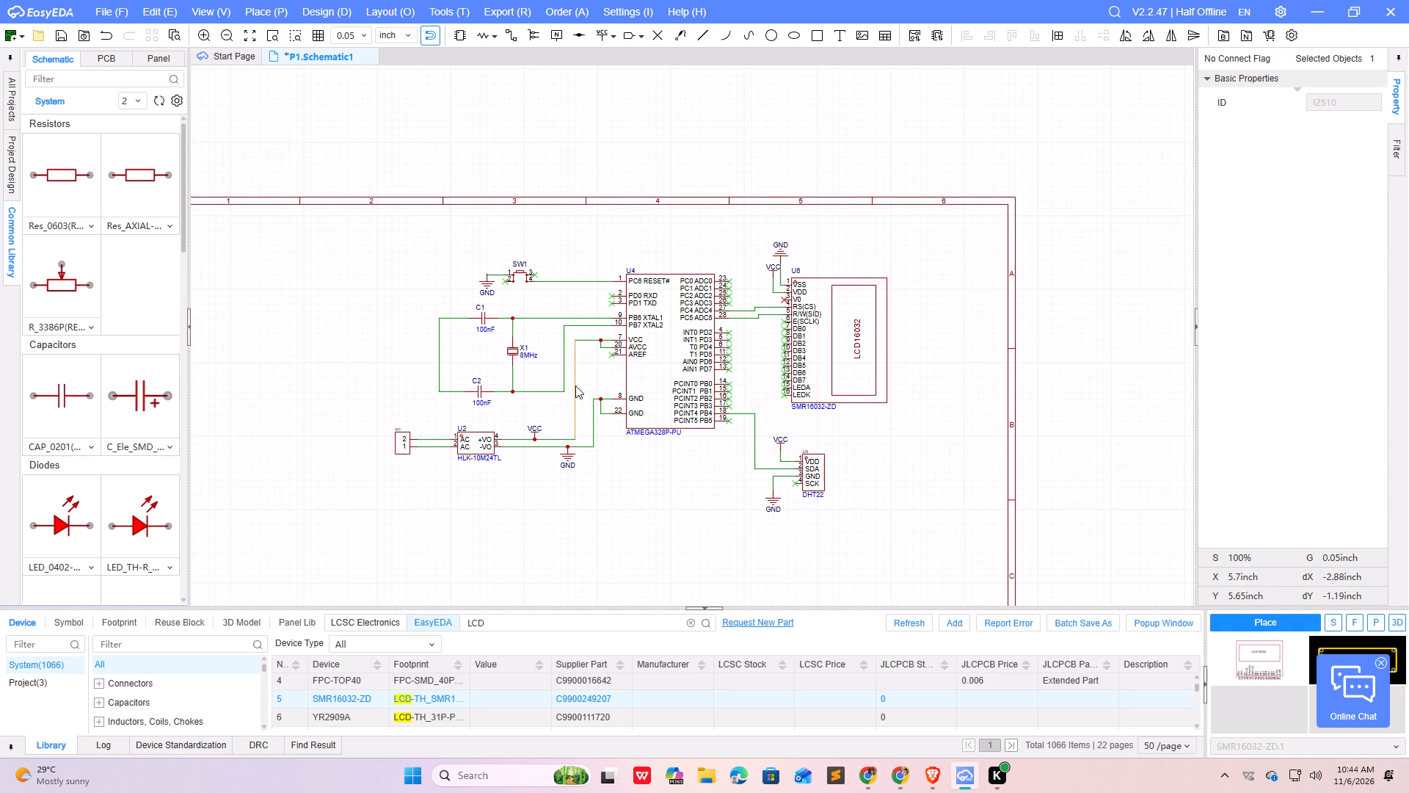
{"action": "key", "text": "ctrl+s"}
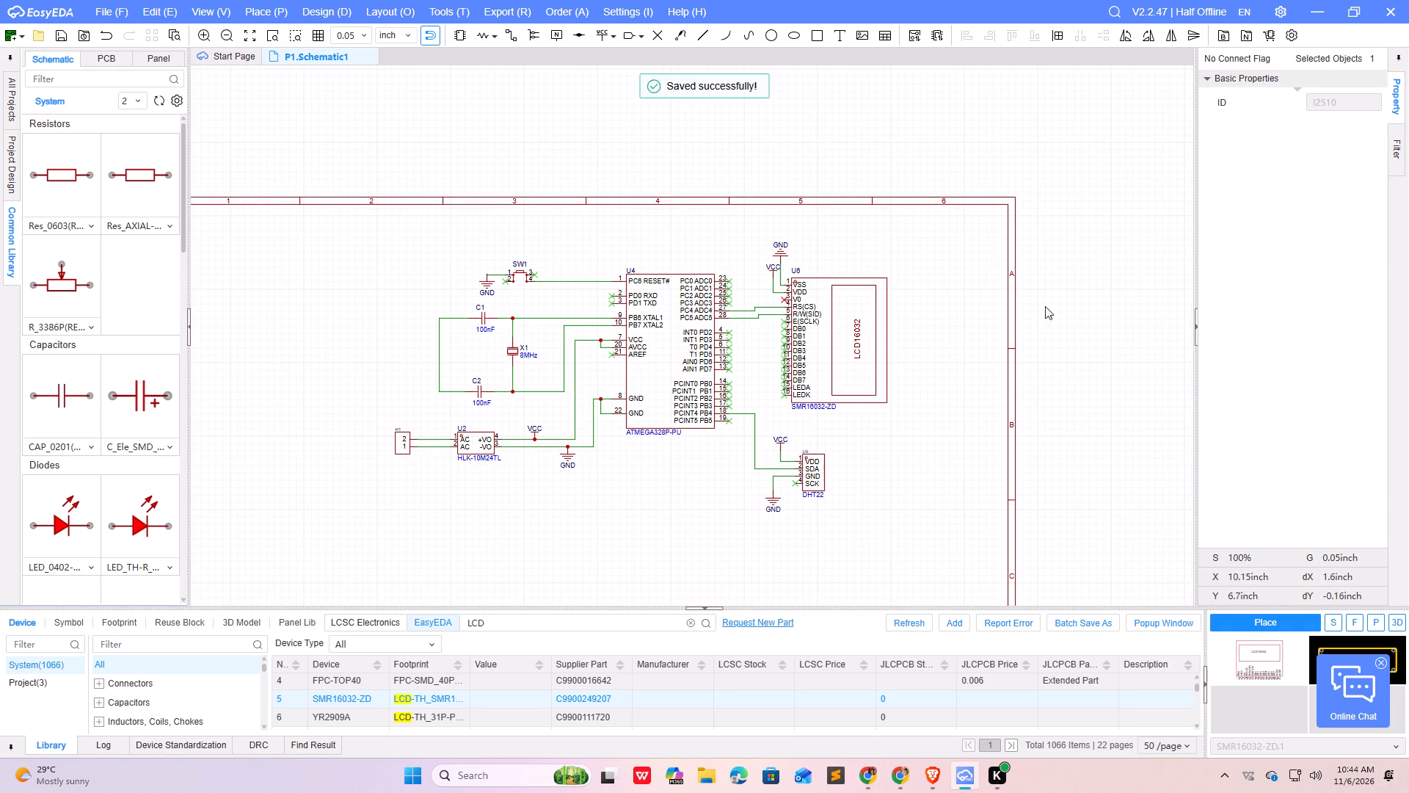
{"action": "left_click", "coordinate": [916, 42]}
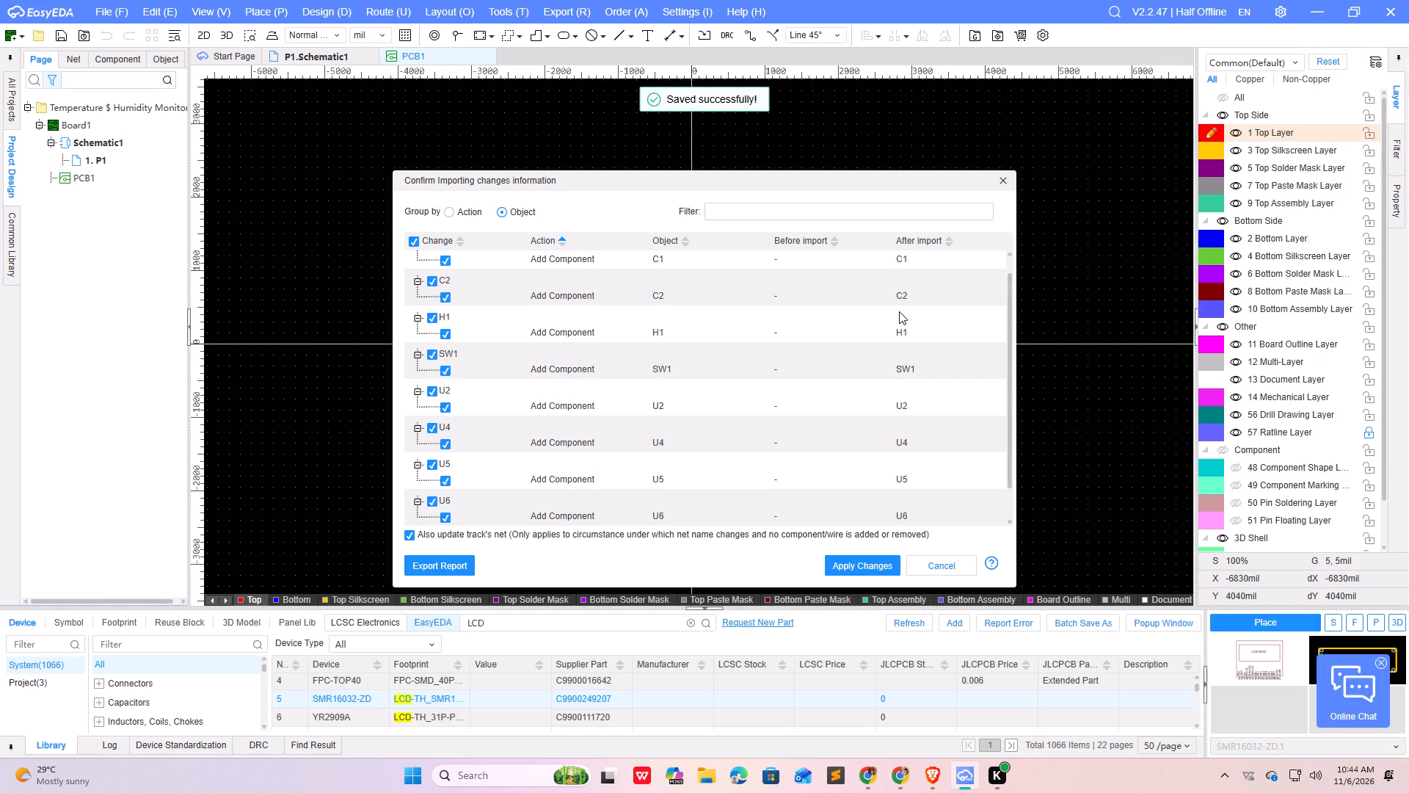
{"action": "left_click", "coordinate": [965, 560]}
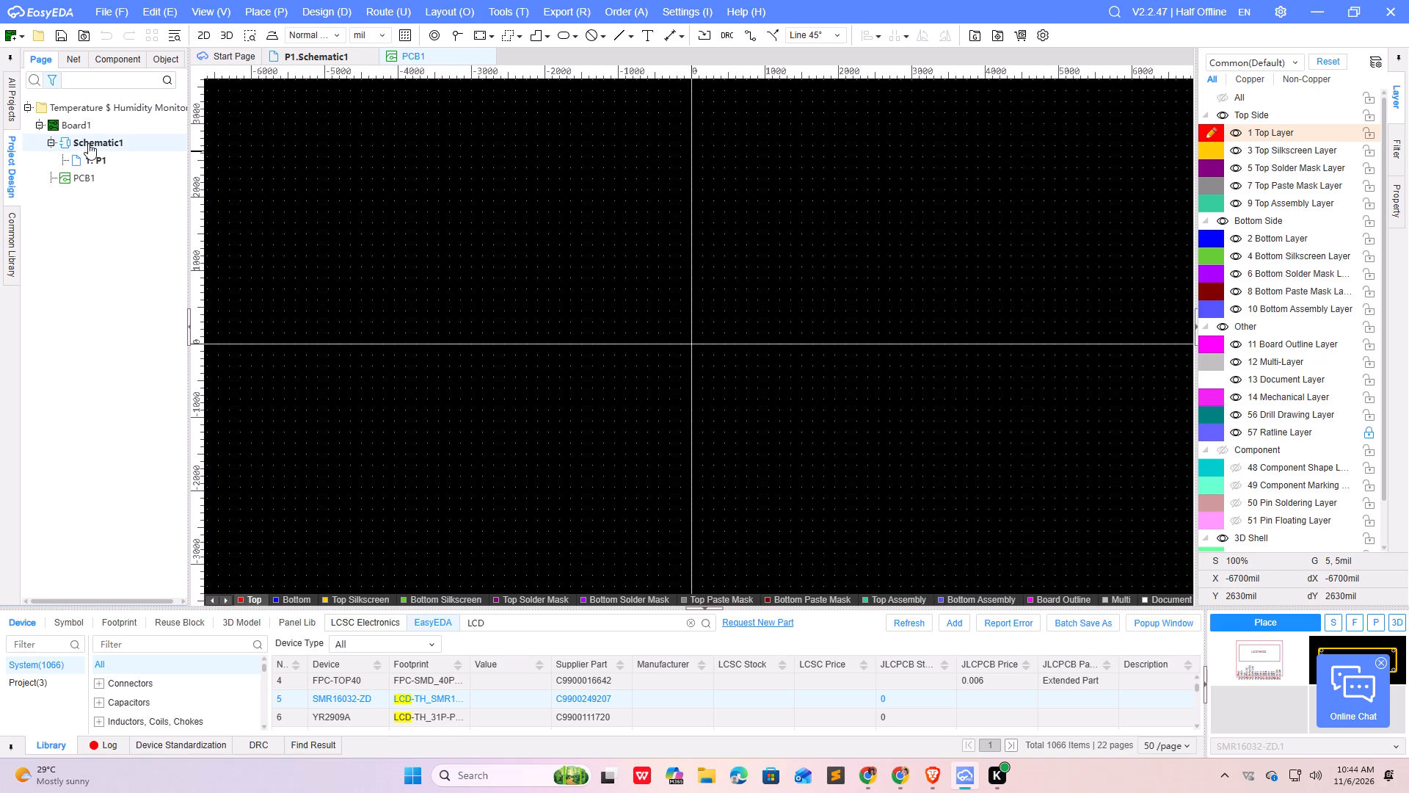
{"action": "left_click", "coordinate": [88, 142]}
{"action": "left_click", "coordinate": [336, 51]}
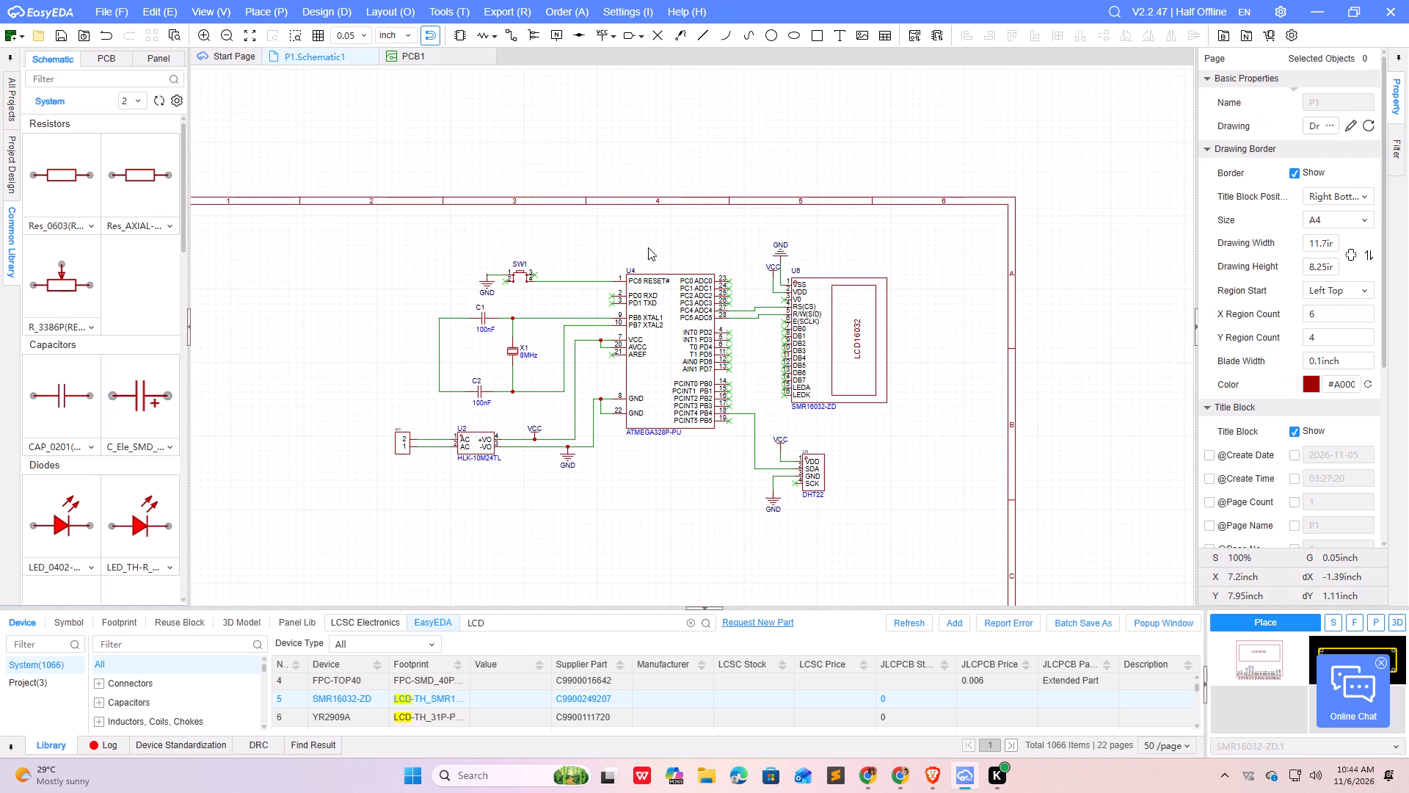
Set the value of capacitor C1 to 22nF.
{"action": "scroll", "coordinate": [518, 267], "scroll_direction": "up", "scroll_amount": 2}
{"action": "scroll", "coordinate": [503, 319], "scroll_direction": "down", "scroll_amount": 1}
{"action": "scroll", "coordinate": [485, 341], "scroll_direction": "up", "scroll_amount": 1}
{"action": "scroll", "coordinate": [459, 379], "scroll_direction": "down", "scroll_amount": 1}
{"action": "scroll", "coordinate": [458, 379], "scroll_direction": "up", "scroll_amount": 2}
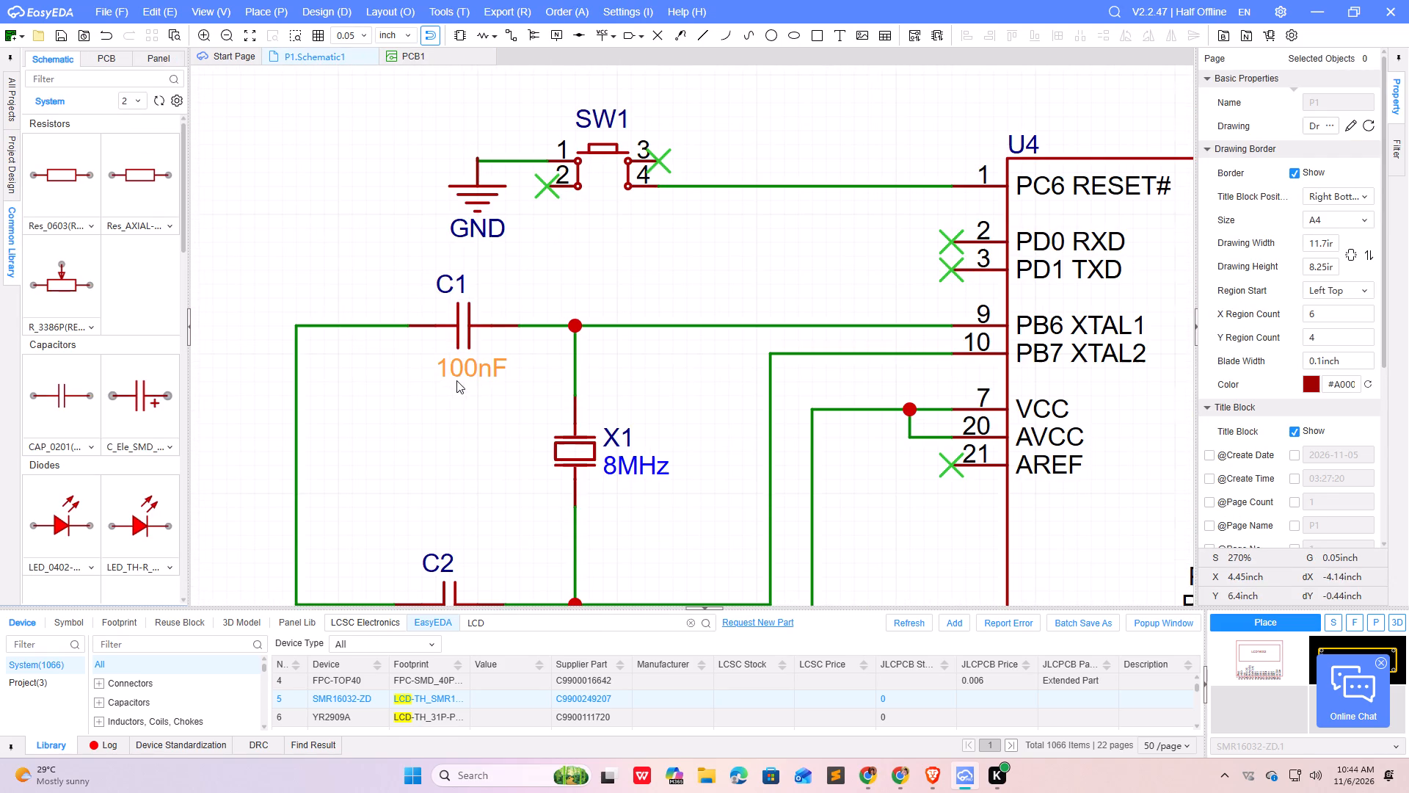
{"action": "scroll", "coordinate": [456, 380], "scroll_direction": "up", "scroll_amount": 1}
{"action": "double_click", "coordinate": [467, 372]}
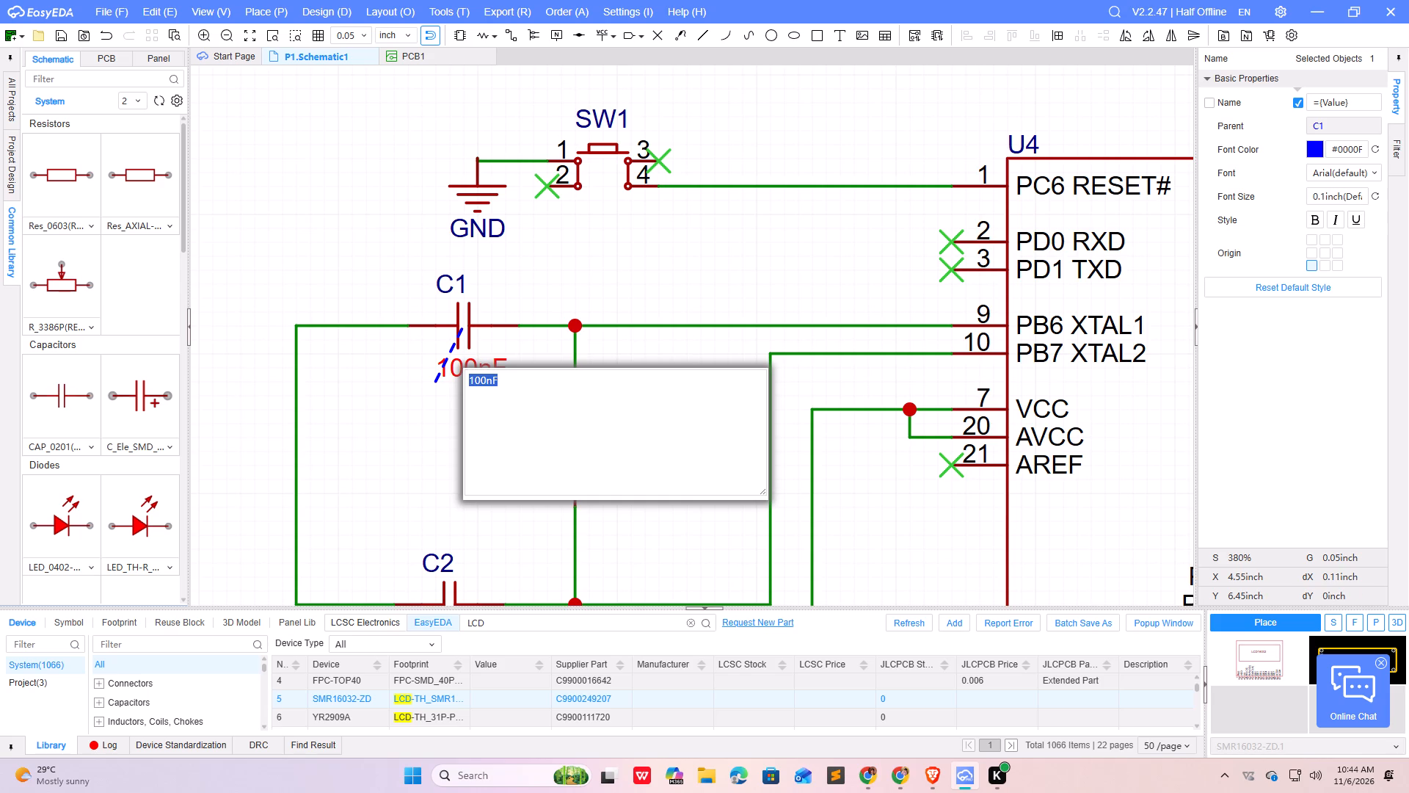
{"action": "key", "text": "BackSpace"}
{"action": "type", "text": "22"}
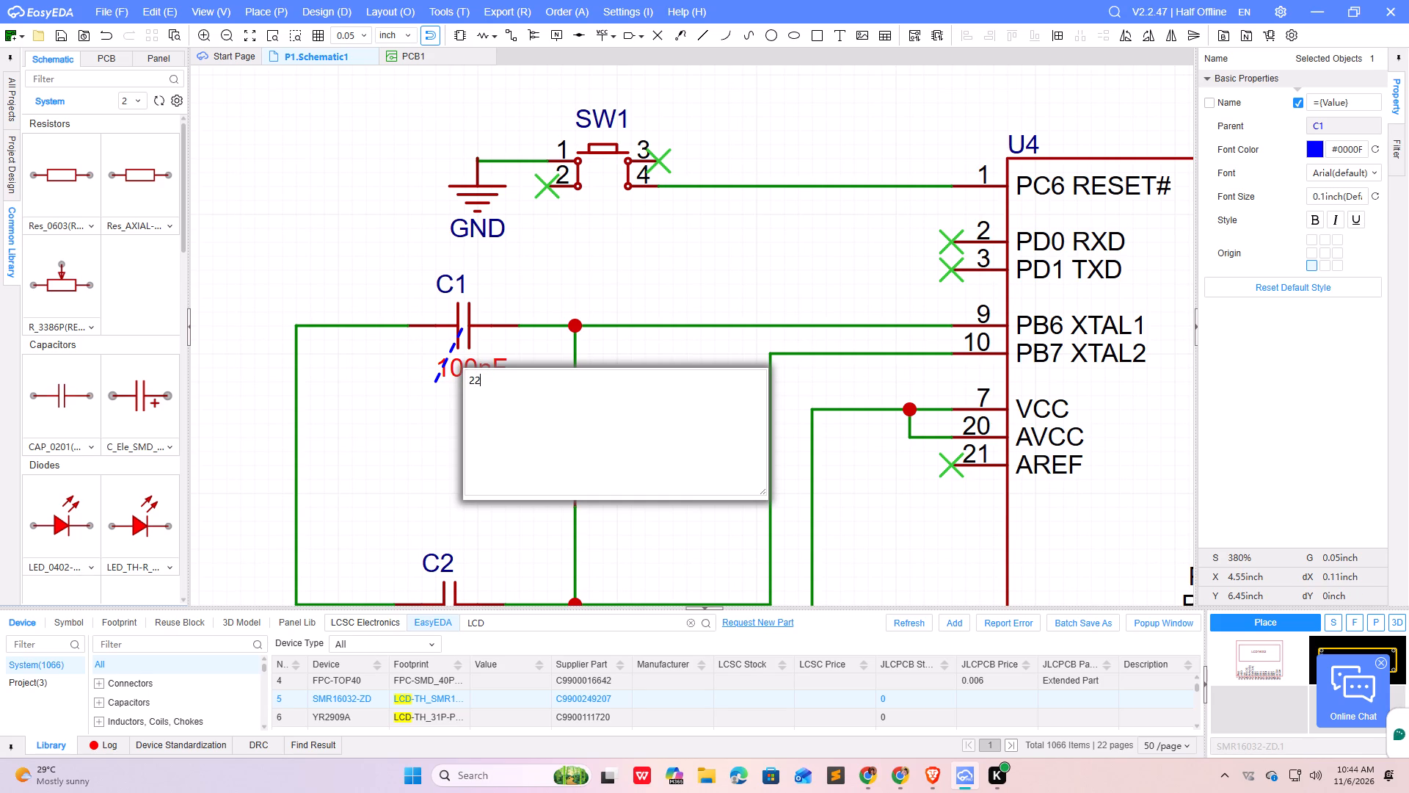
{"action": "key", "text": "n"}
{"action": "key", "text": "shift+f"}
{"action": "key", "text": "Return"}
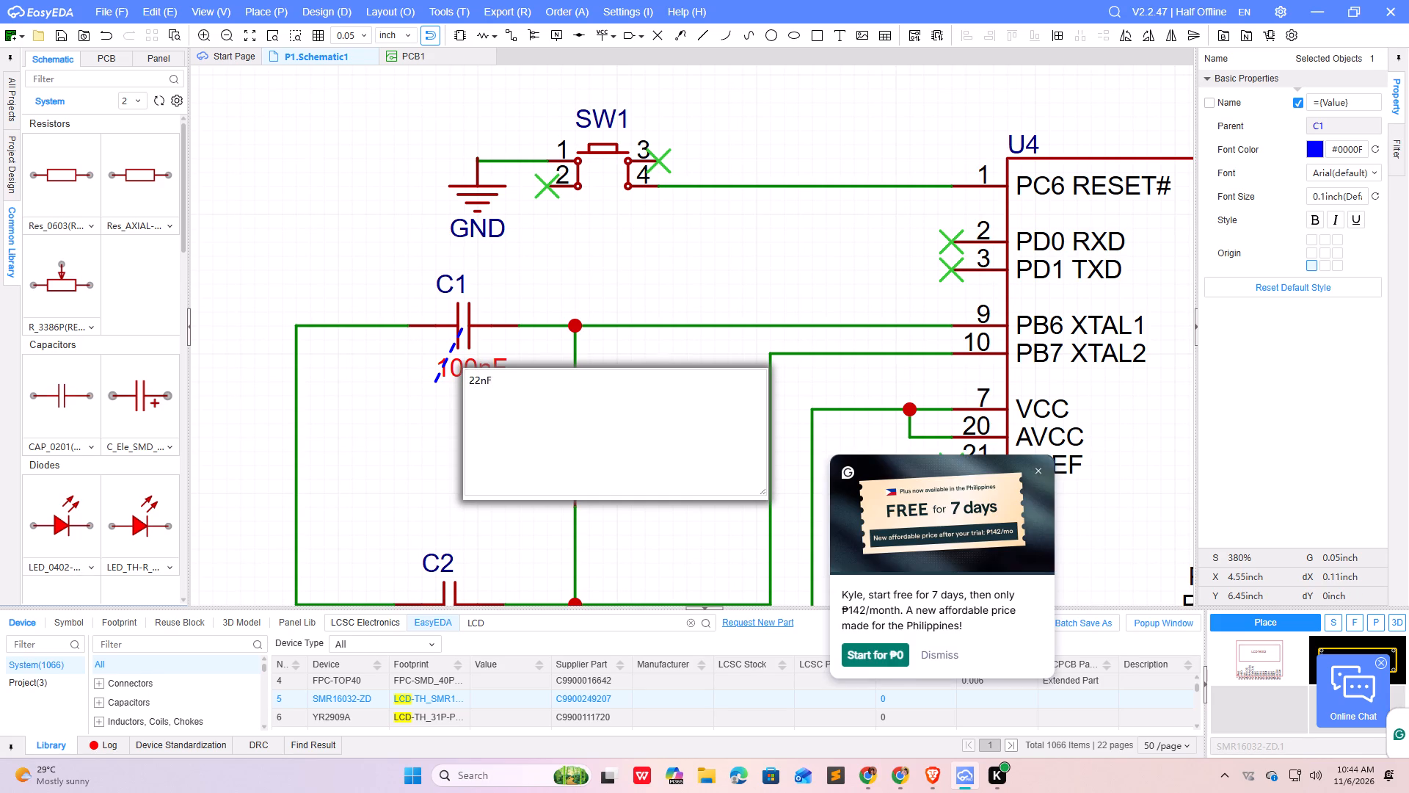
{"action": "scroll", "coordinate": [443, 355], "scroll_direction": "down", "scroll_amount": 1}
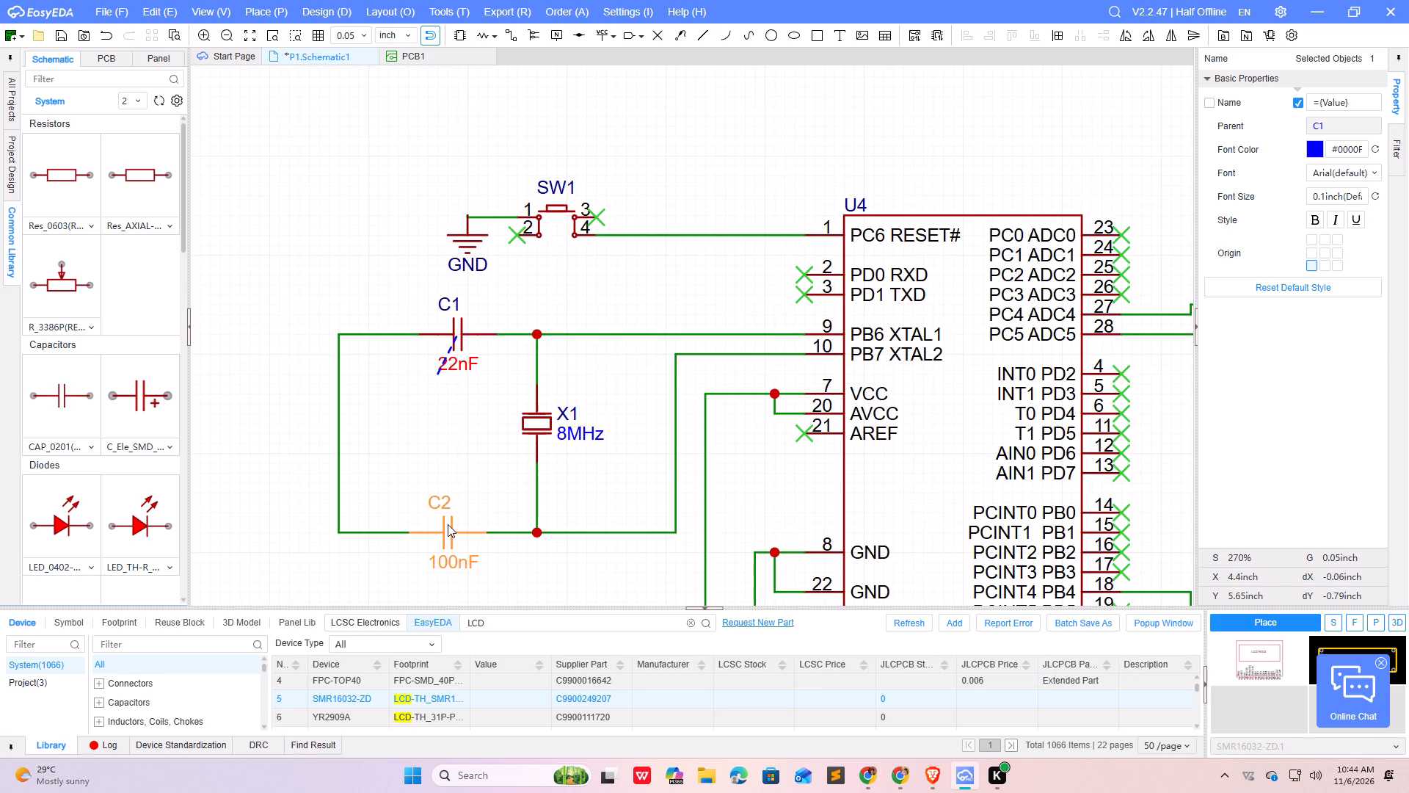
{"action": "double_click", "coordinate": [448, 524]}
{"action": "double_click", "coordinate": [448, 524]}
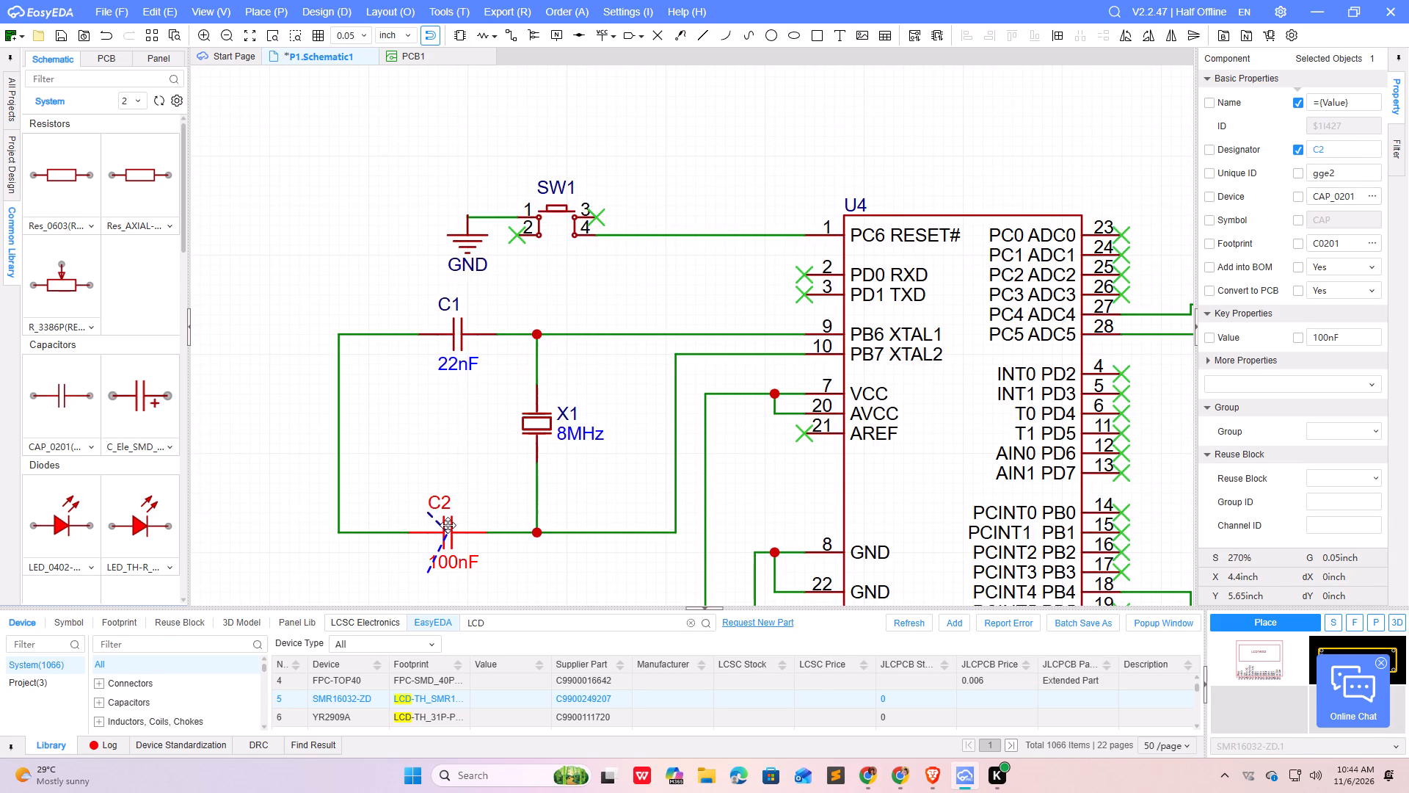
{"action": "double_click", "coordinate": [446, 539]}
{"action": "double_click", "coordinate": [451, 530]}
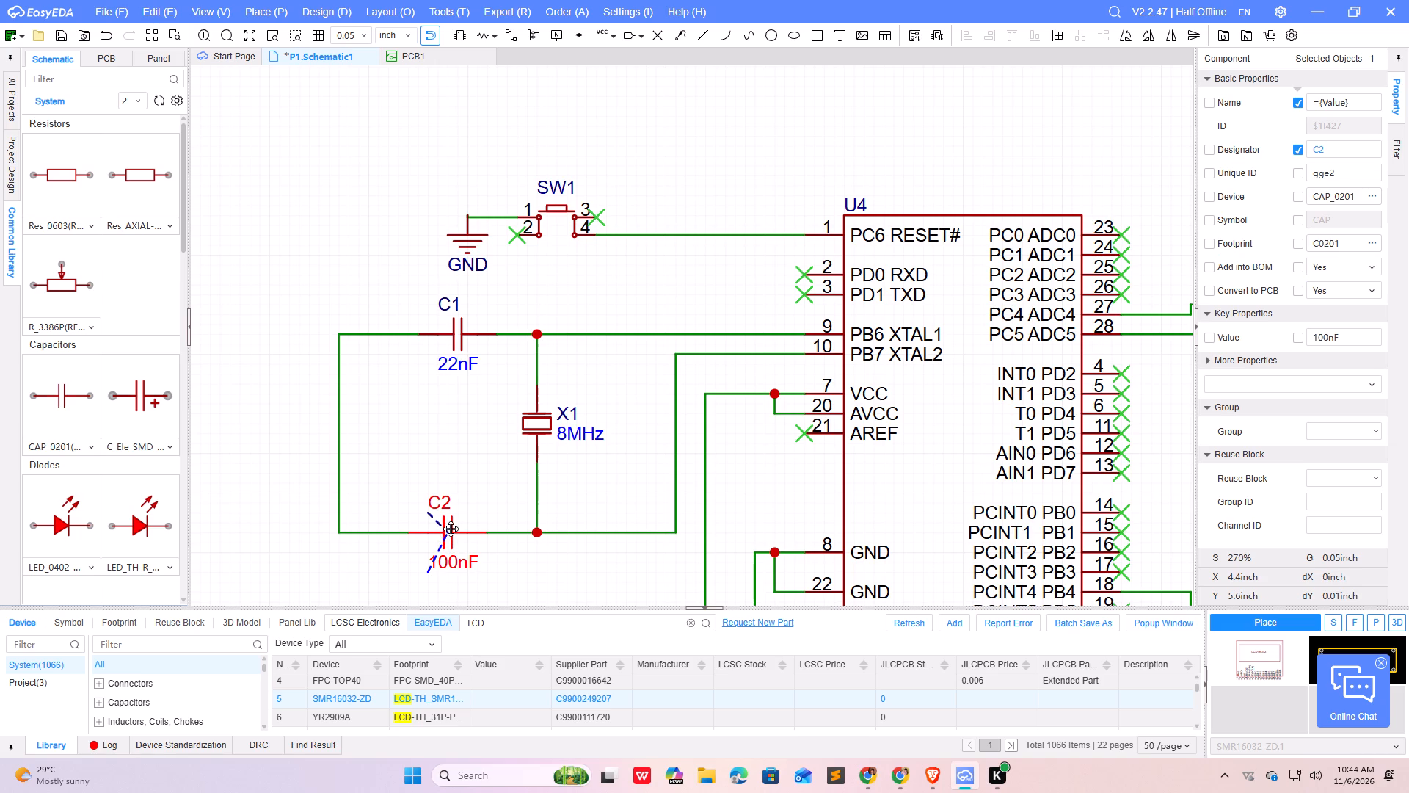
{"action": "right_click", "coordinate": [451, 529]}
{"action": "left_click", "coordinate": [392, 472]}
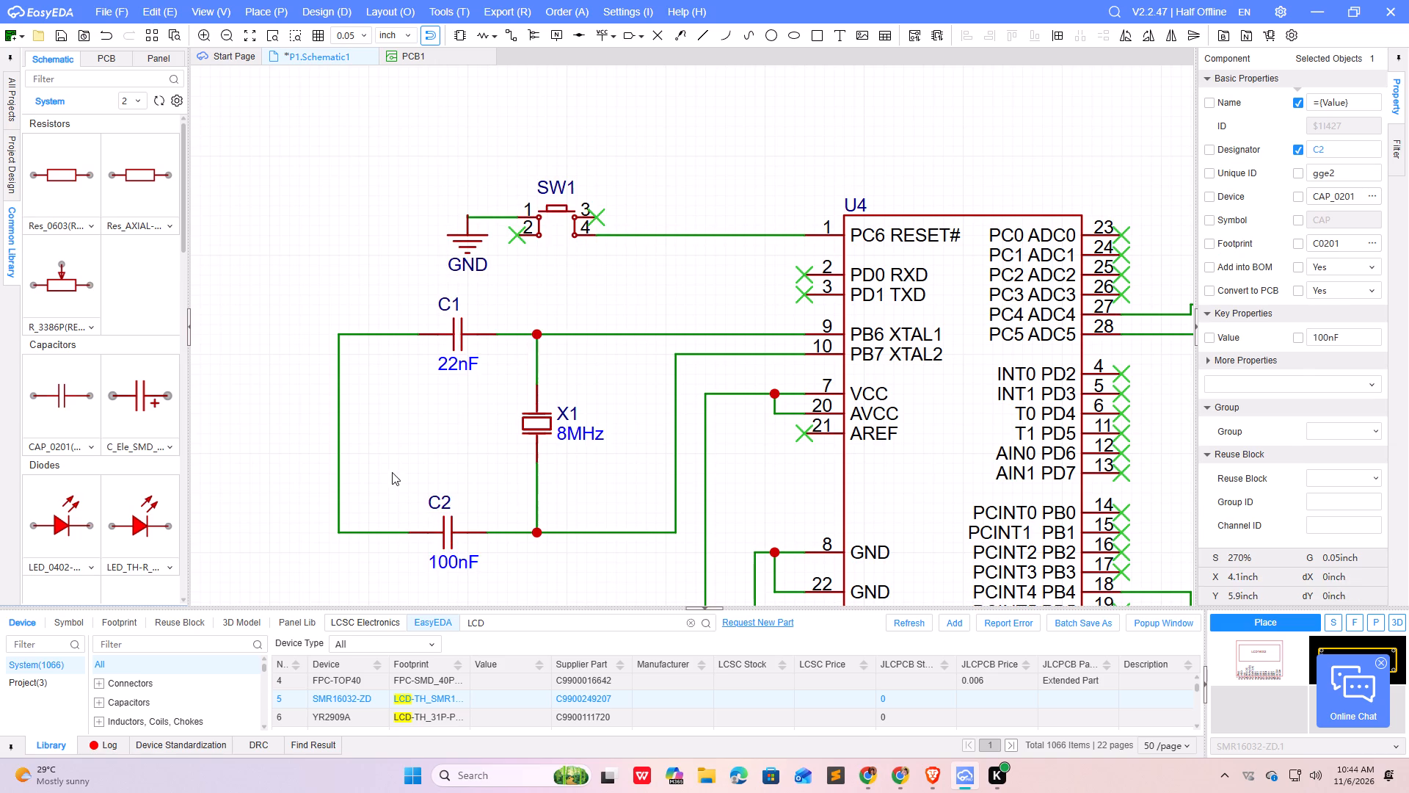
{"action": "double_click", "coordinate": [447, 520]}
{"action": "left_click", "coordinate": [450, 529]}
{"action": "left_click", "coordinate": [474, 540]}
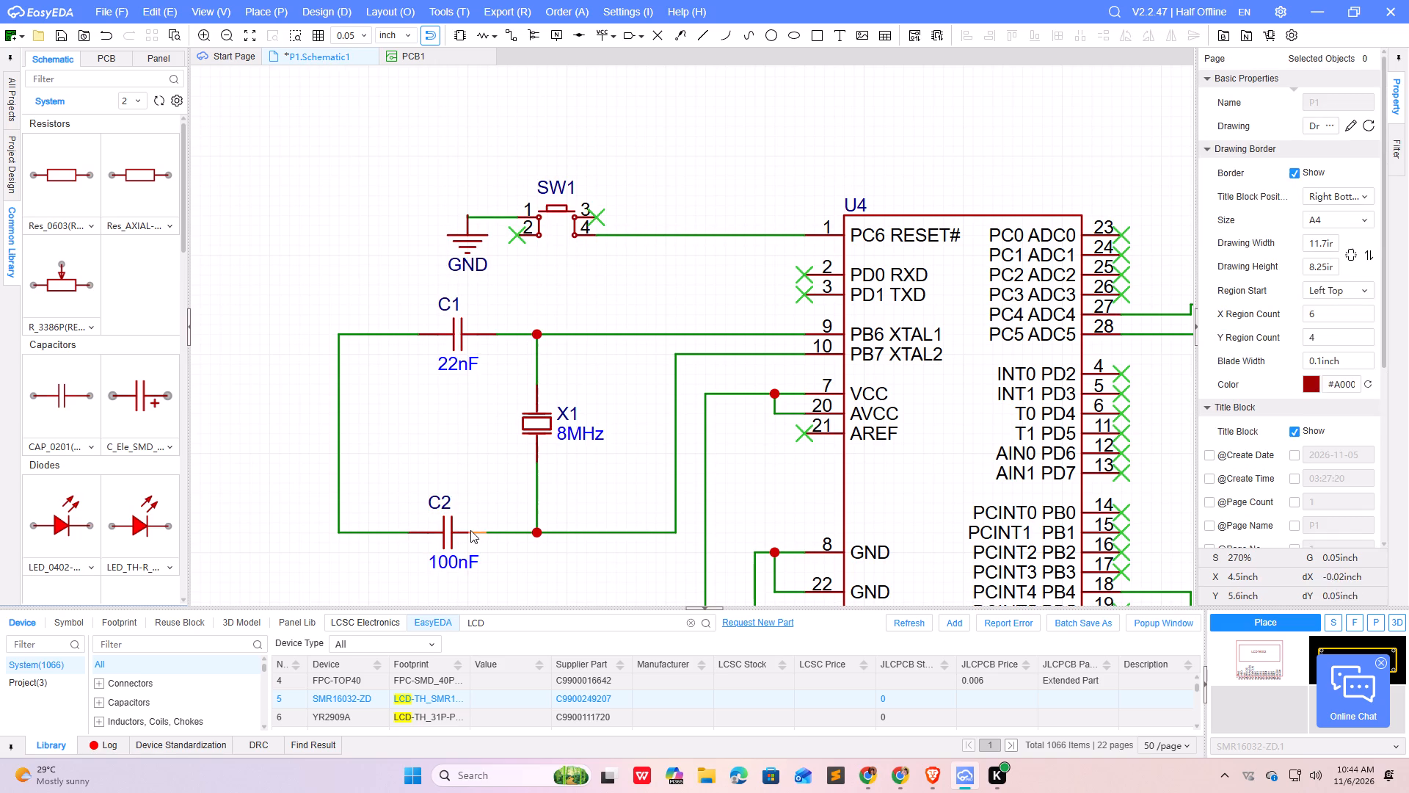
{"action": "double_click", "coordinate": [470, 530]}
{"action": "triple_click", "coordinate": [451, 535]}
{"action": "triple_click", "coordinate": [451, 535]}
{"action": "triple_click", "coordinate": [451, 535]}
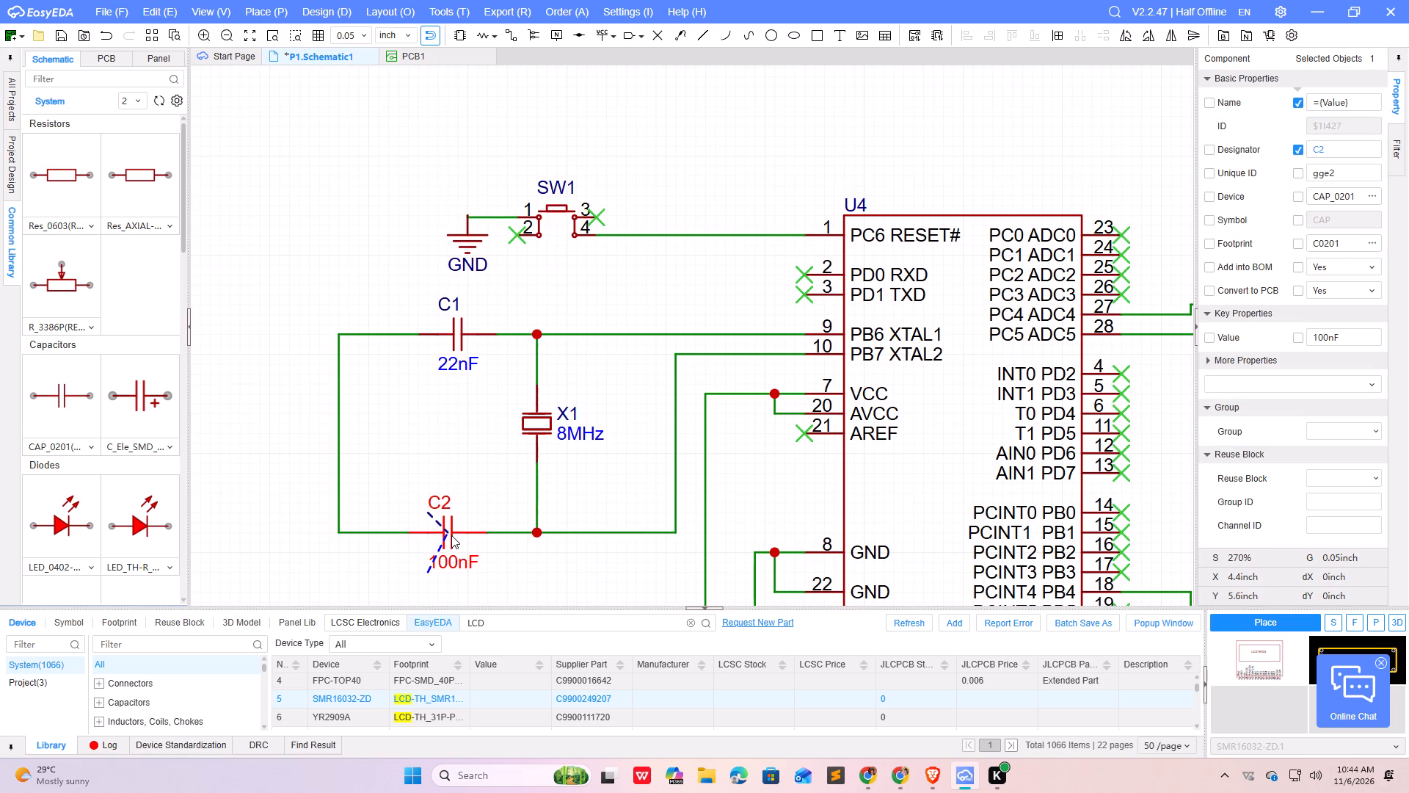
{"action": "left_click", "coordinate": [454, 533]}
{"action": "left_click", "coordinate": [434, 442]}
Set the value of capacitor C2 to 22nF in its component properties.
{"action": "double_click", "coordinate": [454, 528]}
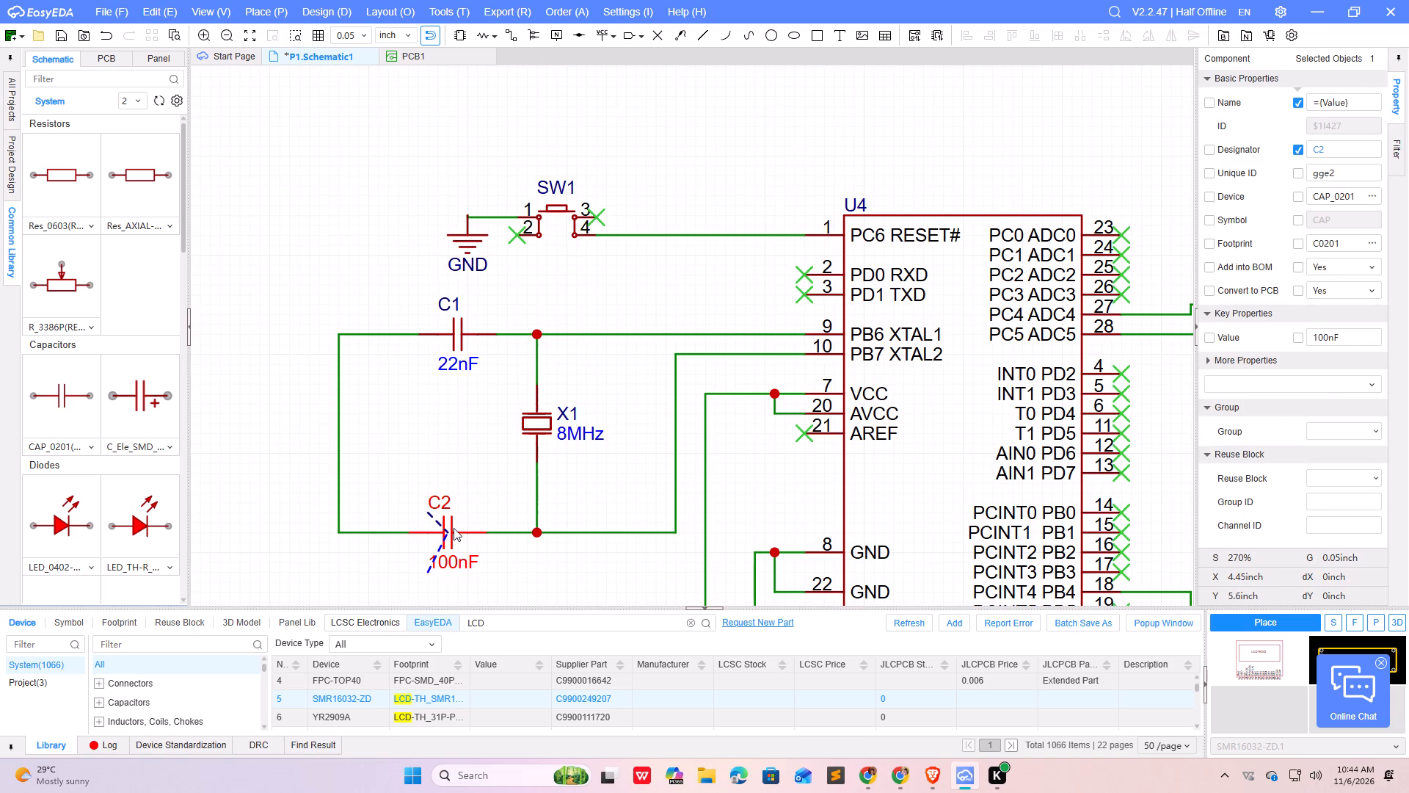
{"action": "triple_click", "coordinate": [454, 528]}
{"action": "triple_click", "coordinate": [454, 528]}
{"action": "triple_click", "coordinate": [454, 528]}
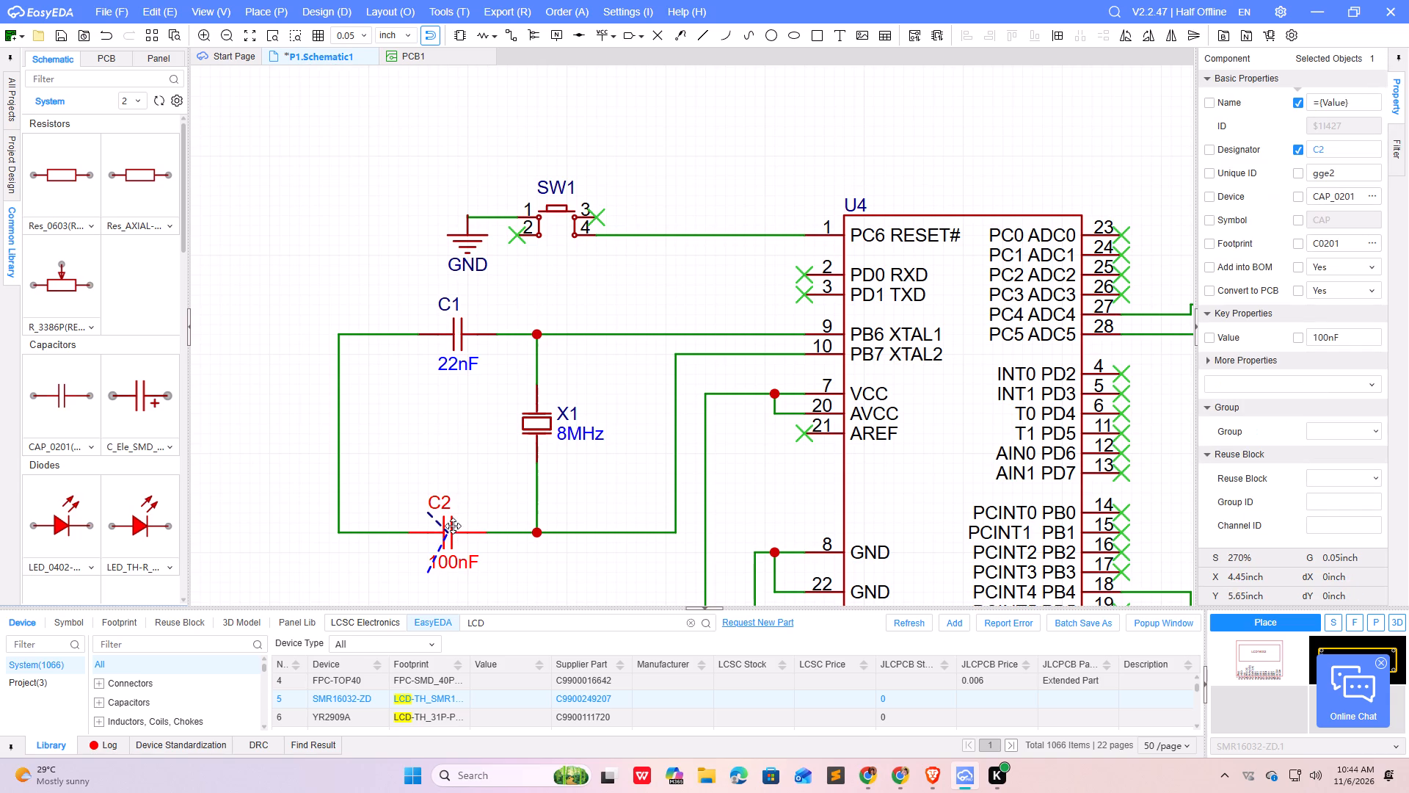
{"action": "triple_click", "coordinate": [453, 526]}
{"action": "triple_click", "coordinate": [453, 526]}
{"action": "triple_click", "coordinate": [453, 526]}
{"action": "scroll", "coordinate": [509, 535], "scroll_direction": "down", "scroll_amount": 1}
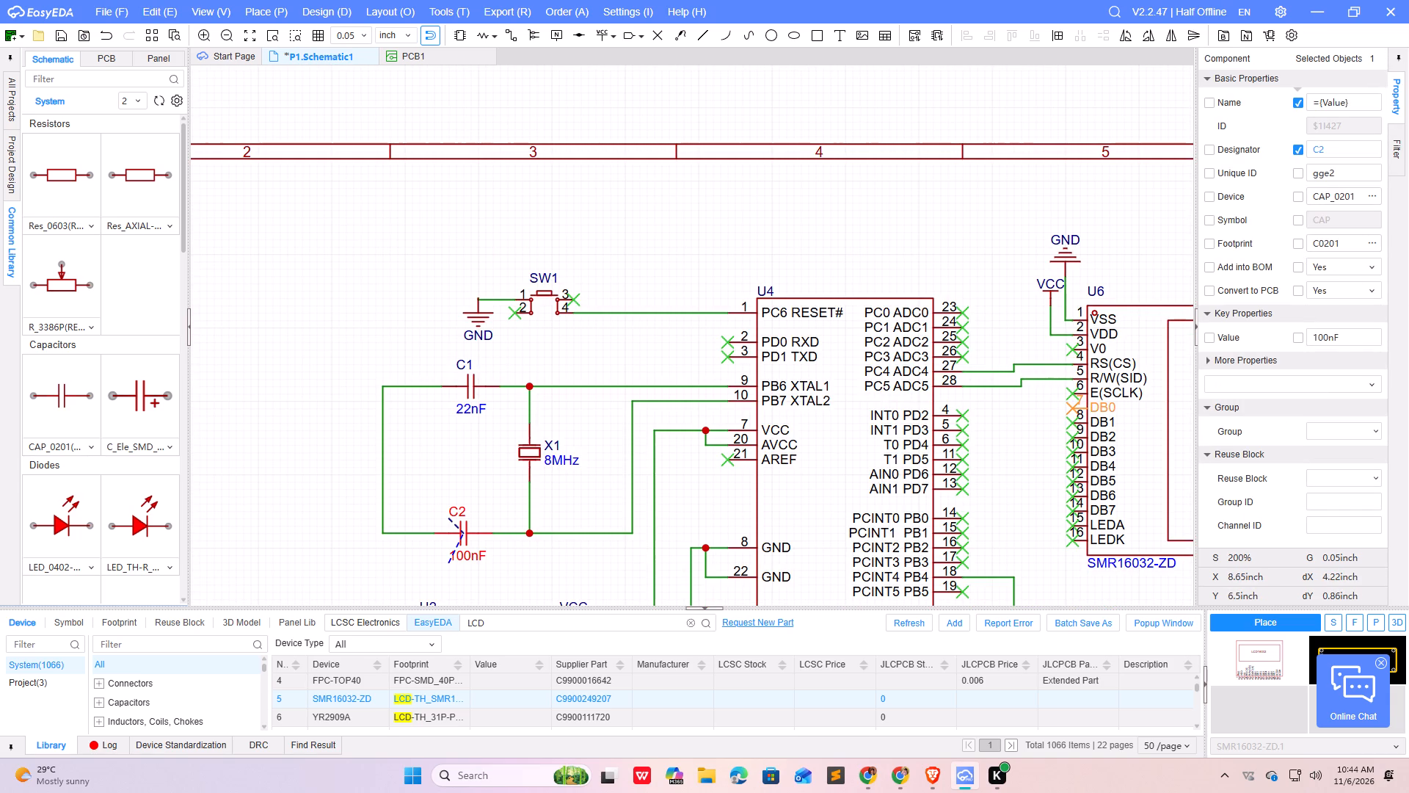
{"action": "left_click", "coordinate": [1328, 329]}
{"action": "left_click", "coordinate": [1328, 335]}
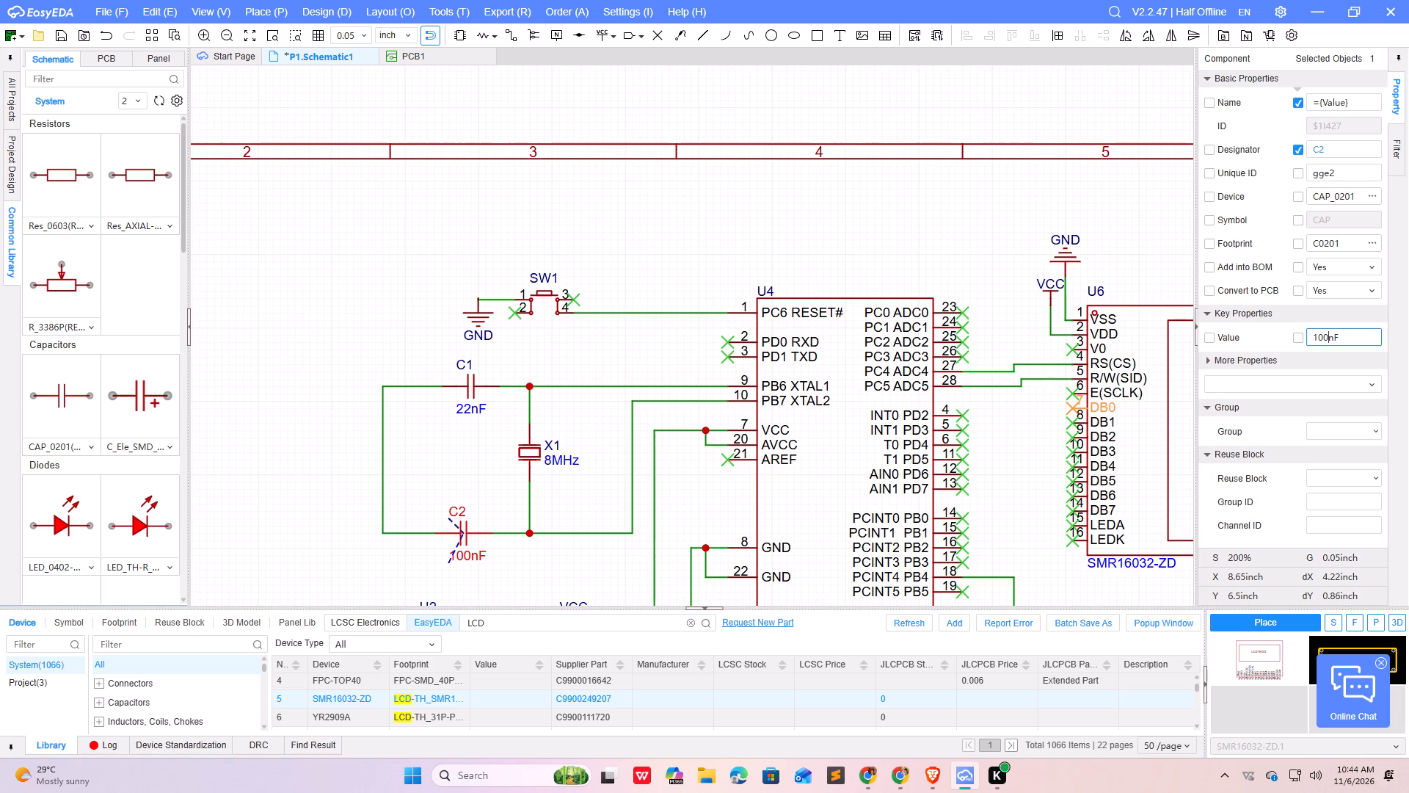
{"action": "key", "text": "BackSpace"}
{"action": "key", "text": "BackSpace"}
{"action": "key", "text": "BackSpace"}
{"action": "type", "text": "22"}
{"action": "key", "text": "Return"}
{"action": "left_click", "coordinate": [691, 256]}
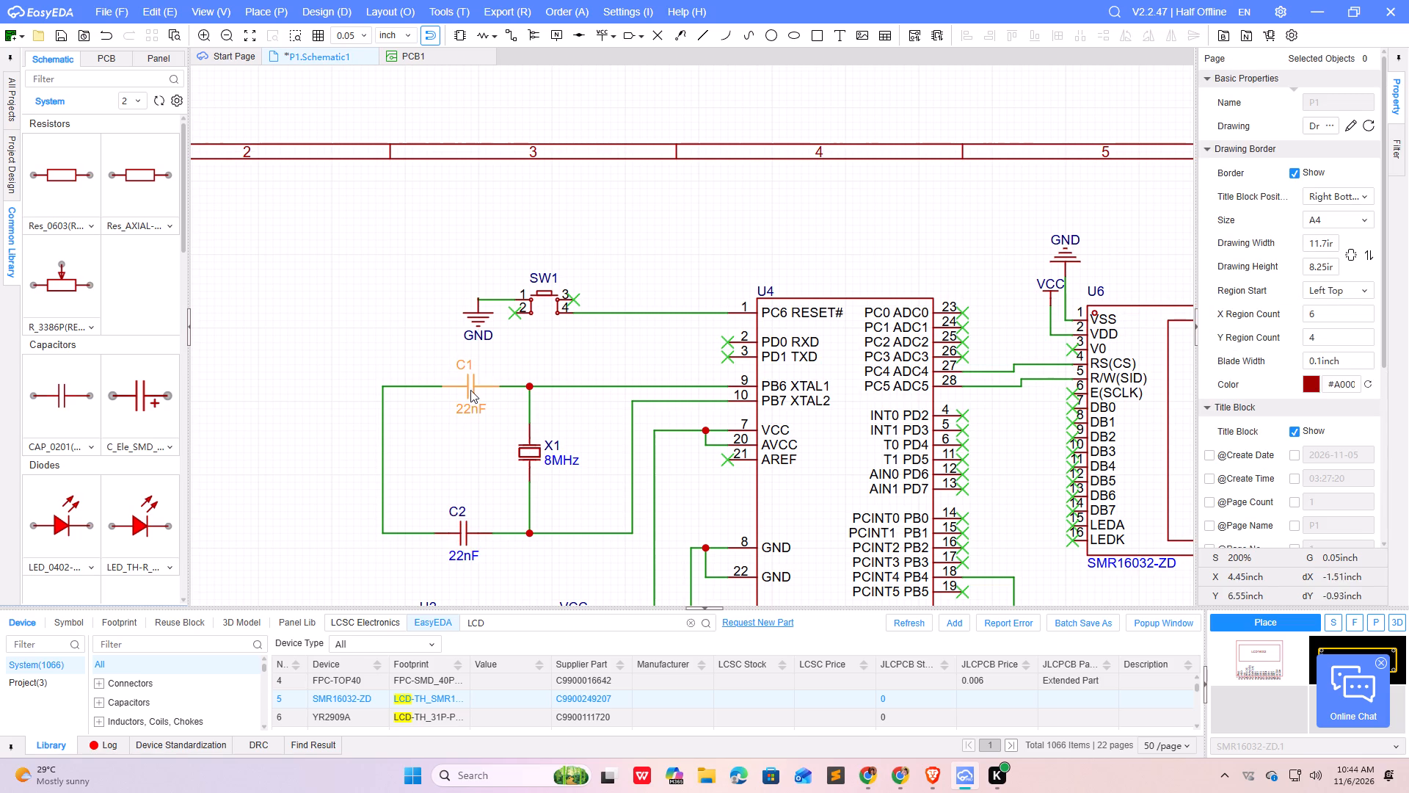
Re-enter 22nF as the value of capacitor C1 in its component properties.
{"action": "left_click", "coordinate": [467, 386]}
{"action": "left_click", "coordinate": [1333, 340]}
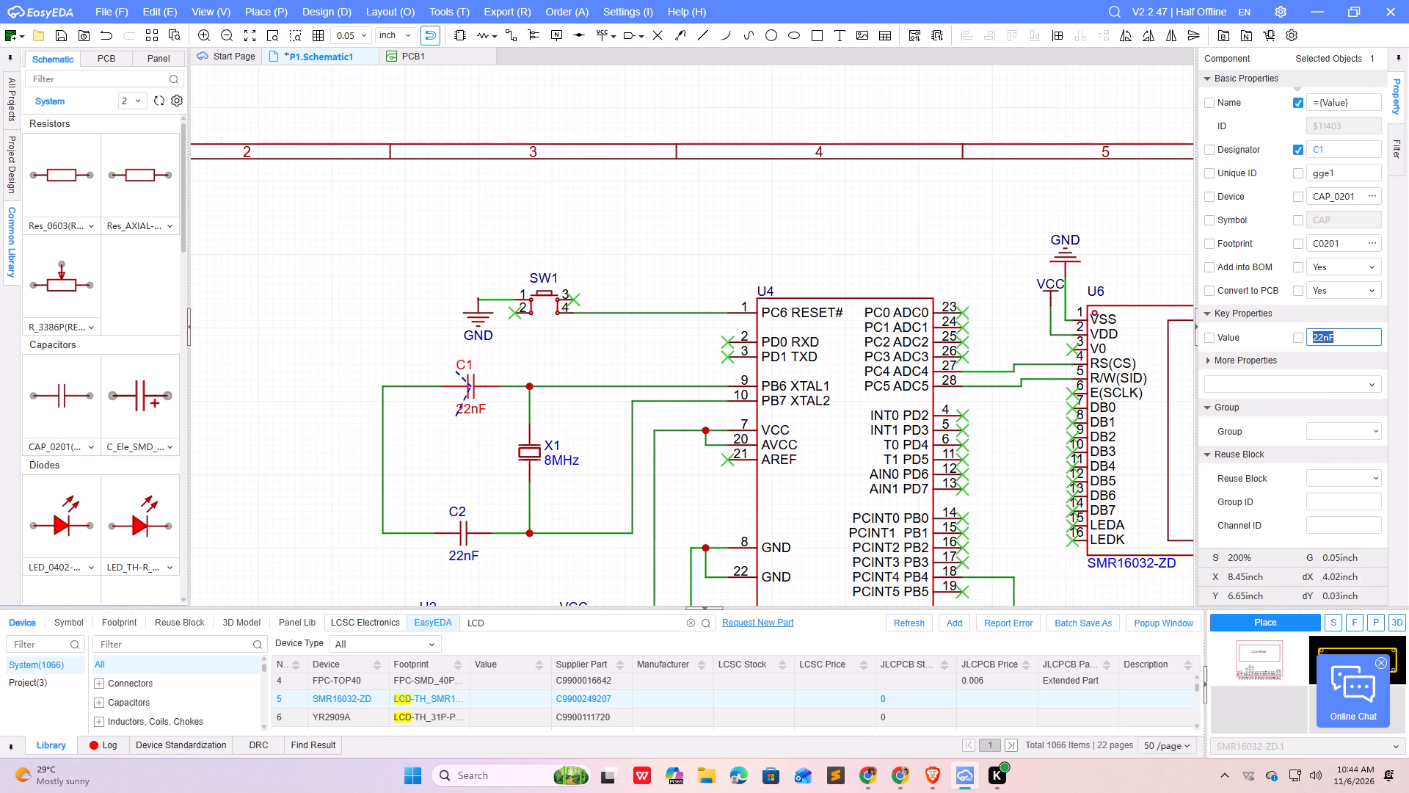
{"action": "key", "text": "BackSpace"}
{"action": "type", "text": "22nF"}
{"action": "key", "text": "Return"}
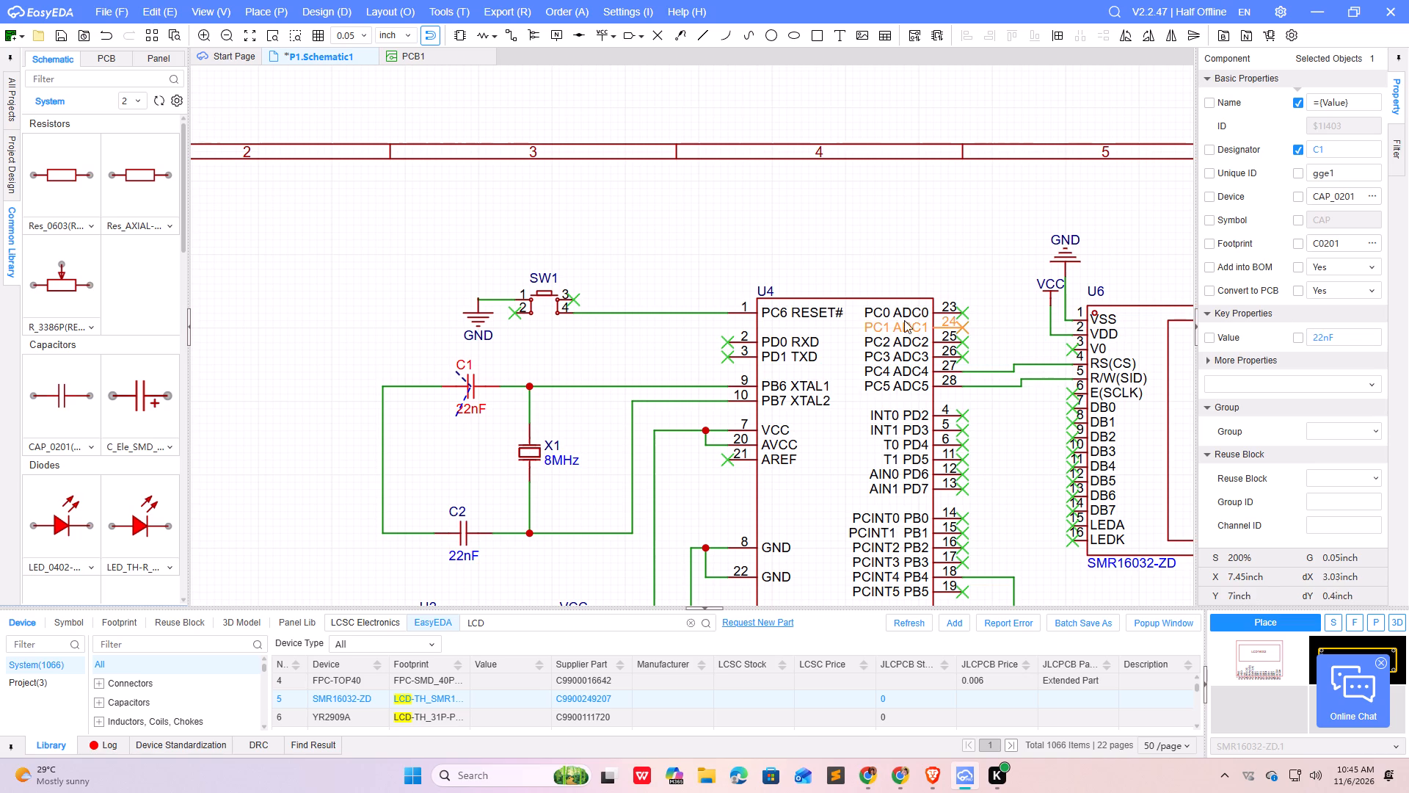
{"action": "left_click", "coordinate": [815, 226]}
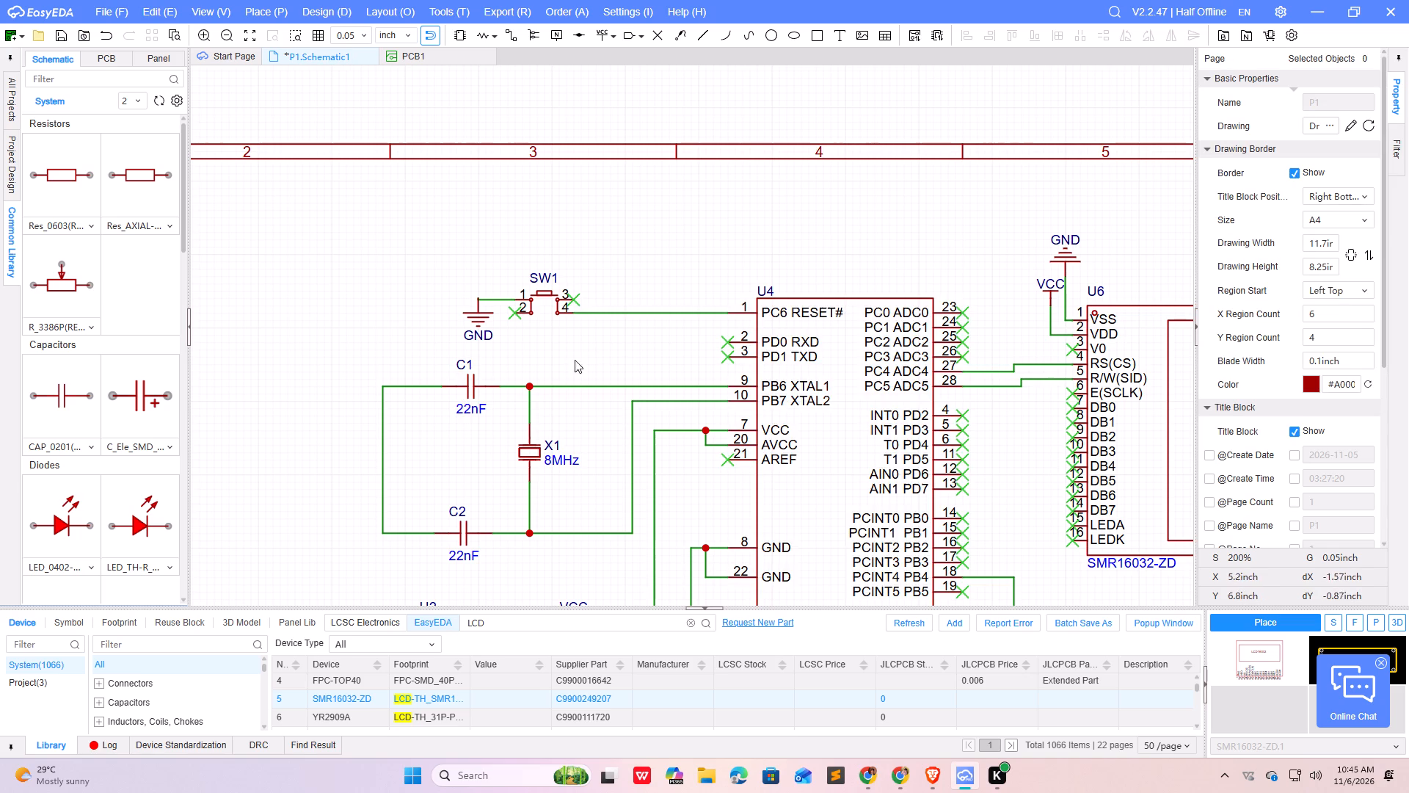
Transfer the schematic to PCB1 and apply all the listed component changes, including the track net update.
{"action": "scroll", "coordinate": [351, 361], "scroll_direction": "down", "scroll_amount": 2}
{"action": "scroll", "coordinate": [377, 437], "scroll_direction": "up", "scroll_amount": 2}
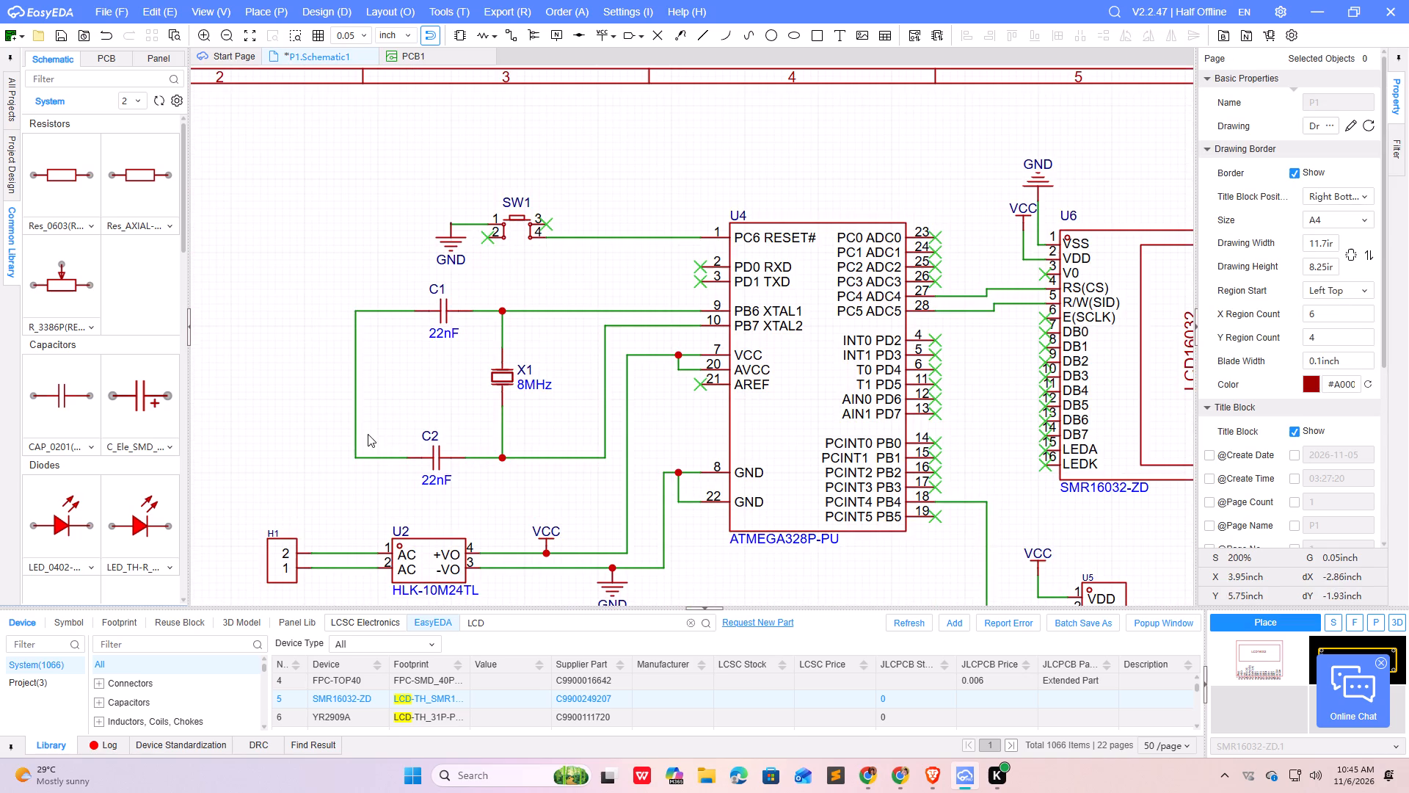
{"action": "scroll", "coordinate": [343, 409], "scroll_direction": "down", "scroll_amount": 1}
{"action": "left_click", "coordinate": [1013, 455]}
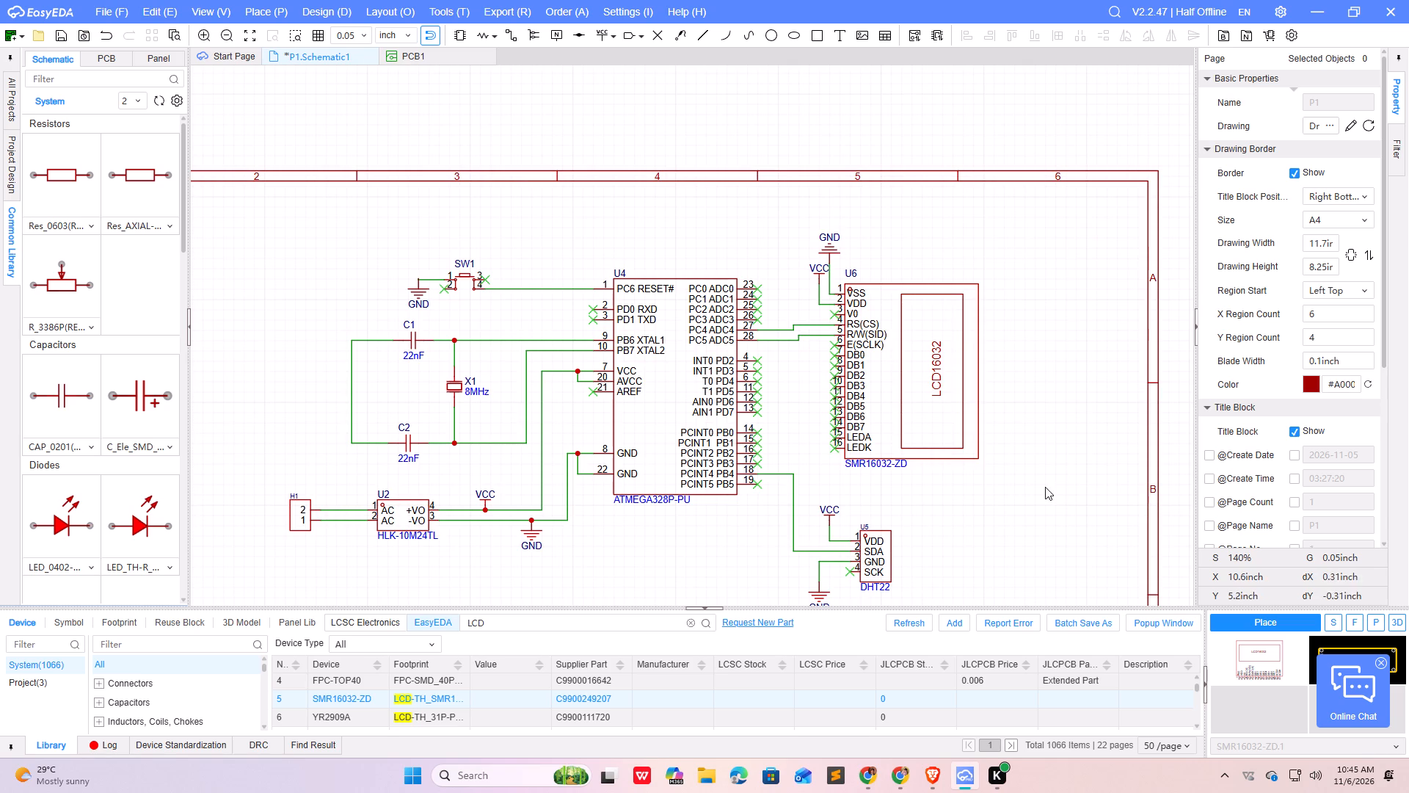
{"action": "left_click", "coordinate": [917, 38]}
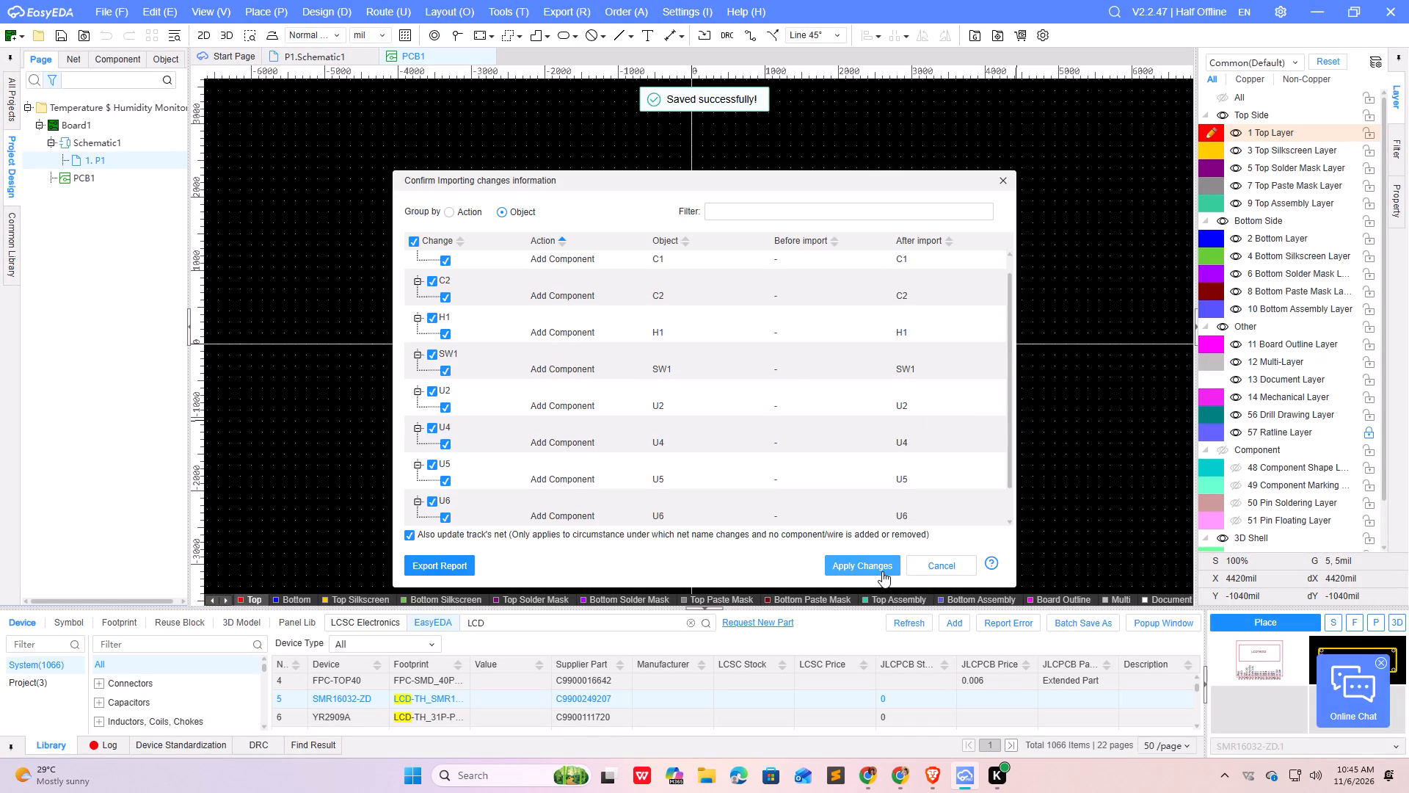
{"action": "left_click", "coordinate": [882, 571]}
Shift power module U2 away from X1 and place header H1, rotated 270 degrees, beside U2's AC input pins.
{"action": "scroll", "coordinate": [615, 330], "scroll_direction": "down", "scroll_amount": 1}
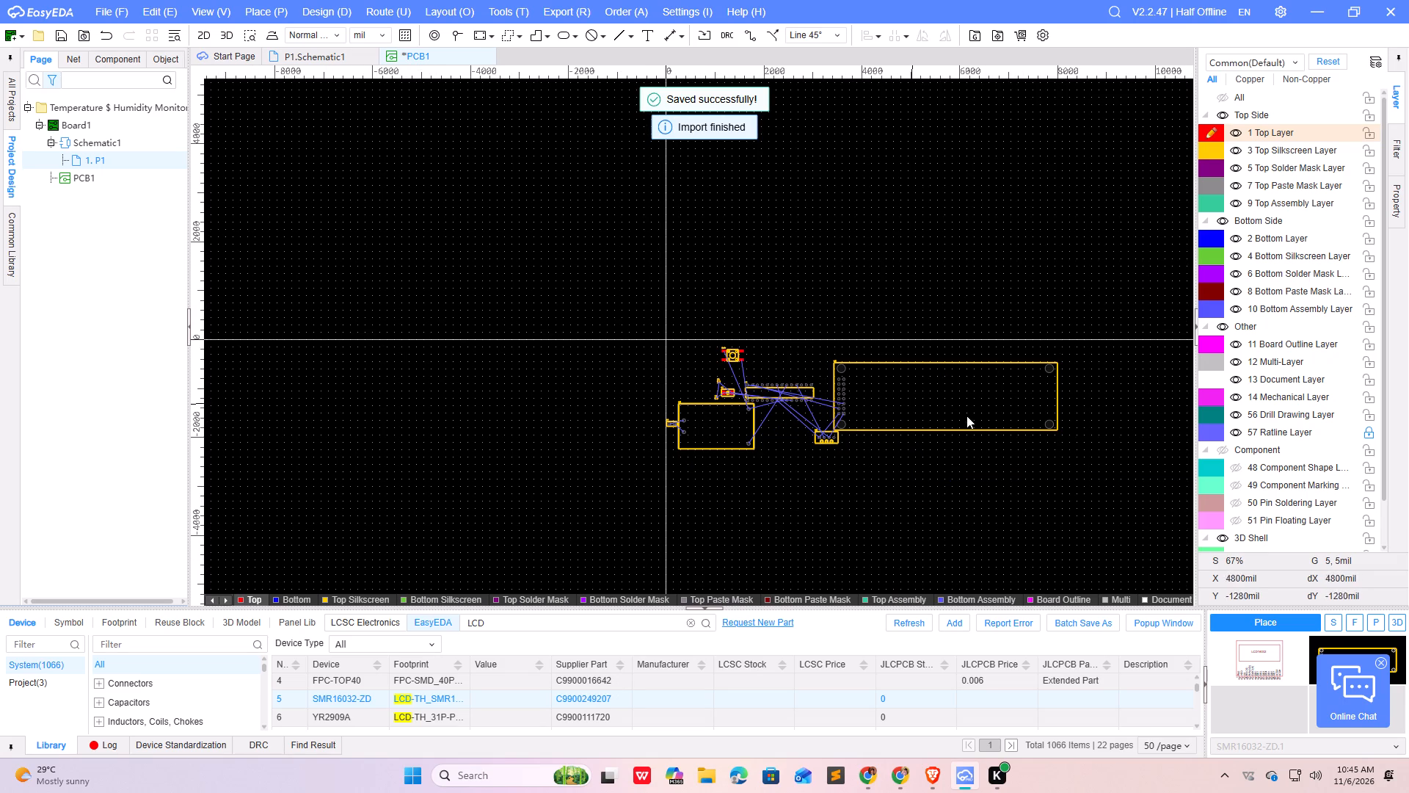
{"action": "scroll", "coordinate": [958, 402], "scroll_direction": "up", "scroll_amount": 3}
{"action": "scroll", "coordinate": [944, 343], "scroll_direction": "down", "scroll_amount": 2}
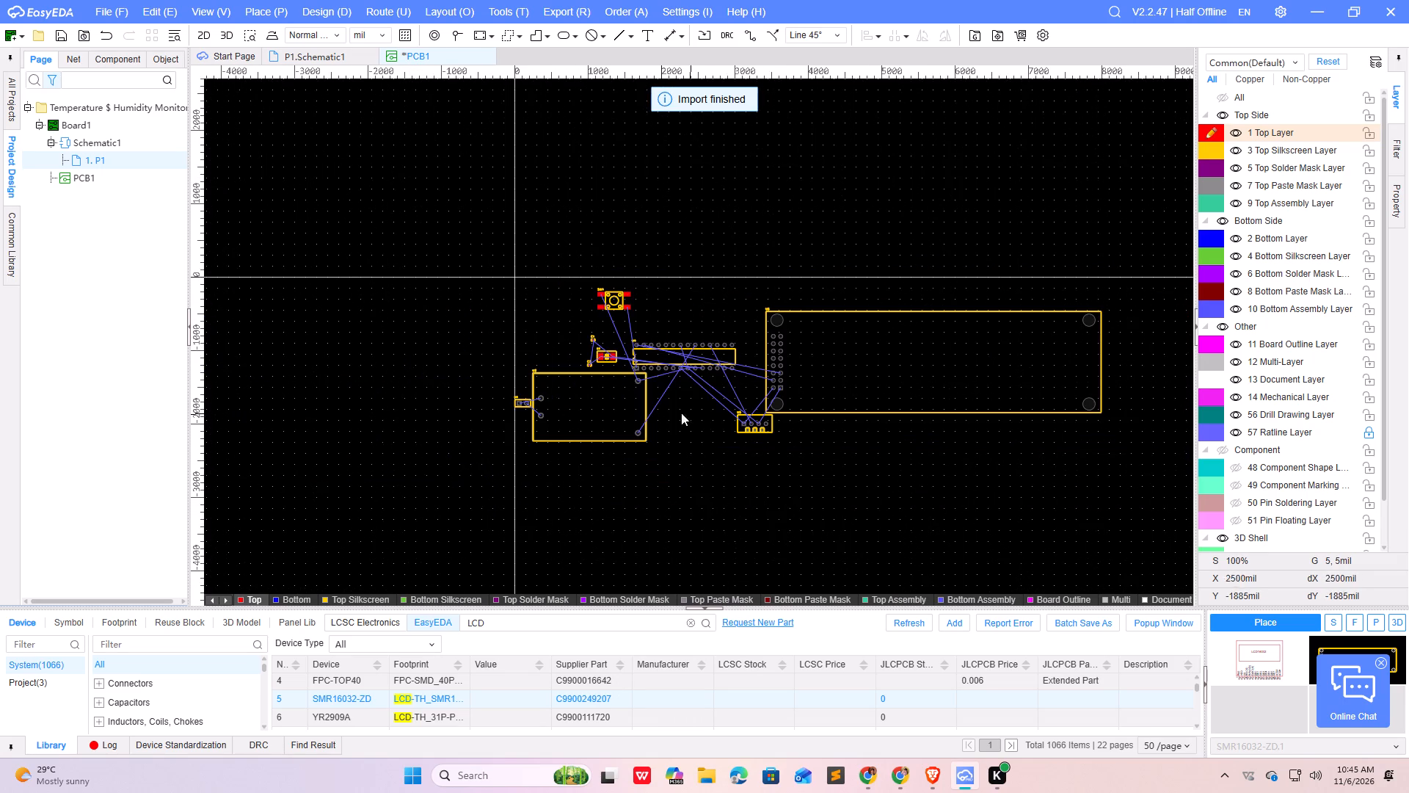
{"action": "scroll", "coordinate": [586, 421], "scroll_direction": "down", "scroll_amount": 1}
{"action": "scroll", "coordinate": [583, 417], "scroll_direction": "up", "scroll_amount": 3}
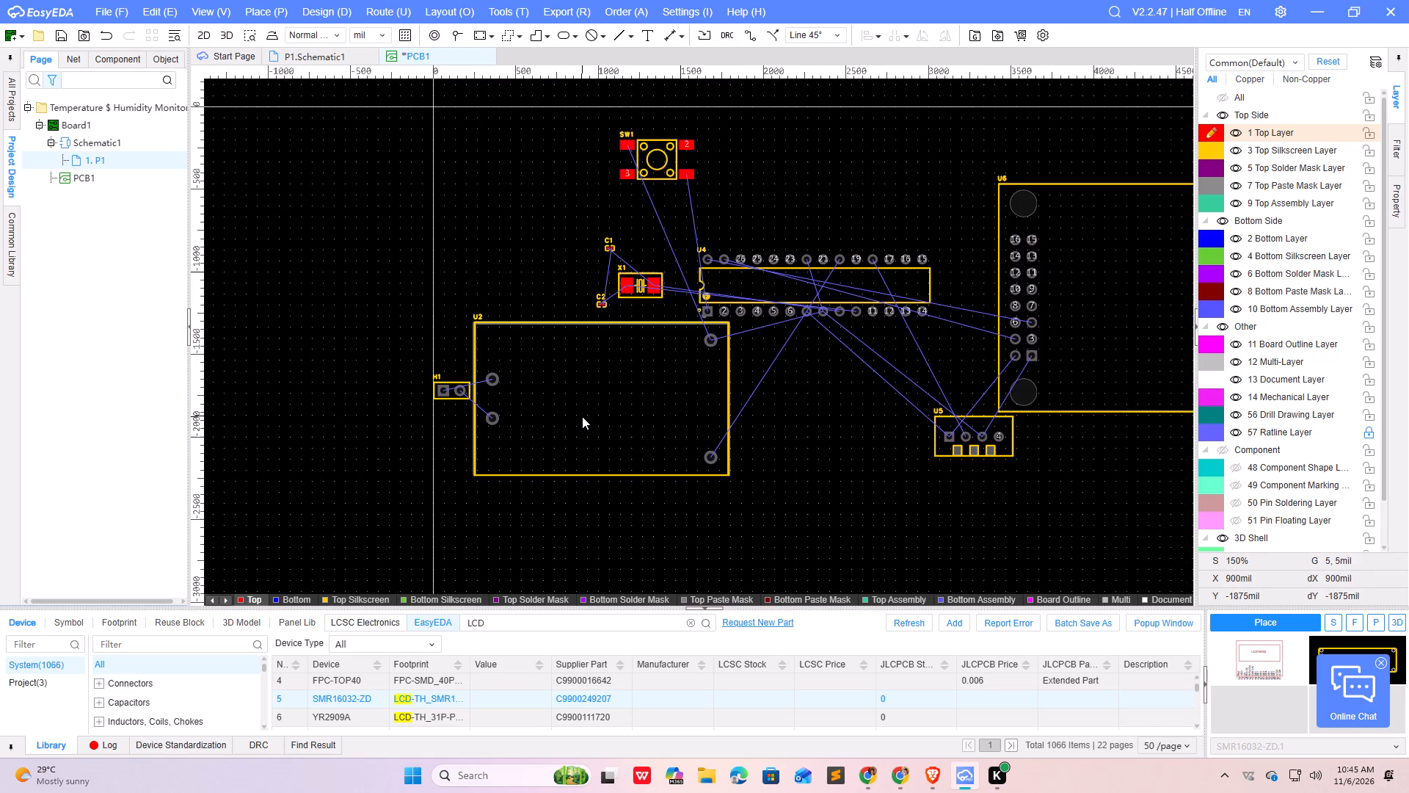
{"action": "left_click_drag", "start_coordinate": [636, 449], "coordinate": [712, 498]}
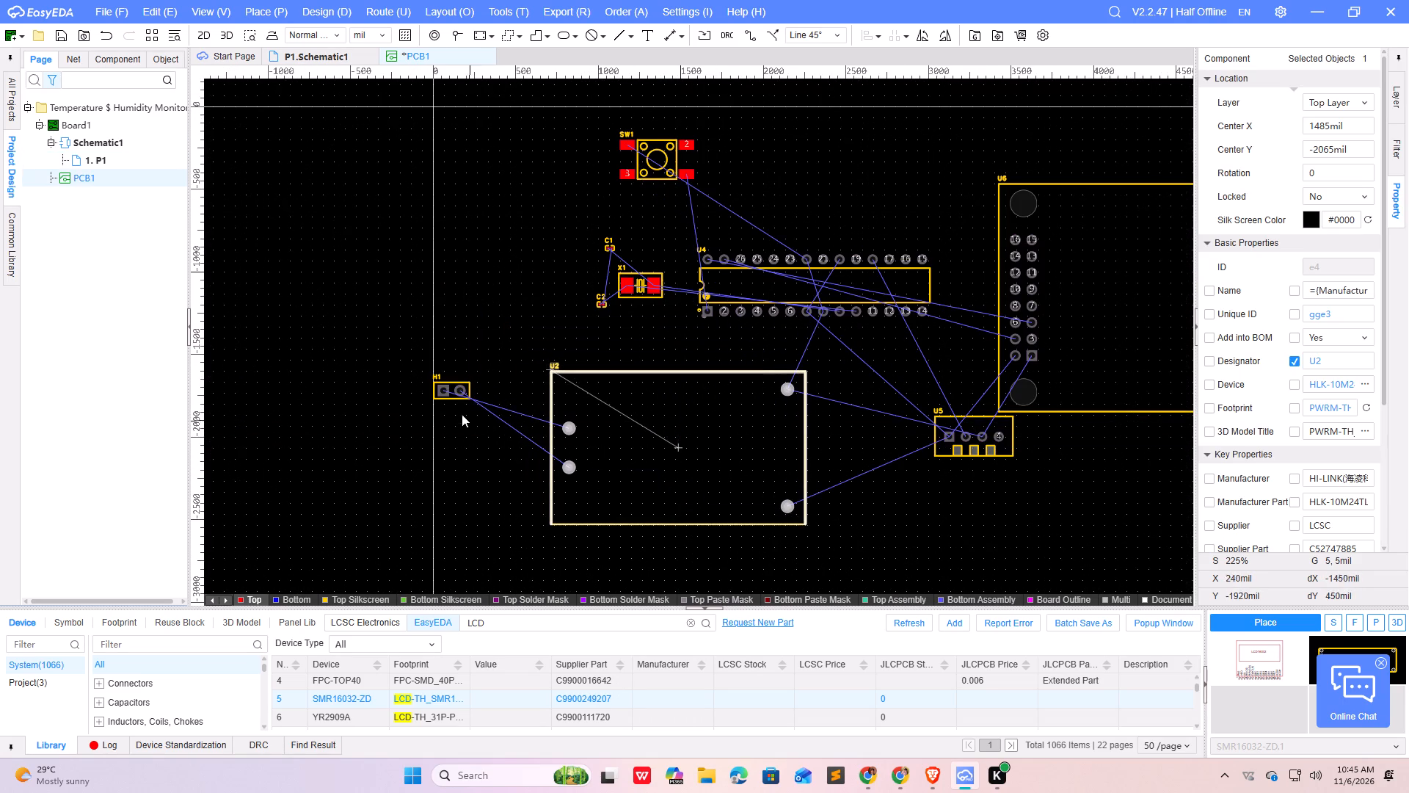
{"action": "left_click_drag", "start_coordinate": [446, 391], "coordinate": [456, 440]}
{"action": "key", "text": "space"}
{"action": "key", "text": "space"}
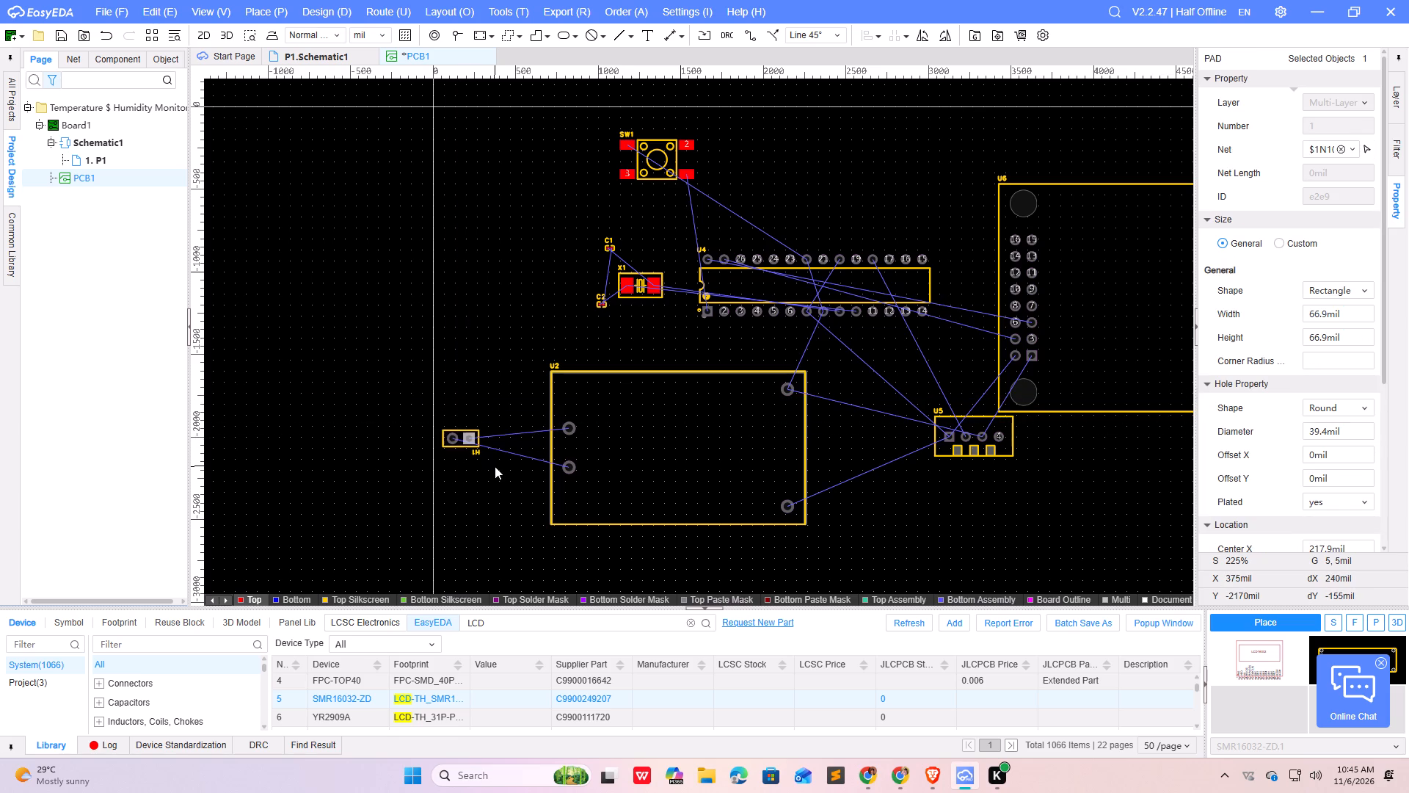
{"action": "key", "text": "space"}
{"action": "left_click_drag", "start_coordinate": [463, 443], "coordinate": [519, 452]}
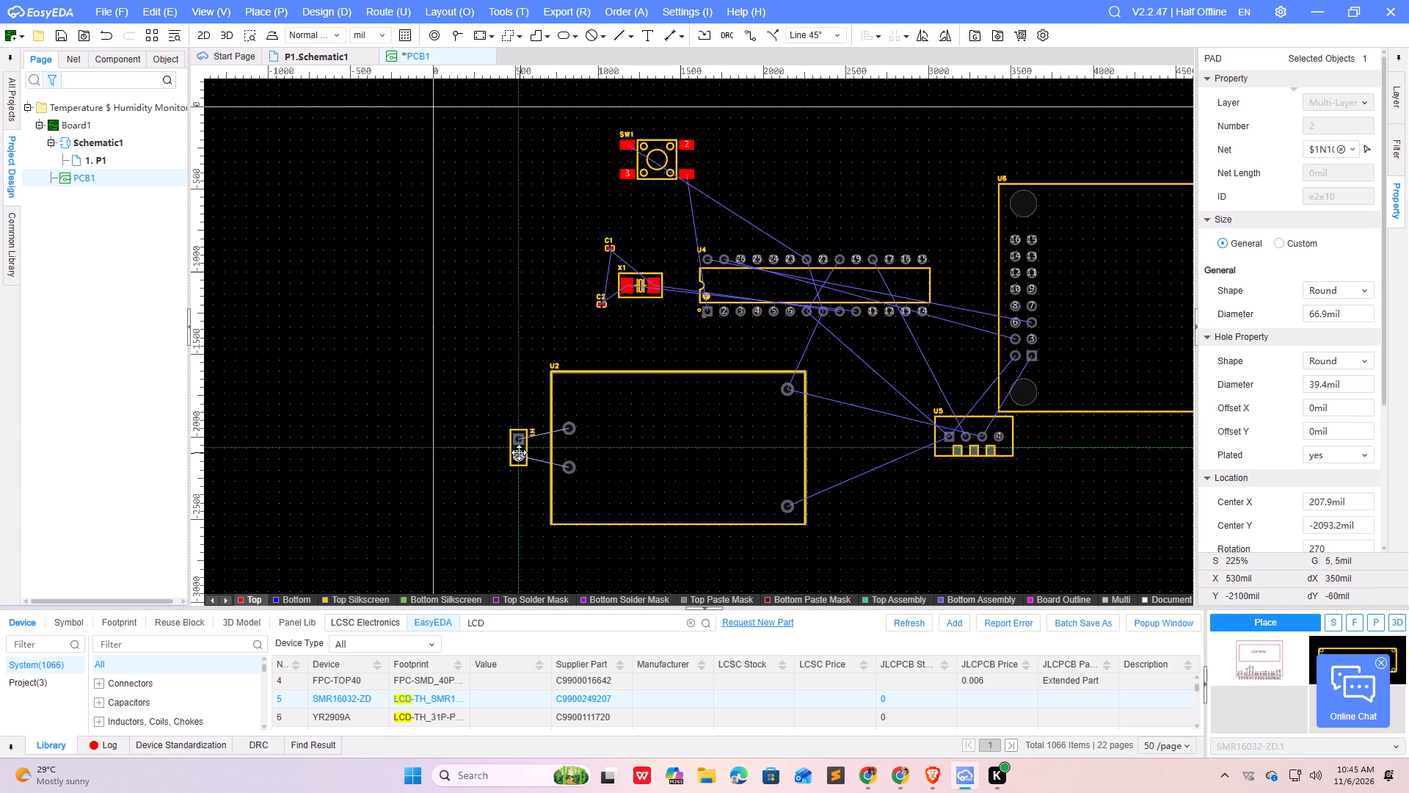
{"action": "left_click_drag", "start_coordinate": [519, 452], "coordinate": [508, 448]}
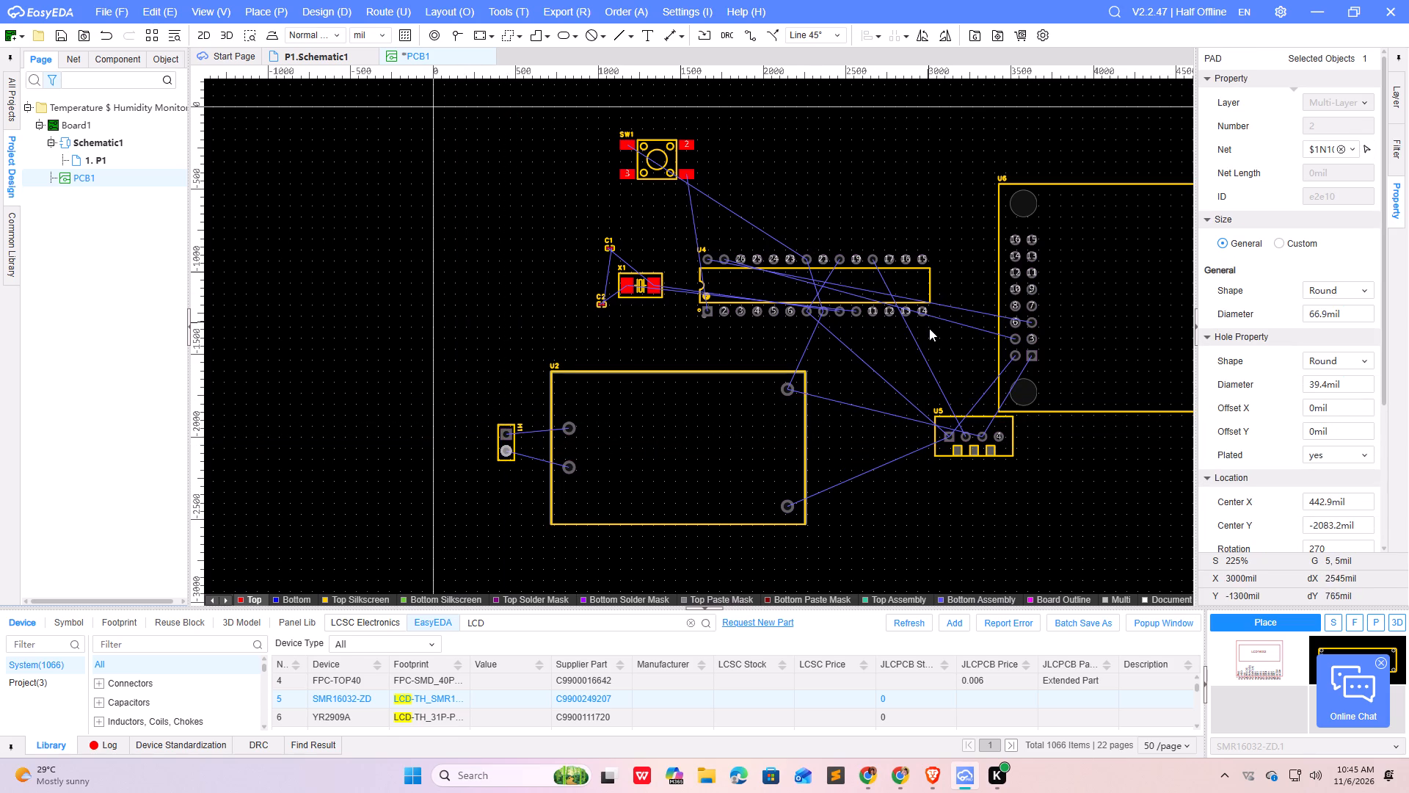
Cluster display U6, power module U2 and microcontroller U4 closer together, with U4 directly below U6's pin header end.
{"action": "left_click_drag", "start_coordinate": [1051, 316], "coordinate": [855, 250]}
{"action": "left_click_drag", "start_coordinate": [665, 432], "coordinate": [641, 428]}
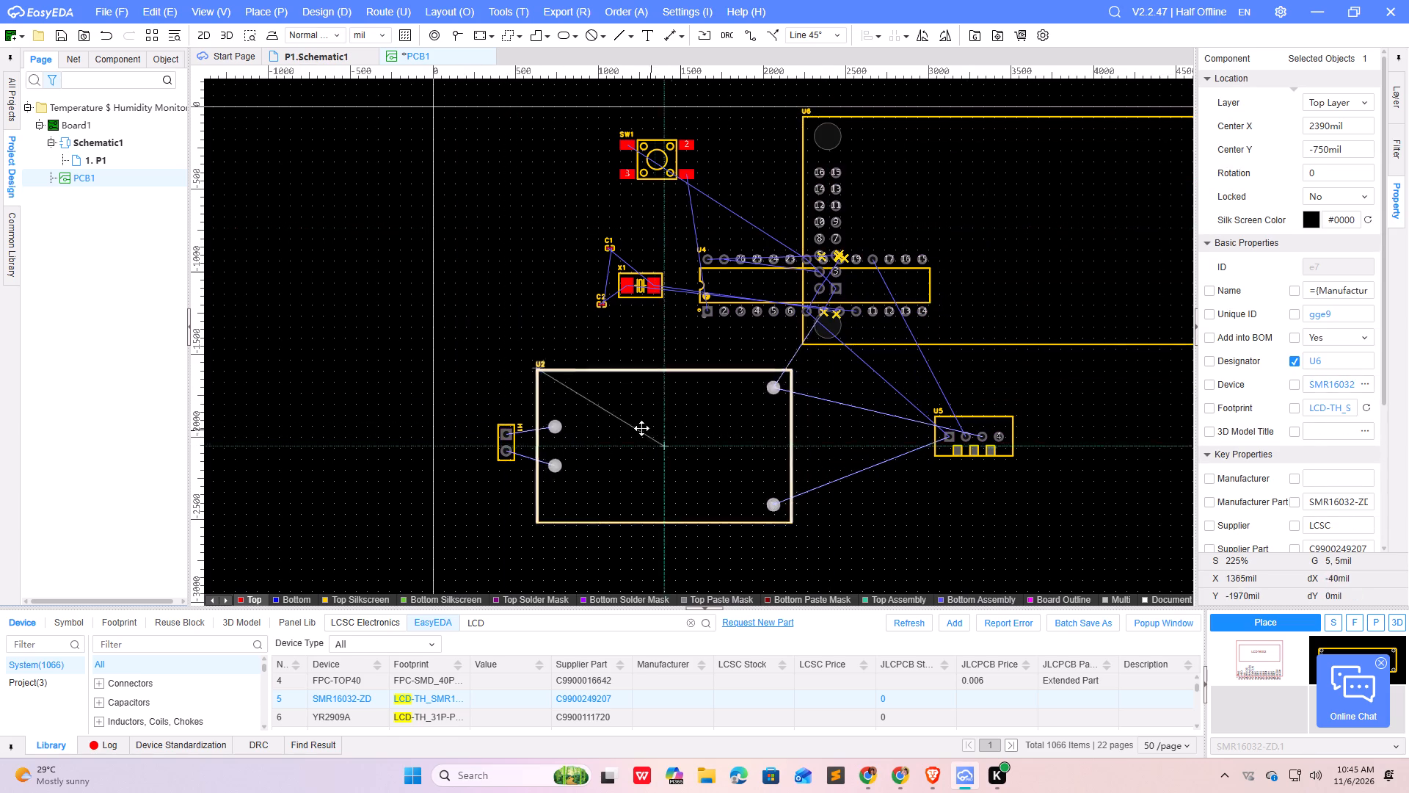
{"action": "left_click_drag", "start_coordinate": [641, 428], "coordinate": [696, 447]}
{"action": "left_click_drag", "start_coordinate": [758, 289], "coordinate": [814, 388]}
{"action": "left_click_drag", "start_coordinate": [903, 280], "coordinate": [884, 284]}
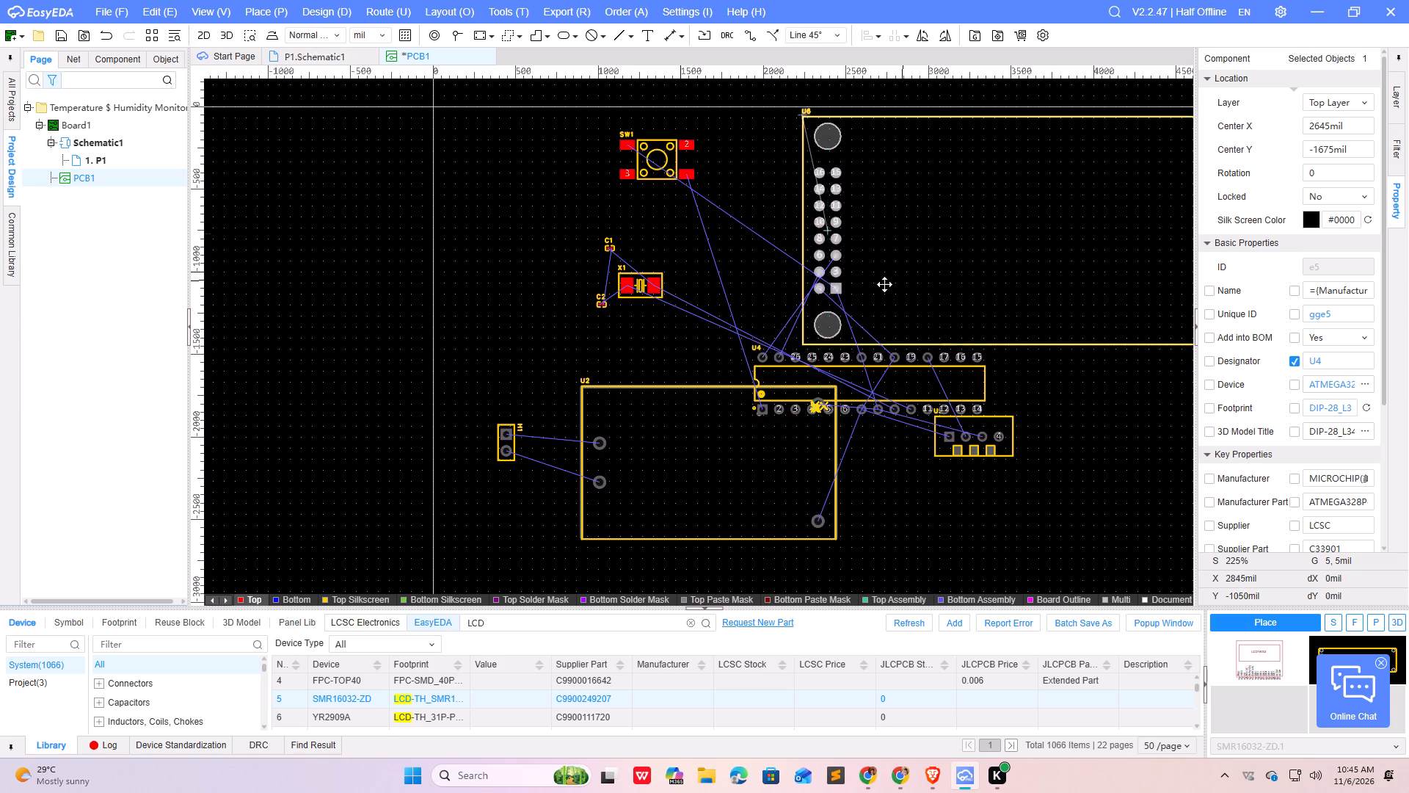
{"action": "left_click_drag", "start_coordinate": [884, 284], "coordinate": [847, 286]}
Move crystal X1 just above U2 and line up capacitors C2 and C1 beside it.
{"action": "left_click_drag", "start_coordinate": [629, 280], "coordinate": [663, 341]}
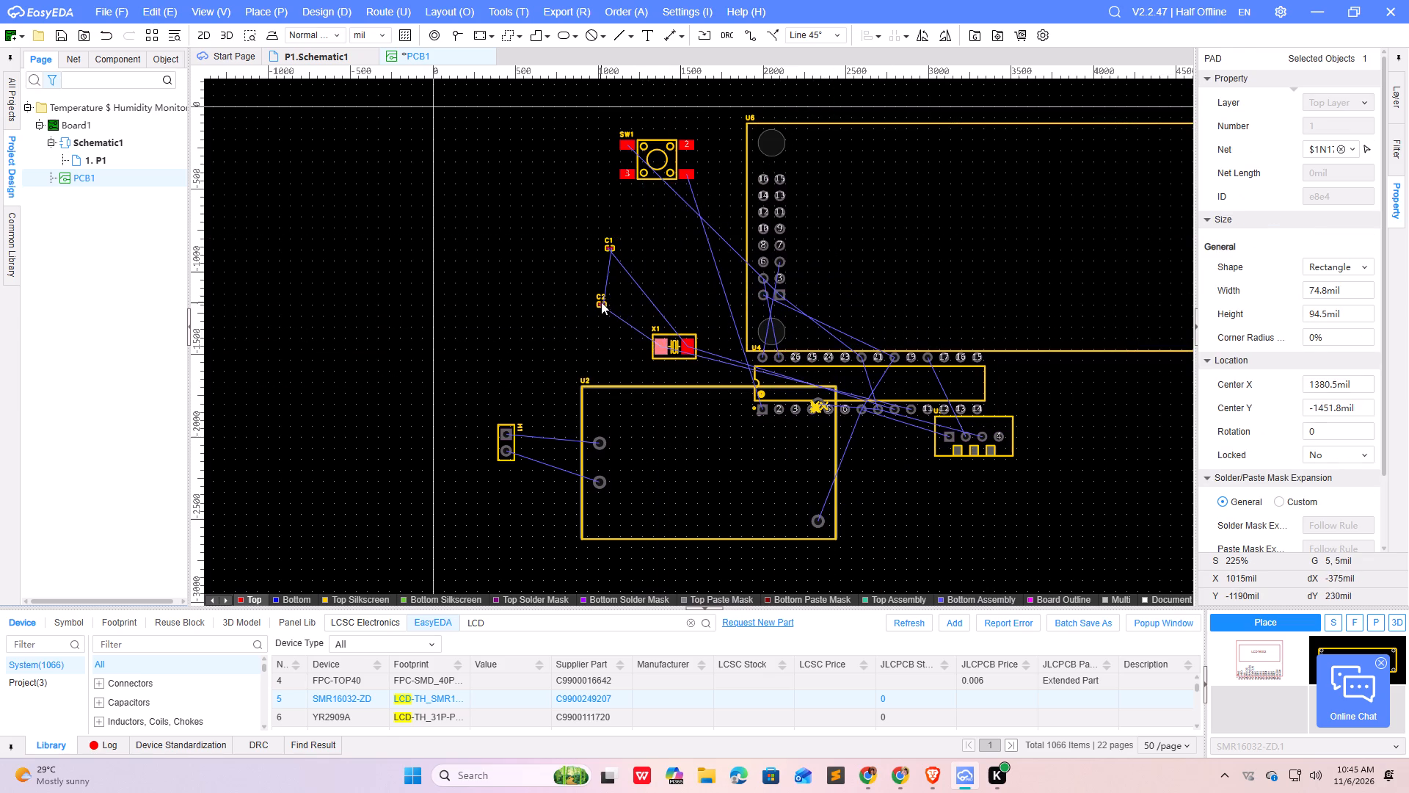
{"action": "left_click_drag", "start_coordinate": [601, 302], "coordinate": [600, 329]}
{"action": "left_click_drag", "start_coordinate": [610, 245], "coordinate": [628, 329]}
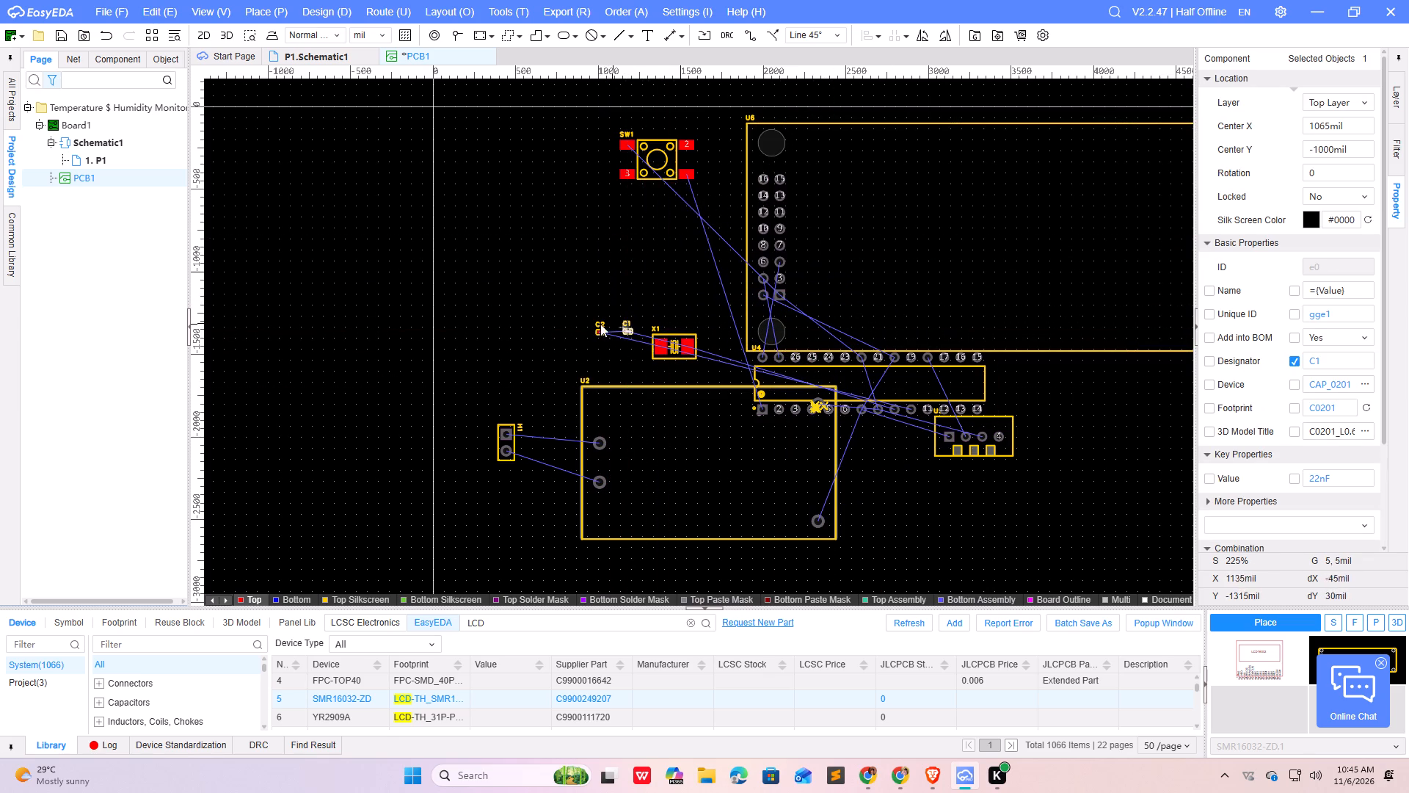
{"action": "left_click", "coordinate": [592, 328]}
{"action": "scroll", "coordinate": [589, 308], "scroll_direction": "up", "scroll_amount": 3}
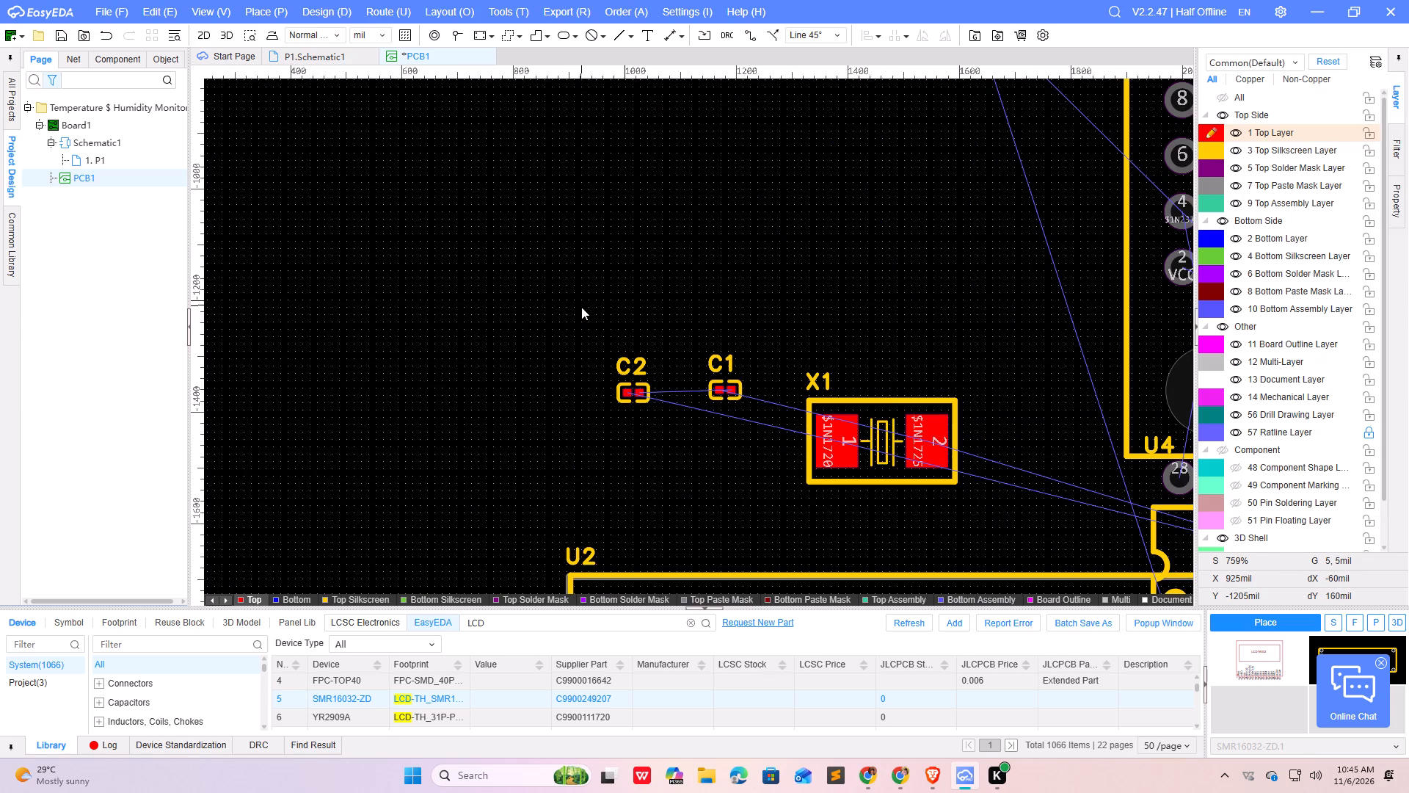
{"action": "scroll", "coordinate": [432, 300], "scroll_direction": "down", "scroll_amount": 1}
{"action": "scroll", "coordinate": [636, 341], "scroll_direction": "down", "scroll_amount": 2}
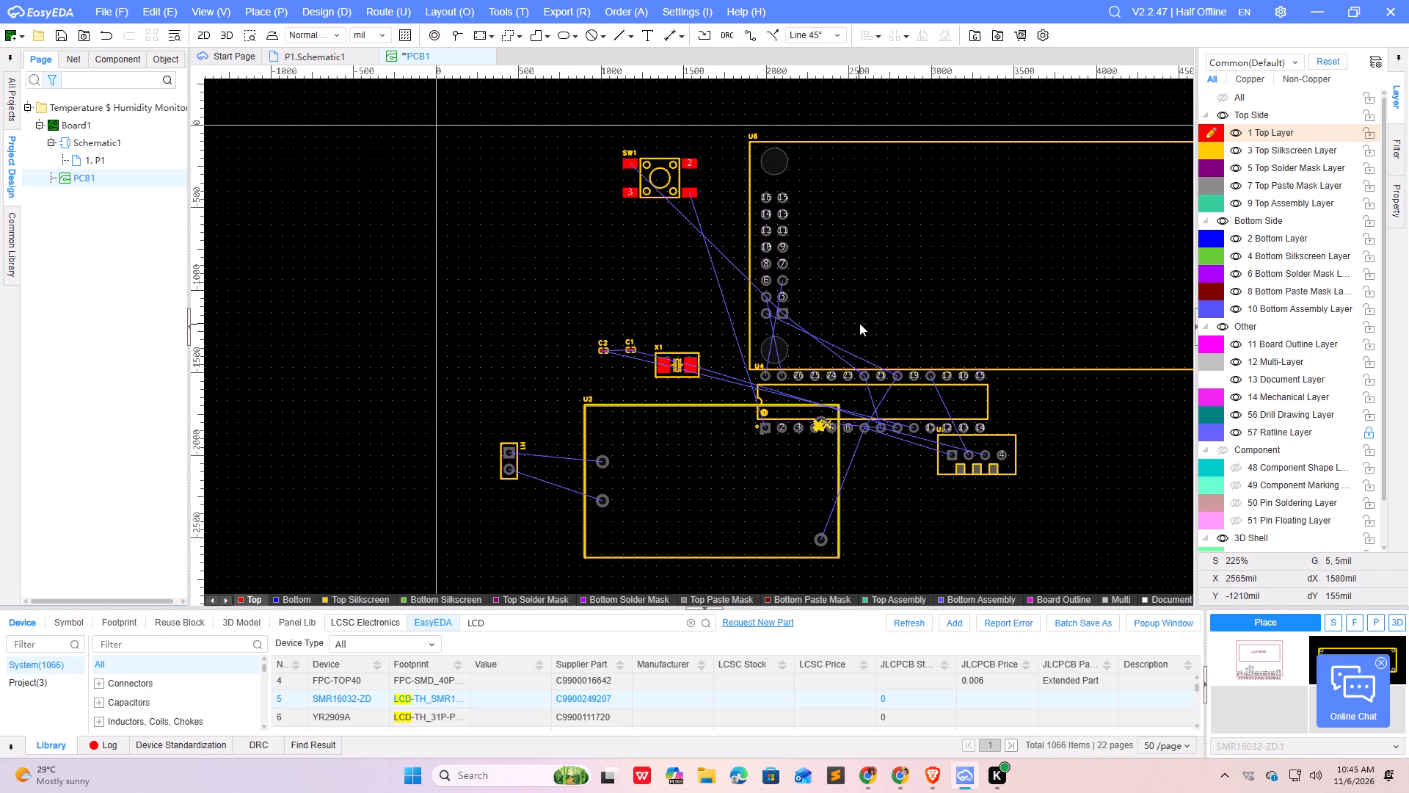
Move crystal X1 and capacitors C1 and C2 together into the free space beside power module U2, below U4 and U5.
{"action": "left_click_drag", "start_coordinate": [668, 366], "coordinate": [764, 468]}
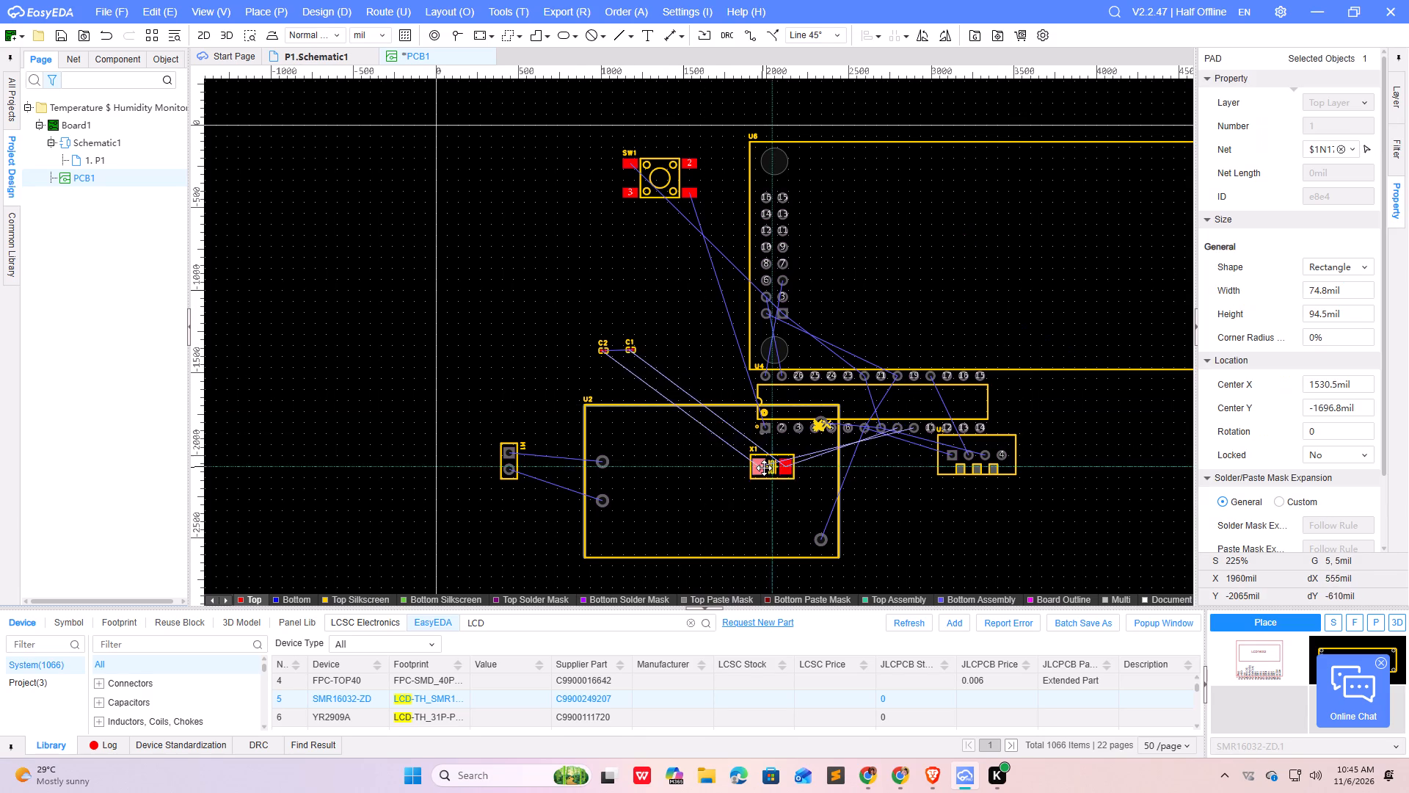
{"action": "left_click_drag", "start_coordinate": [764, 468], "coordinate": [921, 519]}
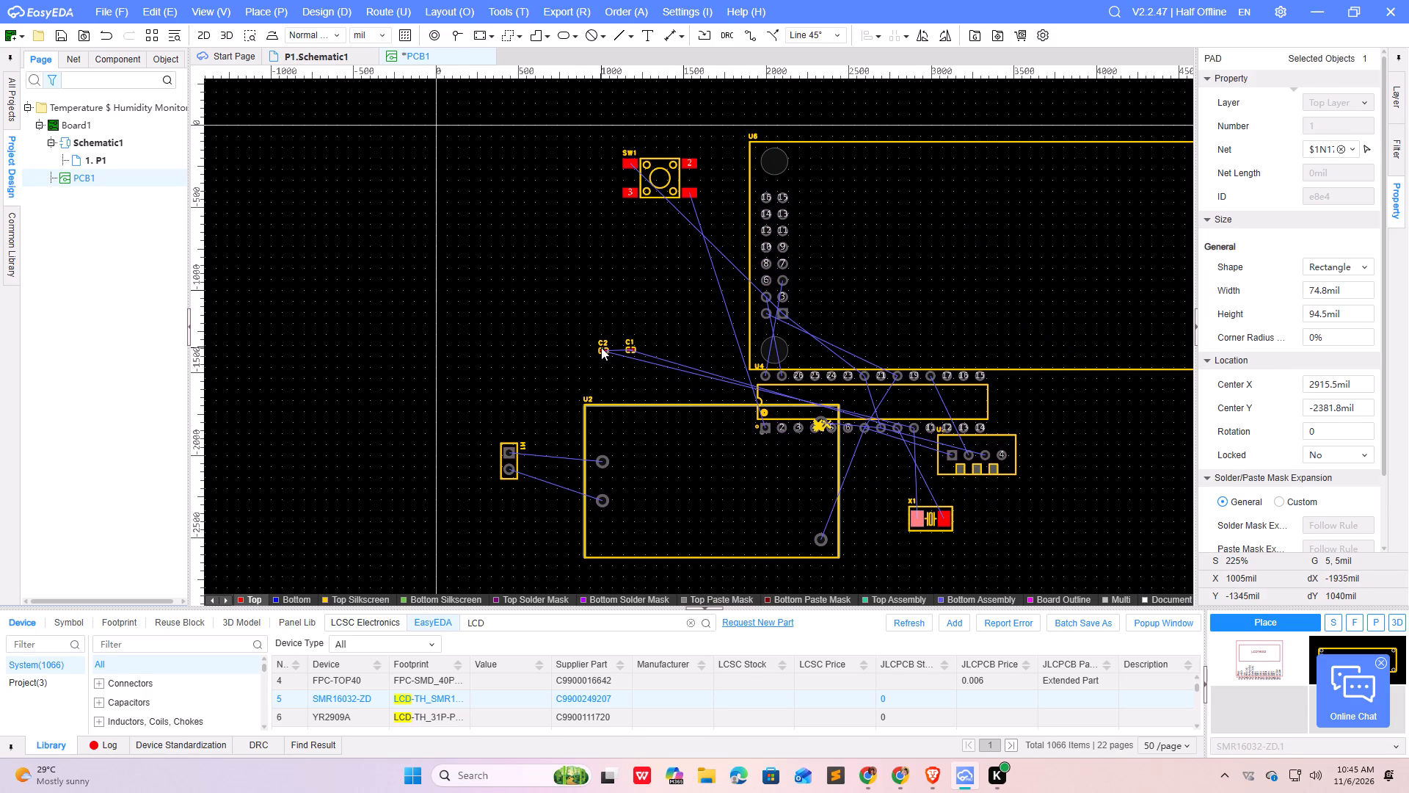
{"action": "left_click_drag", "start_coordinate": [600, 347], "coordinate": [631, 376]}
{"action": "left_click_drag", "start_coordinate": [583, 313], "coordinate": [658, 374]}
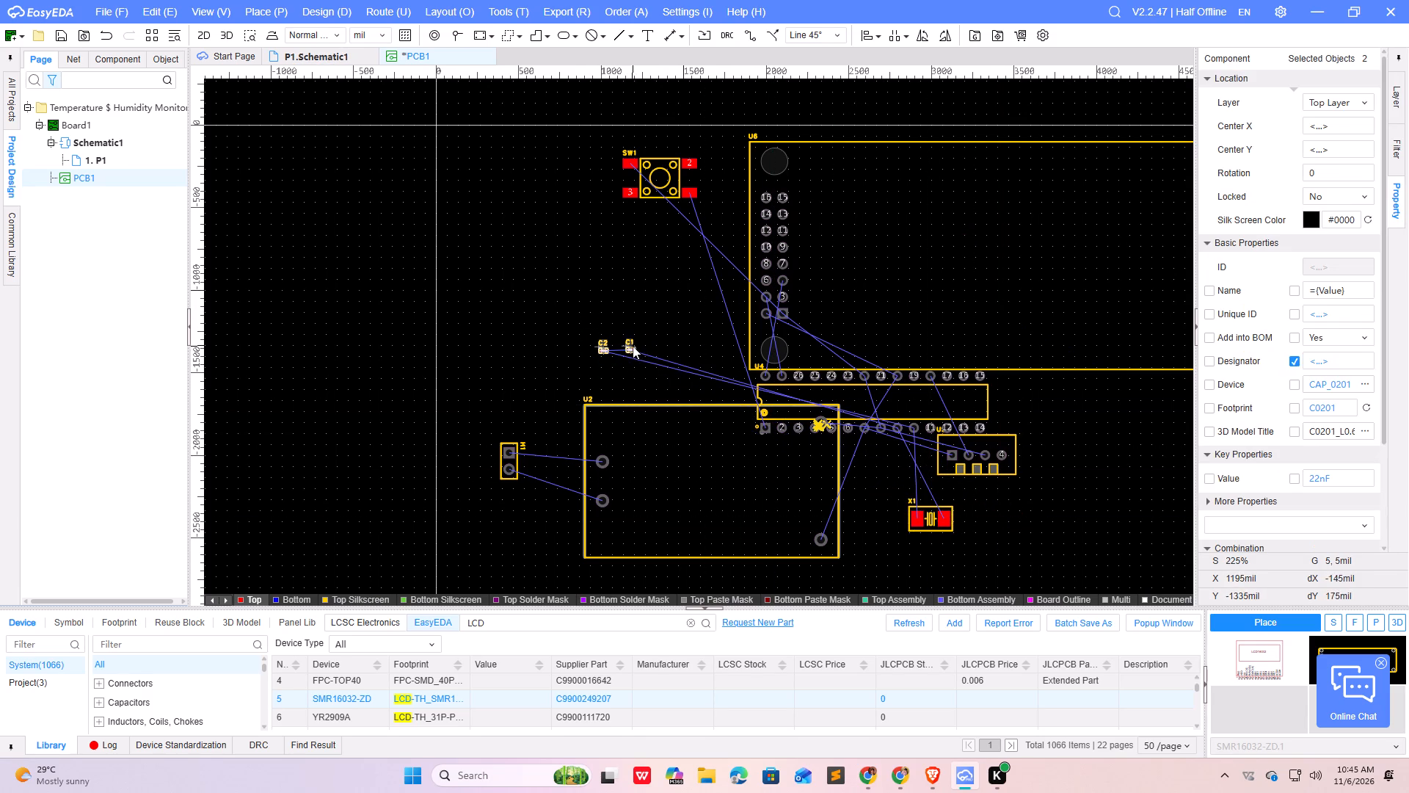
{"action": "left_click_drag", "start_coordinate": [633, 346], "coordinate": [898, 552]}
Shift display U6 so its pin header sits above power module U2, and park switch SW1 above header H1.
{"action": "left_click_drag", "start_coordinate": [929, 325], "coordinate": [877, 338]}
{"action": "left_click_drag", "start_coordinate": [648, 170], "coordinate": [495, 313]}
{"action": "left_click_drag", "start_coordinate": [1013, 258], "coordinate": [1000, 262]}
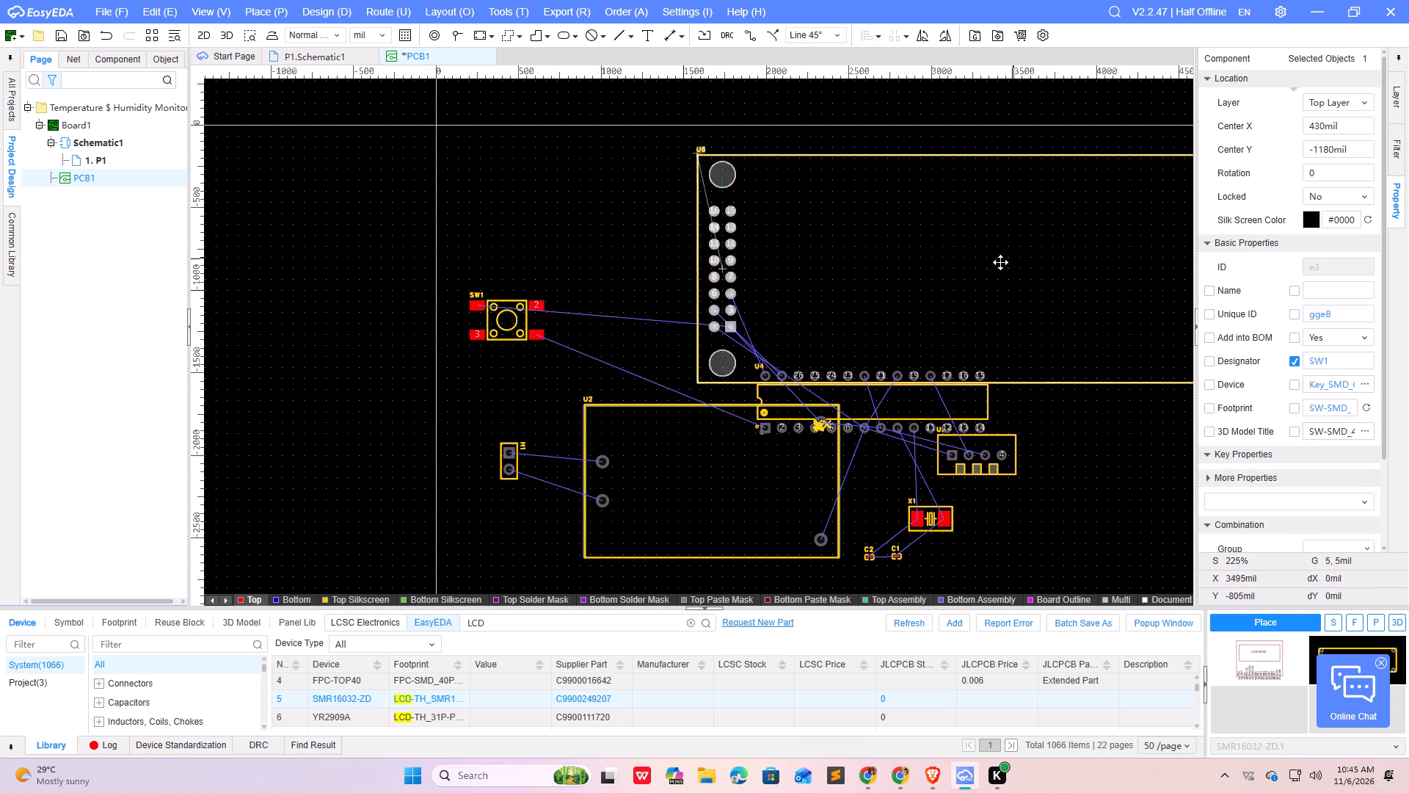
{"action": "left_click_drag", "start_coordinate": [1000, 262], "coordinate": [880, 244]}
{"action": "scroll", "coordinate": [533, 416], "scroll_direction": "down", "scroll_amount": 1}
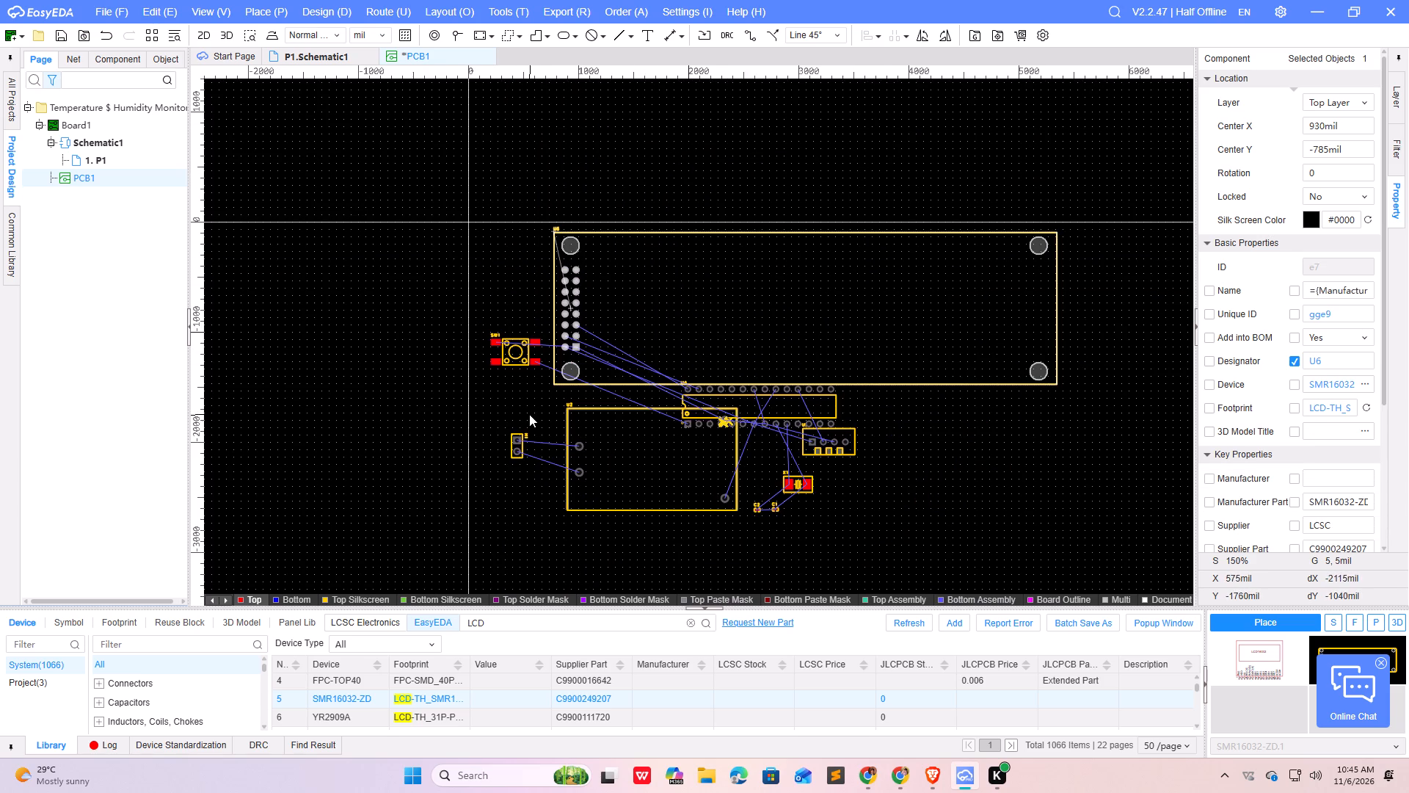
Place microcontroller U4 clear of U2's outline, with U5 and X1 spread out past it and switch SW1 directly above U5.
{"action": "left_click_drag", "start_coordinate": [844, 442], "coordinate": [970, 457]}
{"action": "left_click_drag", "start_coordinate": [803, 487], "coordinate": [893, 513]}
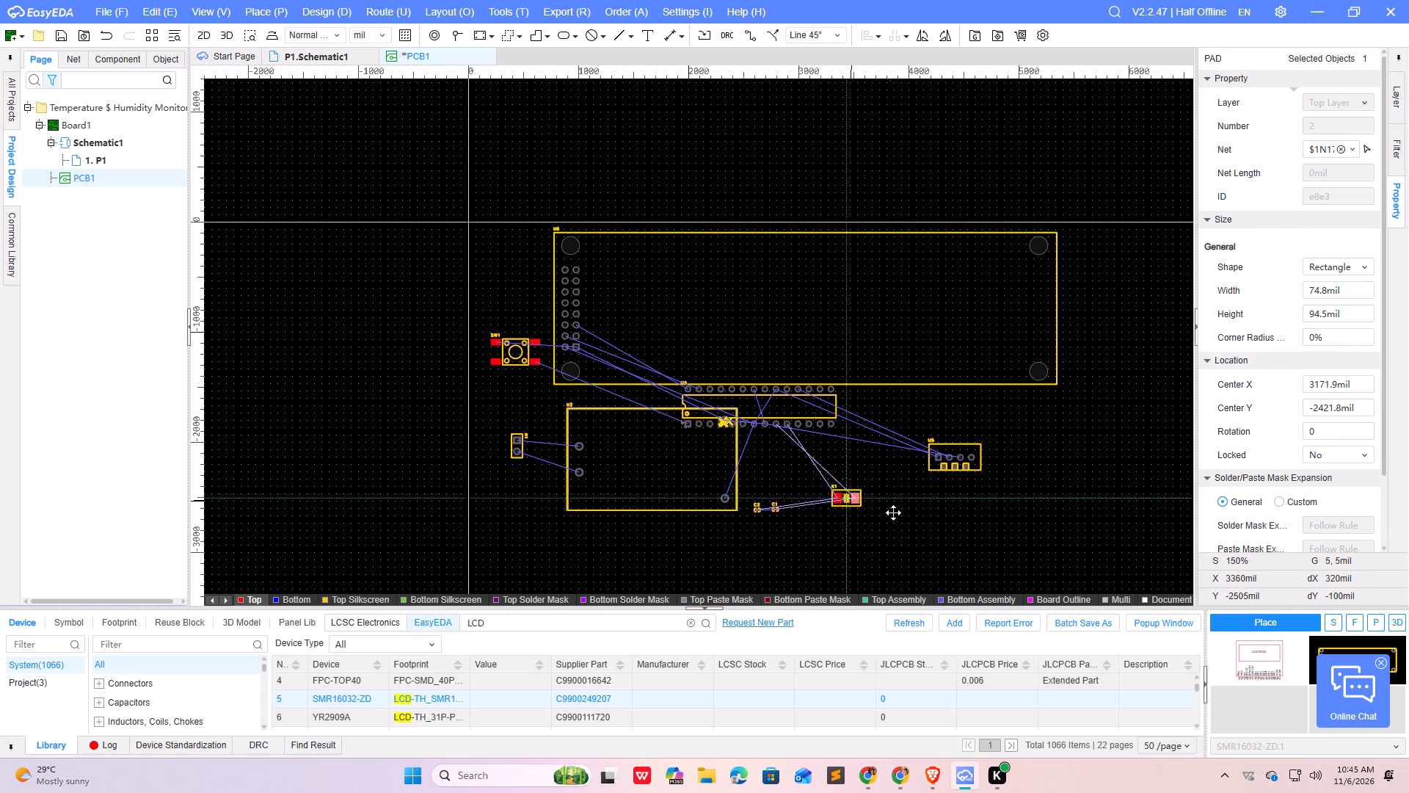
{"action": "left_click_drag", "start_coordinate": [893, 513], "coordinate": [889, 503]}
{"action": "left_click_drag", "start_coordinate": [518, 355], "coordinate": [1013, 441]}
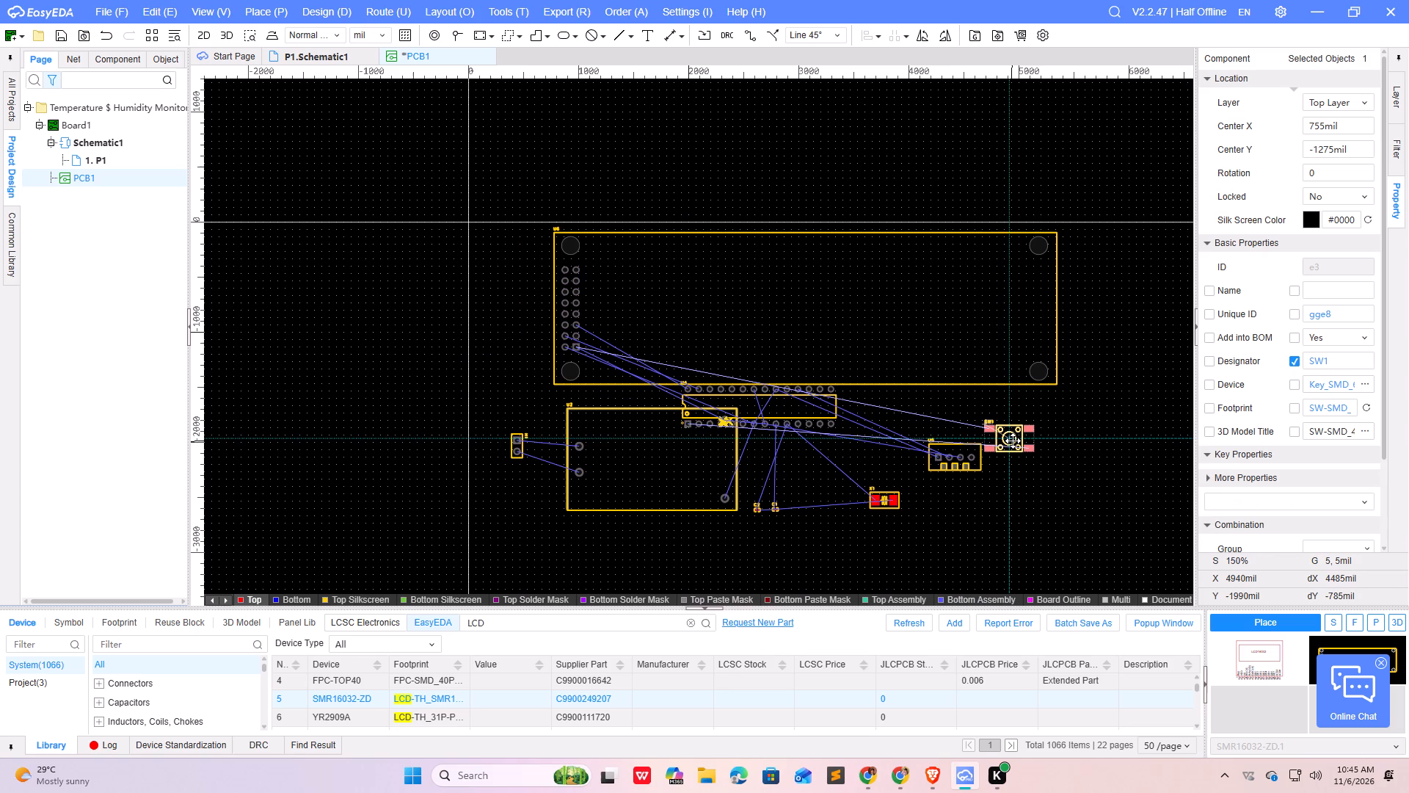
{"action": "left_click_drag", "start_coordinate": [1013, 441], "coordinate": [936, 427]}
{"action": "left_click_drag", "start_coordinate": [807, 408], "coordinate": [872, 434]}
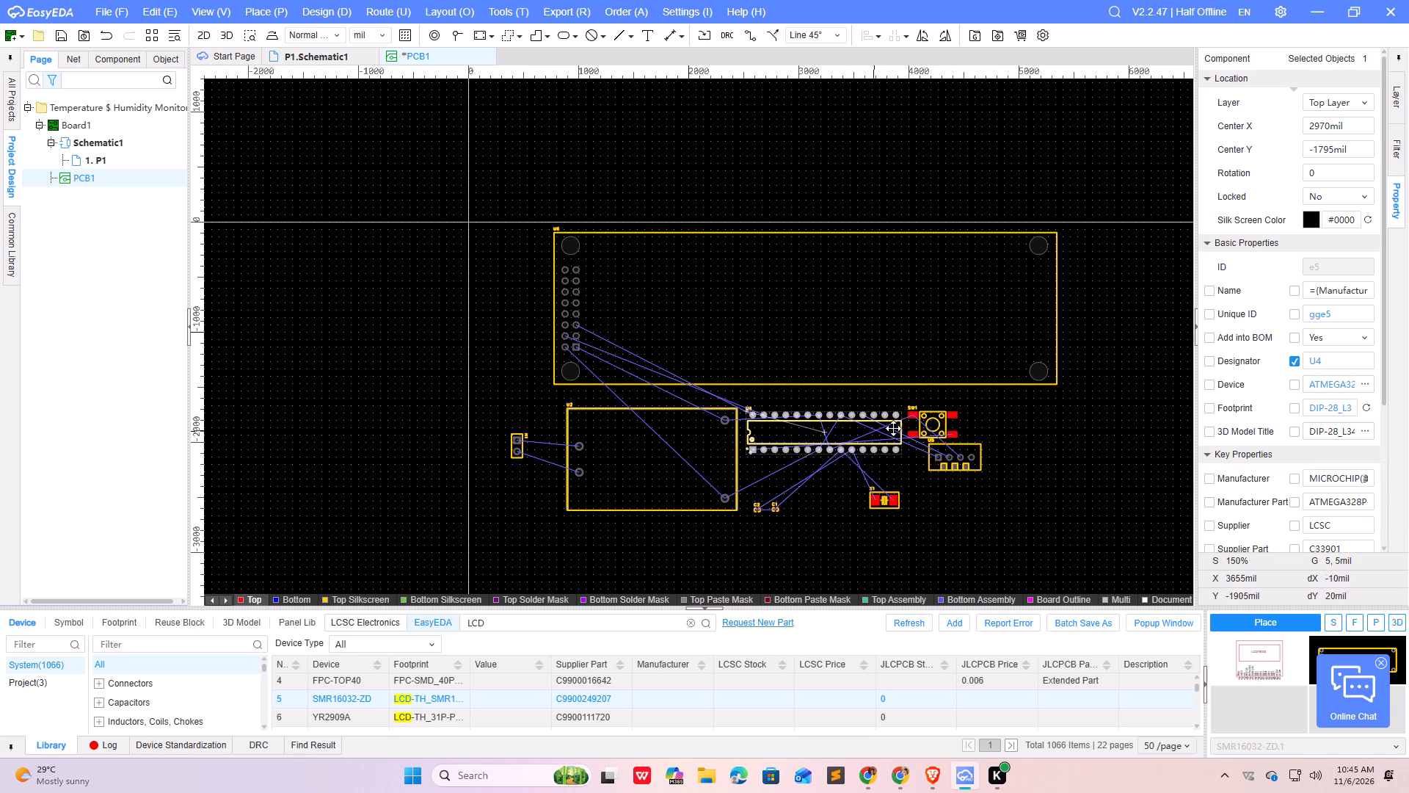
{"action": "left_click_drag", "start_coordinate": [947, 428], "coordinate": [980, 426]}
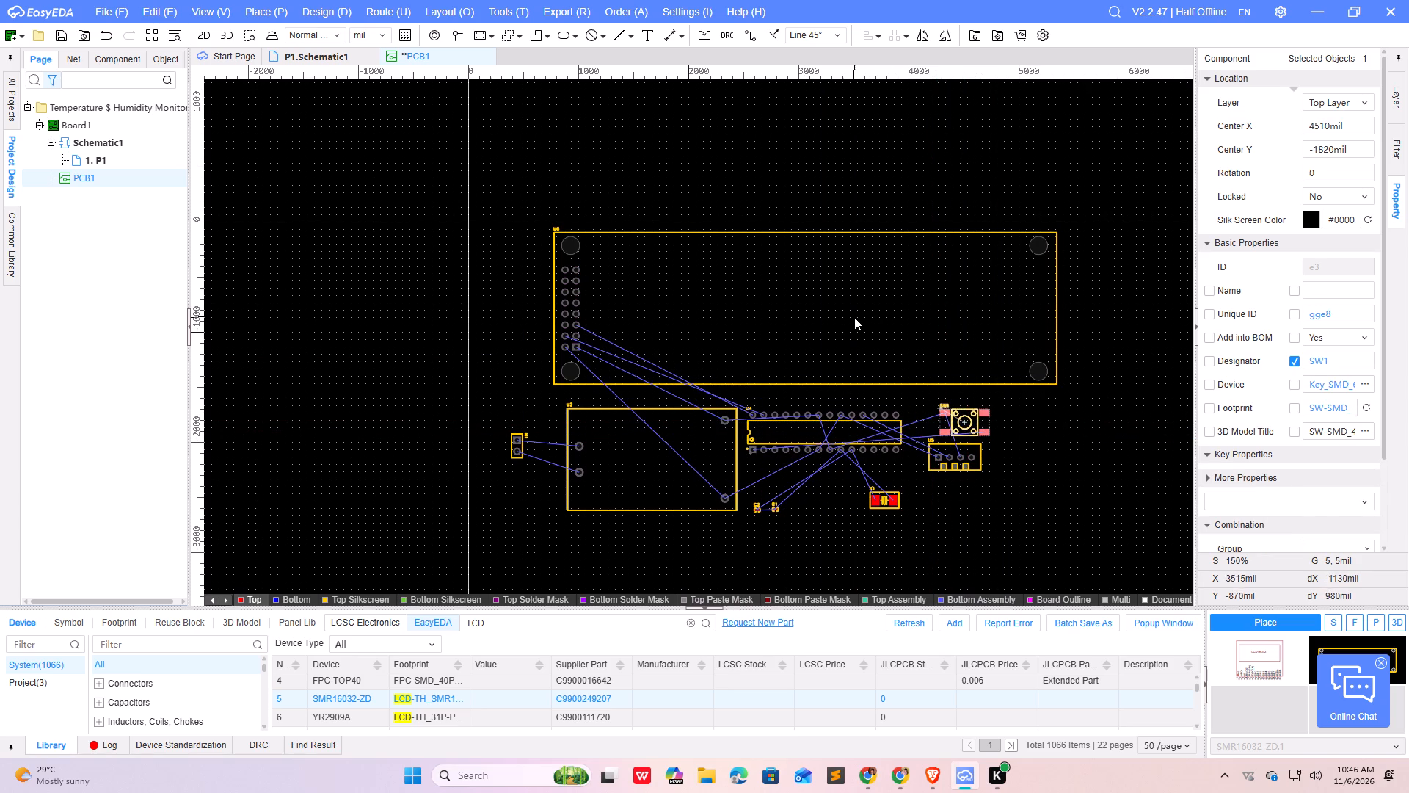
Nudge display U6 closer to the parts below it and bring header H1 up beside U2's input pins.
{"action": "left_click_drag", "start_coordinate": [854, 316], "coordinate": [855, 324]}
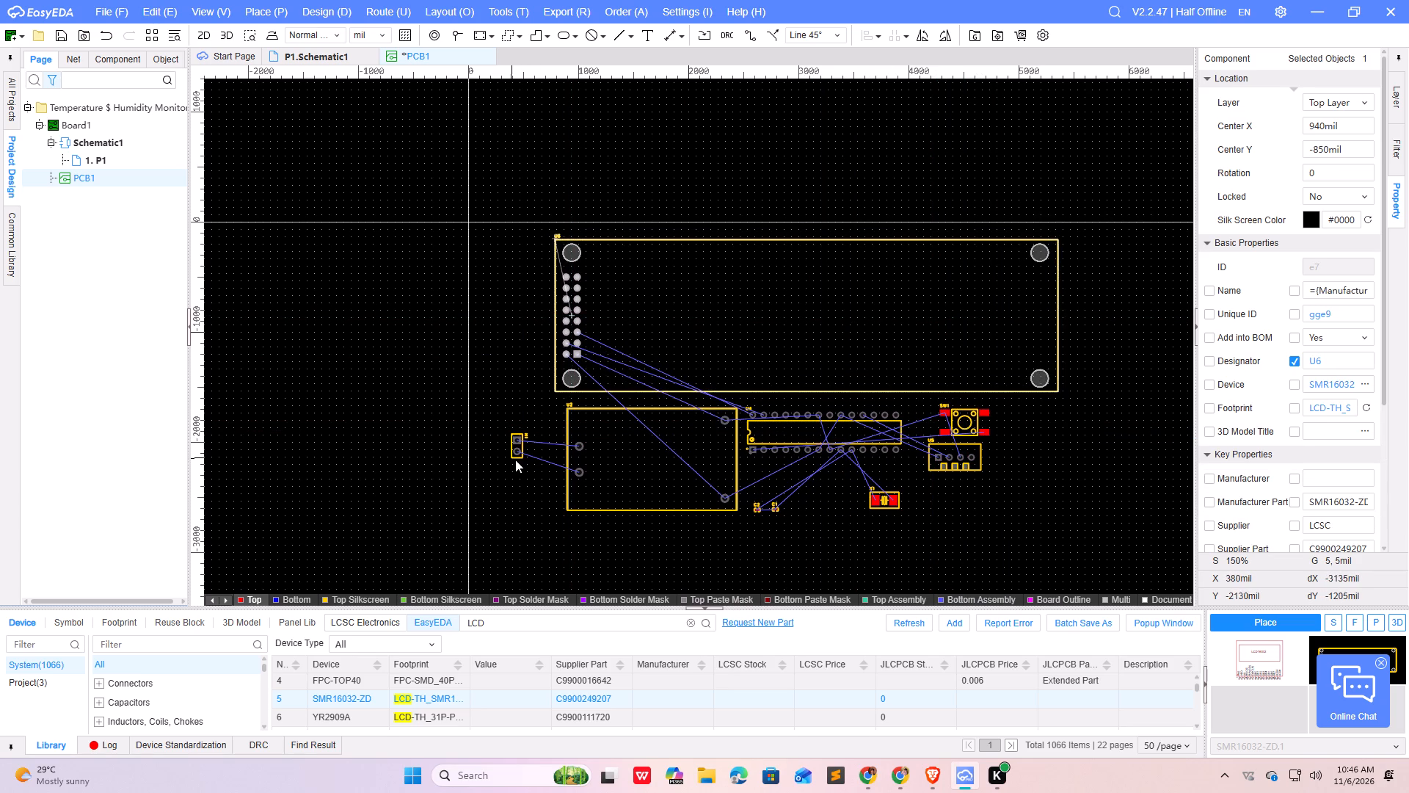
{"action": "scroll", "coordinate": [515, 460], "scroll_direction": "up", "scroll_amount": 1}
{"action": "left_click_drag", "start_coordinate": [520, 441], "coordinate": [572, 460]}
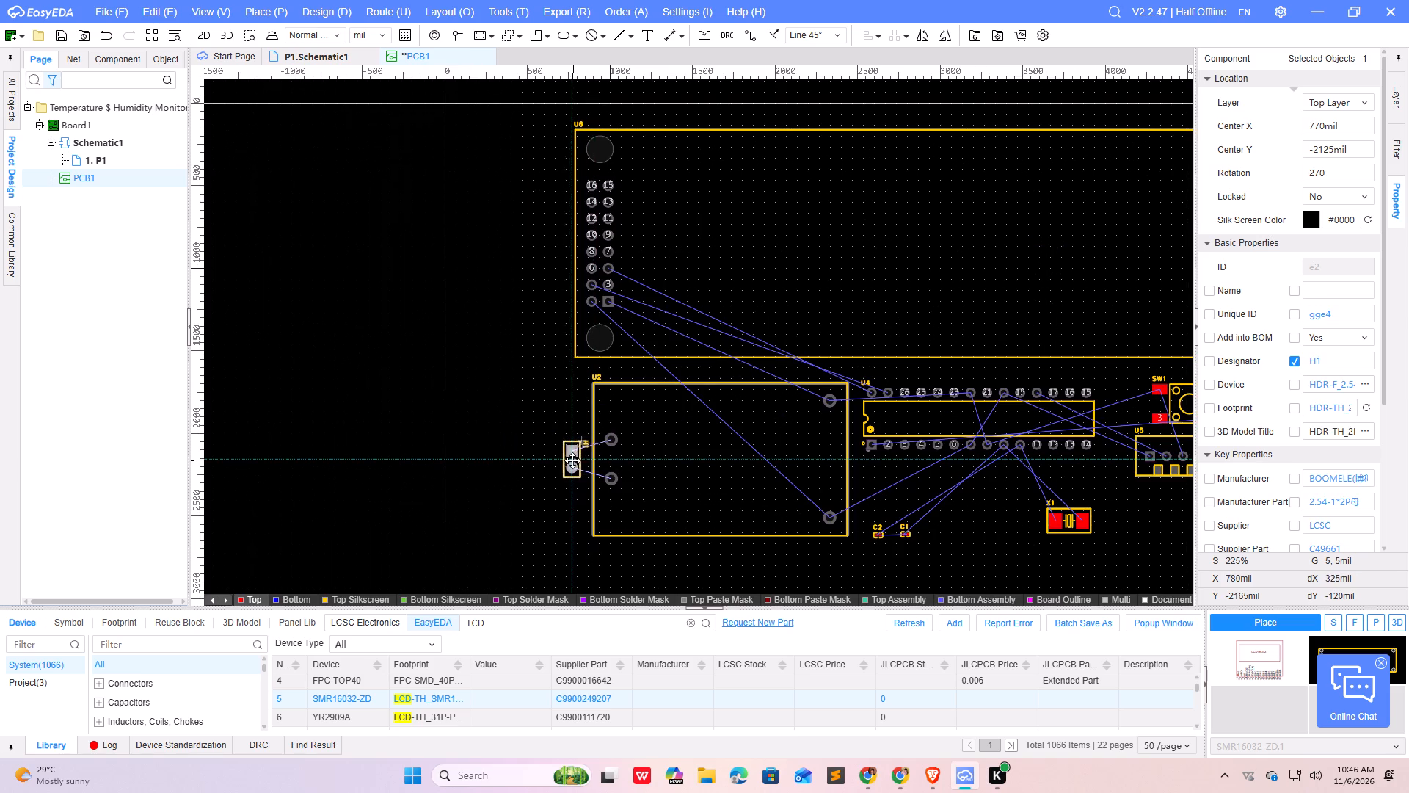
{"action": "left_click_drag", "start_coordinate": [572, 460], "coordinate": [569, 454]}
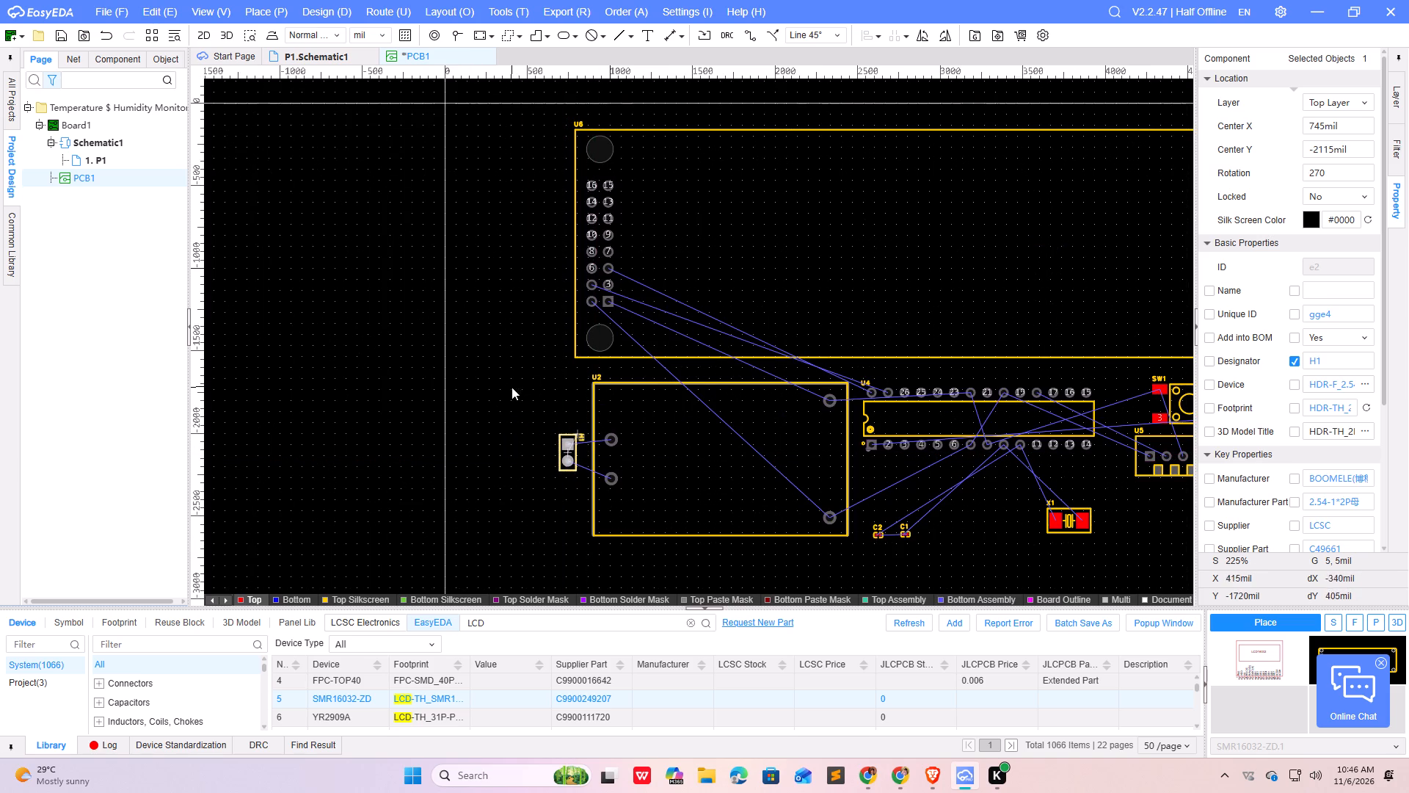
Rotate display U6 to 180 degrees.
{"action": "scroll", "coordinate": [586, 364], "scroll_direction": "down", "scroll_amount": 1}
{"action": "scroll", "coordinate": [571, 371], "scroll_direction": "up", "scroll_amount": 2}
{"action": "left_click", "coordinate": [922, 286]}
{"action": "key", "text": "space"}
{"action": "key", "text": "space"}
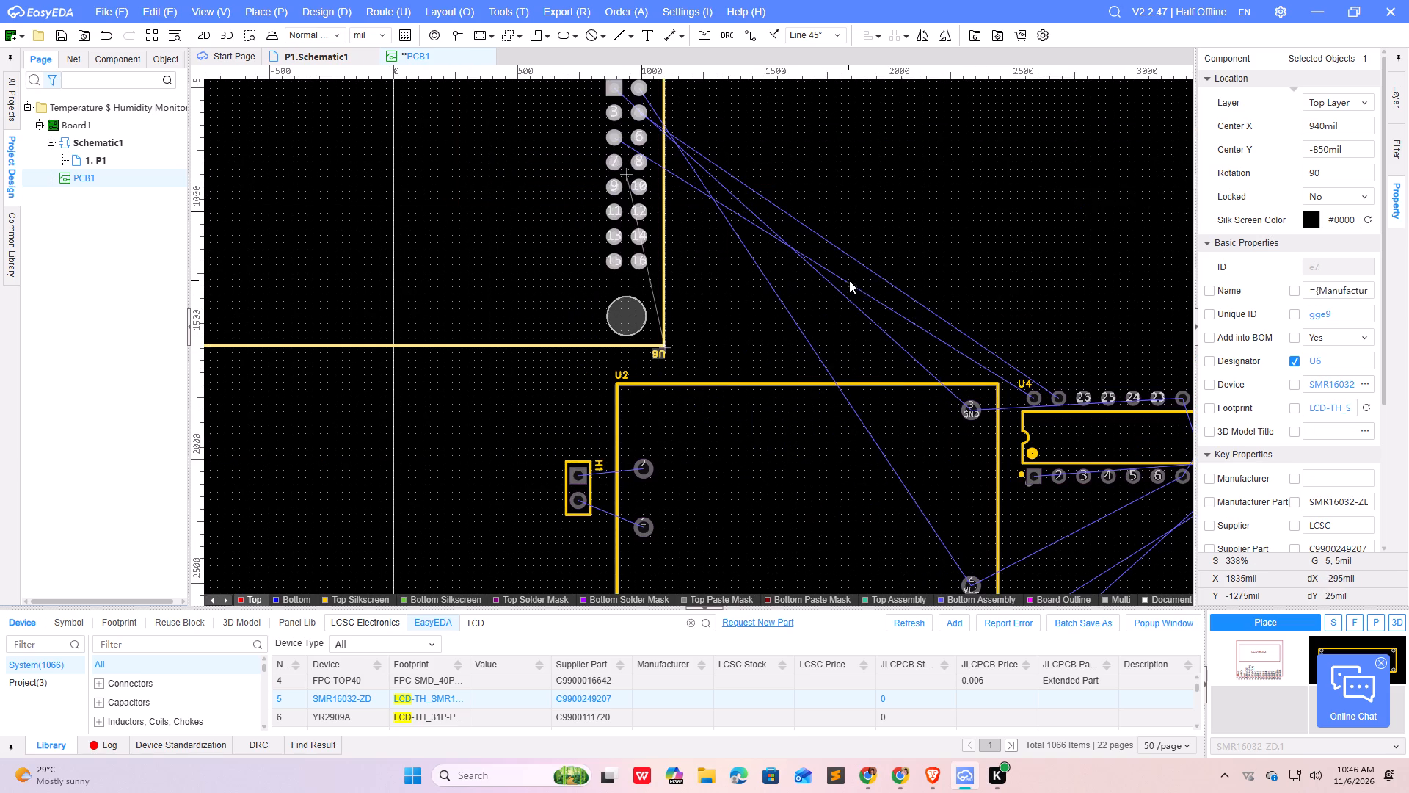
{"action": "key", "text": "space"}
{"action": "key", "text": "space"}
{"action": "key", "text": "space"}
{"action": "key", "text": "space"}
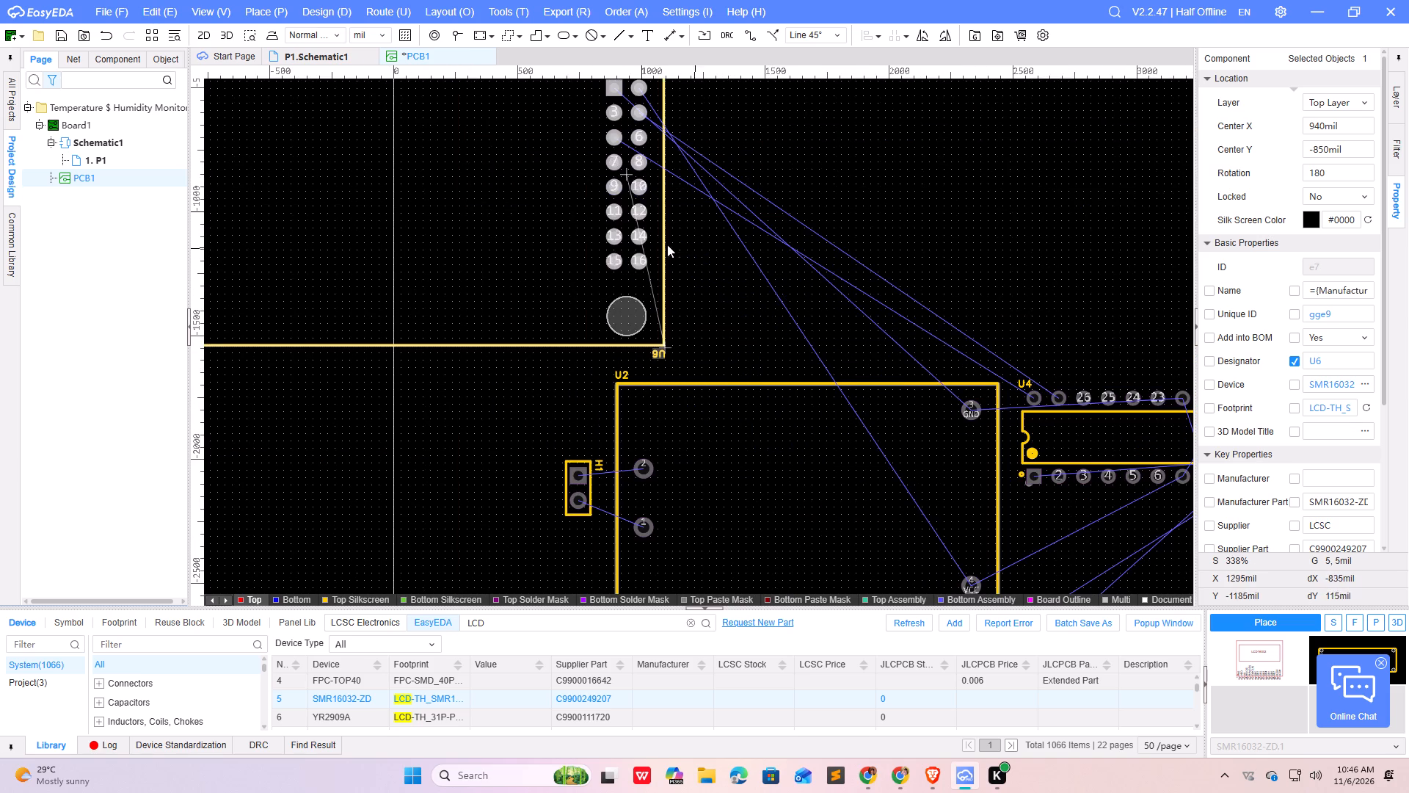
Position the rotated display U6 above U2, U4 and SW1, with its pin header directly over SW1.
{"action": "left_click_drag", "start_coordinate": [558, 247], "coordinate": [1028, 247]}
{"action": "scroll", "coordinate": [846, 276], "scroll_direction": "down", "scroll_amount": 2}
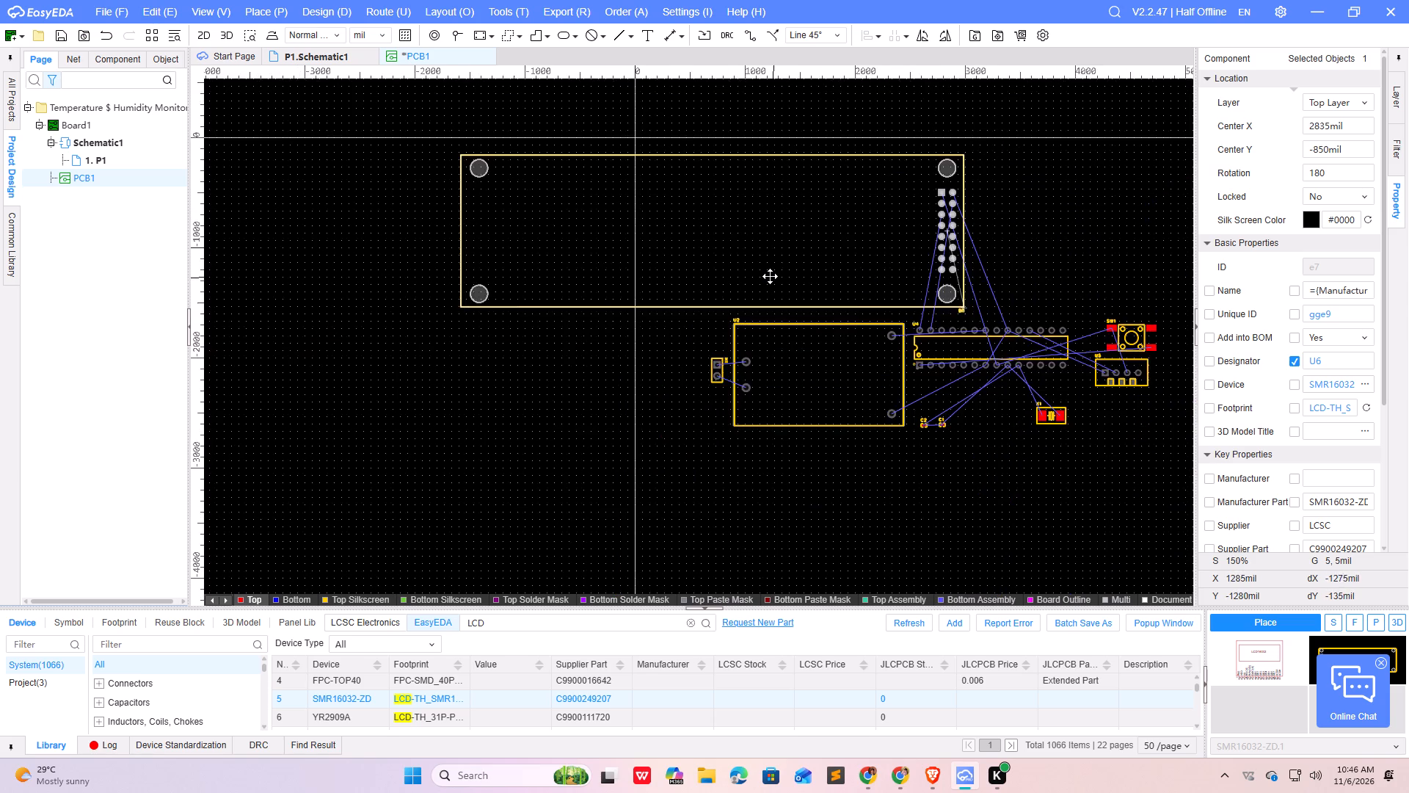
{"action": "scroll", "coordinate": [768, 276], "scroll_direction": "down", "scroll_amount": 1}
{"action": "scroll", "coordinate": [1032, 217], "scroll_direction": "down", "scroll_amount": 3}
{"action": "scroll", "coordinate": [1081, 214], "scroll_direction": "up", "scroll_amount": 1}
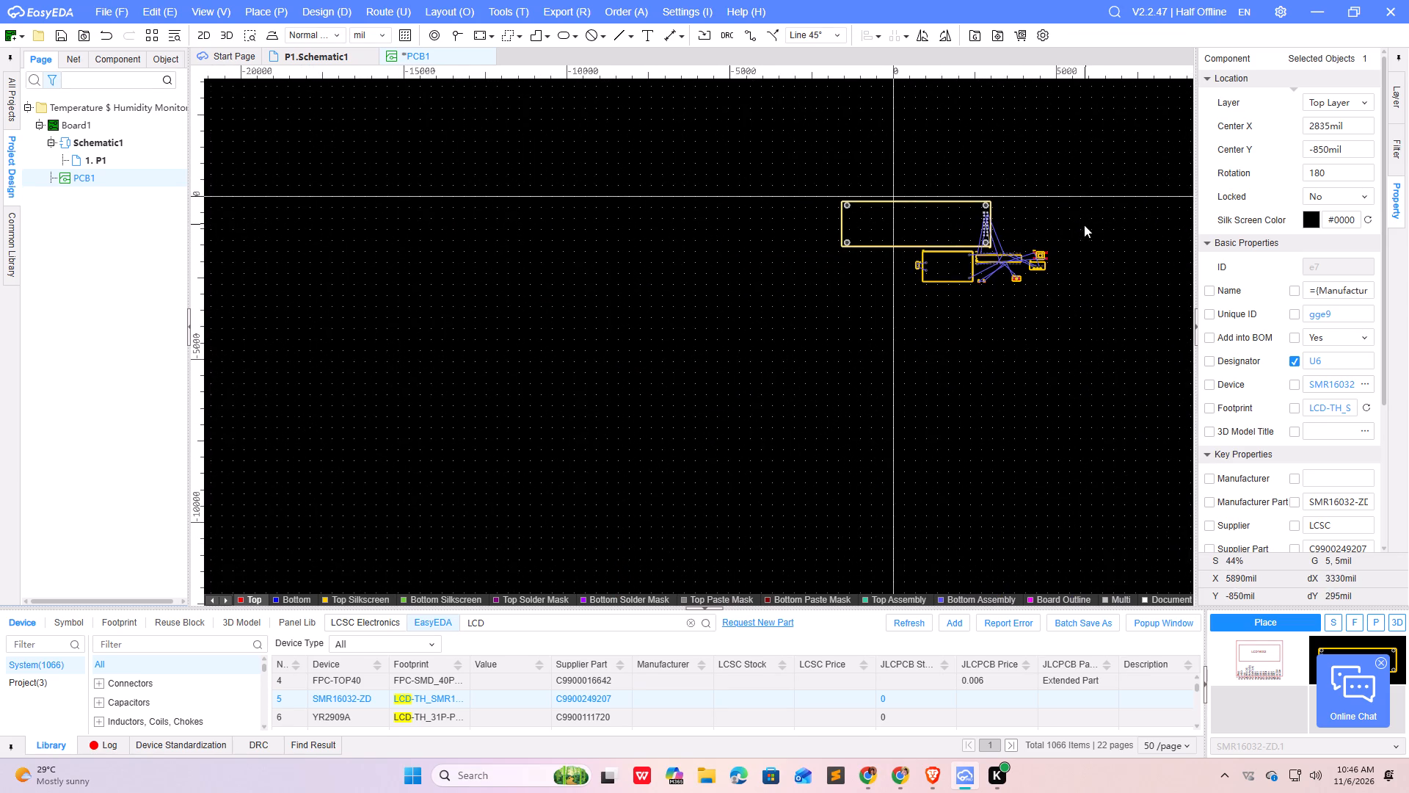
{"action": "scroll", "coordinate": [1080, 226], "scroll_direction": "up", "scroll_amount": 3}
{"action": "scroll", "coordinate": [1011, 256], "scroll_direction": "up", "scroll_amount": 1}
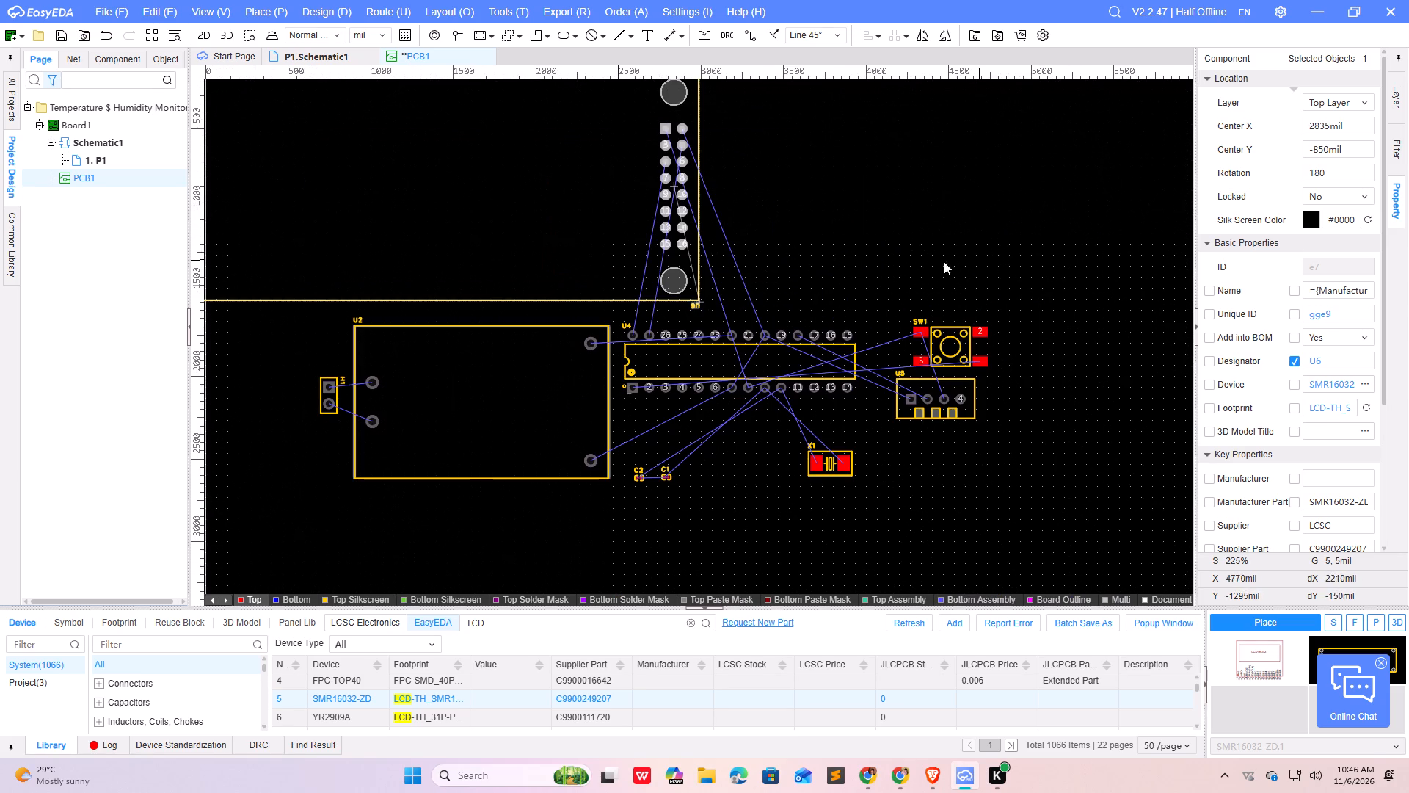
{"action": "left_click_drag", "start_coordinate": [610, 250], "coordinate": [933, 247]}
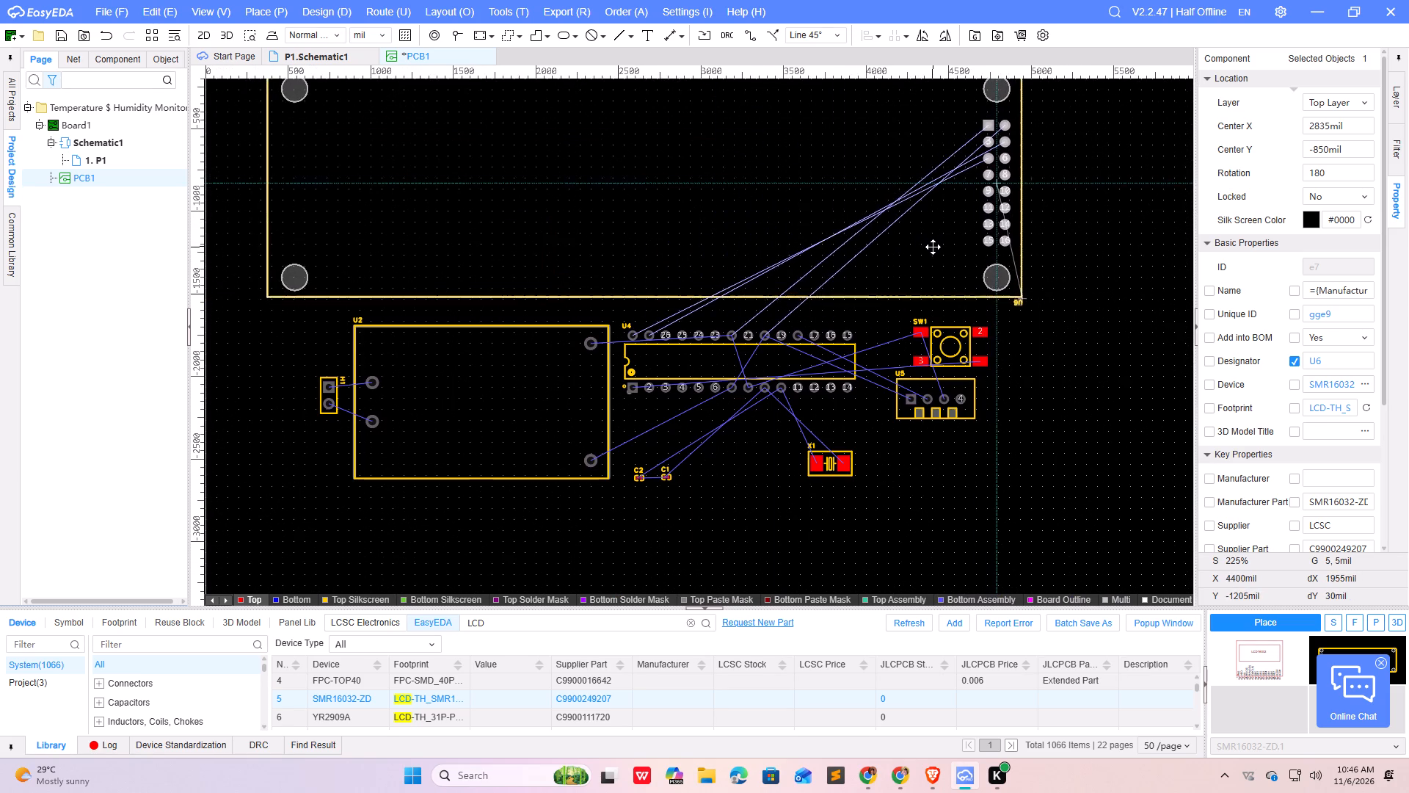
{"action": "left_click_drag", "start_coordinate": [933, 247], "coordinate": [894, 250]}
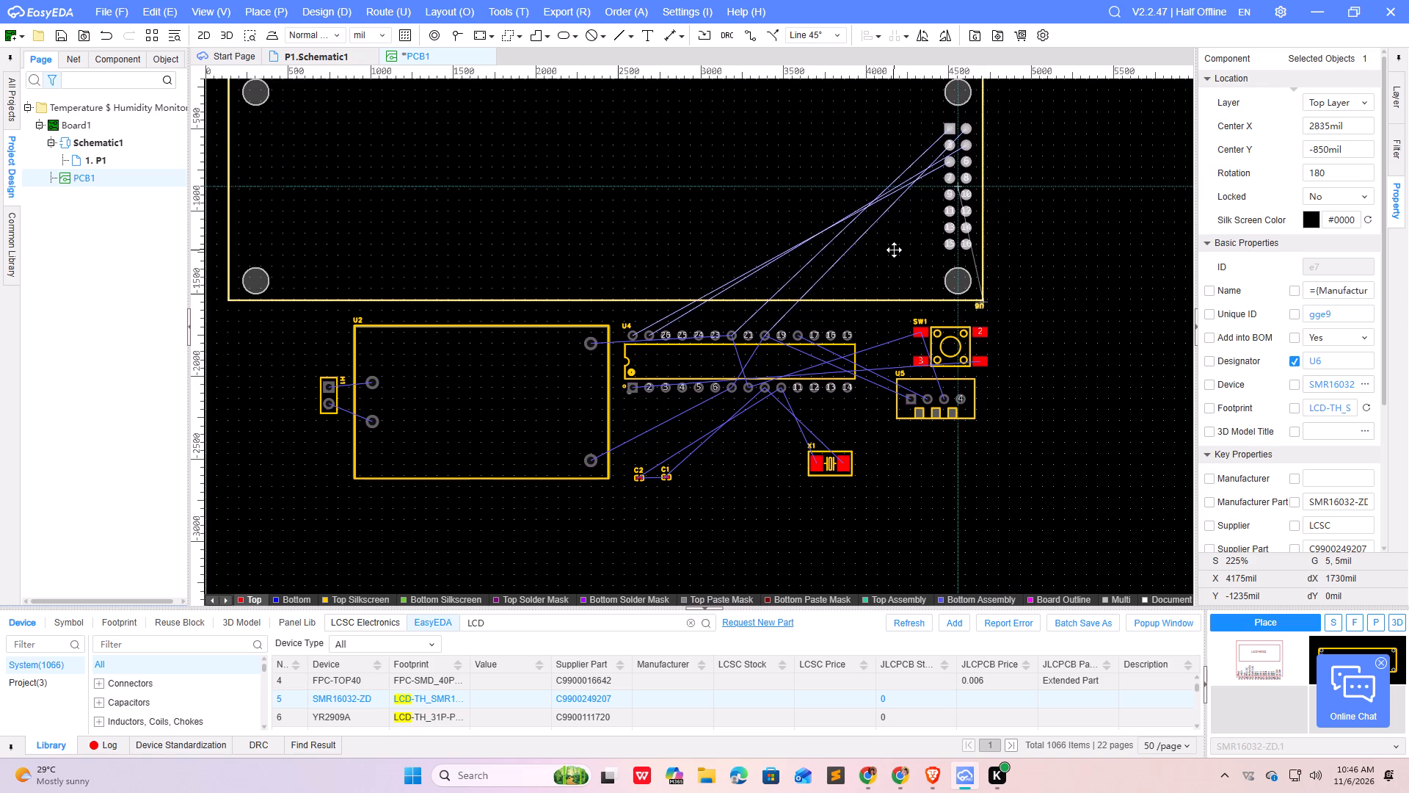
{"action": "left_click_drag", "start_coordinate": [894, 250], "coordinate": [898, 250]}
{"action": "left_click", "coordinate": [1048, 308]}
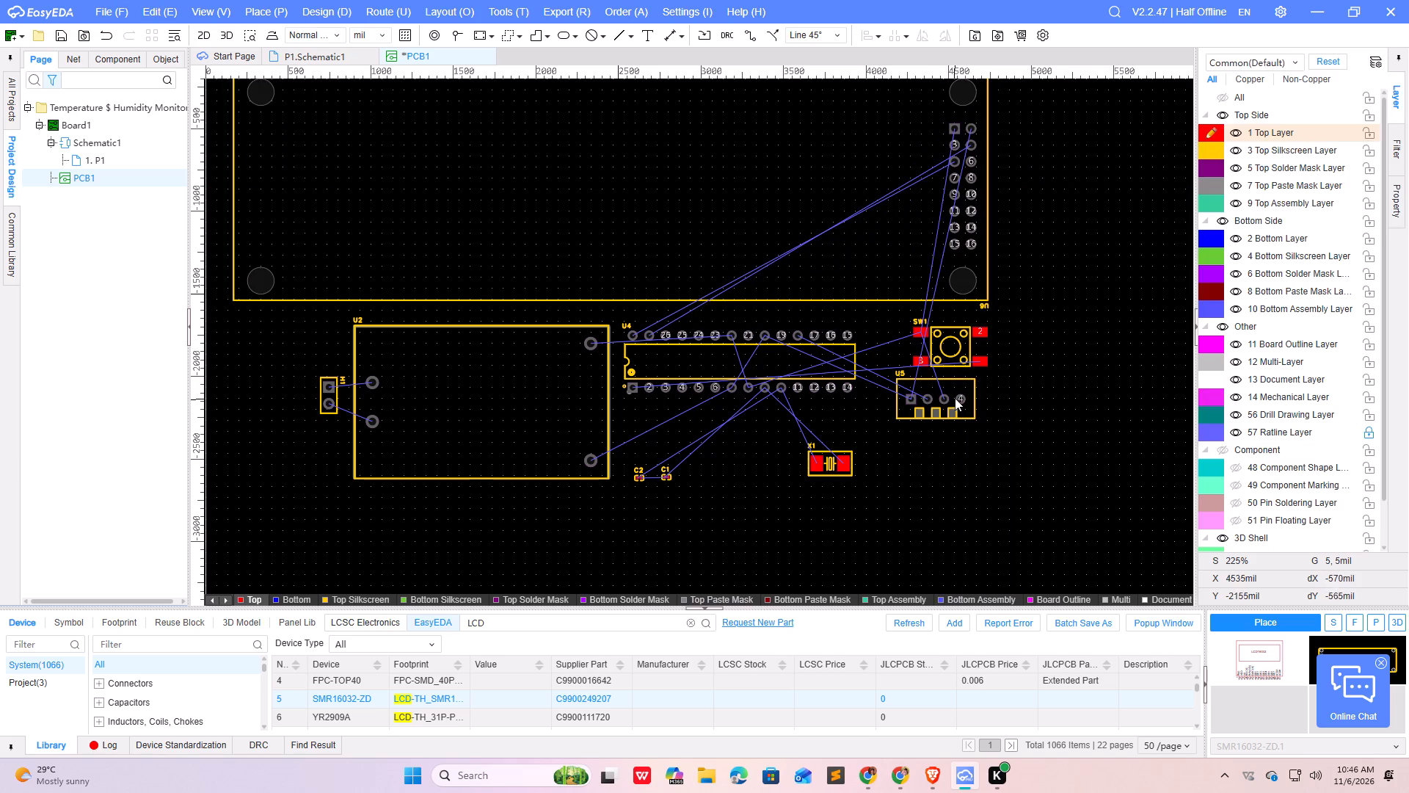
Move U5 down away from SW1, bring crystal X1 closer to the capacitors, and shift microcontroller U4 closer to SW1.
{"action": "left_click_drag", "start_coordinate": [951, 389], "coordinate": [939, 438]}
{"action": "left_click_drag", "start_coordinate": [826, 468], "coordinate": [773, 469]}
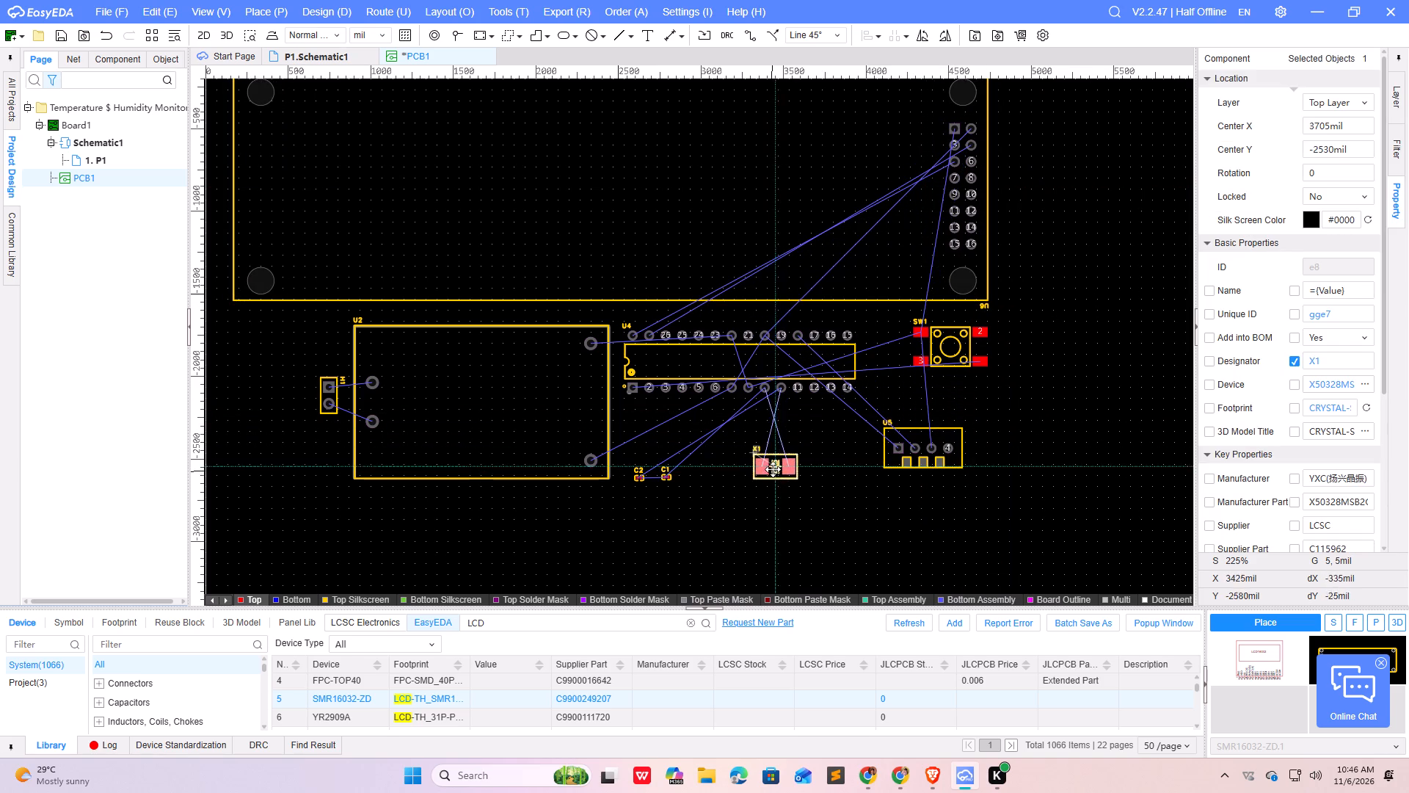
{"action": "left_click_drag", "start_coordinate": [773, 469], "coordinate": [773, 468]}
{"action": "left_click_drag", "start_coordinate": [807, 352], "coordinate": [848, 357]}
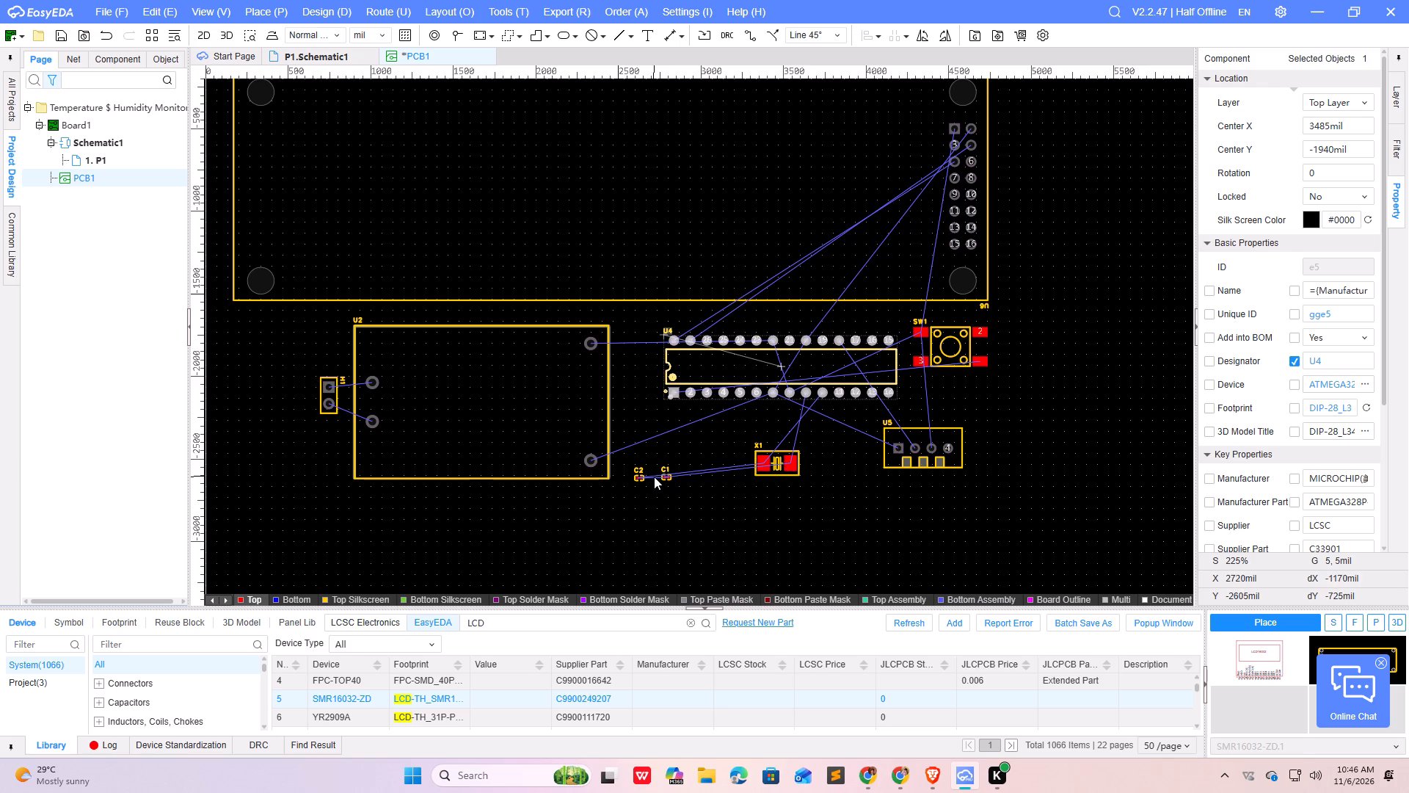
Stack capacitor C1 above C2 in one column beside crystal X1, on the side facing U2.
{"action": "scroll", "coordinate": [654, 477], "scroll_direction": "up", "scroll_amount": 1}
{"action": "scroll", "coordinate": [654, 477], "scroll_direction": "down", "scroll_amount": 1}
{"action": "scroll", "coordinate": [654, 477], "scroll_direction": "up", "scroll_amount": 3}
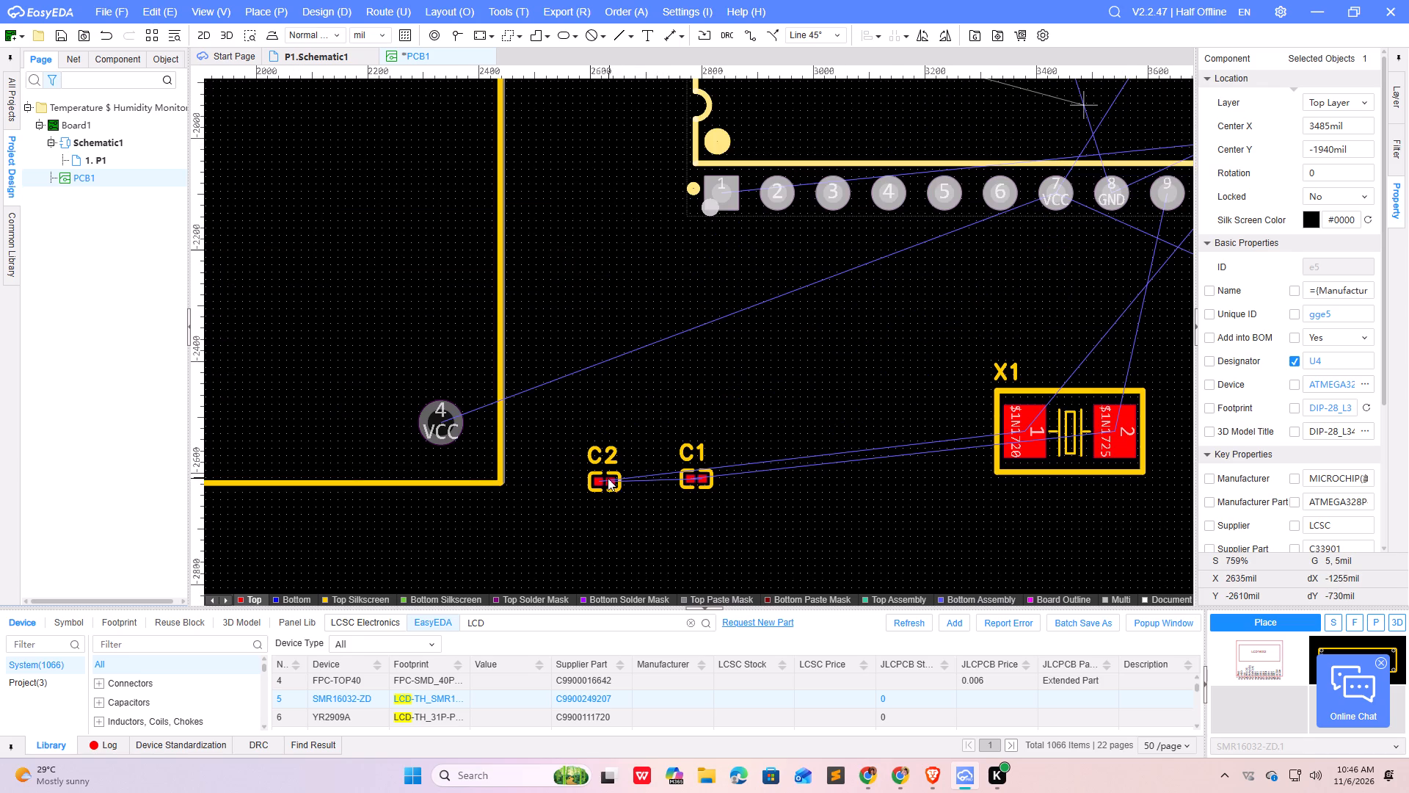
{"action": "left_click_drag", "start_coordinate": [608, 478], "coordinate": [608, 432]}
{"action": "left_click_drag", "start_coordinate": [695, 481], "coordinate": [871, 416]}
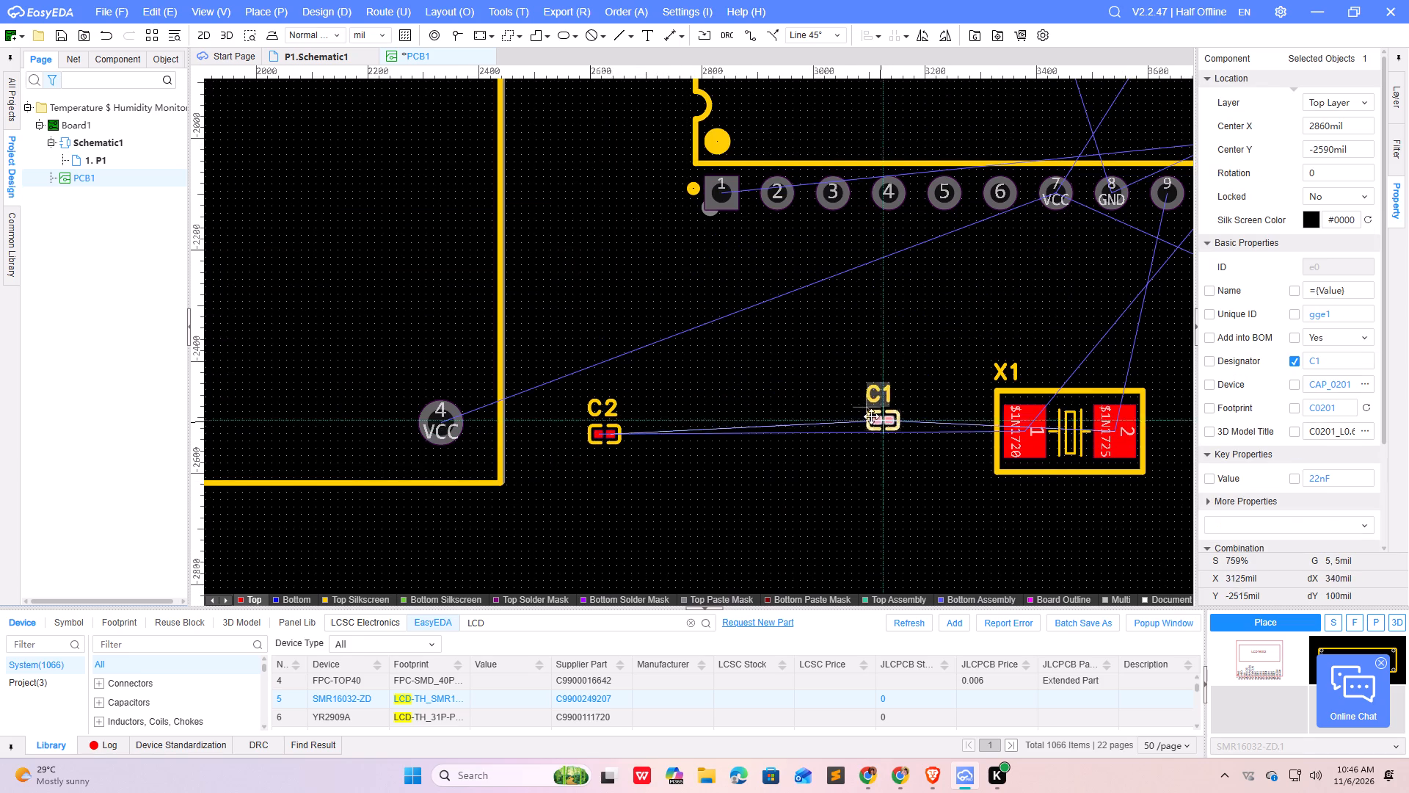
{"action": "left_click_drag", "start_coordinate": [871, 416], "coordinate": [822, 381]}
{"action": "left_click_drag", "start_coordinate": [600, 435], "coordinate": [815, 472]}
{"action": "left_click", "coordinate": [819, 379]}
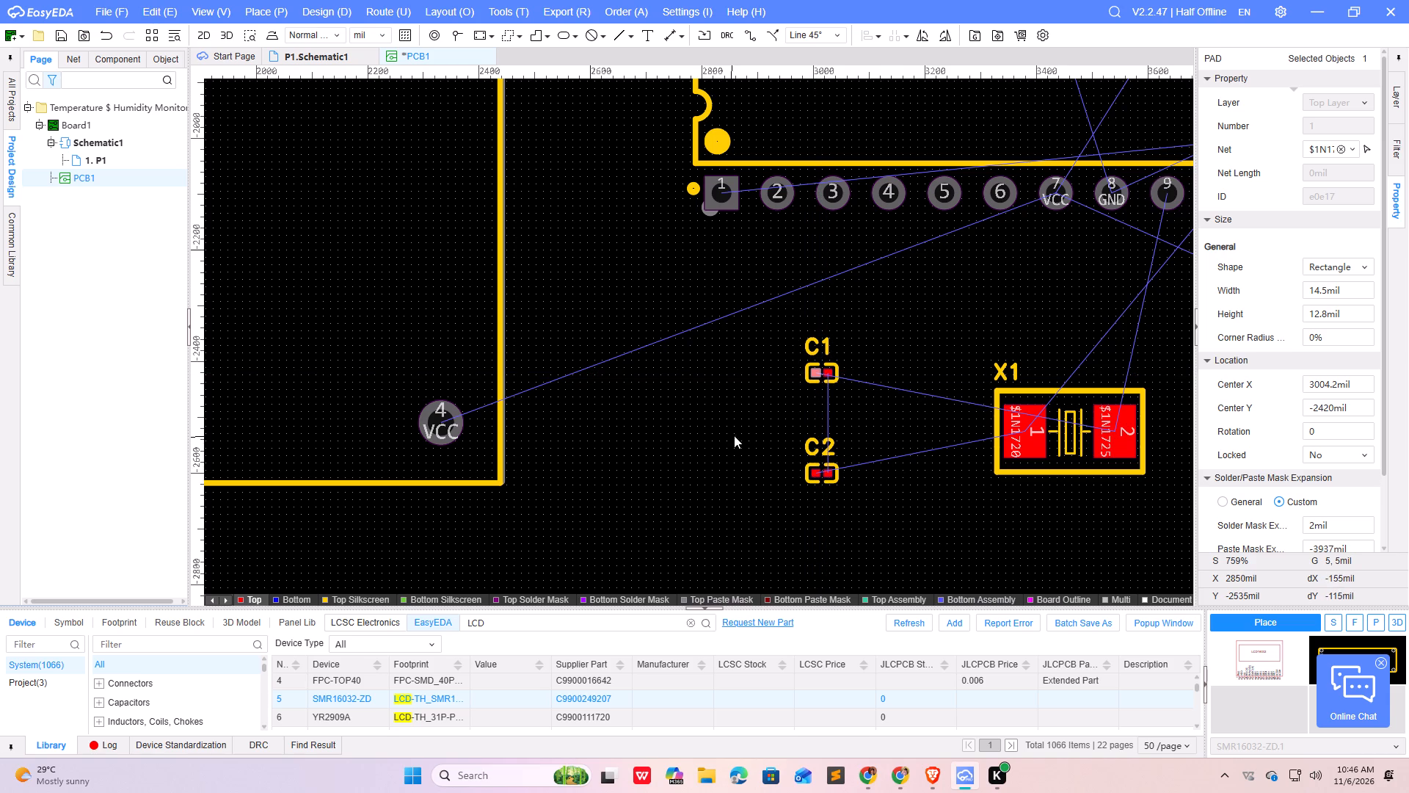
Move microcontroller U4 back close beside power module U2.
{"action": "scroll", "coordinate": [715, 449], "scroll_direction": "down", "scroll_amount": 2}
{"action": "left_click_drag", "start_coordinate": [891, 300], "coordinate": [840, 272]}
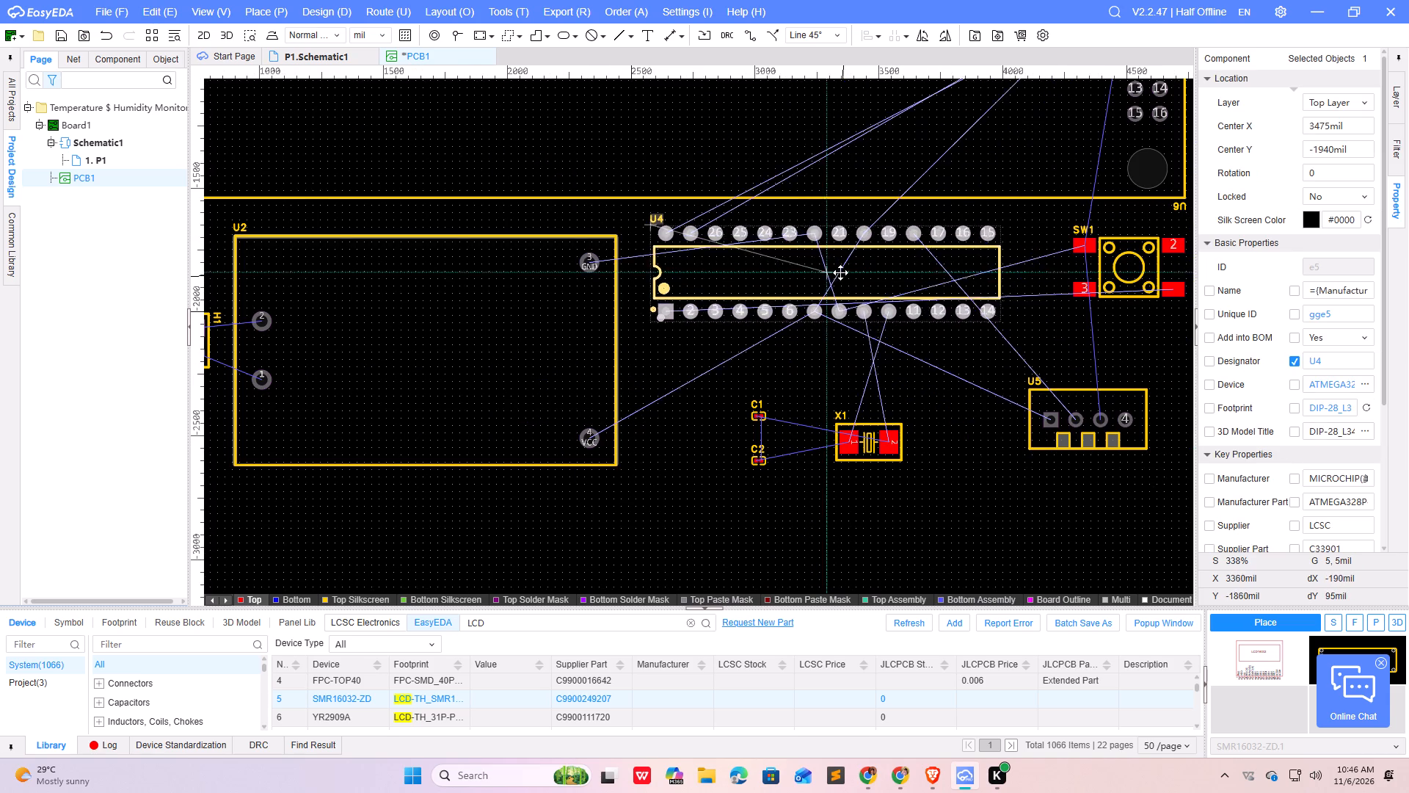
{"action": "left_click_drag", "start_coordinate": [840, 272], "coordinate": [829, 280]}
Move X1, C1 and C2 as a group toward U2, below the pin 1 end of U4.
{"action": "left_click_drag", "start_coordinate": [738, 396], "coordinate": [759, 396]}
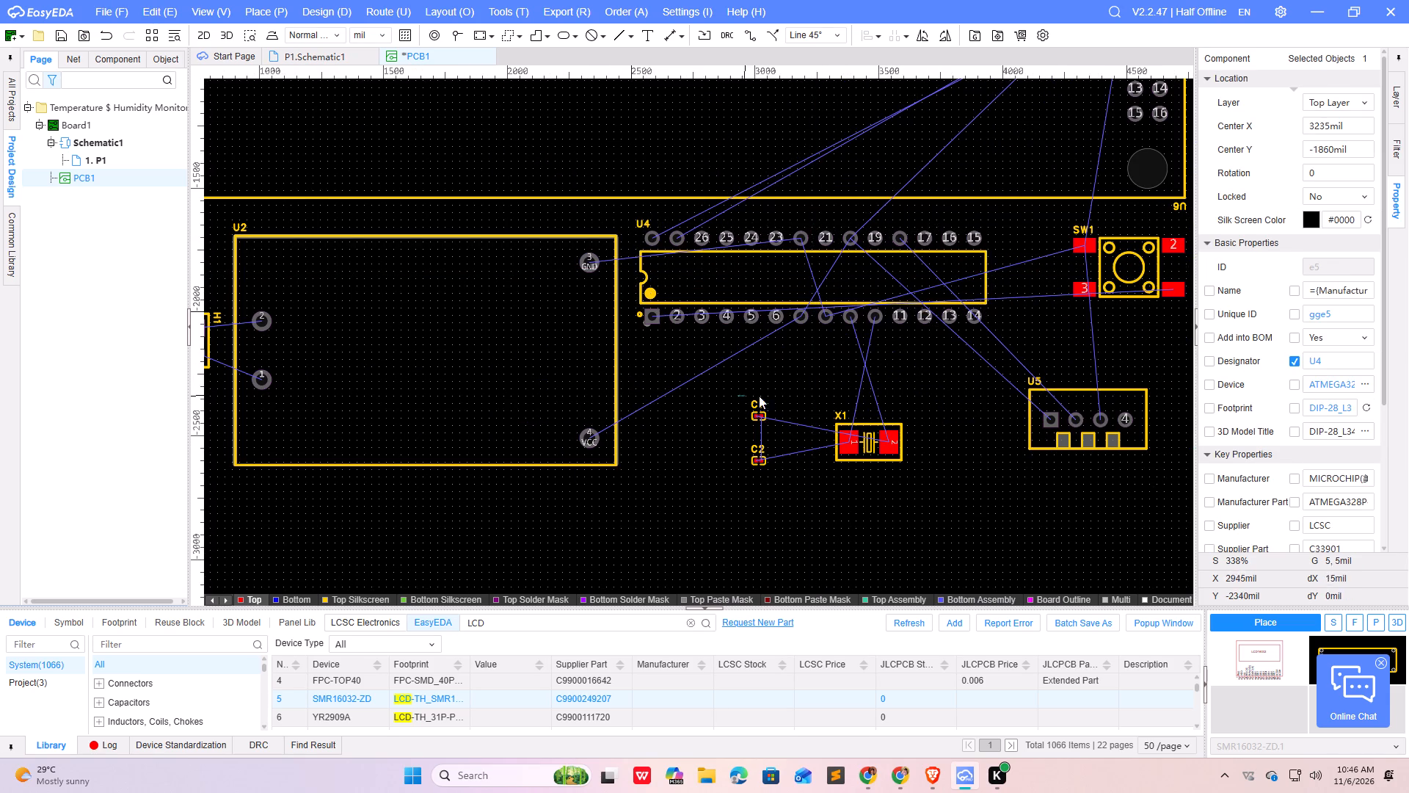
{"action": "left_click_drag", "start_coordinate": [759, 396], "coordinate": [948, 509]}
{"action": "left_click_drag", "start_coordinate": [864, 438], "coordinate": [762, 436]}
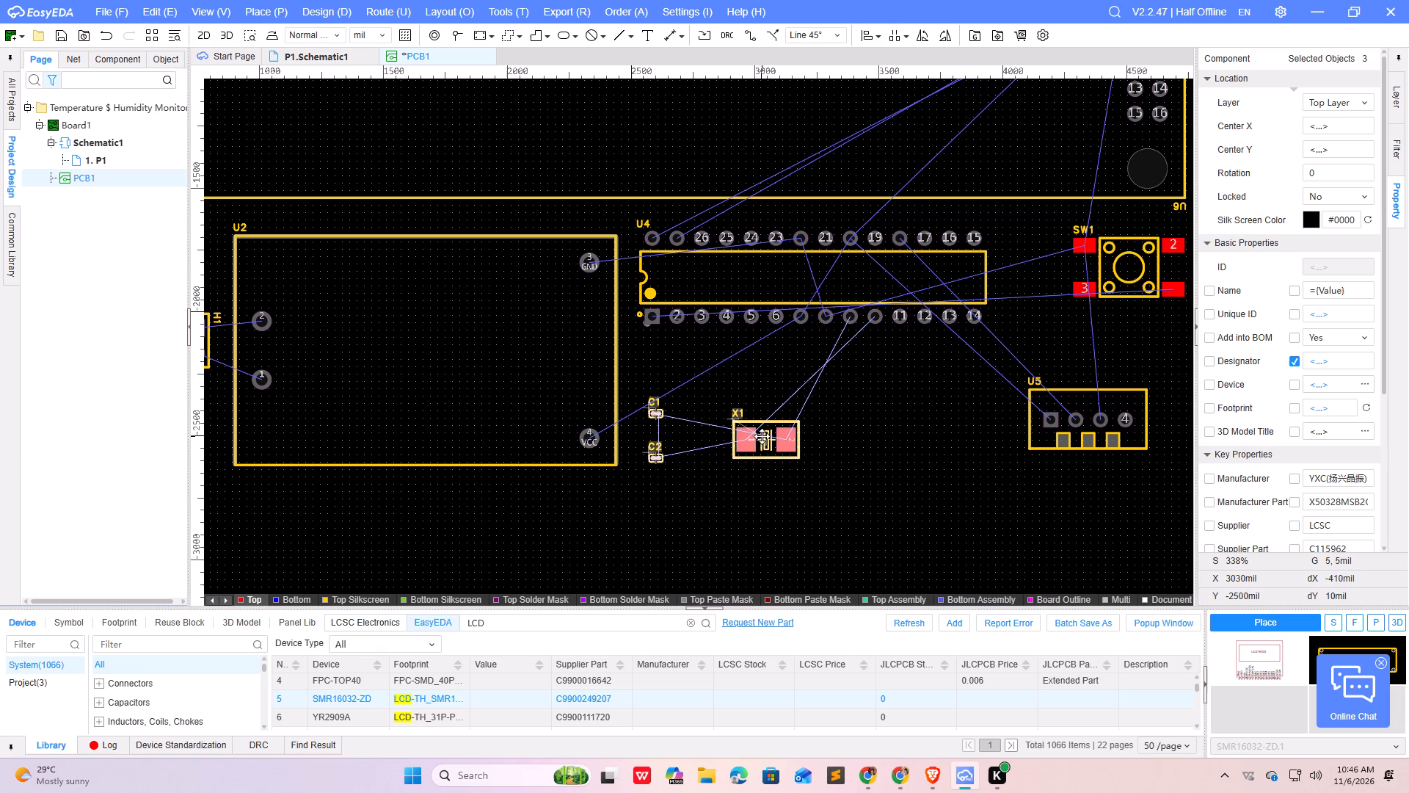
{"action": "left_click_drag", "start_coordinate": [762, 436], "coordinate": [764, 435]}
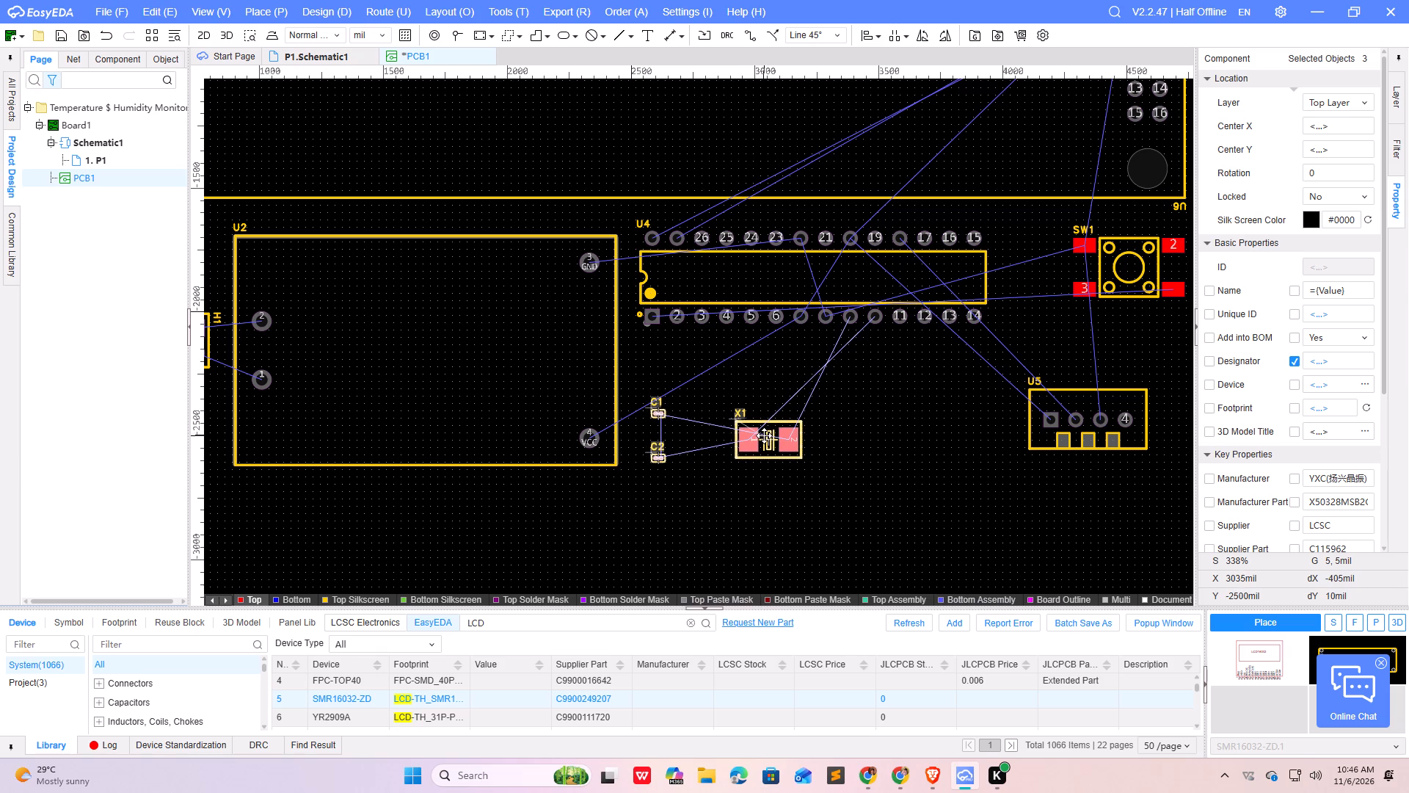
{"action": "left_click_drag", "start_coordinate": [764, 435], "coordinate": [763, 435]}
{"action": "left_click", "coordinate": [947, 449]}
Line up U5 beside crystal X1 below U4, and place switch SW1 just past U5 in its original orientation.
{"action": "left_click_drag", "start_coordinate": [1122, 422], "coordinate": [967, 452]}
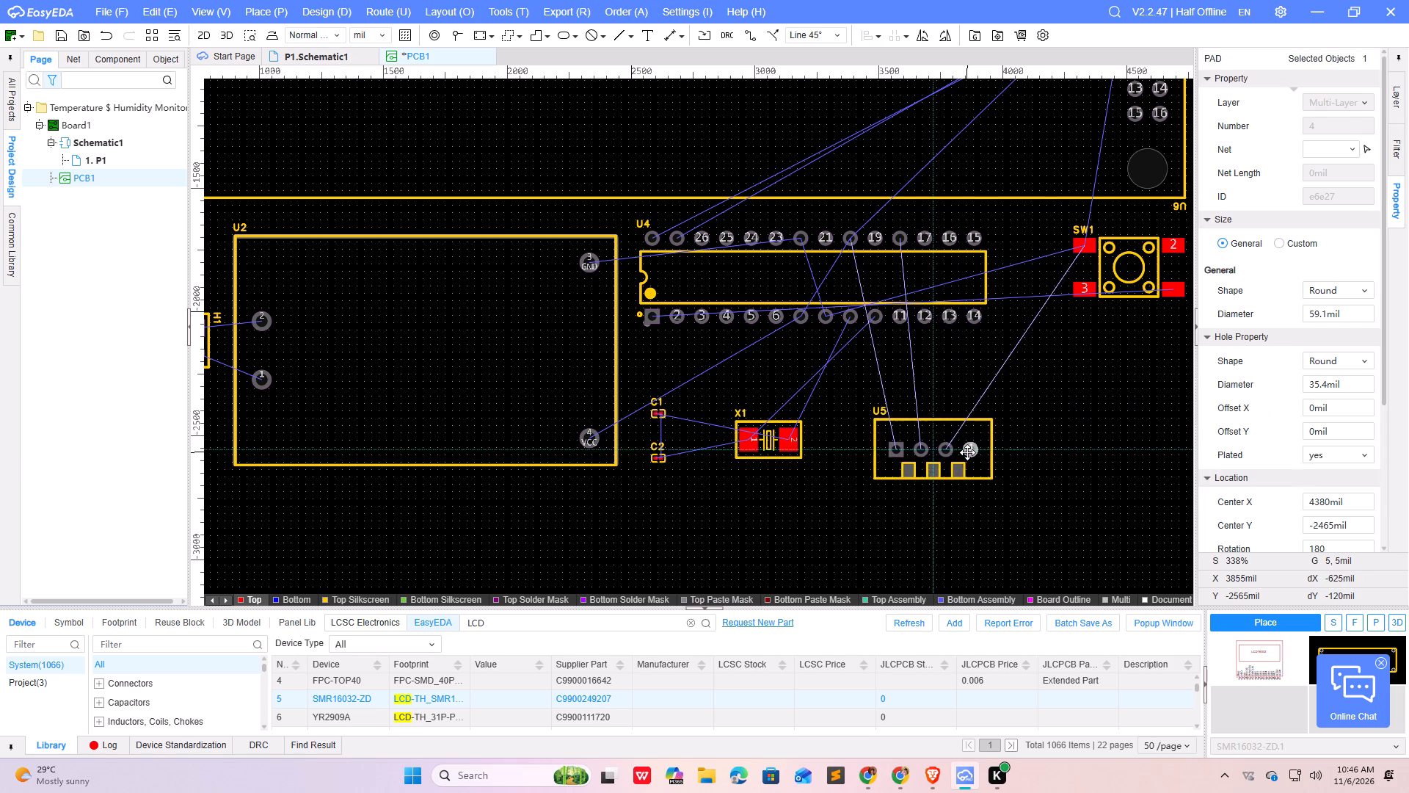
{"action": "left_click_drag", "start_coordinate": [967, 452], "coordinate": [945, 431]}
{"action": "left_click_drag", "start_coordinate": [1138, 276], "coordinate": [1136, 286]}
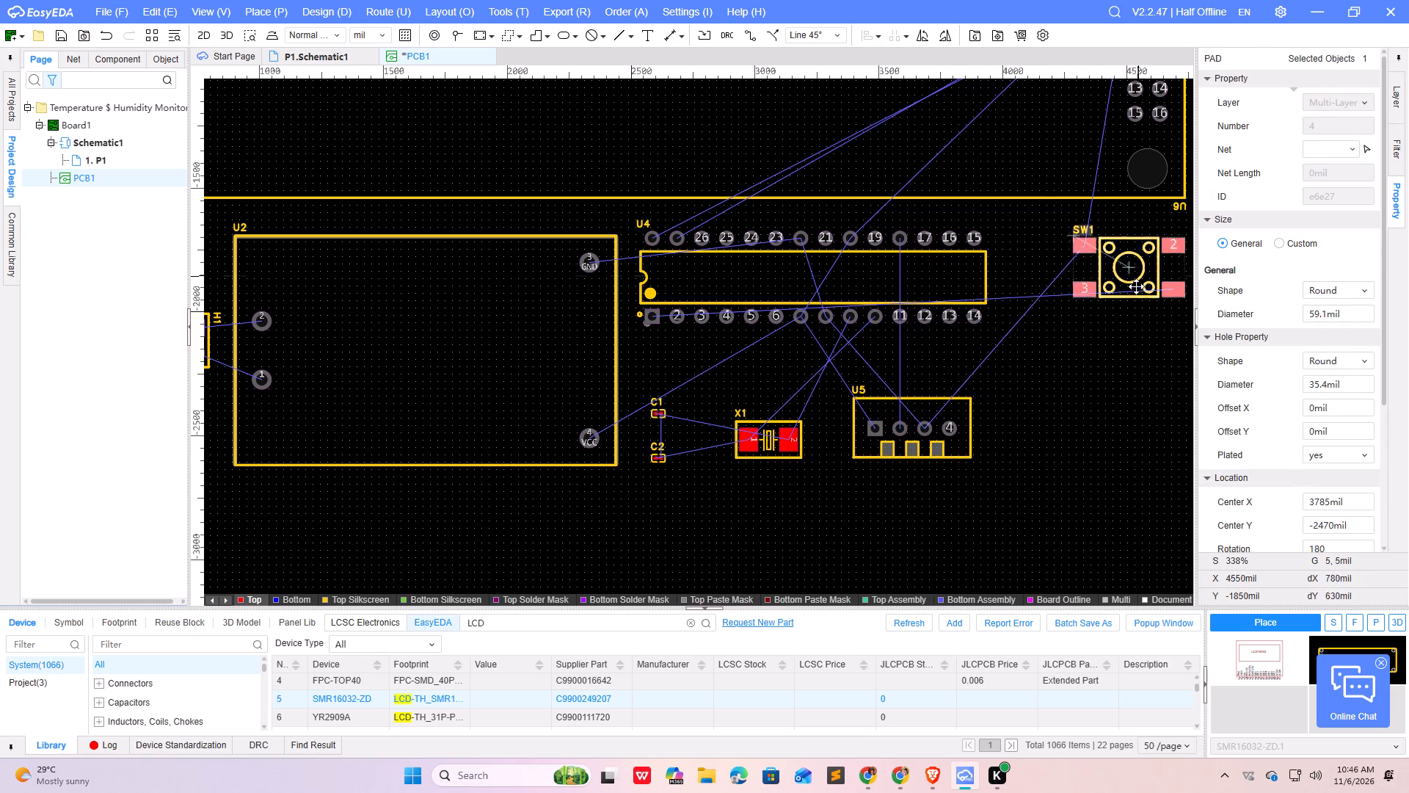
{"action": "left_click_drag", "start_coordinate": [1136, 286], "coordinate": [1072, 370]}
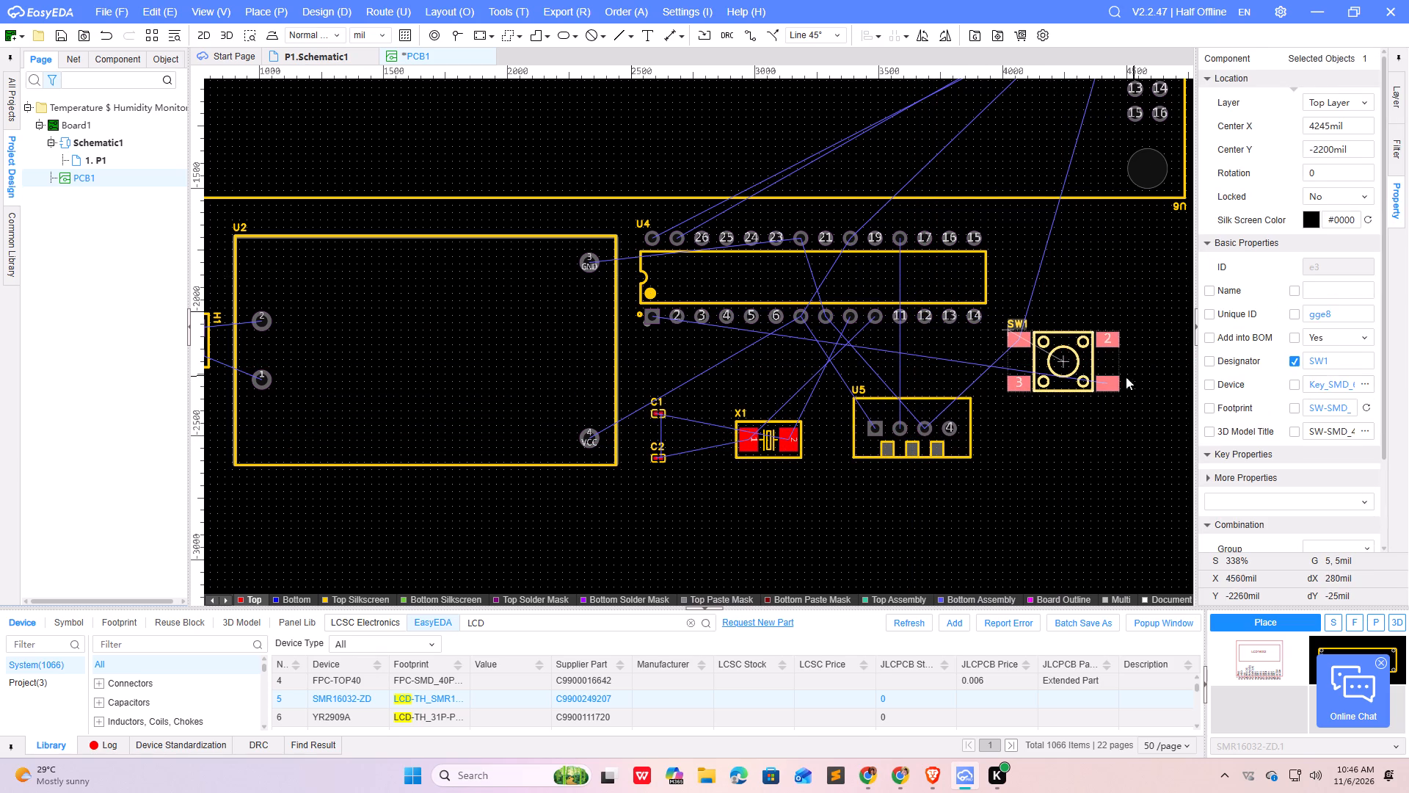
{"action": "key", "text": "space"}
{"action": "key", "text": "space"}
{"action": "key", "text": "space"}
{"action": "key", "text": "space"}
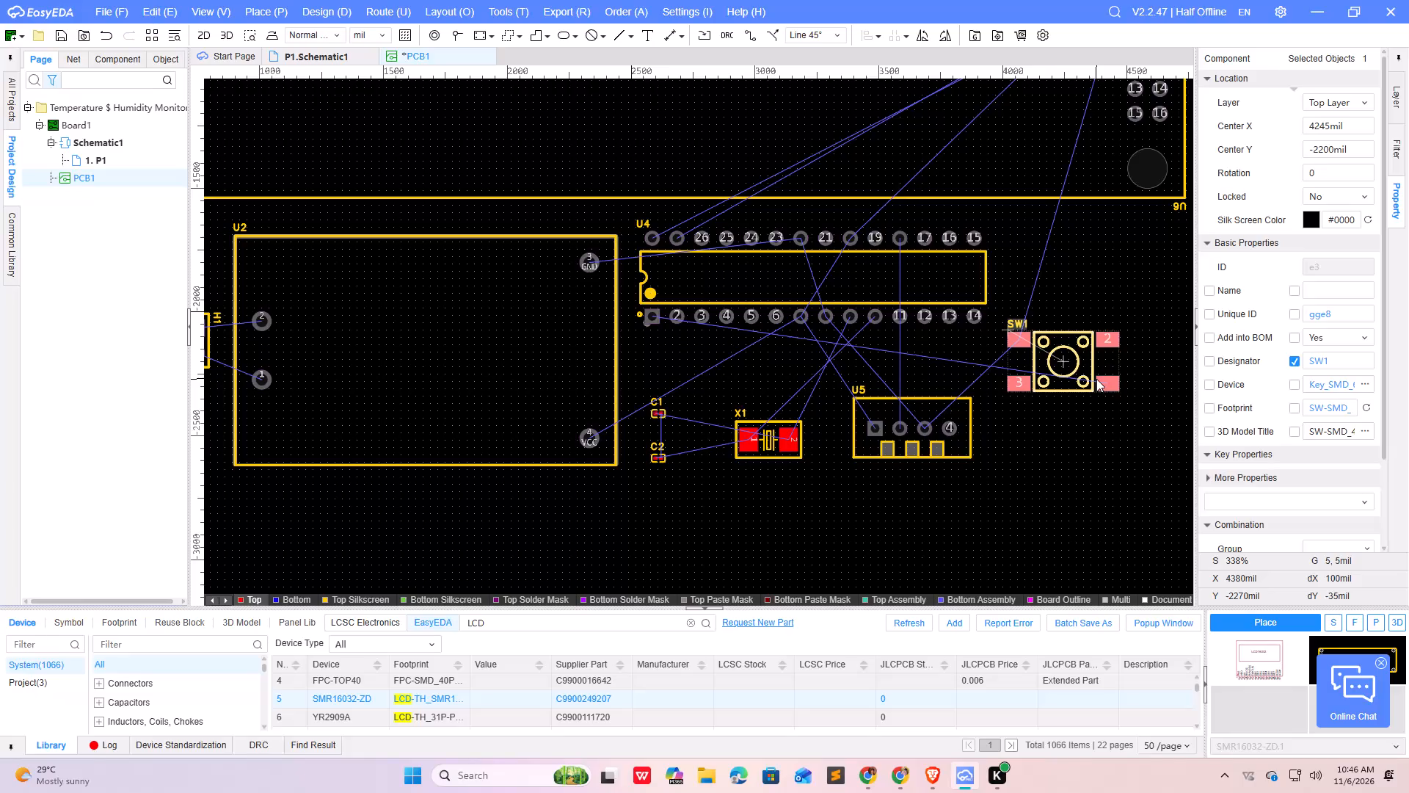
{"action": "left_click_drag", "start_coordinate": [1068, 364], "coordinate": [1051, 374]}
{"action": "scroll", "coordinate": [892, 430], "scroll_direction": "down", "scroll_amount": 1}
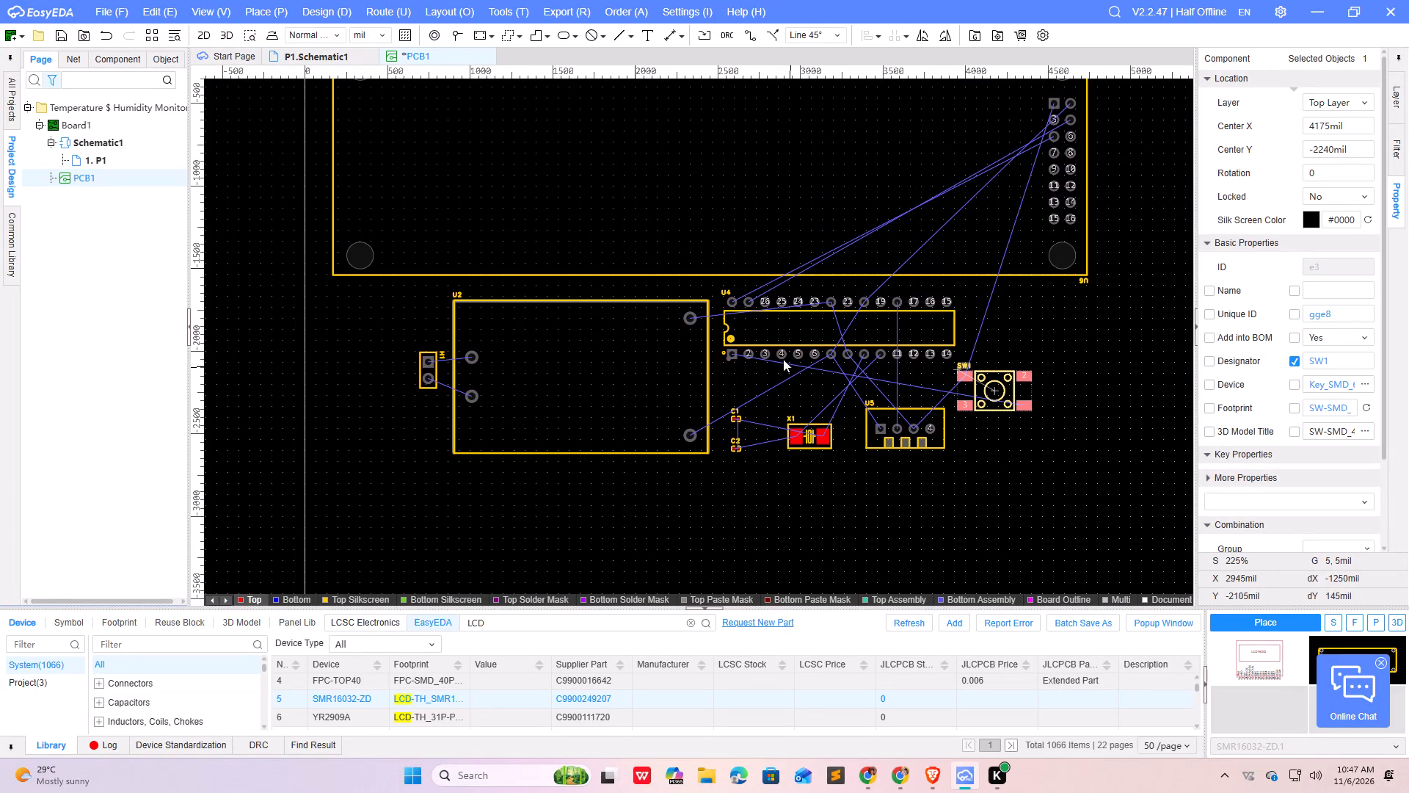
{"action": "scroll", "coordinate": [856, 296], "scroll_direction": "down", "scroll_amount": 2}
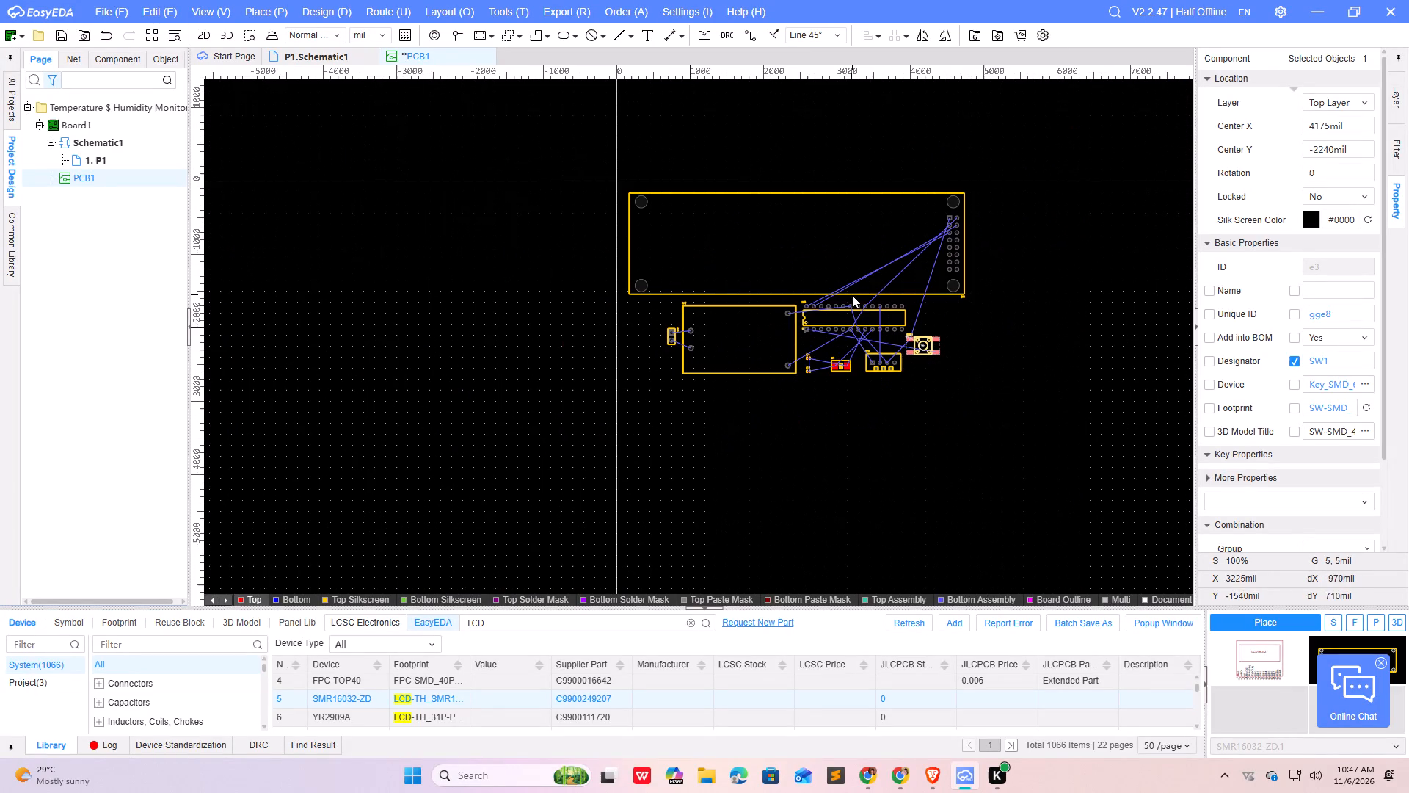
Route the GND net on the top layer from U2 pin 3 through U4 pins 22 and 8 and U5 pin 3 to SW1 pin 1.
{"action": "scroll", "coordinate": [862, 294], "scroll_direction": "up", "scroll_amount": 2}
{"action": "scroll", "coordinate": [903, 386], "scroll_direction": "up", "scroll_amount": 1}
{"action": "scroll", "coordinate": [892, 382], "scroll_direction": "down", "scroll_amount": 1}
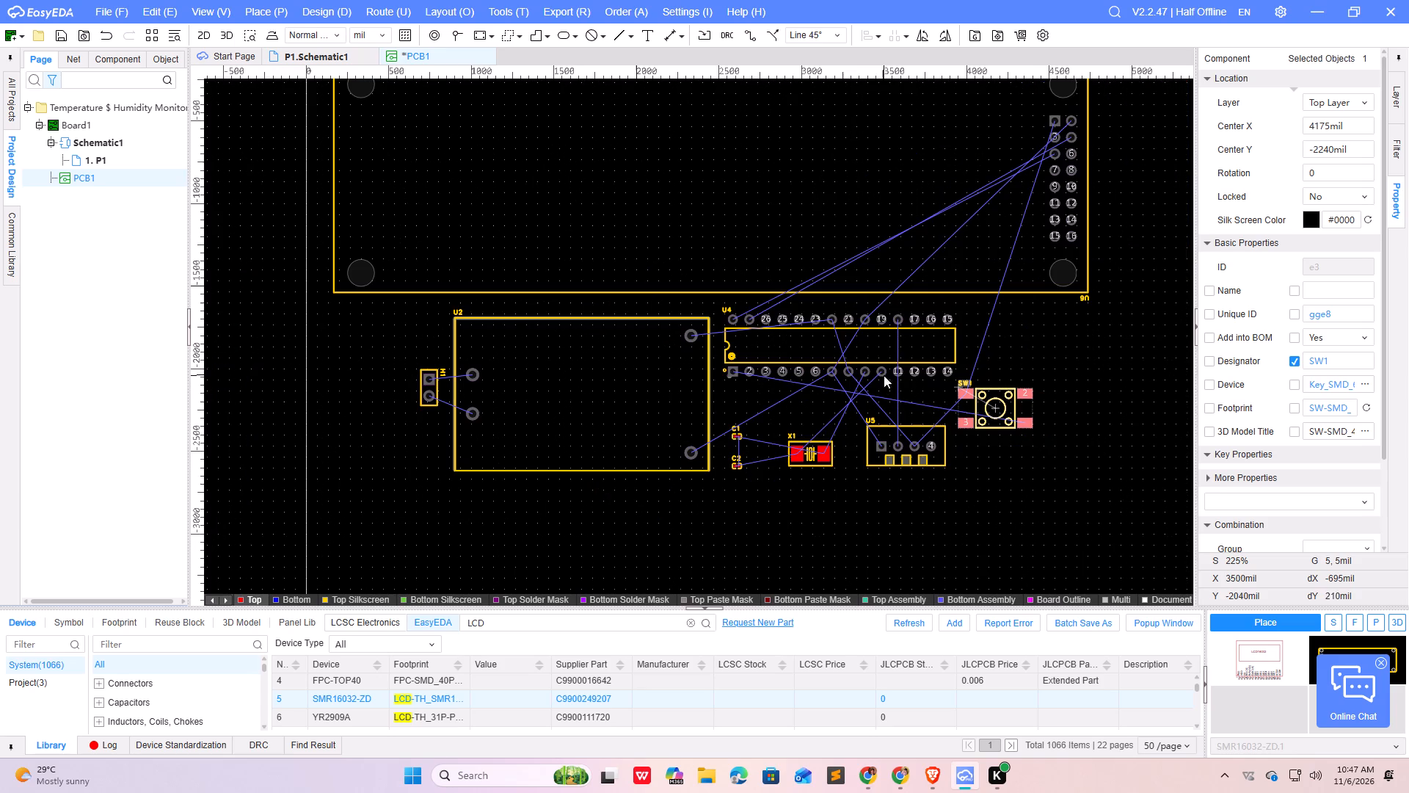
{"action": "scroll", "coordinate": [940, 391], "scroll_direction": "up", "scroll_amount": 2}
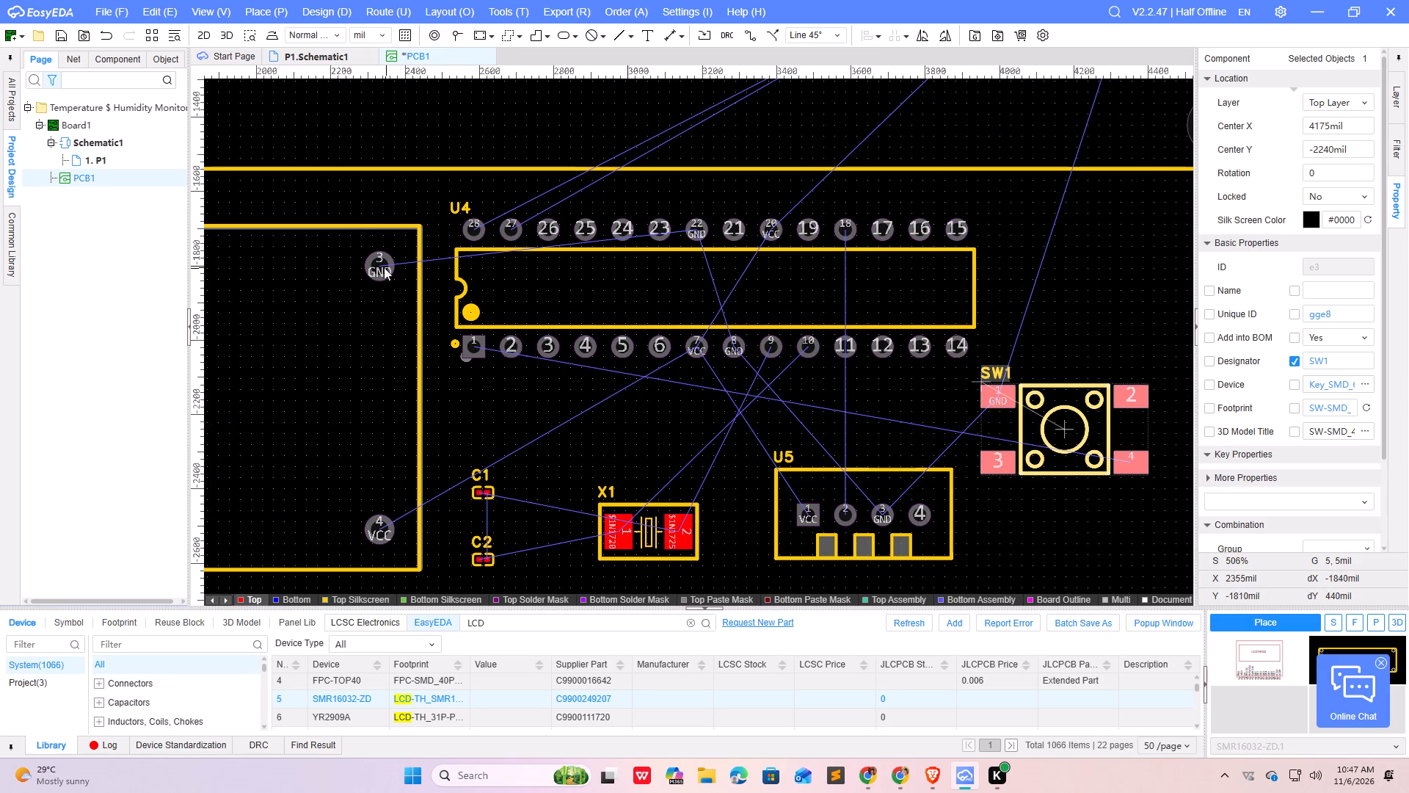
{"action": "left_click", "coordinate": [751, 28]}
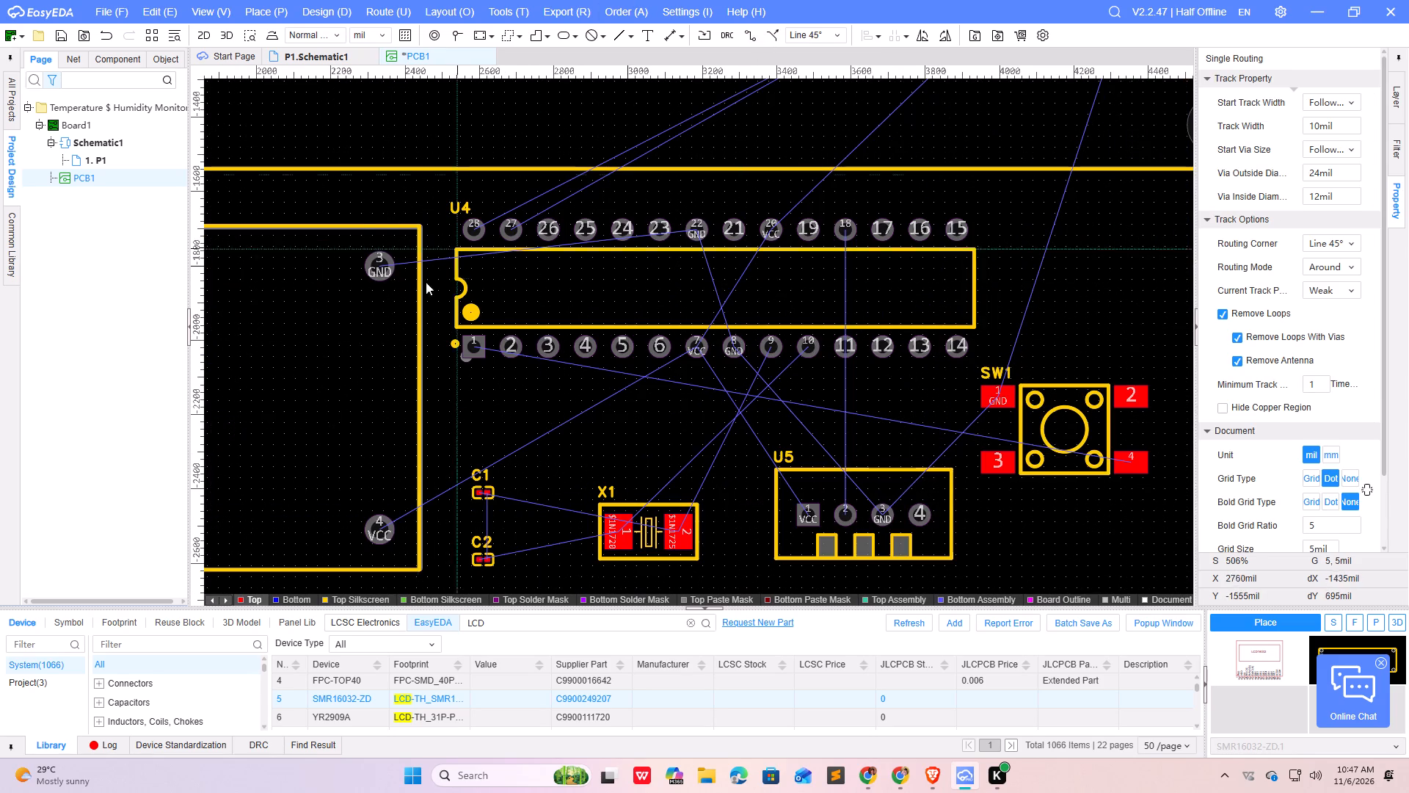
{"action": "left_click", "coordinate": [374, 264]}
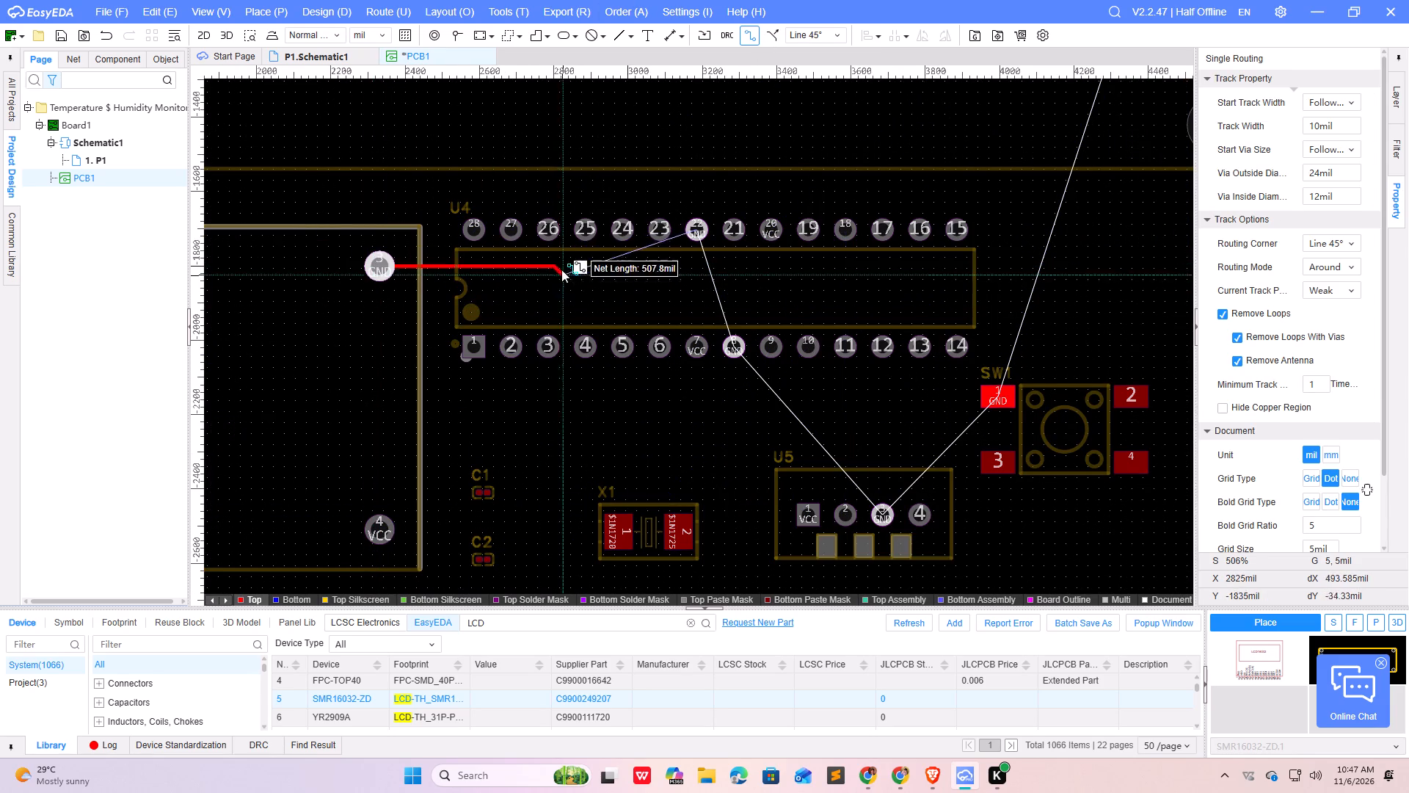
{"action": "left_click", "coordinate": [698, 228]}
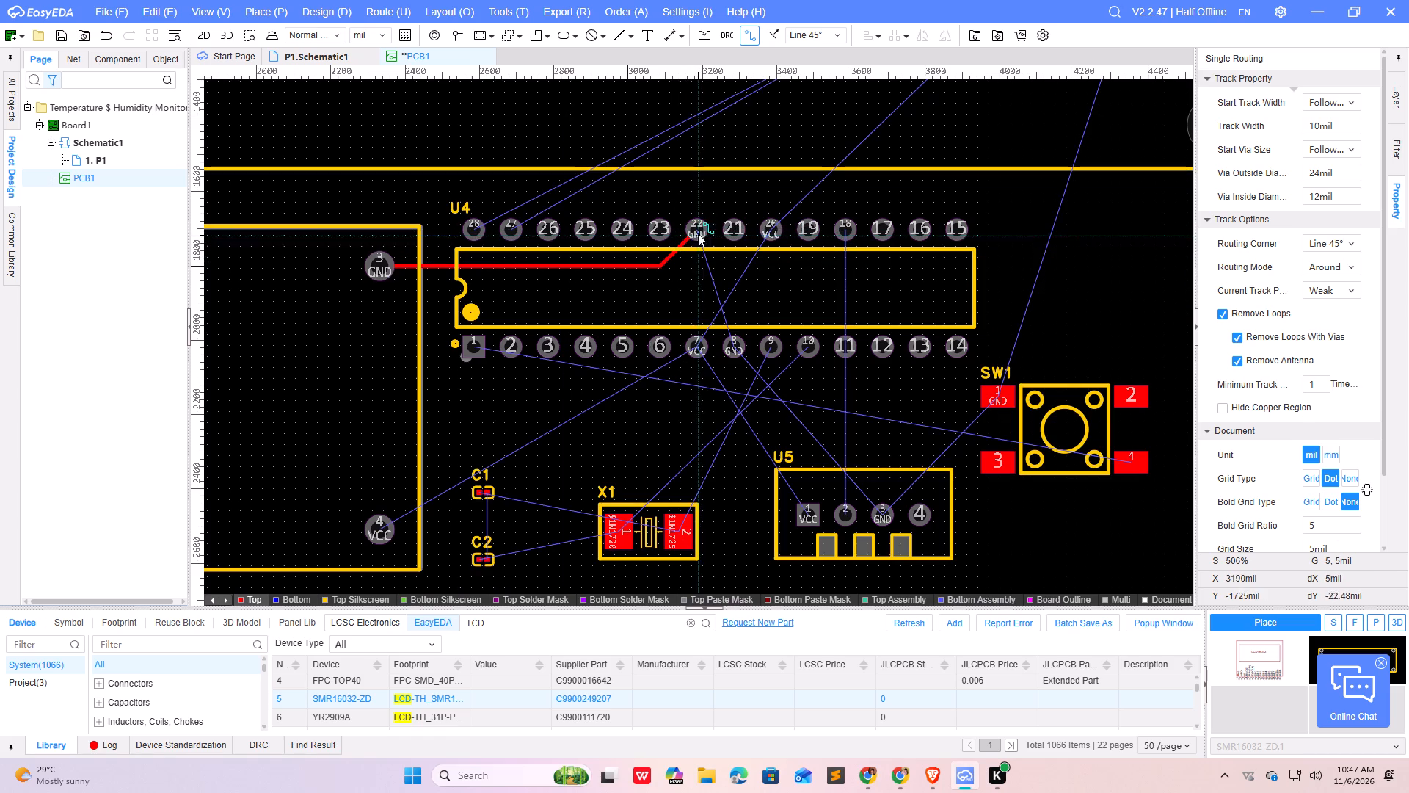
{"action": "left_click", "coordinate": [698, 231]}
{"action": "left_click", "coordinate": [735, 344]}
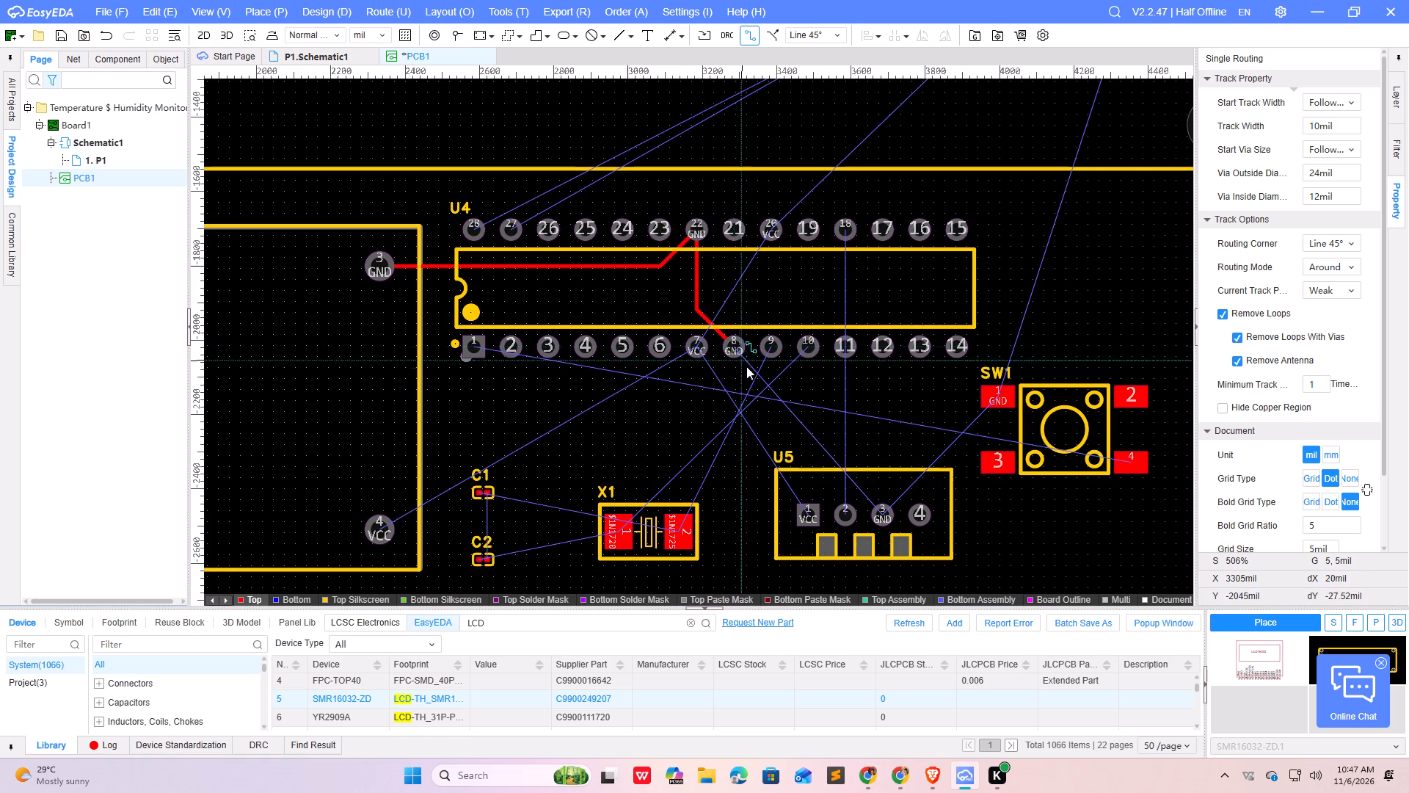
{"action": "left_click", "coordinate": [732, 344]}
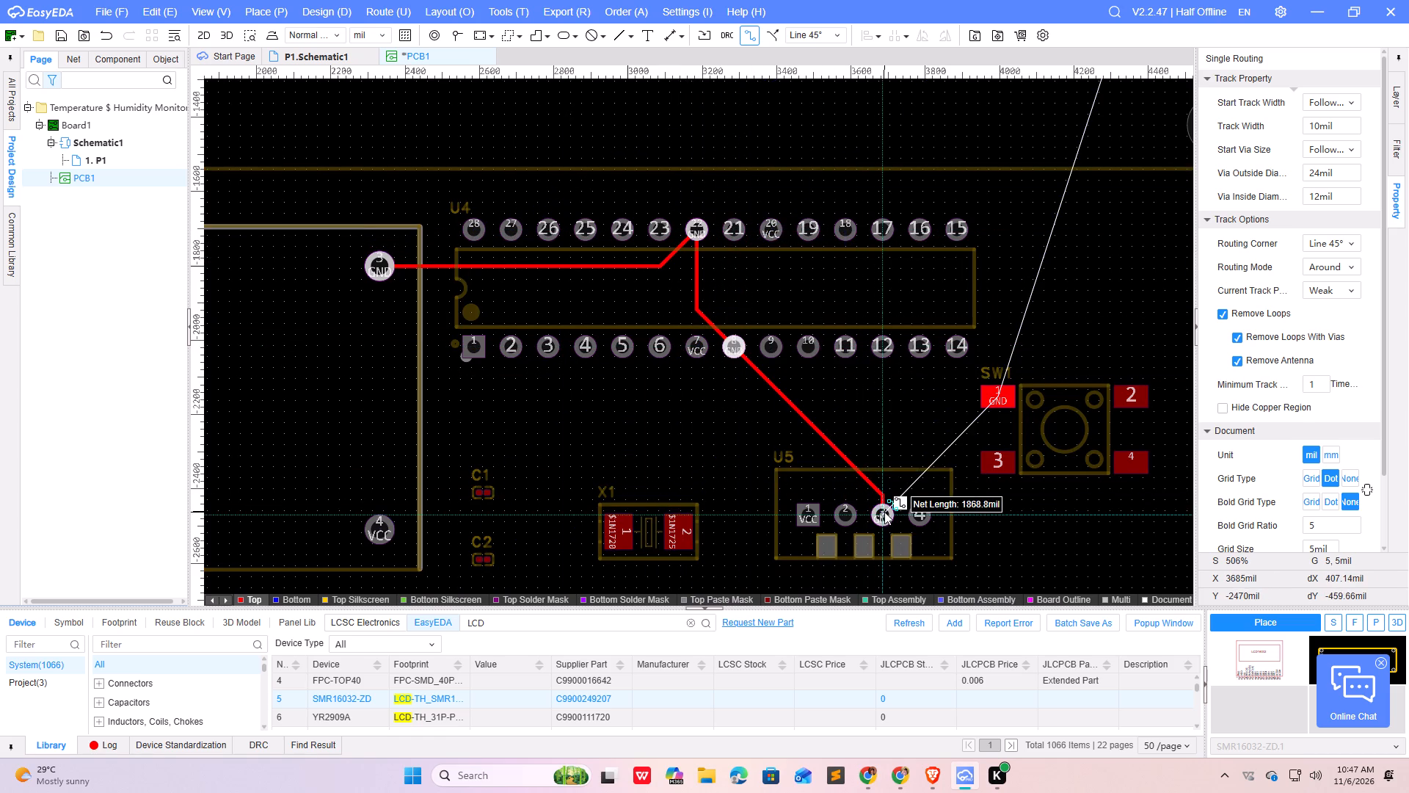
{"action": "left_click", "coordinate": [884, 512]}
{"action": "left_click", "coordinate": [885, 512]}
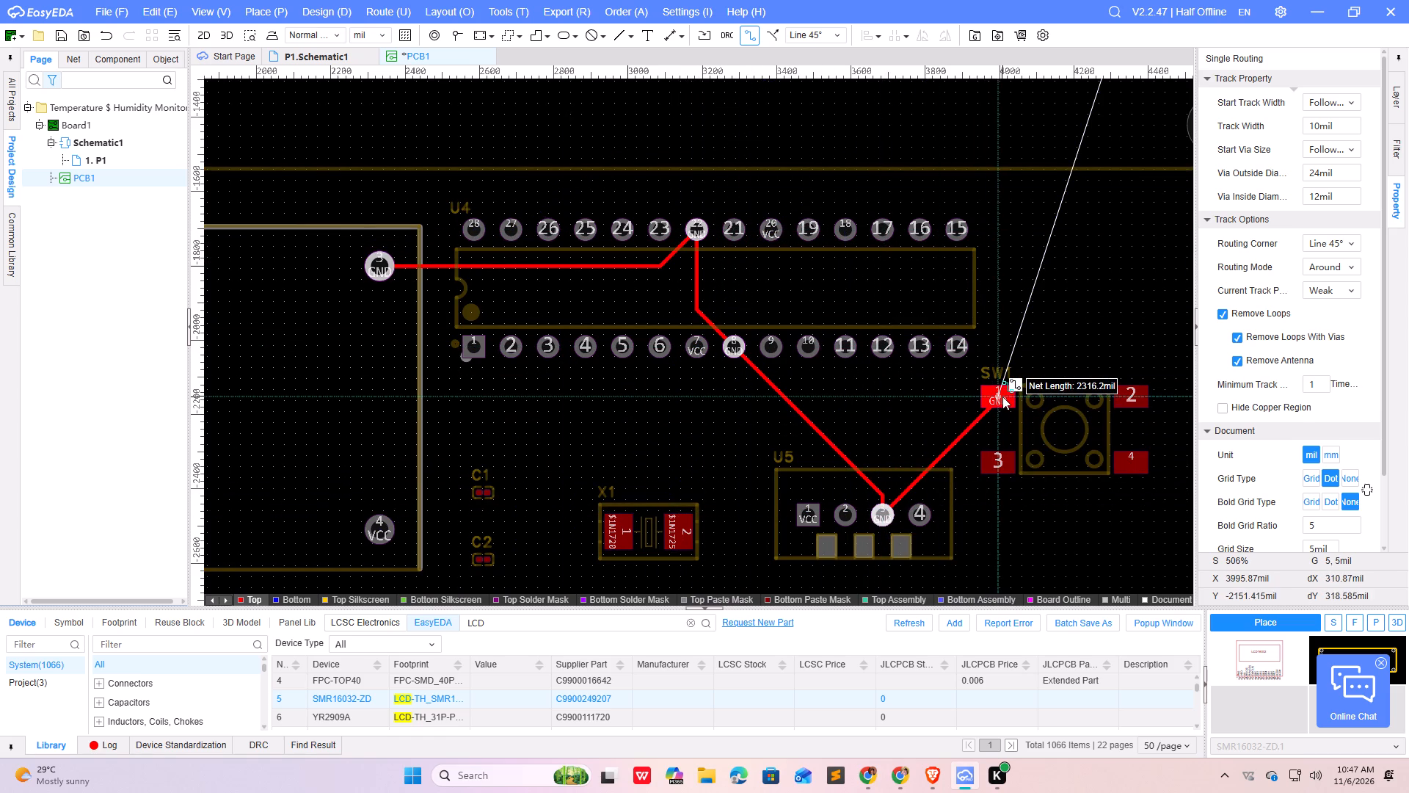
{"action": "left_click", "coordinate": [1002, 395]}
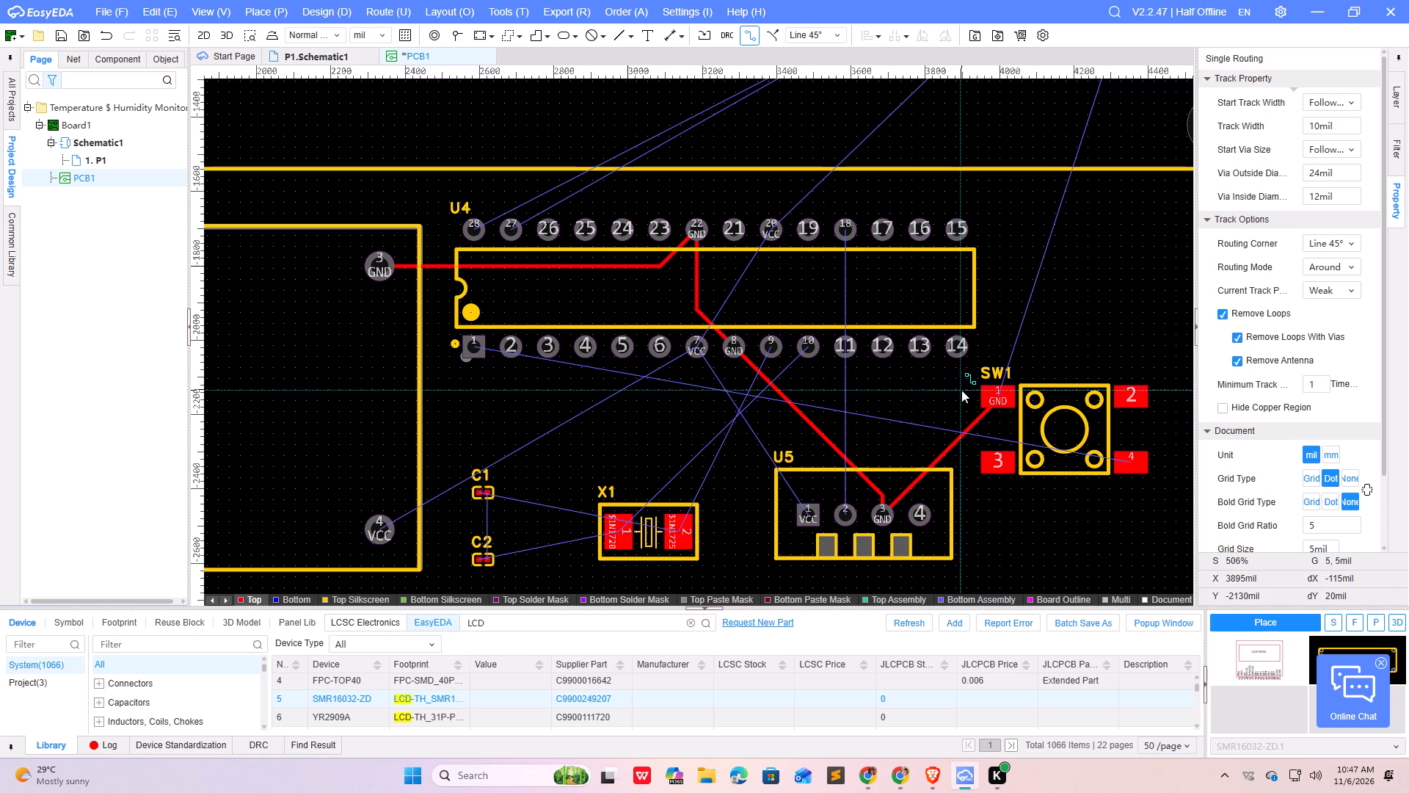
Route a VCC track on the top layer from U2 pin 4 to U4 pin 7, passing between C1 and C2.
{"action": "left_click", "coordinate": [381, 532]}
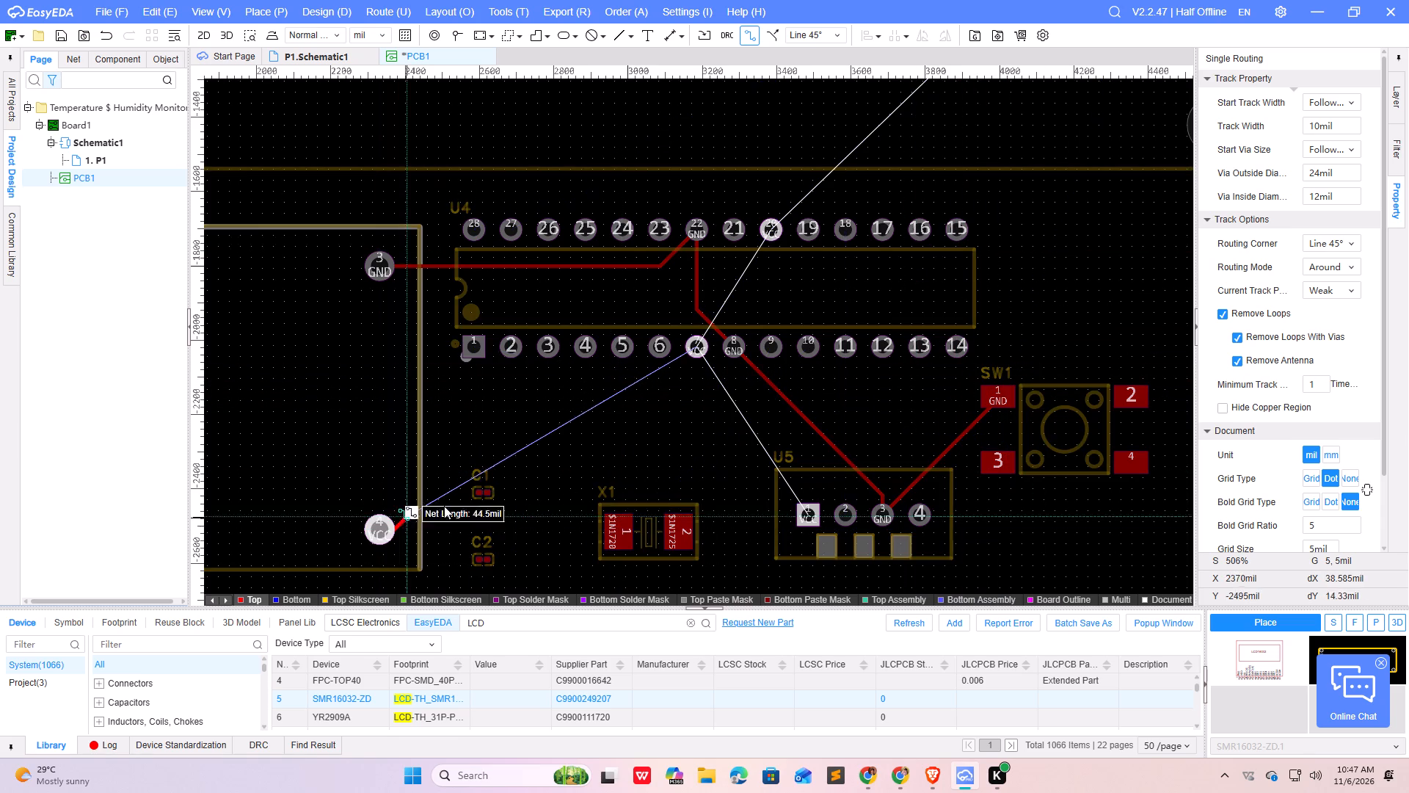
{"action": "left_click", "coordinate": [699, 350]}
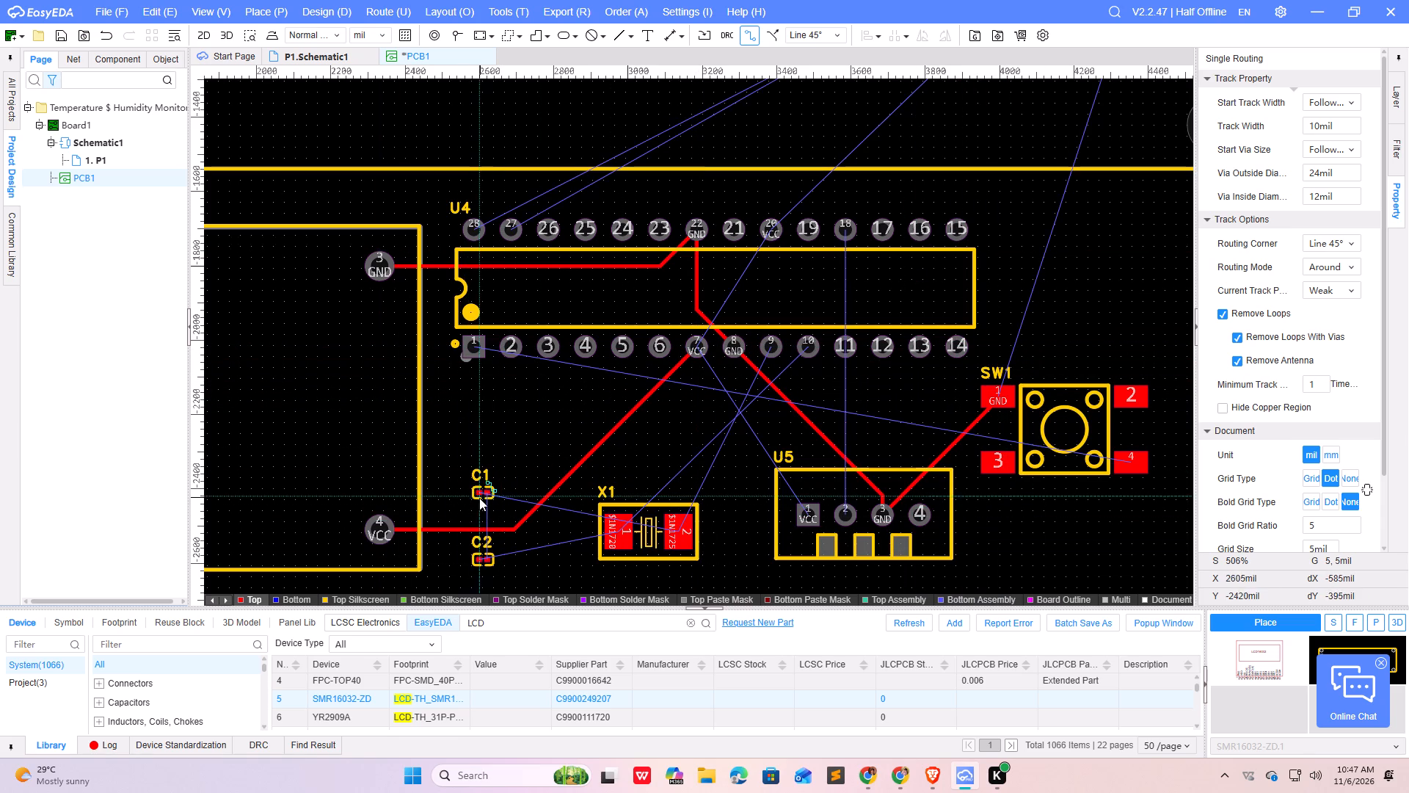
Route one pad of C2 to X1 pad 1, and its other pad around U2 pin 4 to C1.
{"action": "left_click", "coordinate": [479, 559]}
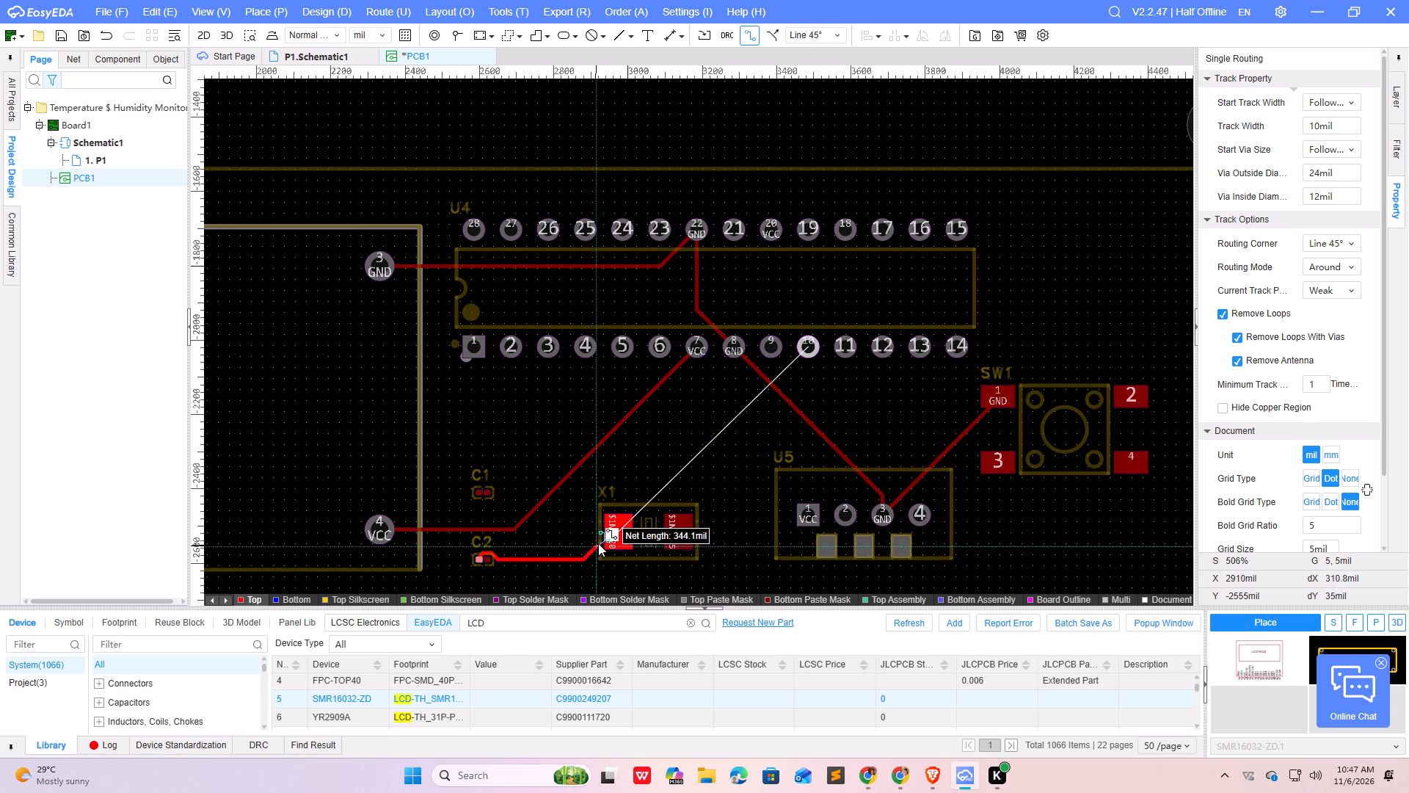
{"action": "left_click", "coordinate": [619, 529]}
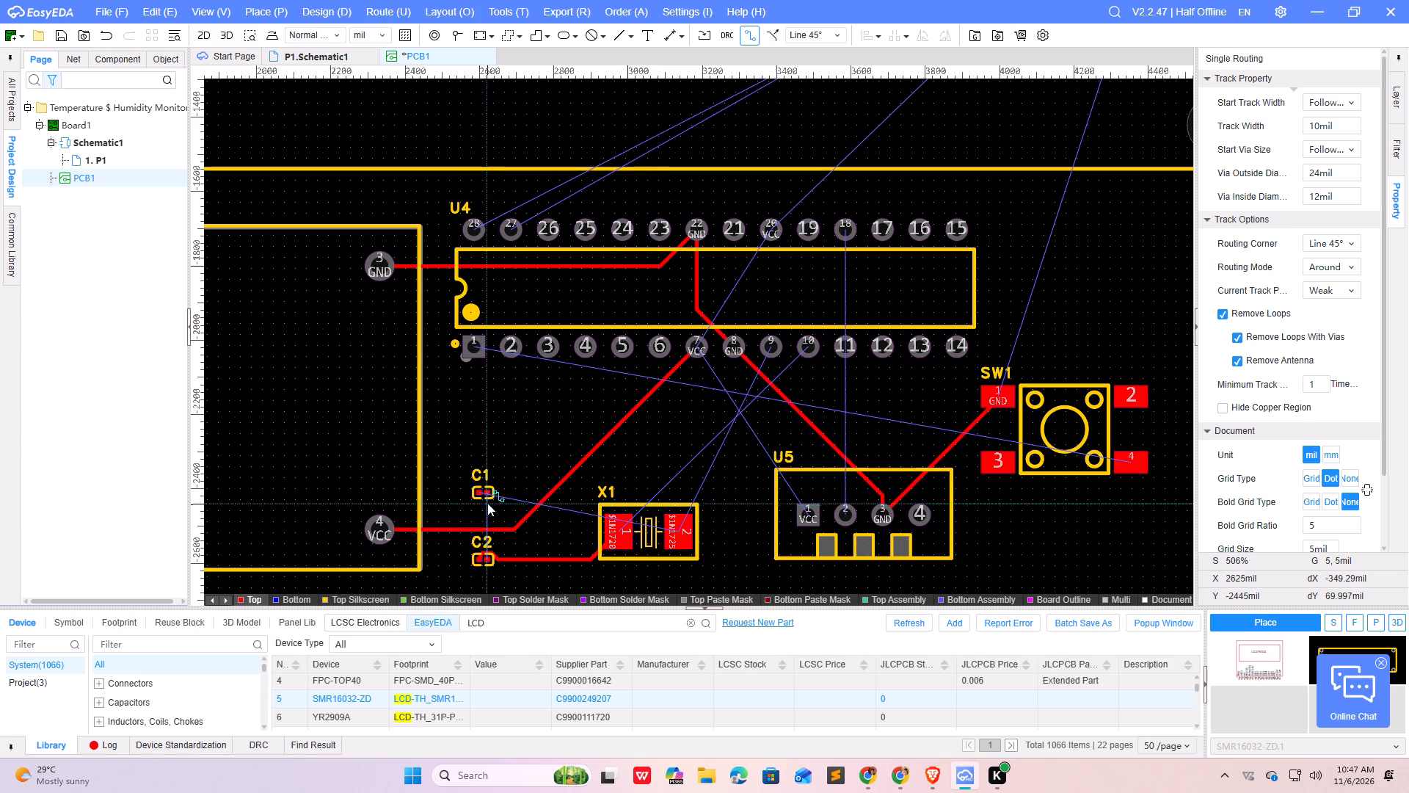
{"action": "left_click", "coordinate": [486, 557]}
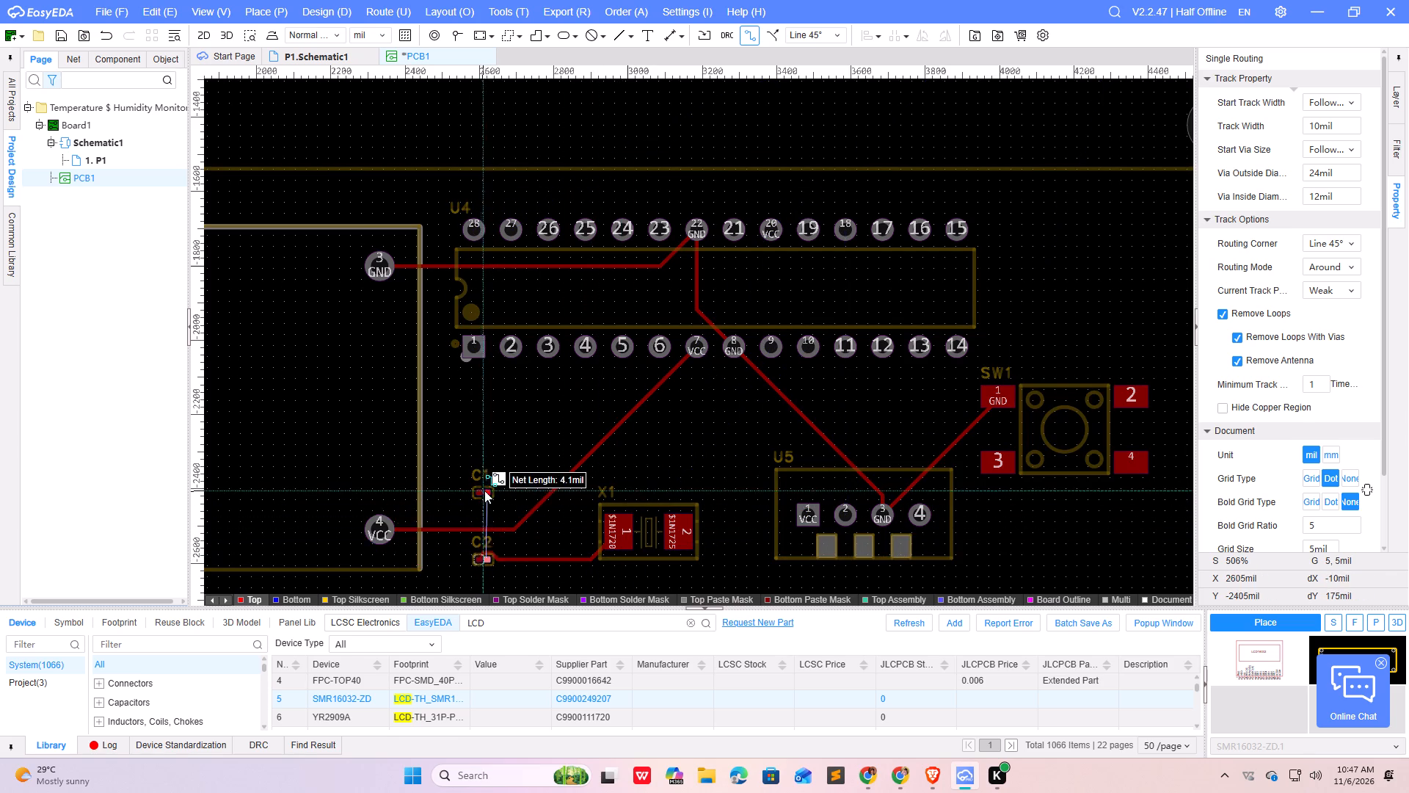
{"action": "left_click", "coordinate": [486, 490]}
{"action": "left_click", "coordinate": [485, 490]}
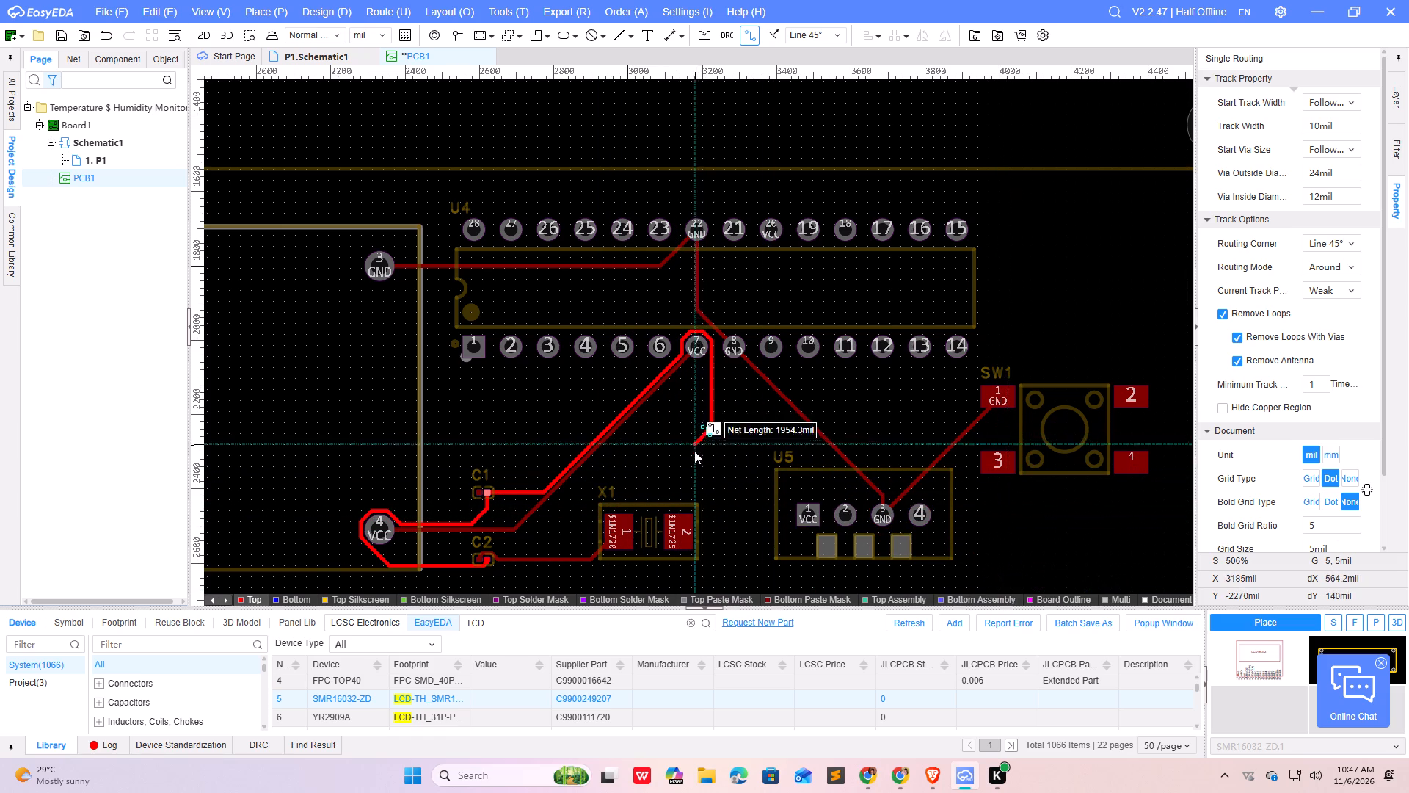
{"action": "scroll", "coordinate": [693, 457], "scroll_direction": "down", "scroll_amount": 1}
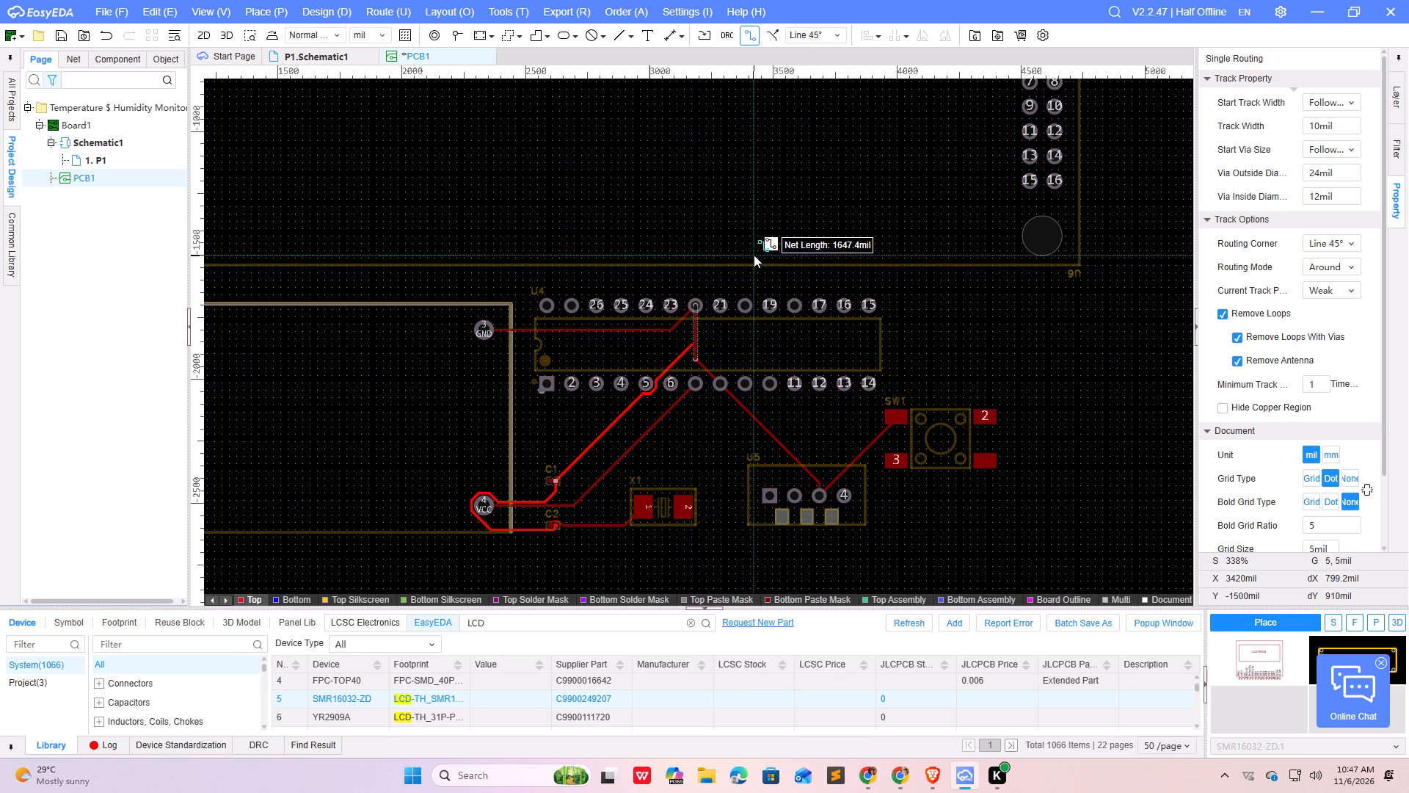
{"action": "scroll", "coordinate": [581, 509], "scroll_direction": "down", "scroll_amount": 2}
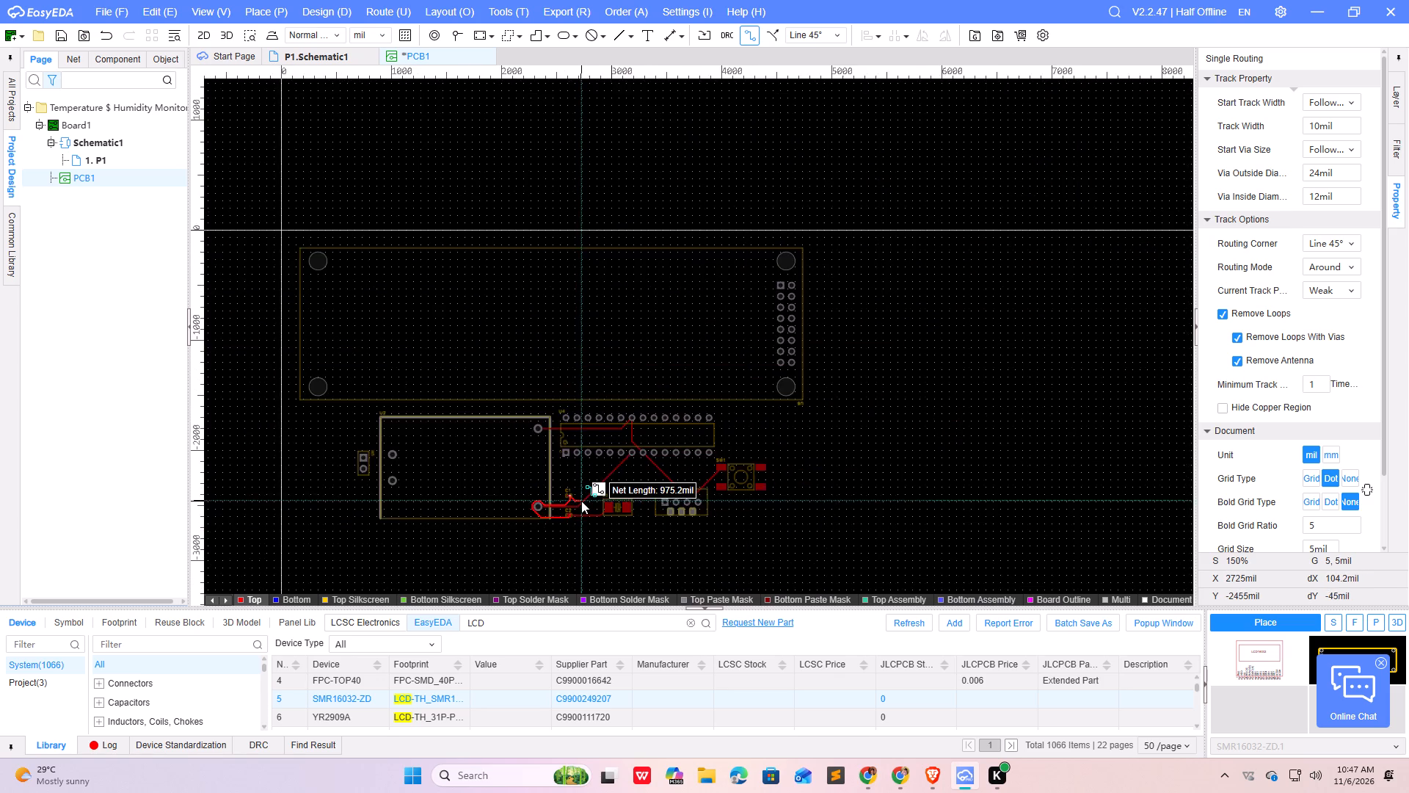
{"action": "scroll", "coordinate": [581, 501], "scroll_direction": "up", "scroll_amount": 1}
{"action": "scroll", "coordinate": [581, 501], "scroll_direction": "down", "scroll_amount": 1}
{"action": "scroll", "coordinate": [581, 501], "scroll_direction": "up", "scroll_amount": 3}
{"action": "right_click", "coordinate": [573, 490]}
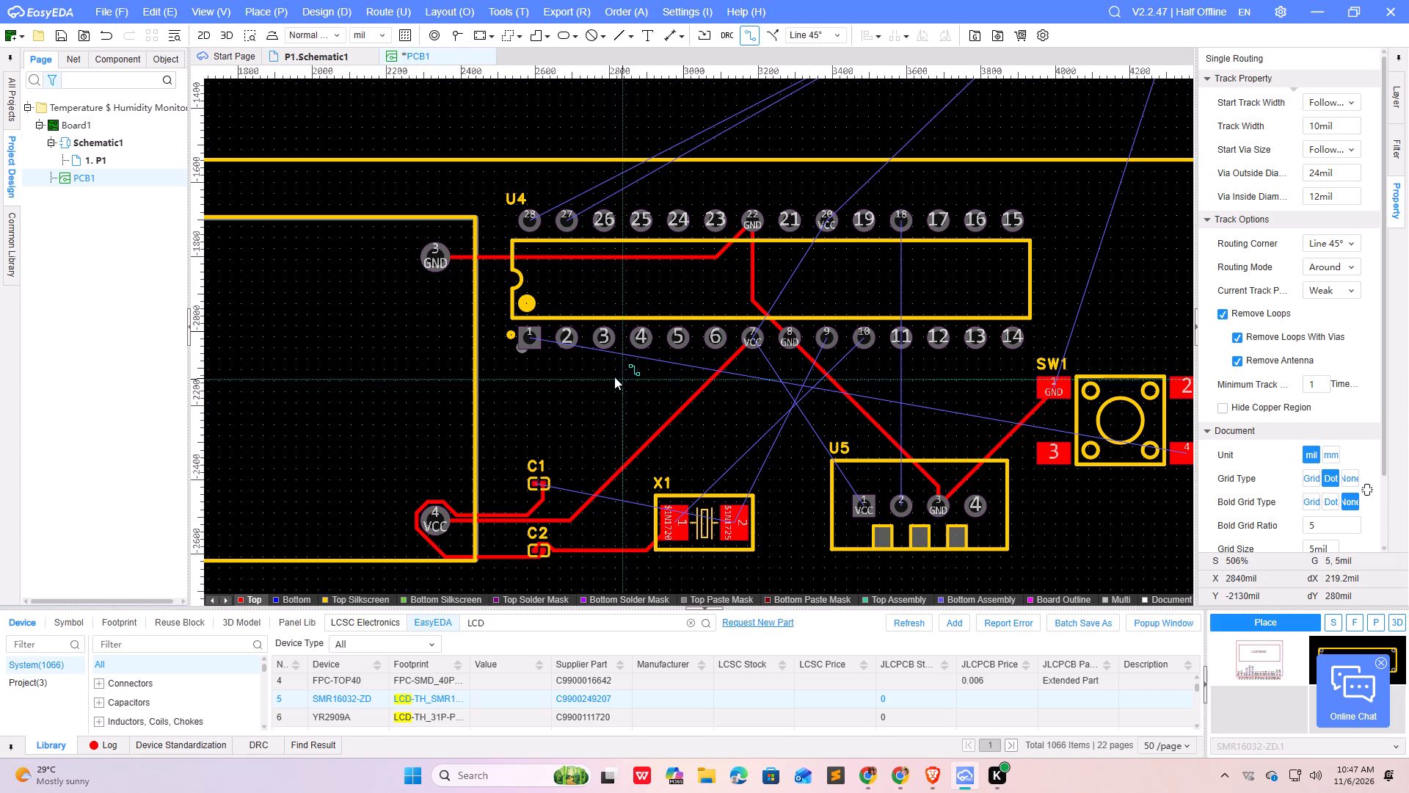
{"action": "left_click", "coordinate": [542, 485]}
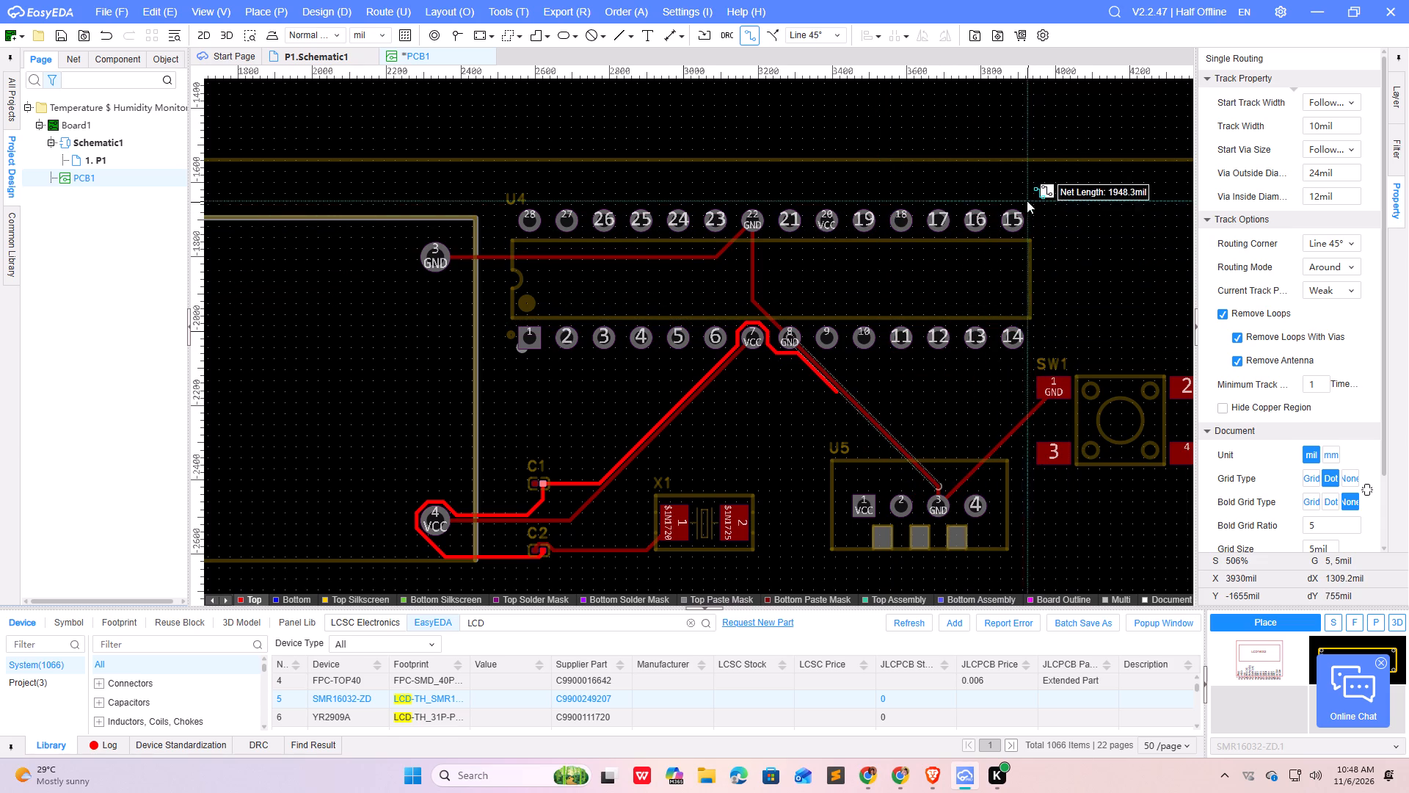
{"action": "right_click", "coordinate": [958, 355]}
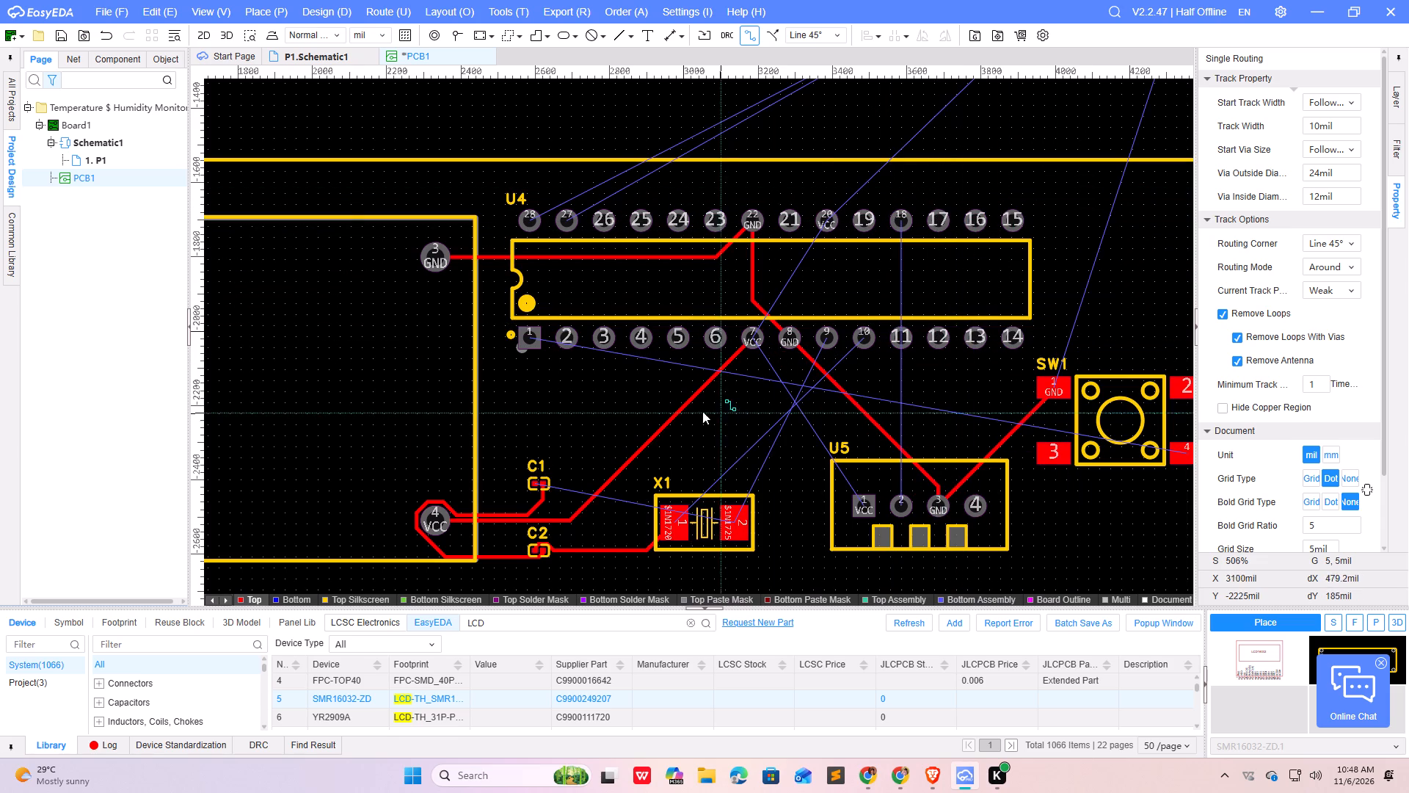
Route crystal X1 pad 1 to U4 pin 10 and X1 pad 2 to U4 pin 9, looping both tracks around U5 pin 3.
{"action": "left_click", "coordinate": [673, 524]}
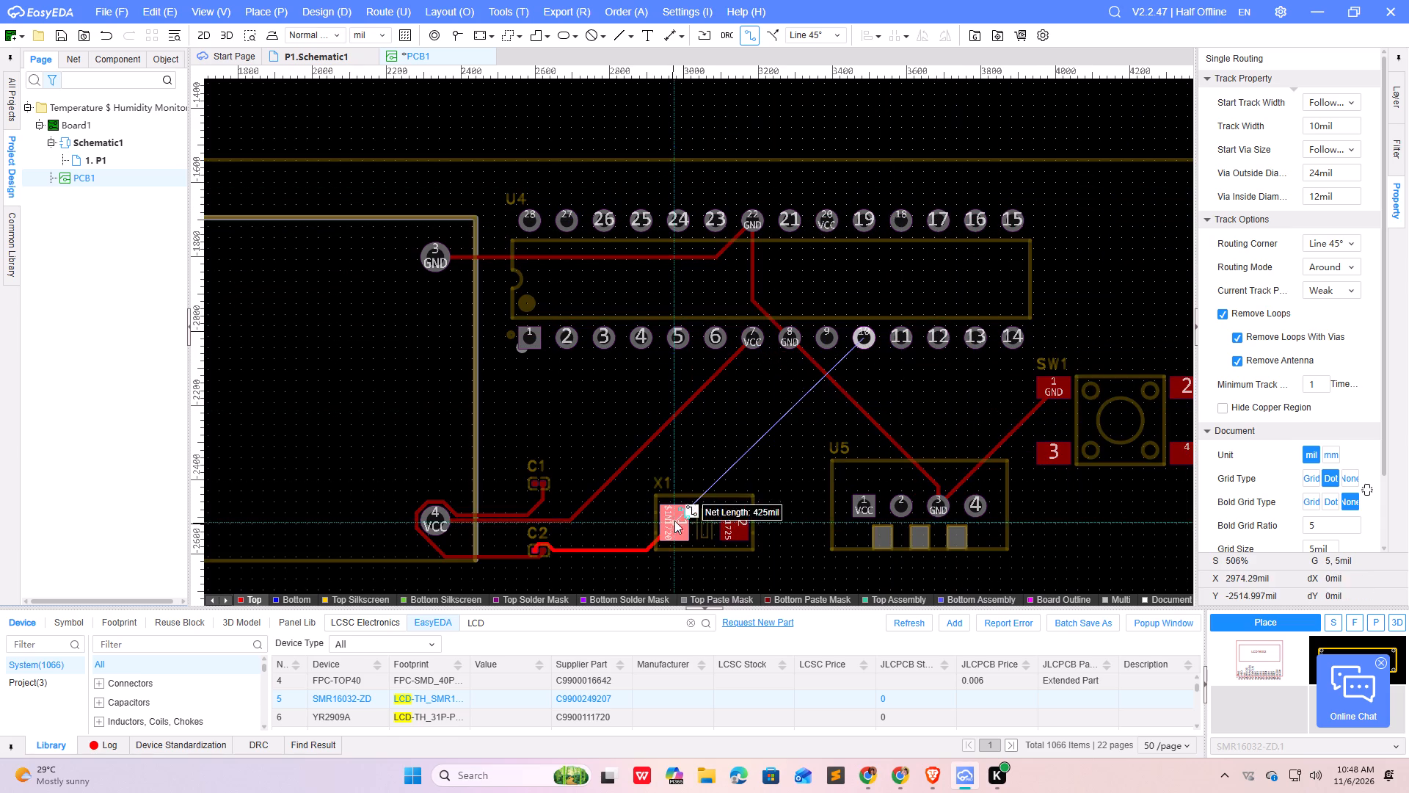
{"action": "left_click", "coordinate": [859, 336]}
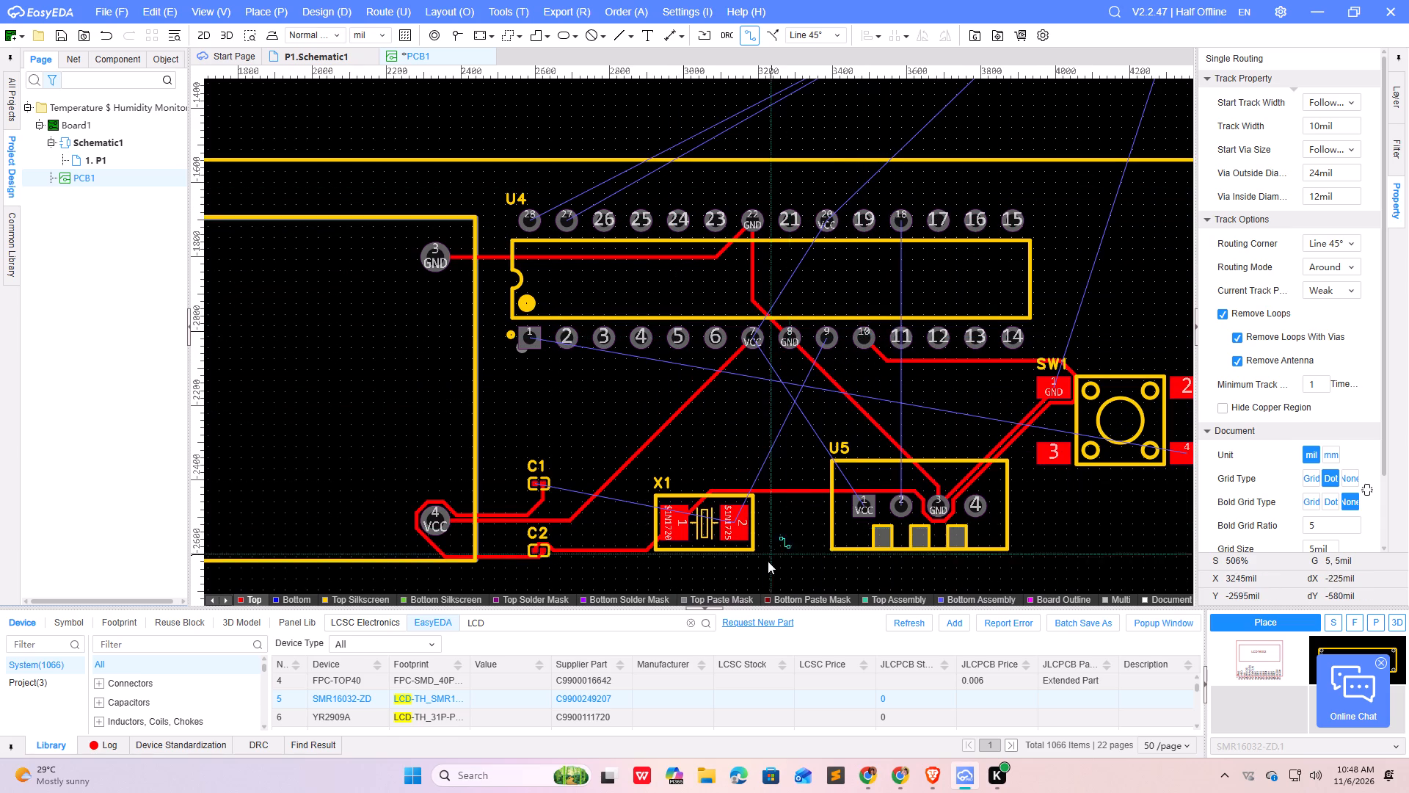
{"action": "left_click", "coordinate": [732, 521]}
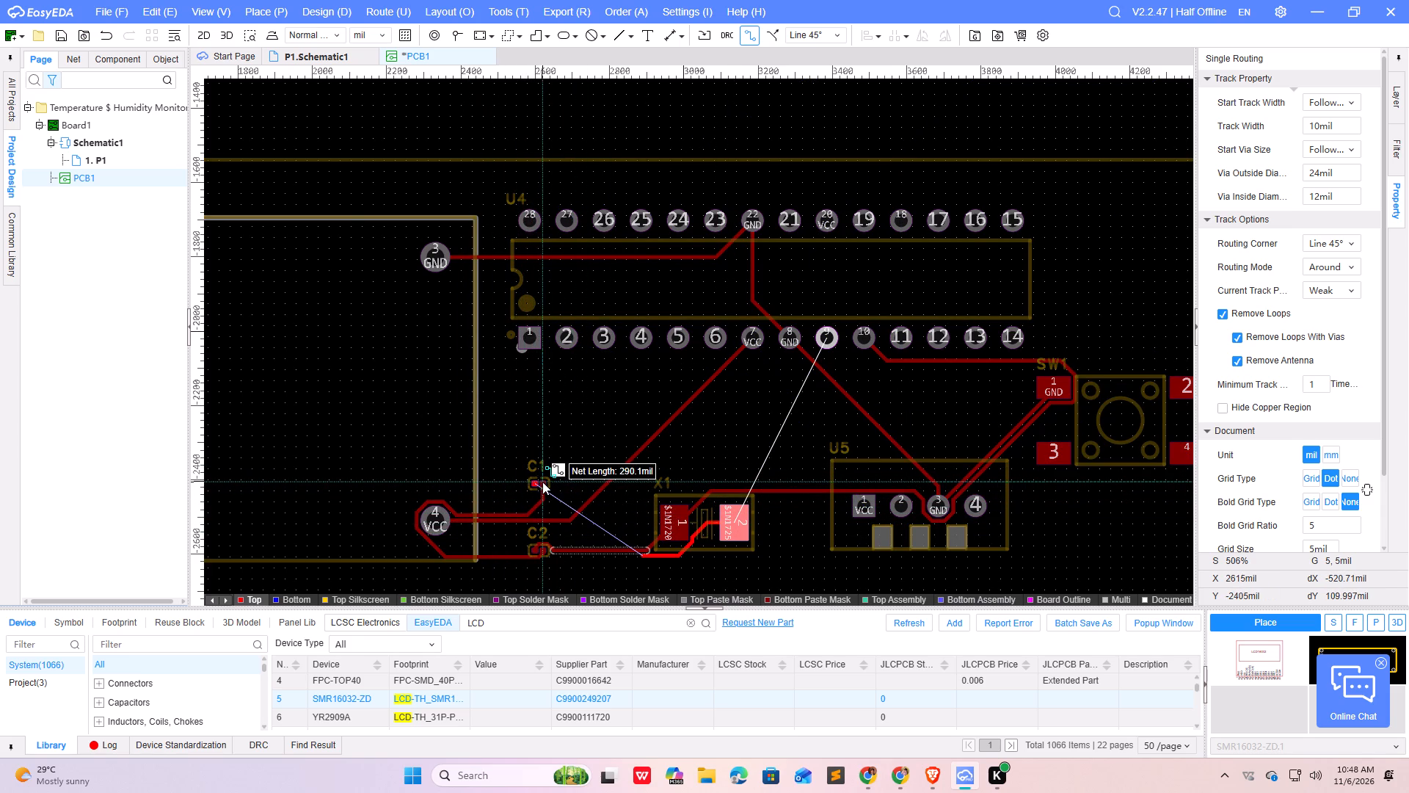
{"action": "left_click", "coordinate": [827, 333]}
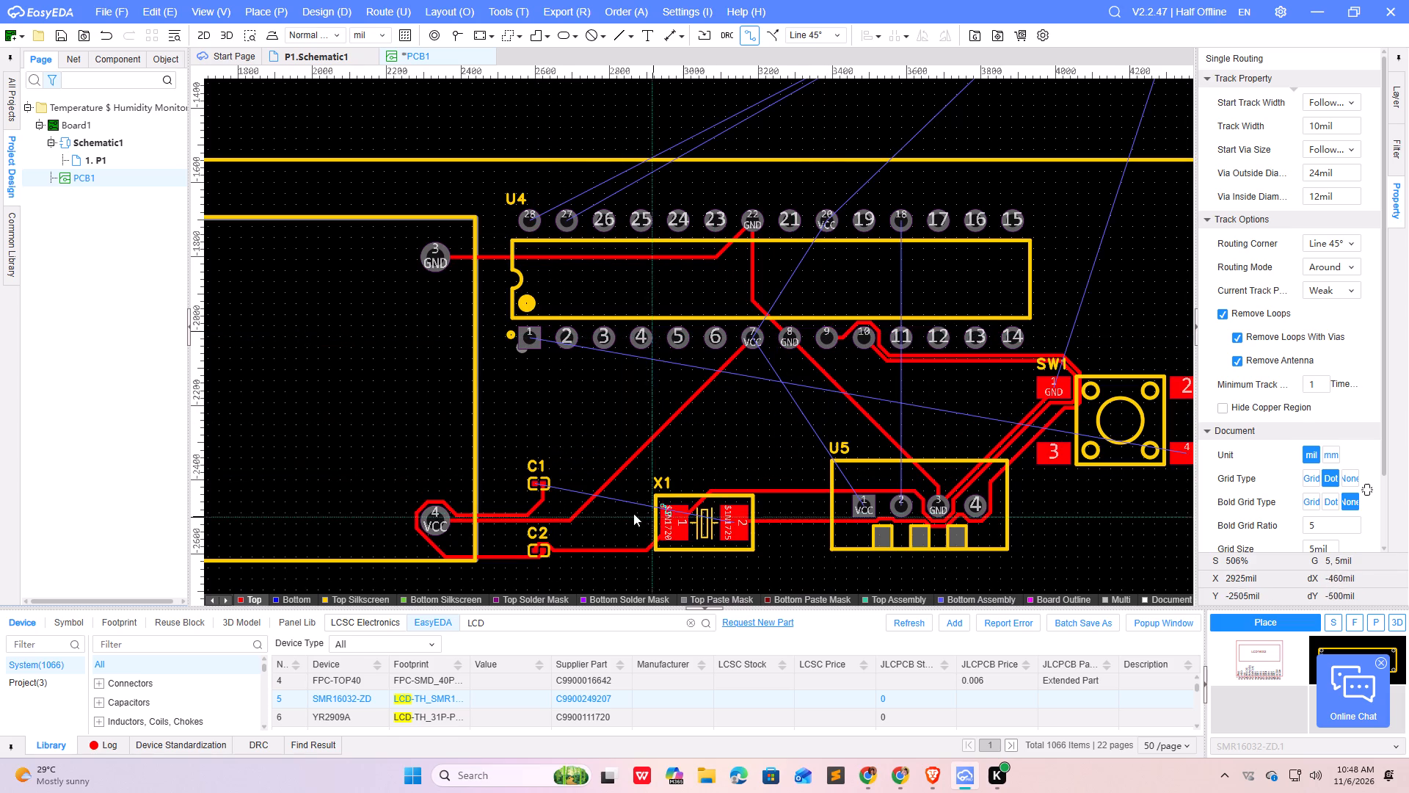
Route the unconnected pad of C1 around U2 pin 4 and below C2 to X1 pad 2.
{"action": "left_click", "coordinate": [537, 483]}
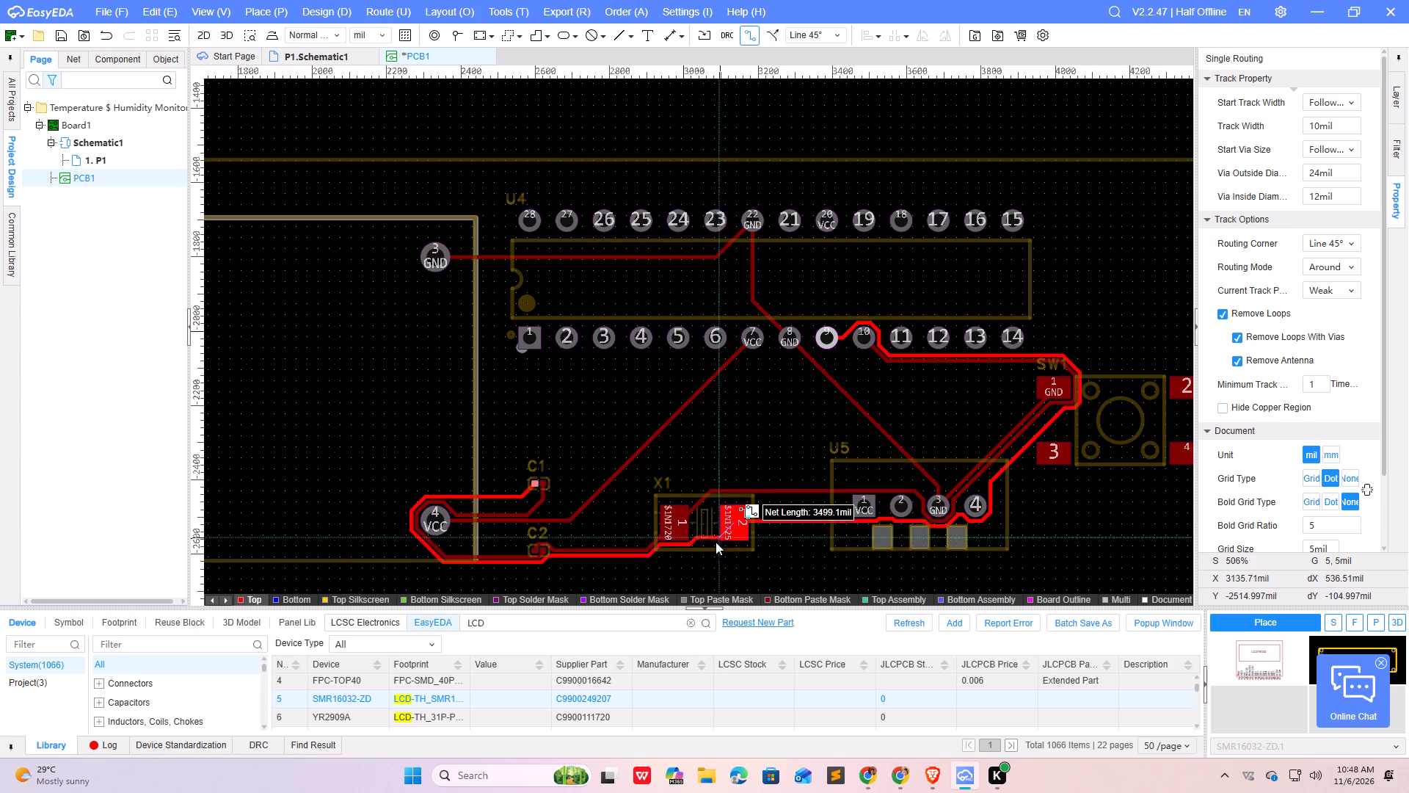
{"action": "left_click", "coordinate": [696, 559]}
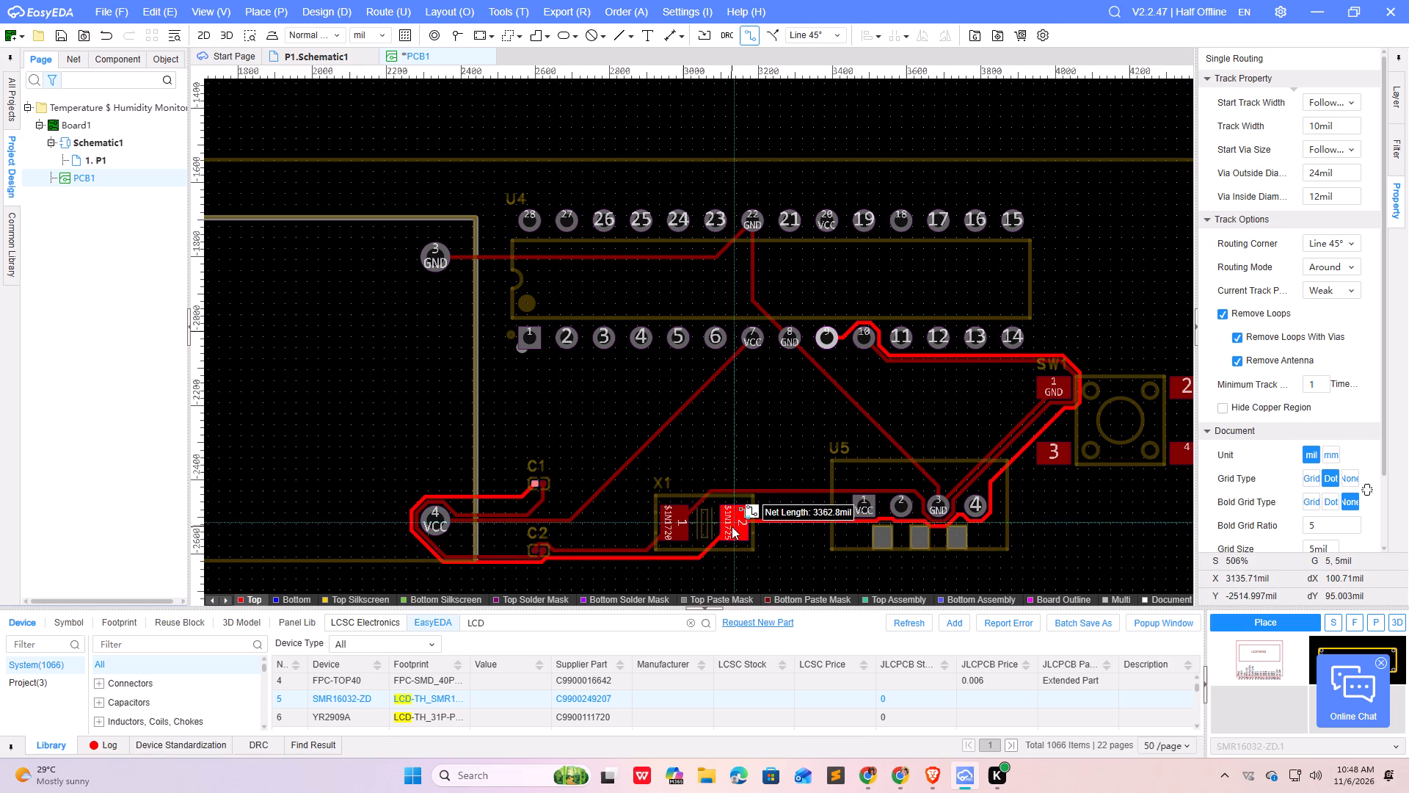
{"action": "left_click", "coordinate": [732, 526]}
Route U4 pin 1 to SW1 pin 4, taking the track around U2 pin 4 and below C2, X1 and U5.
{"action": "scroll", "coordinate": [499, 504], "scroll_direction": "down", "scroll_amount": 1}
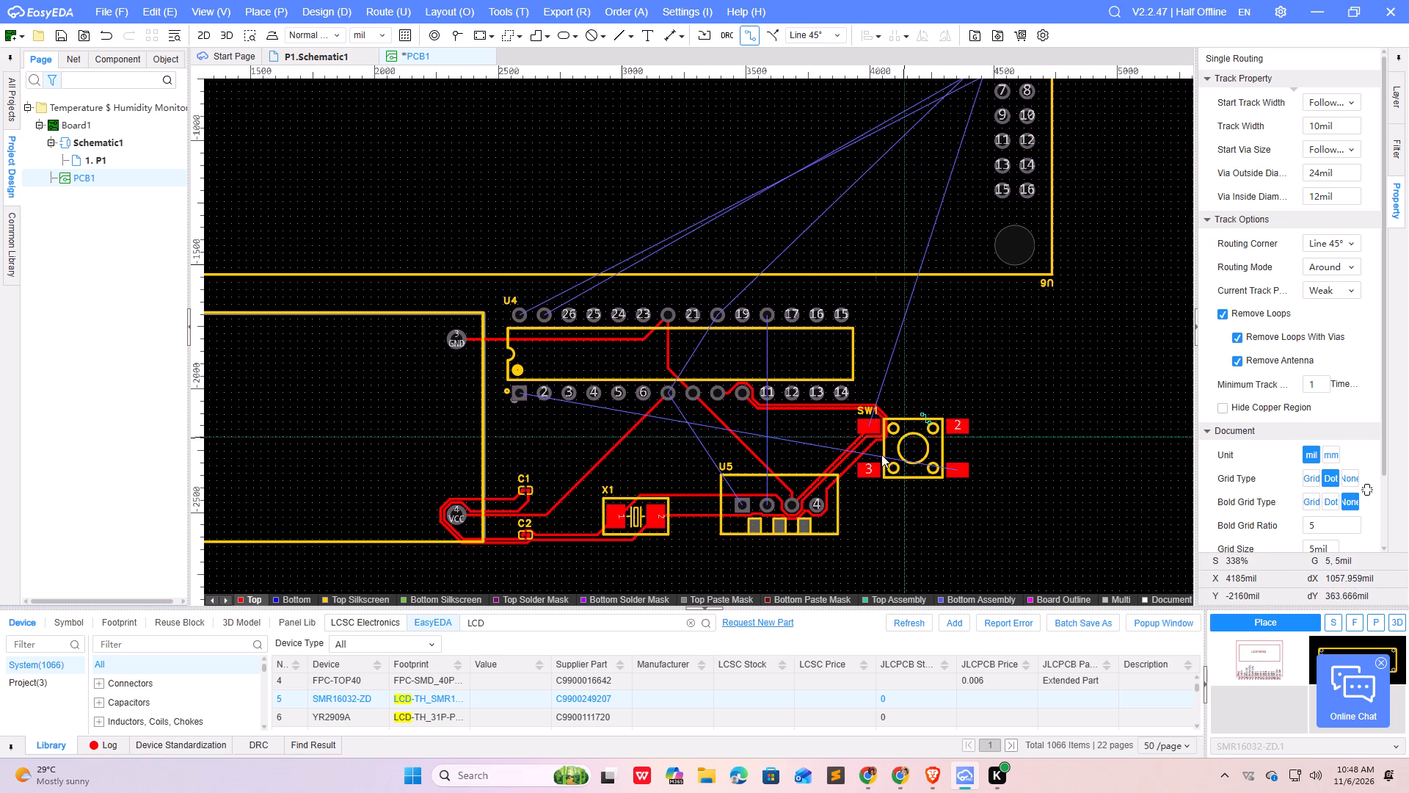
{"action": "scroll", "coordinate": [840, 464], "scroll_direction": "down", "scroll_amount": 1}
{"action": "scroll", "coordinate": [839, 464], "scroll_direction": "up", "scroll_amount": 1}
{"action": "scroll", "coordinate": [710, 475], "scroll_direction": "up", "scroll_amount": 3}
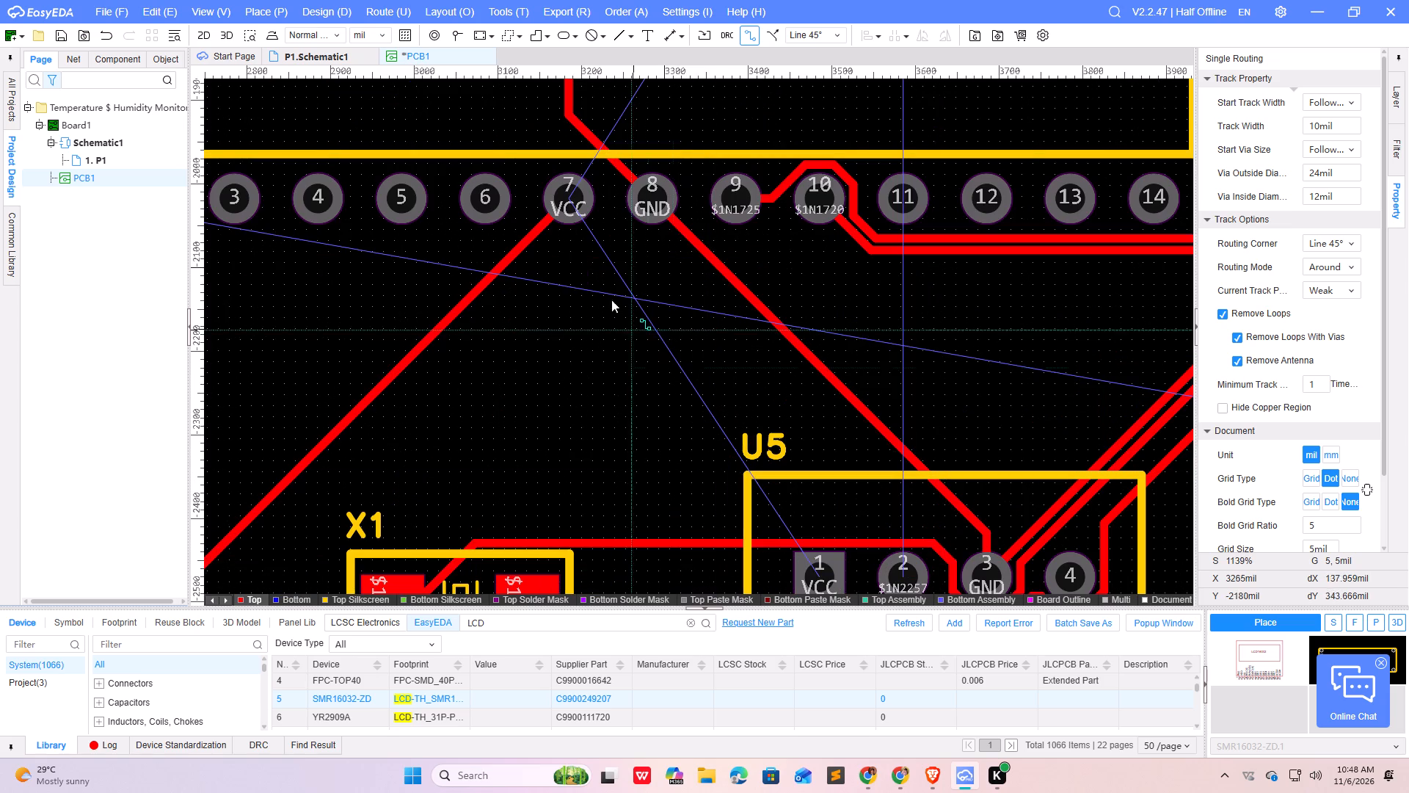
{"action": "scroll", "coordinate": [537, 320], "scroll_direction": "down", "scroll_amount": 2}
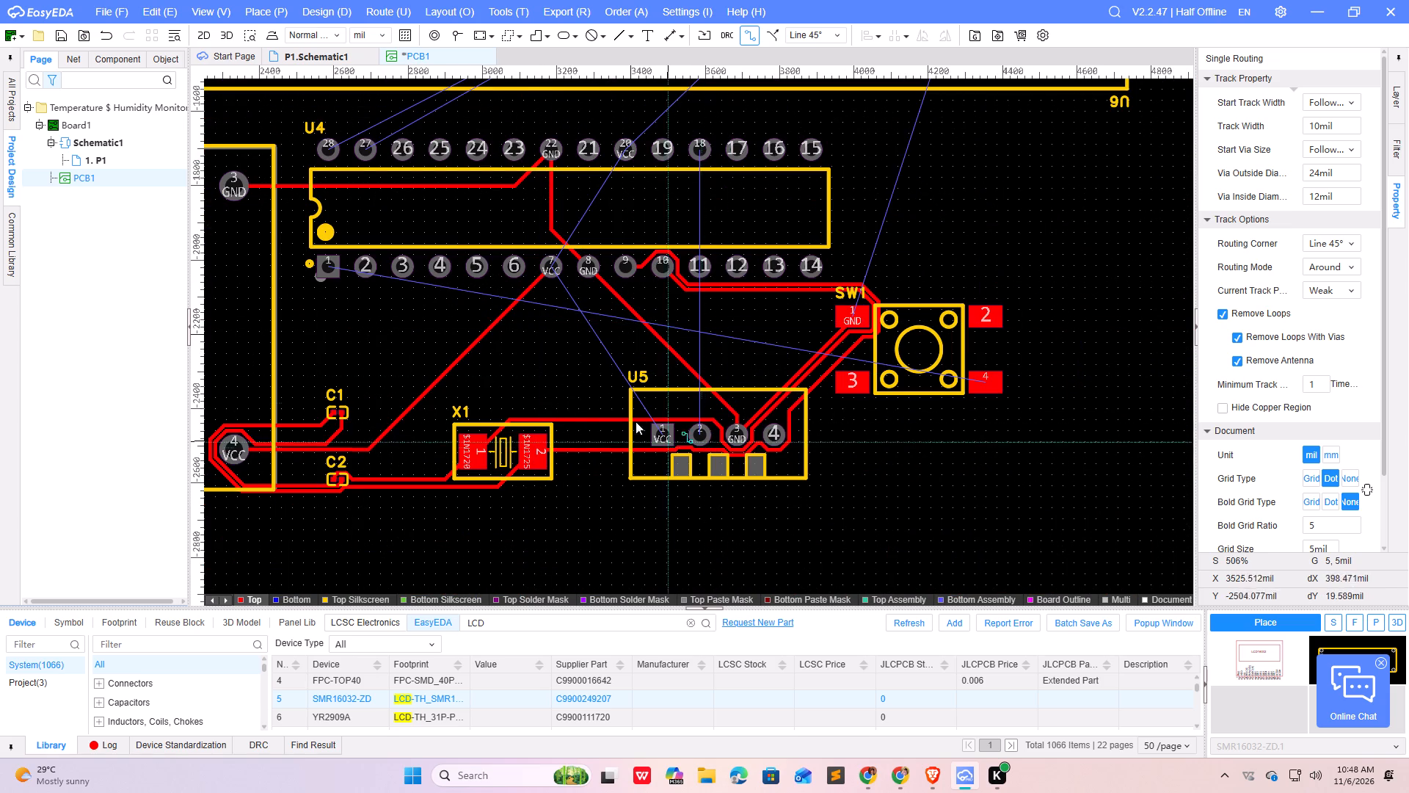
{"action": "left_click", "coordinate": [329, 267]}
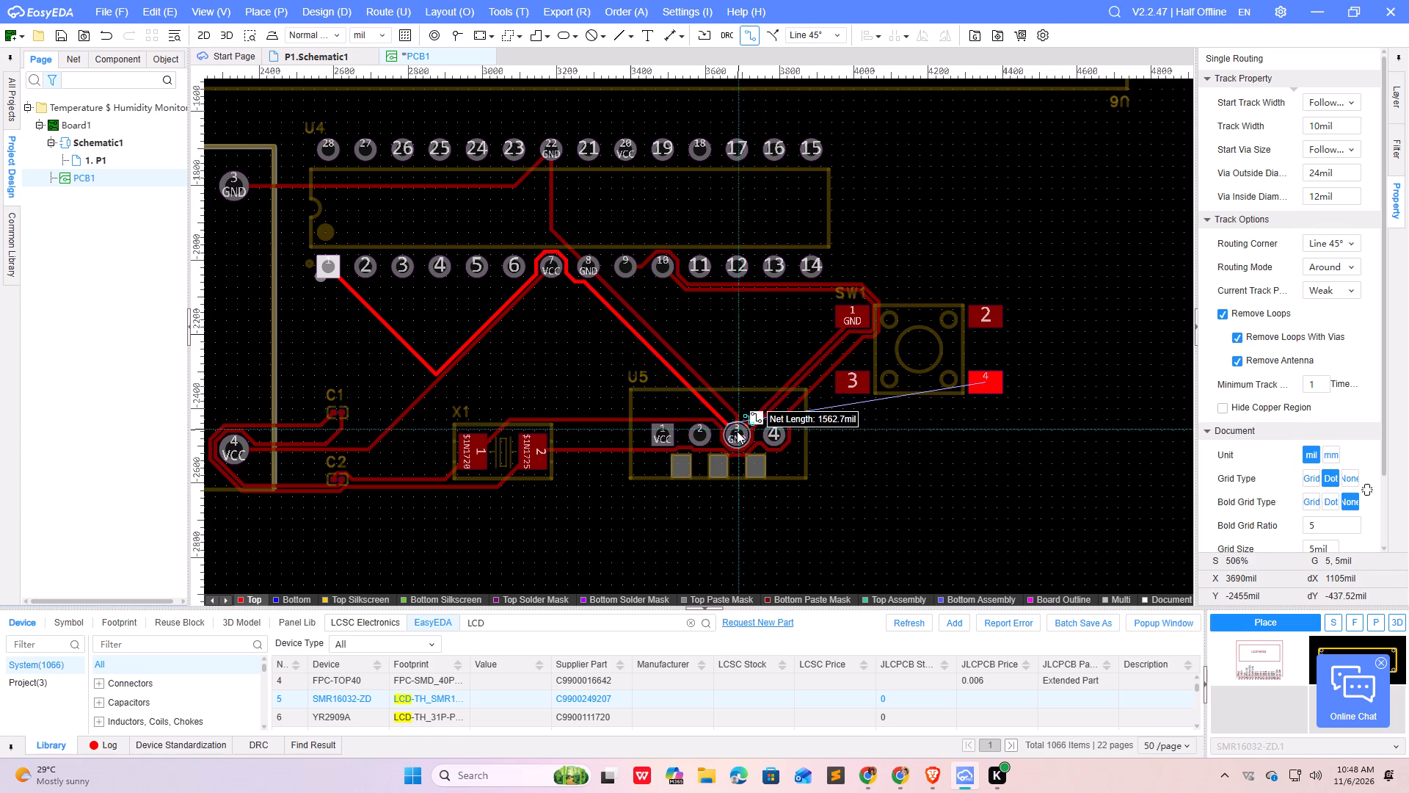
{"action": "left_click", "coordinate": [740, 435]}
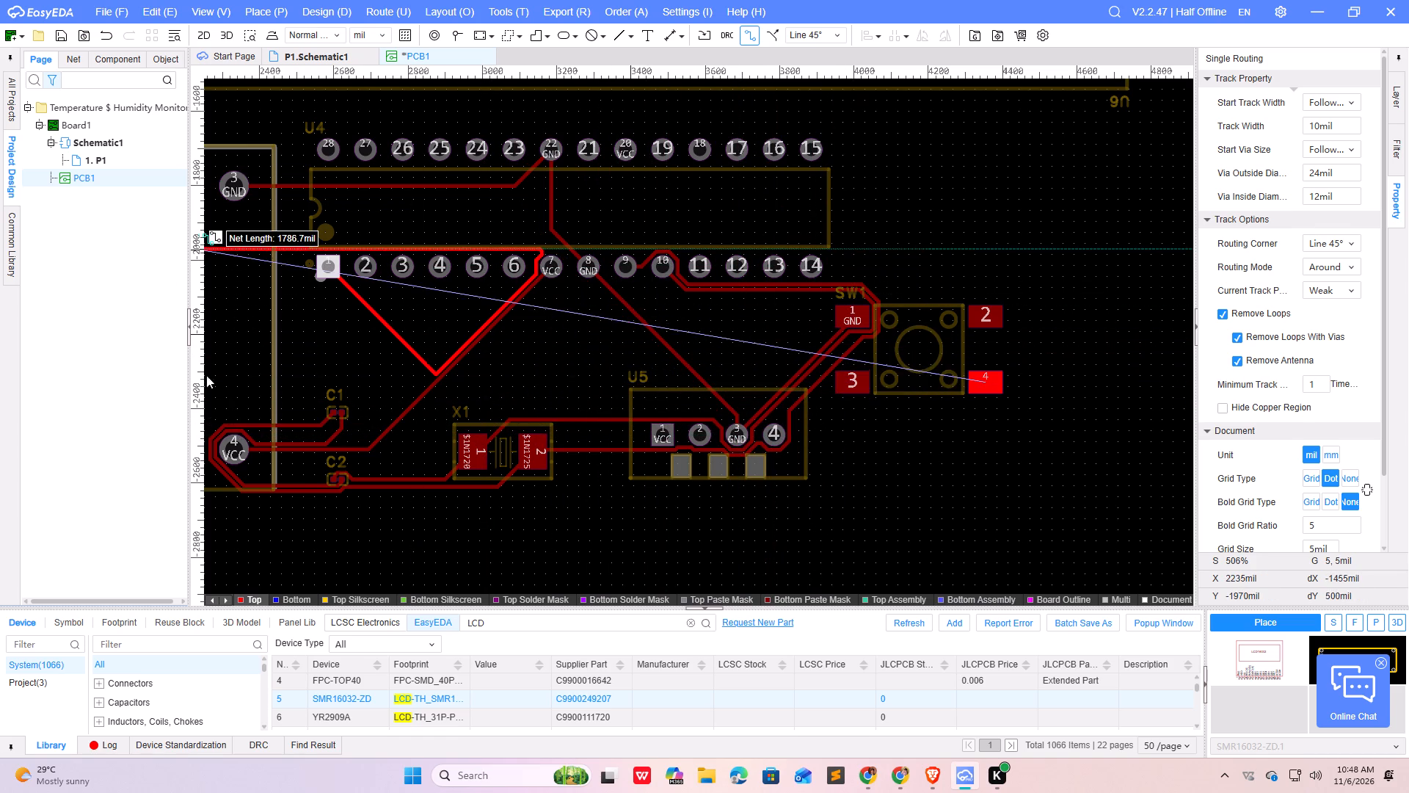
{"action": "scroll", "coordinate": [468, 378], "scroll_direction": "down", "scroll_amount": 1}
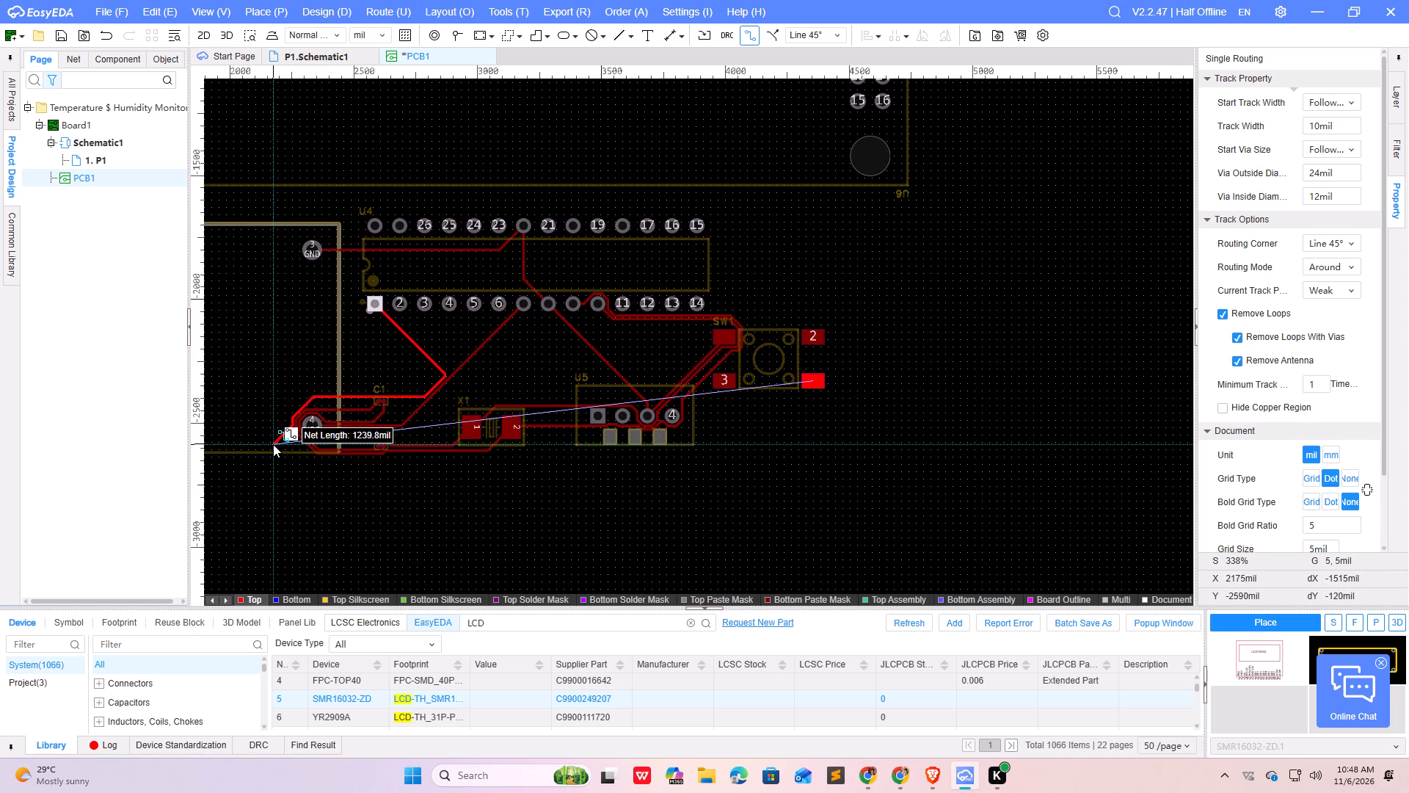
{"action": "left_click", "coordinate": [279, 436]}
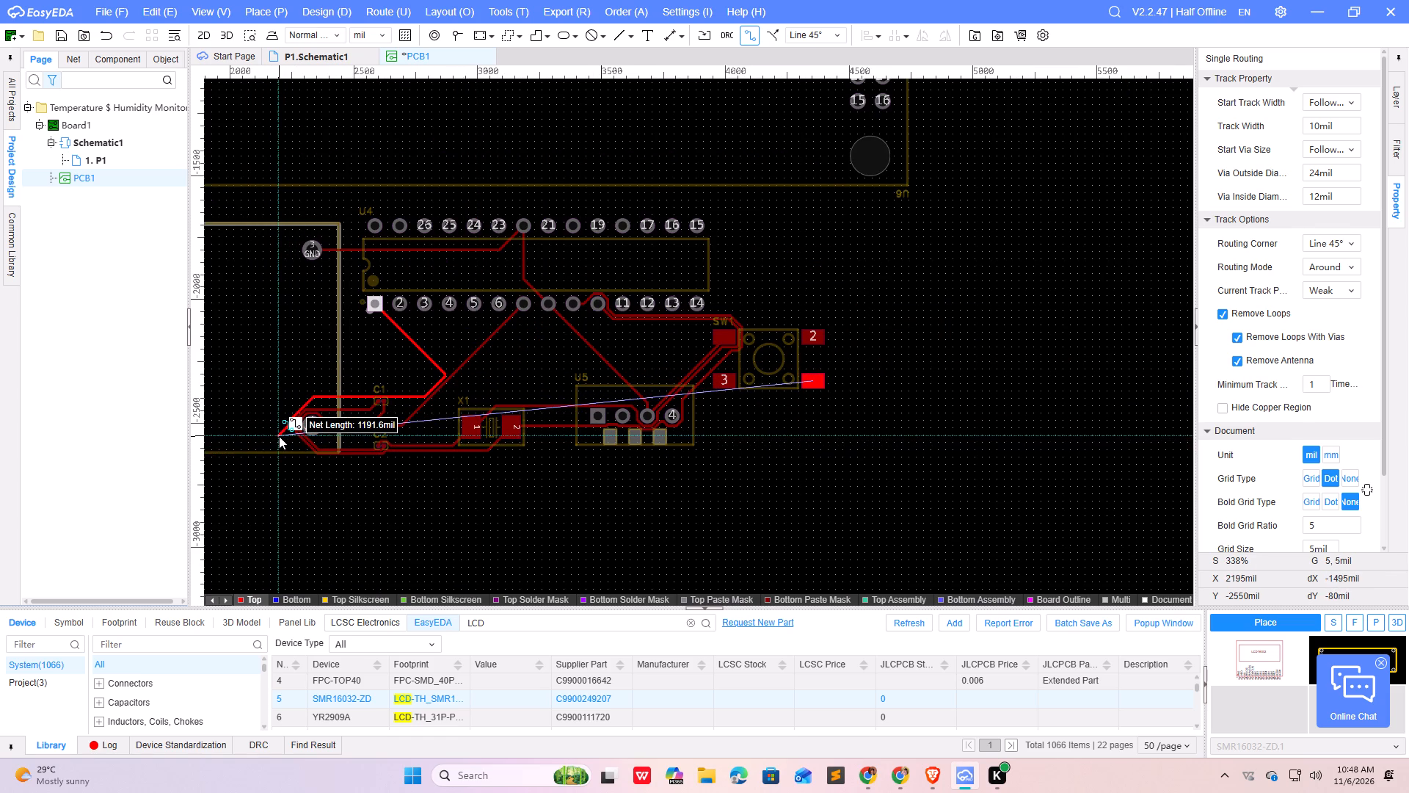
{"action": "left_click", "coordinate": [727, 466]}
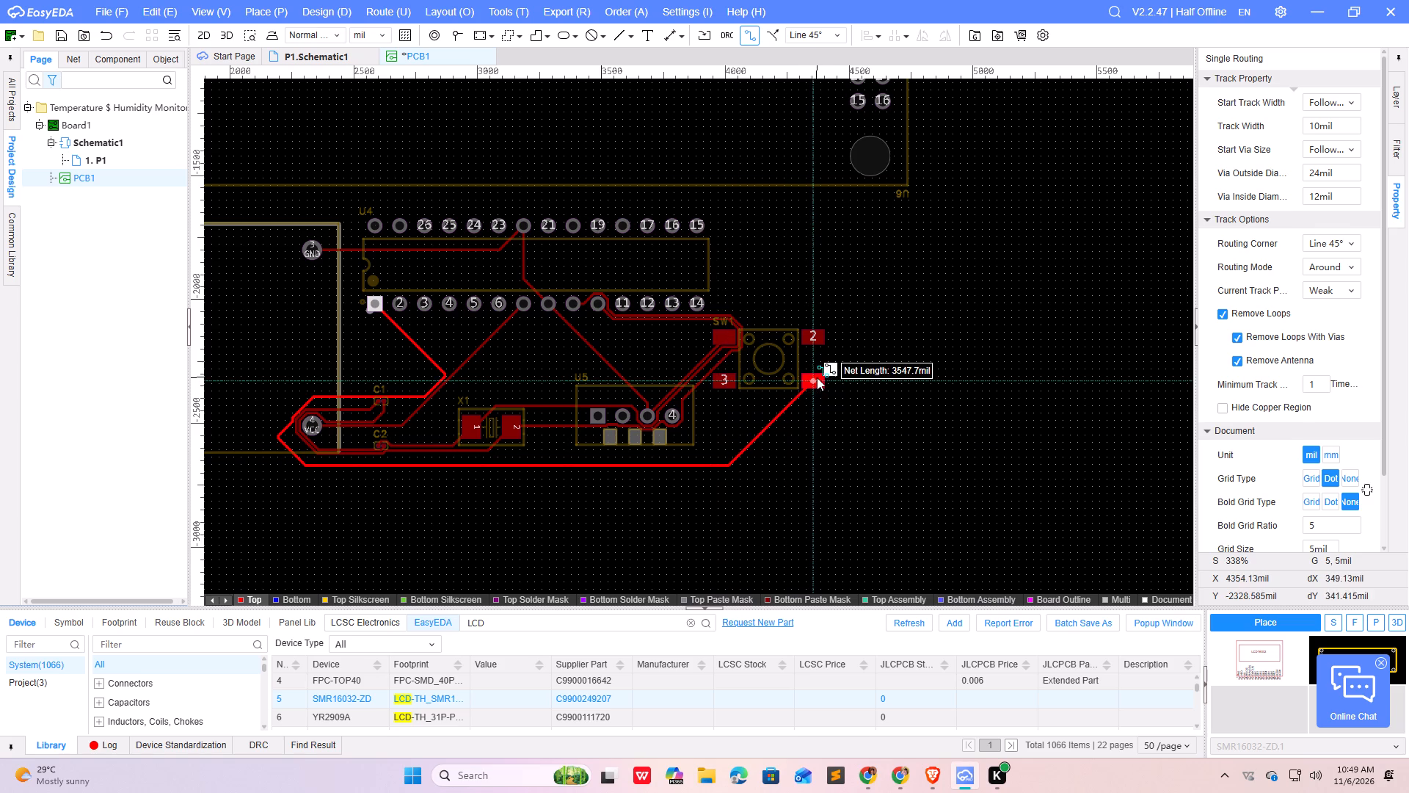
{"action": "left_click", "coordinate": [817, 377]}
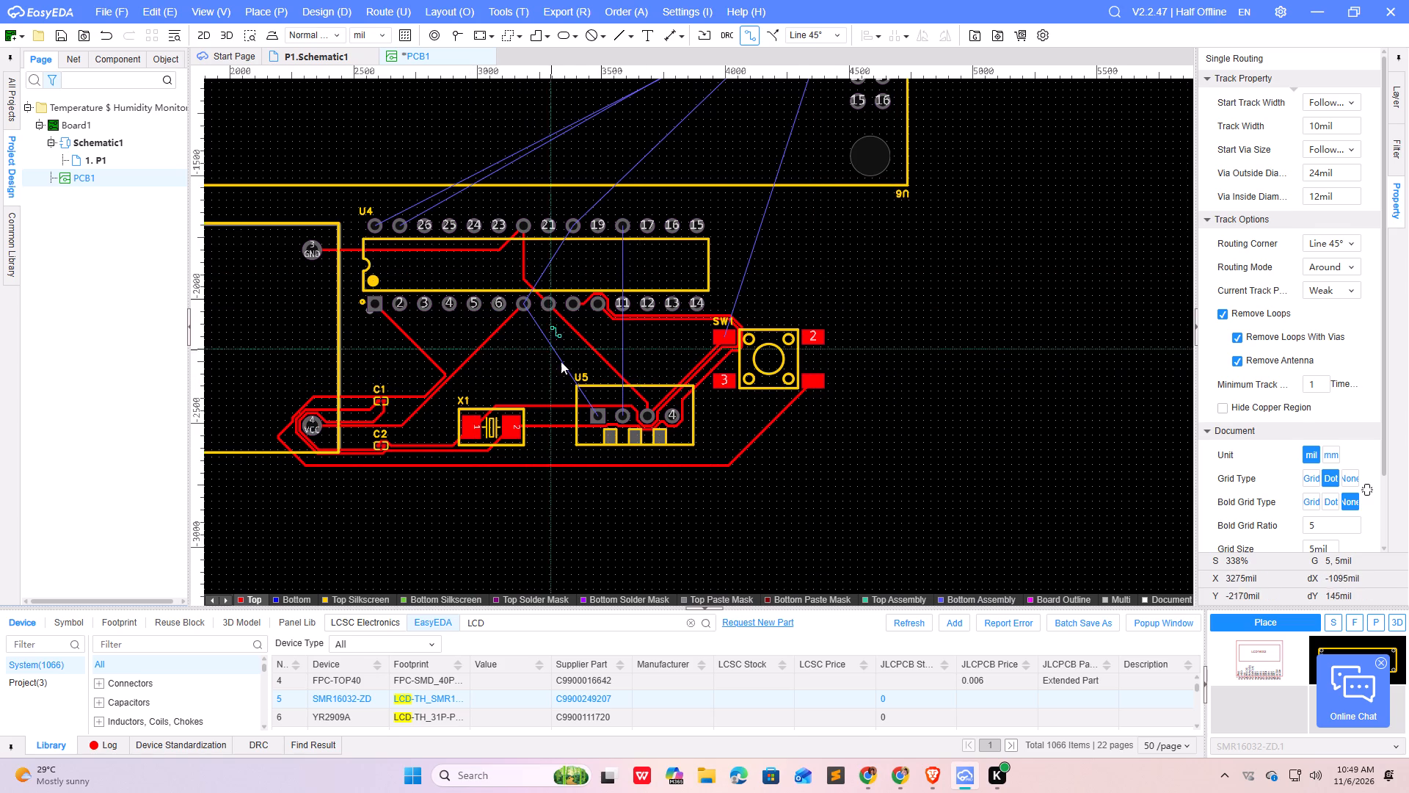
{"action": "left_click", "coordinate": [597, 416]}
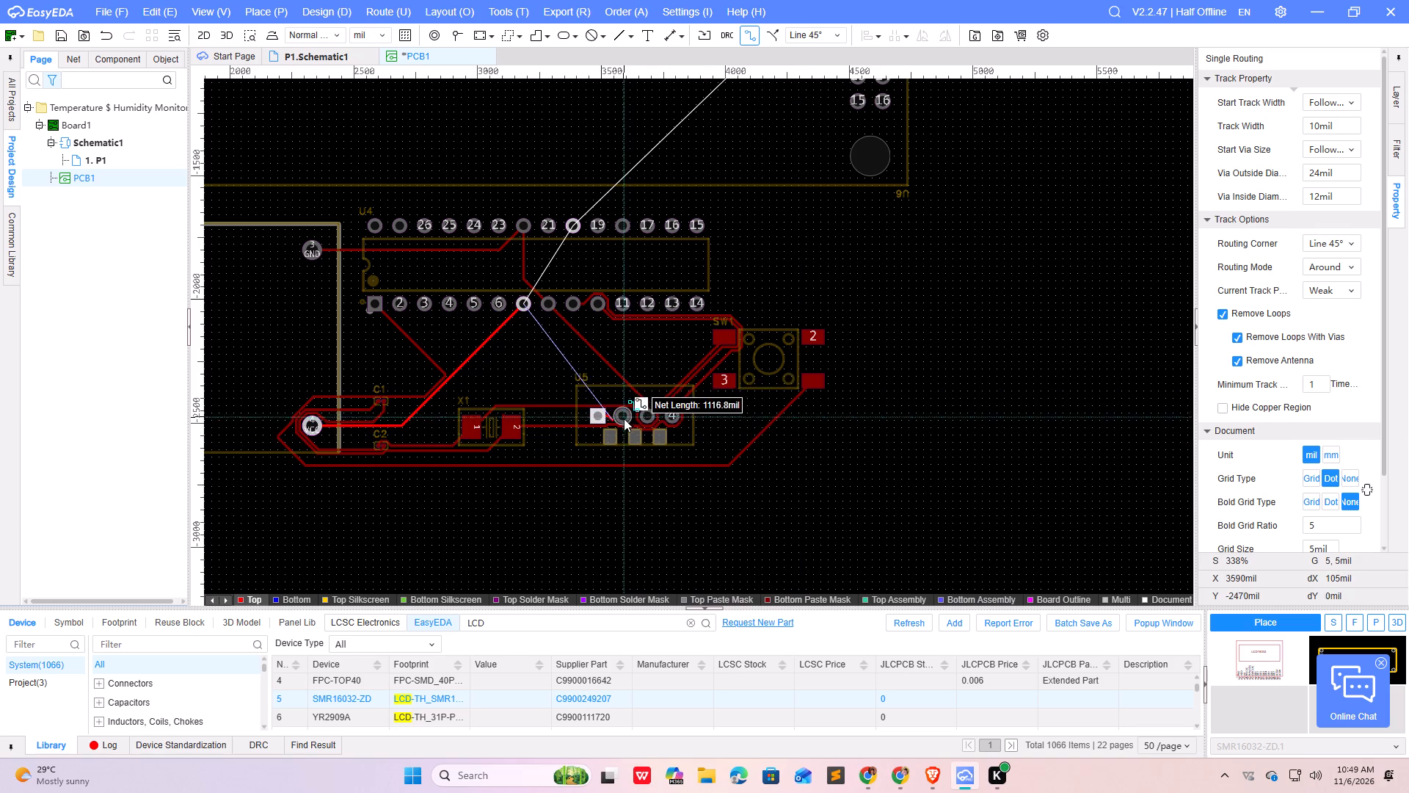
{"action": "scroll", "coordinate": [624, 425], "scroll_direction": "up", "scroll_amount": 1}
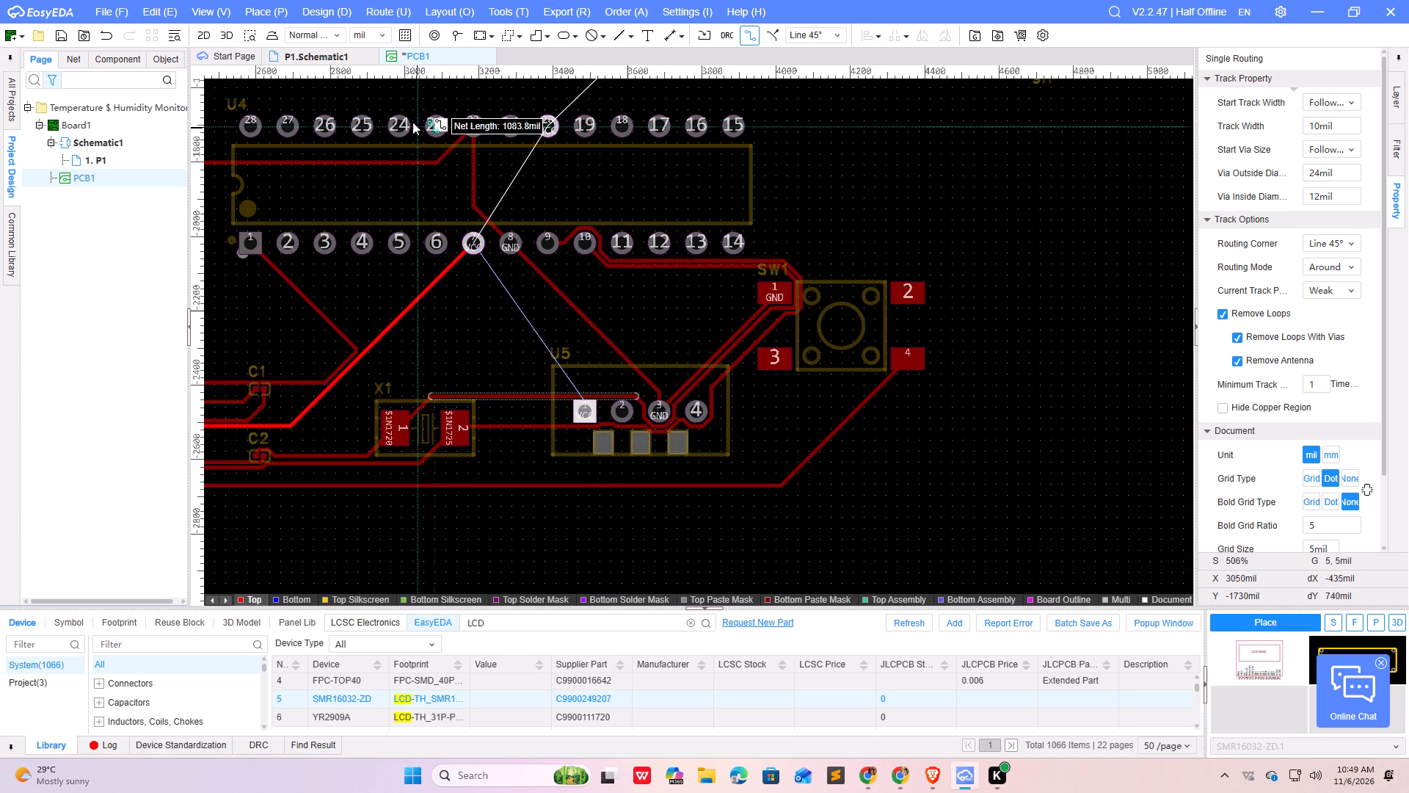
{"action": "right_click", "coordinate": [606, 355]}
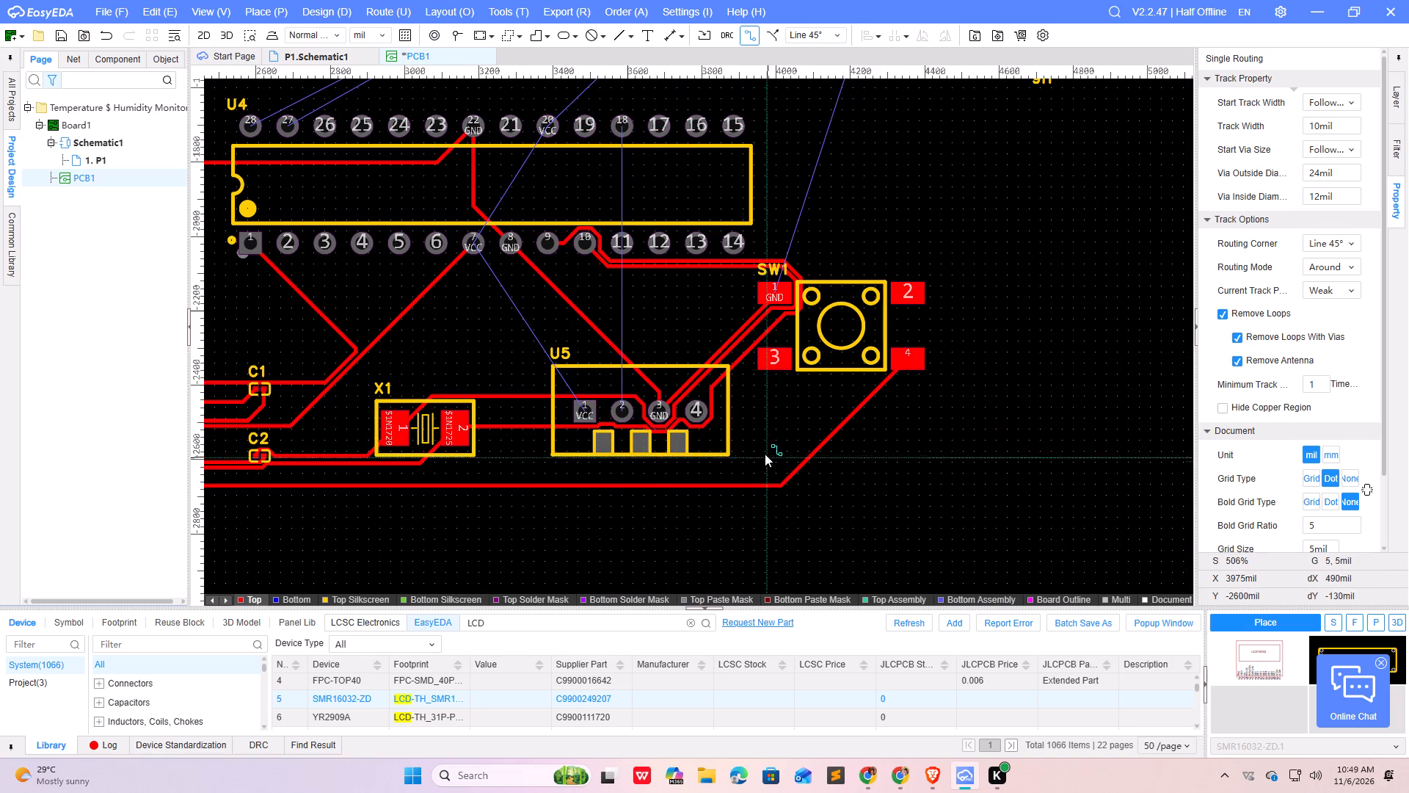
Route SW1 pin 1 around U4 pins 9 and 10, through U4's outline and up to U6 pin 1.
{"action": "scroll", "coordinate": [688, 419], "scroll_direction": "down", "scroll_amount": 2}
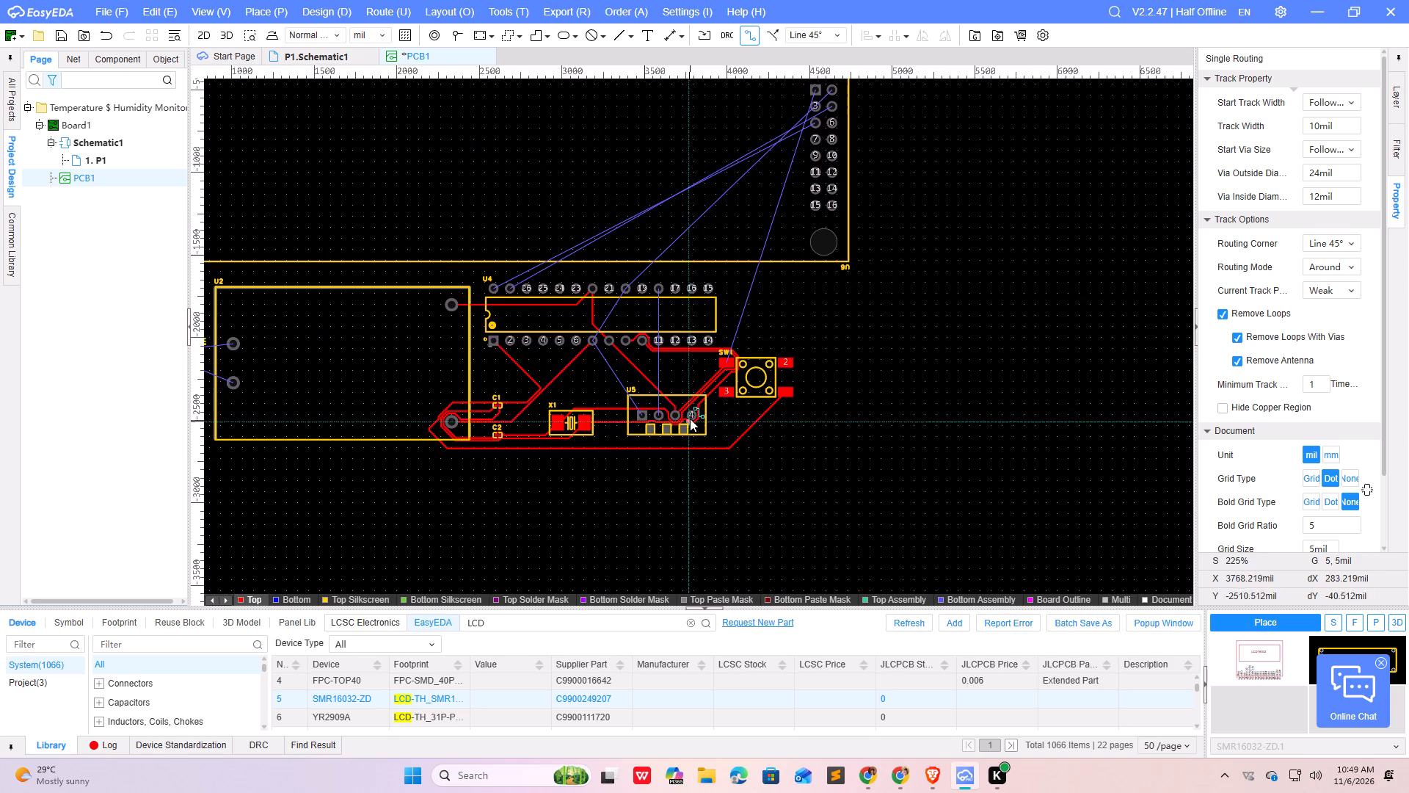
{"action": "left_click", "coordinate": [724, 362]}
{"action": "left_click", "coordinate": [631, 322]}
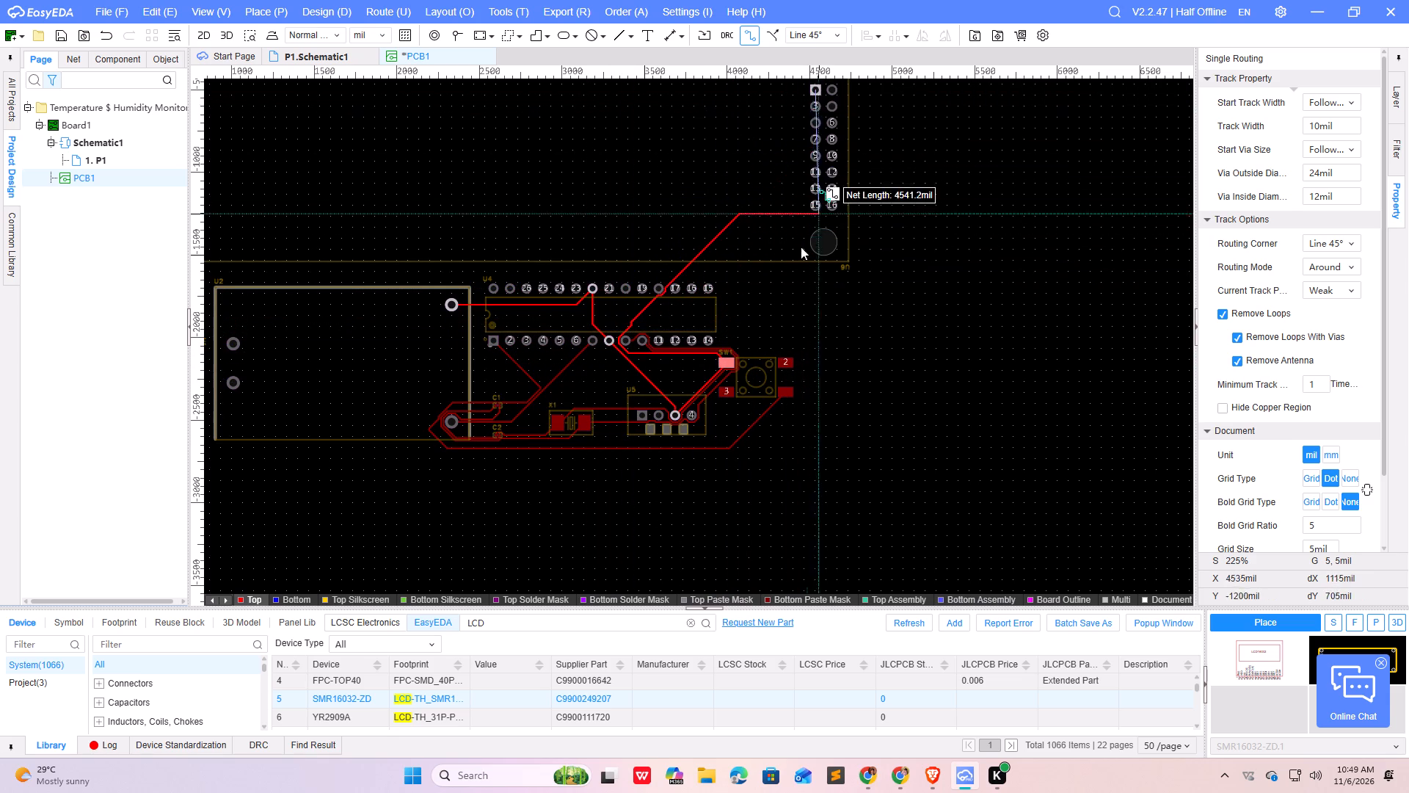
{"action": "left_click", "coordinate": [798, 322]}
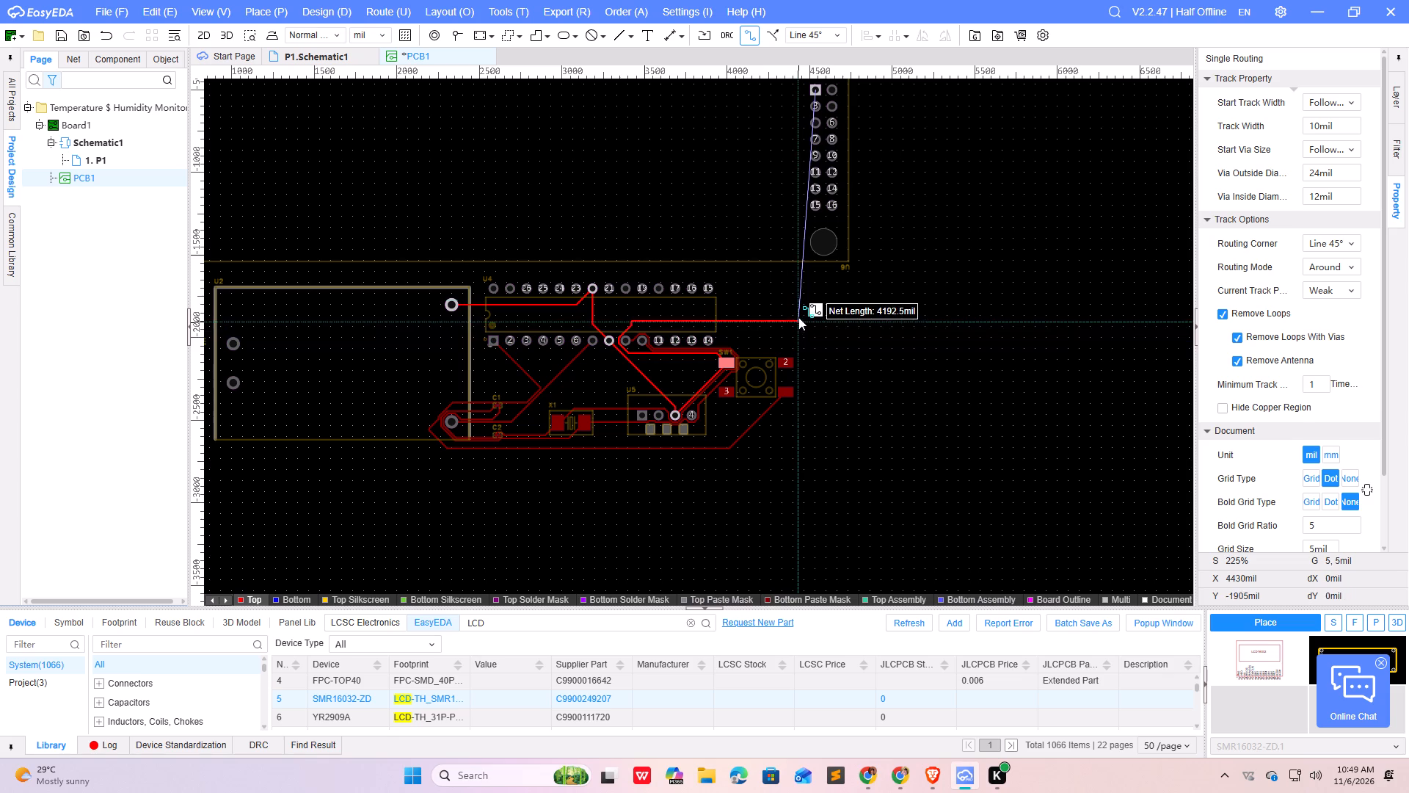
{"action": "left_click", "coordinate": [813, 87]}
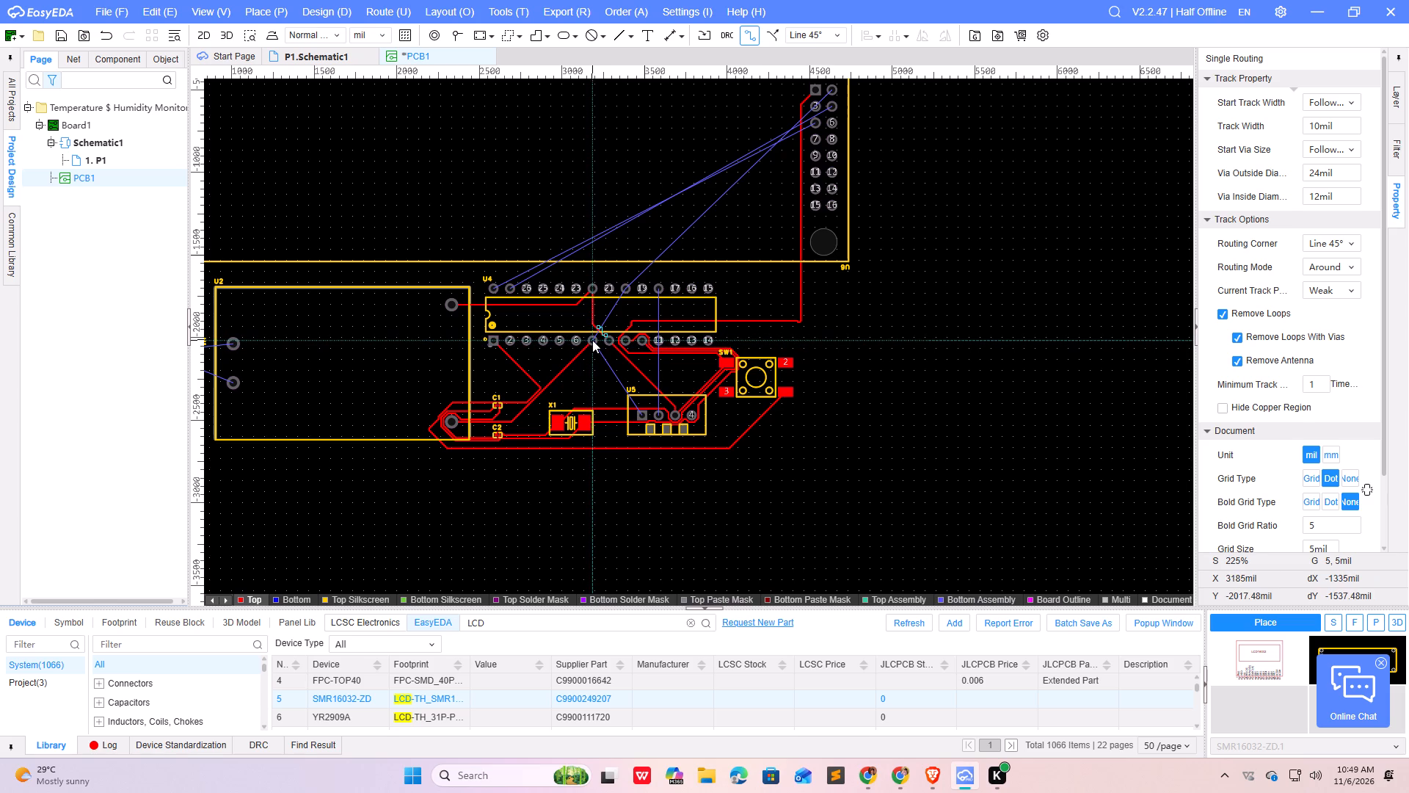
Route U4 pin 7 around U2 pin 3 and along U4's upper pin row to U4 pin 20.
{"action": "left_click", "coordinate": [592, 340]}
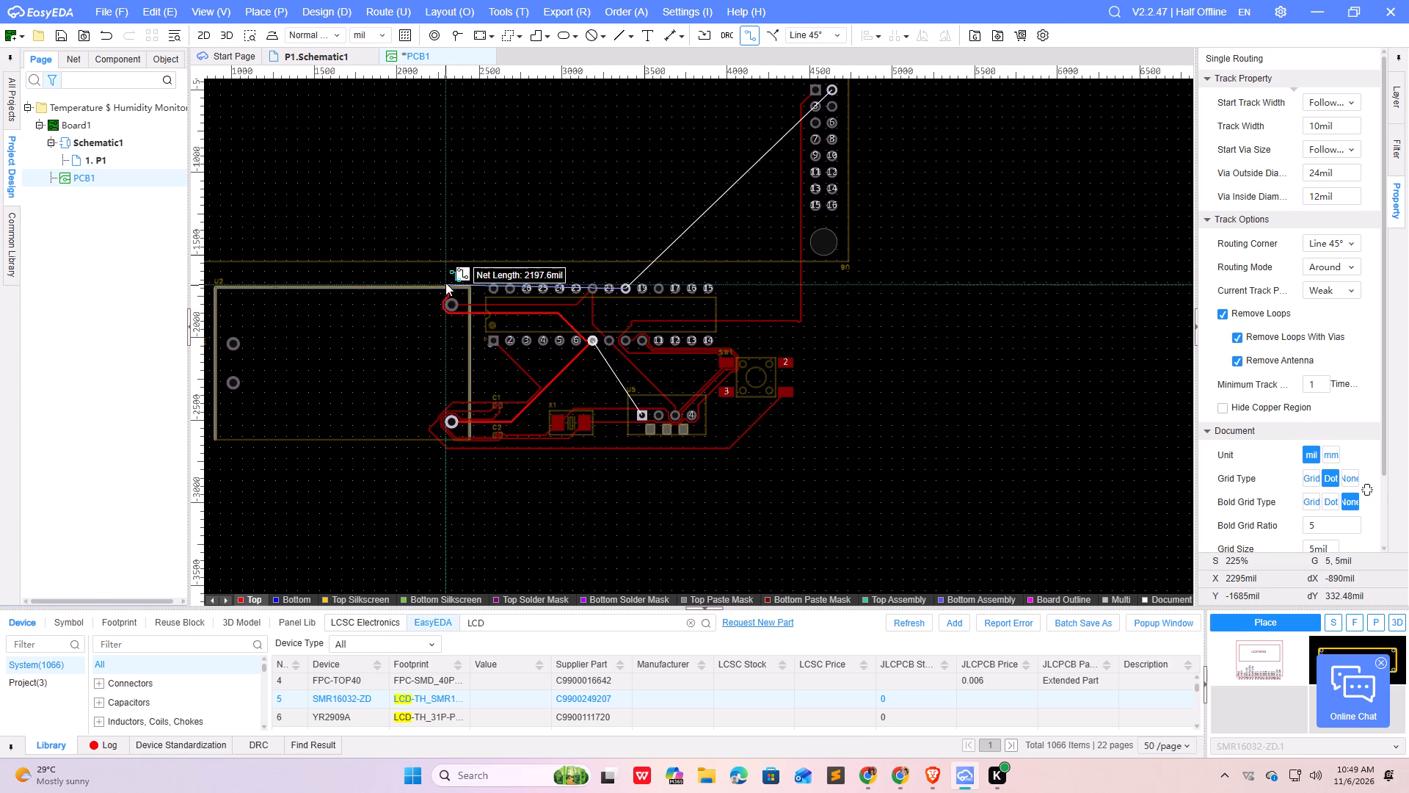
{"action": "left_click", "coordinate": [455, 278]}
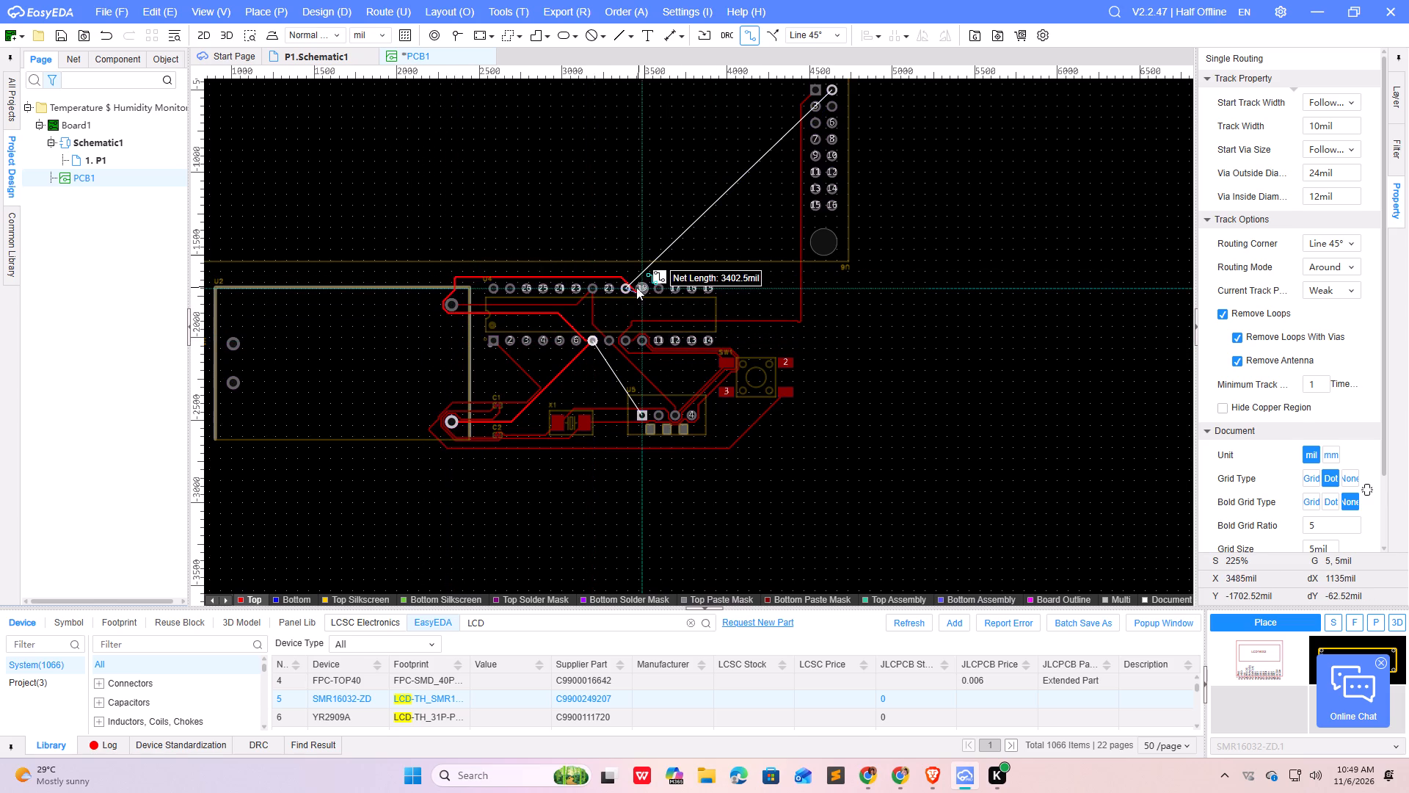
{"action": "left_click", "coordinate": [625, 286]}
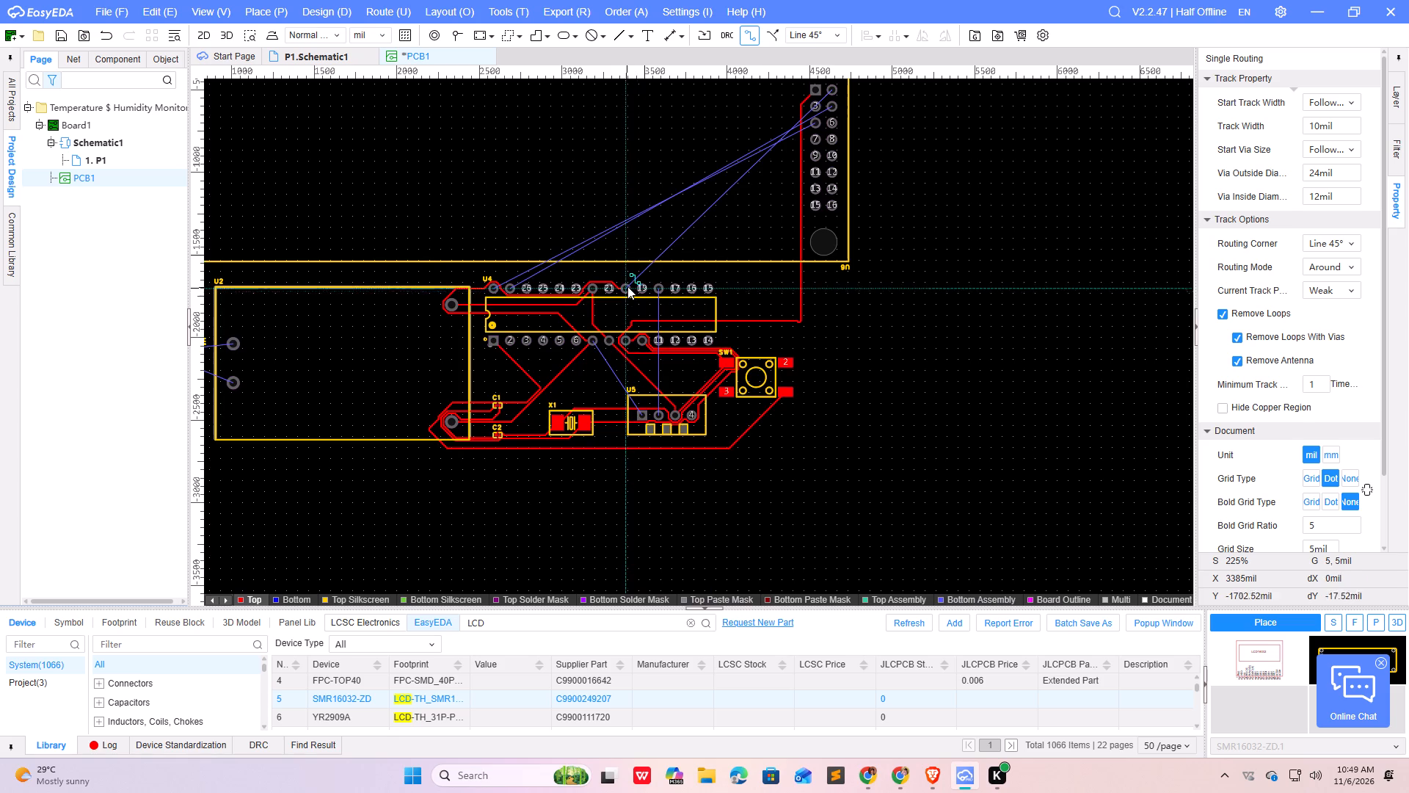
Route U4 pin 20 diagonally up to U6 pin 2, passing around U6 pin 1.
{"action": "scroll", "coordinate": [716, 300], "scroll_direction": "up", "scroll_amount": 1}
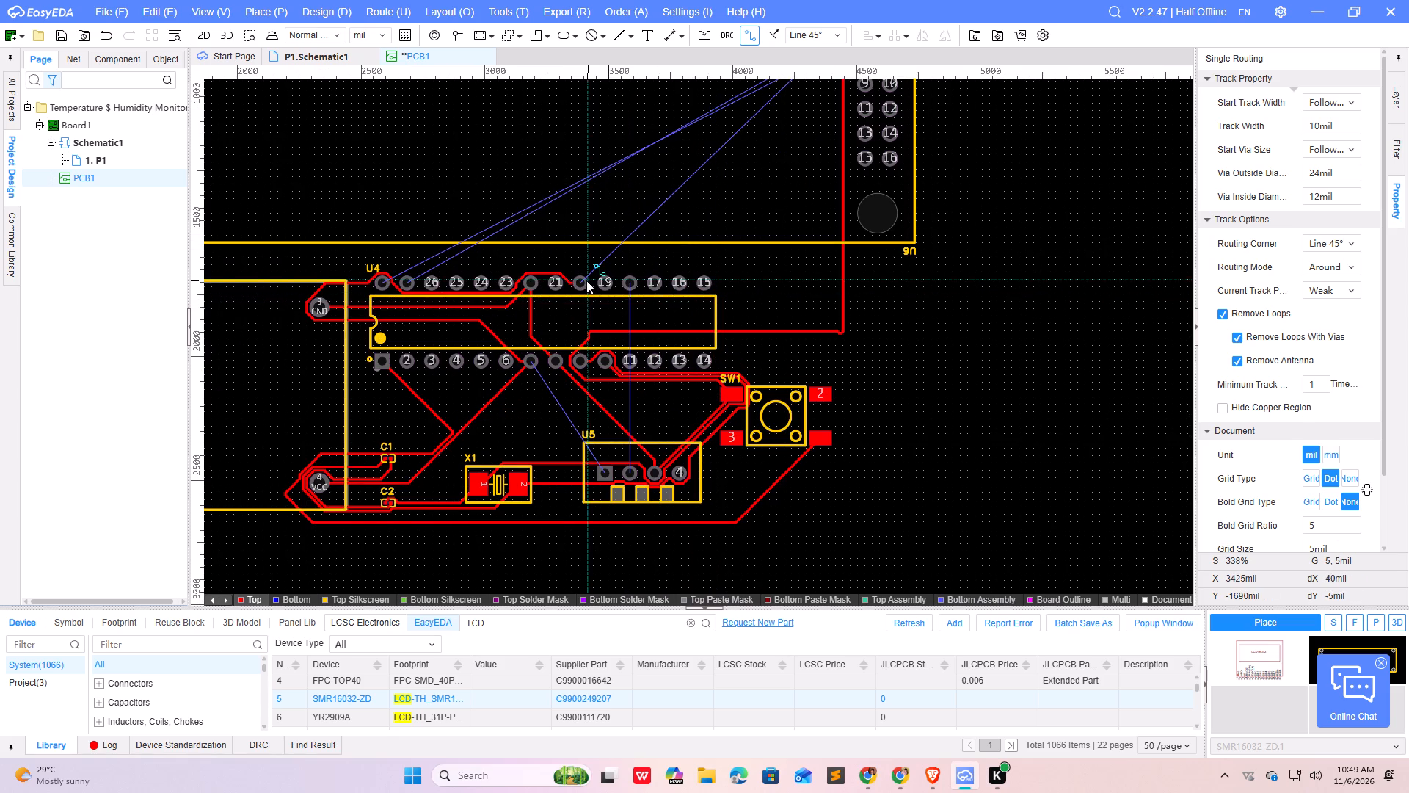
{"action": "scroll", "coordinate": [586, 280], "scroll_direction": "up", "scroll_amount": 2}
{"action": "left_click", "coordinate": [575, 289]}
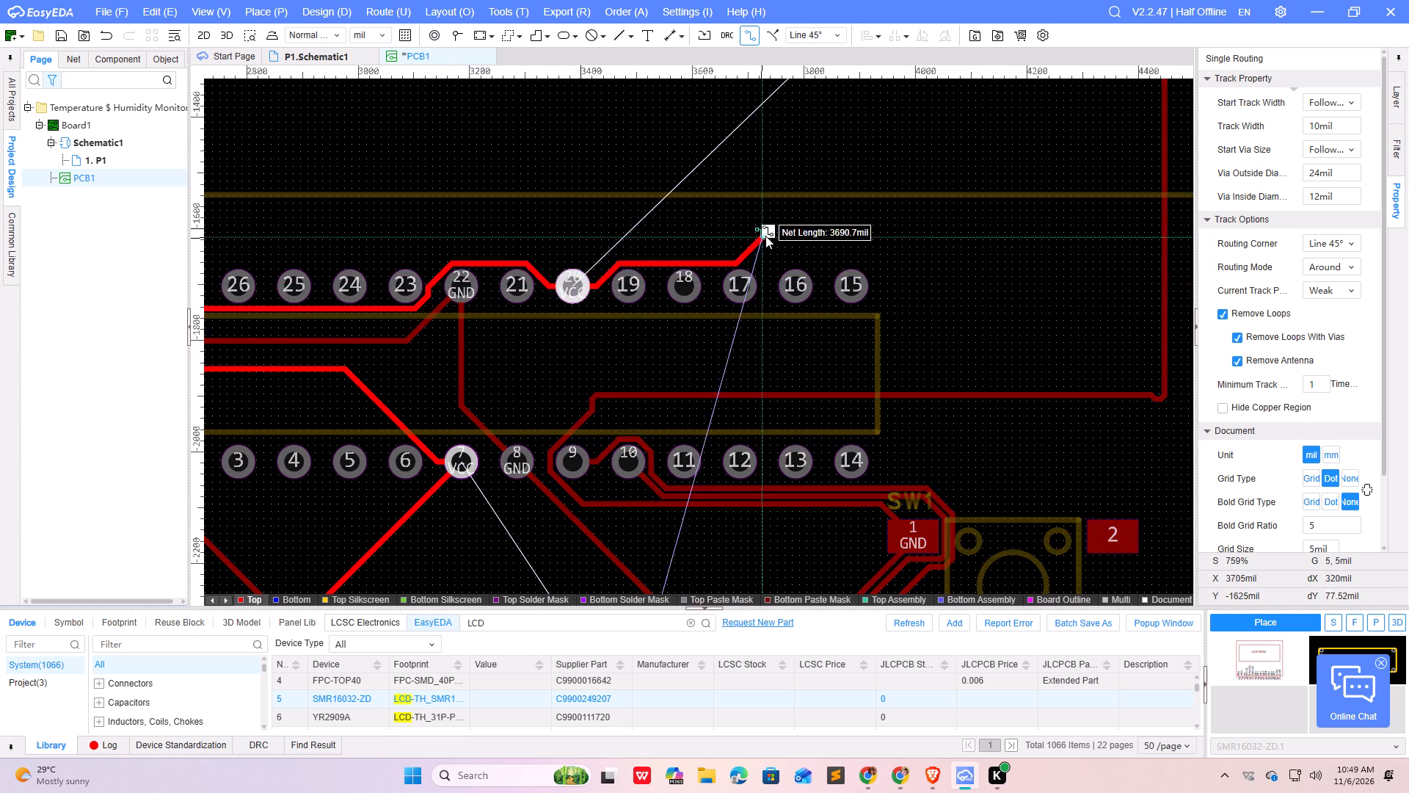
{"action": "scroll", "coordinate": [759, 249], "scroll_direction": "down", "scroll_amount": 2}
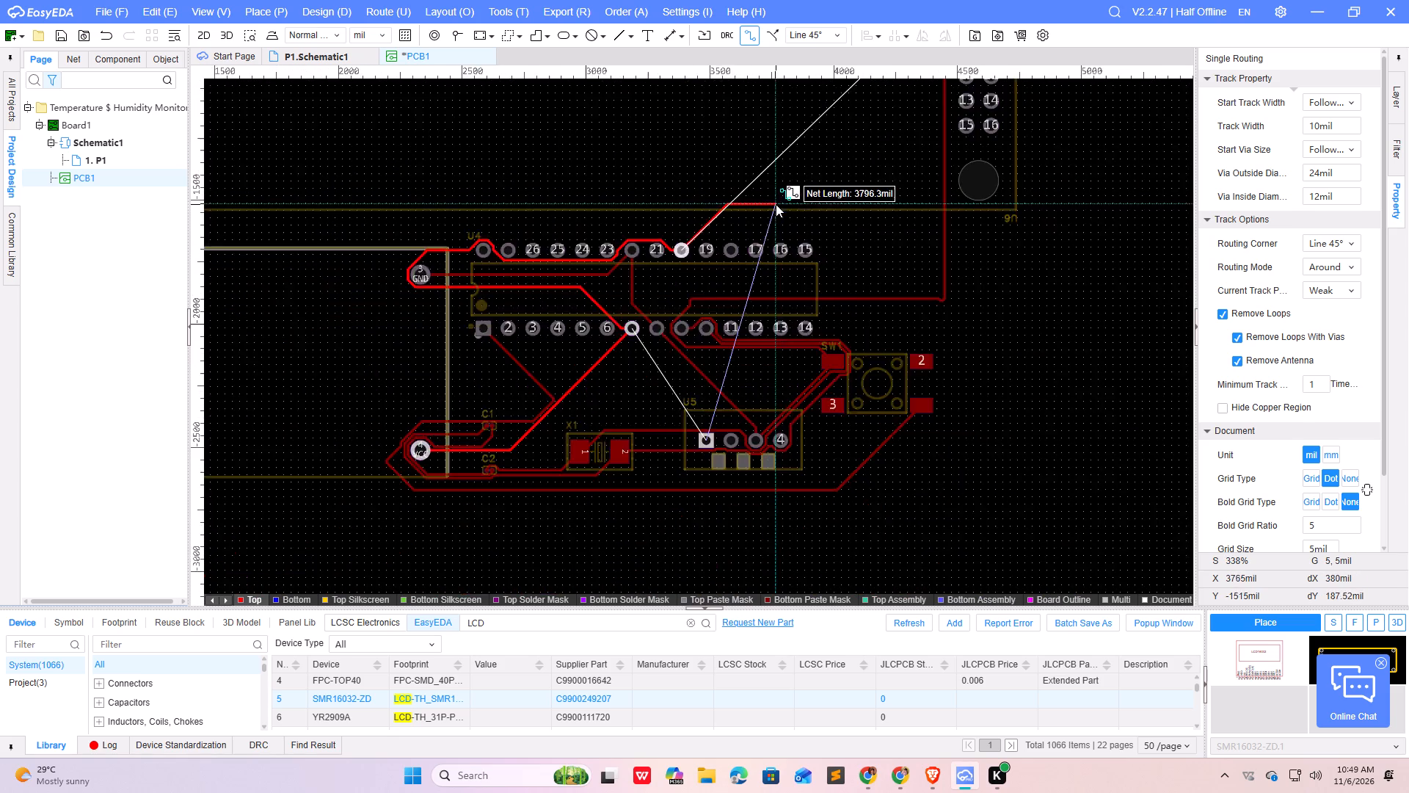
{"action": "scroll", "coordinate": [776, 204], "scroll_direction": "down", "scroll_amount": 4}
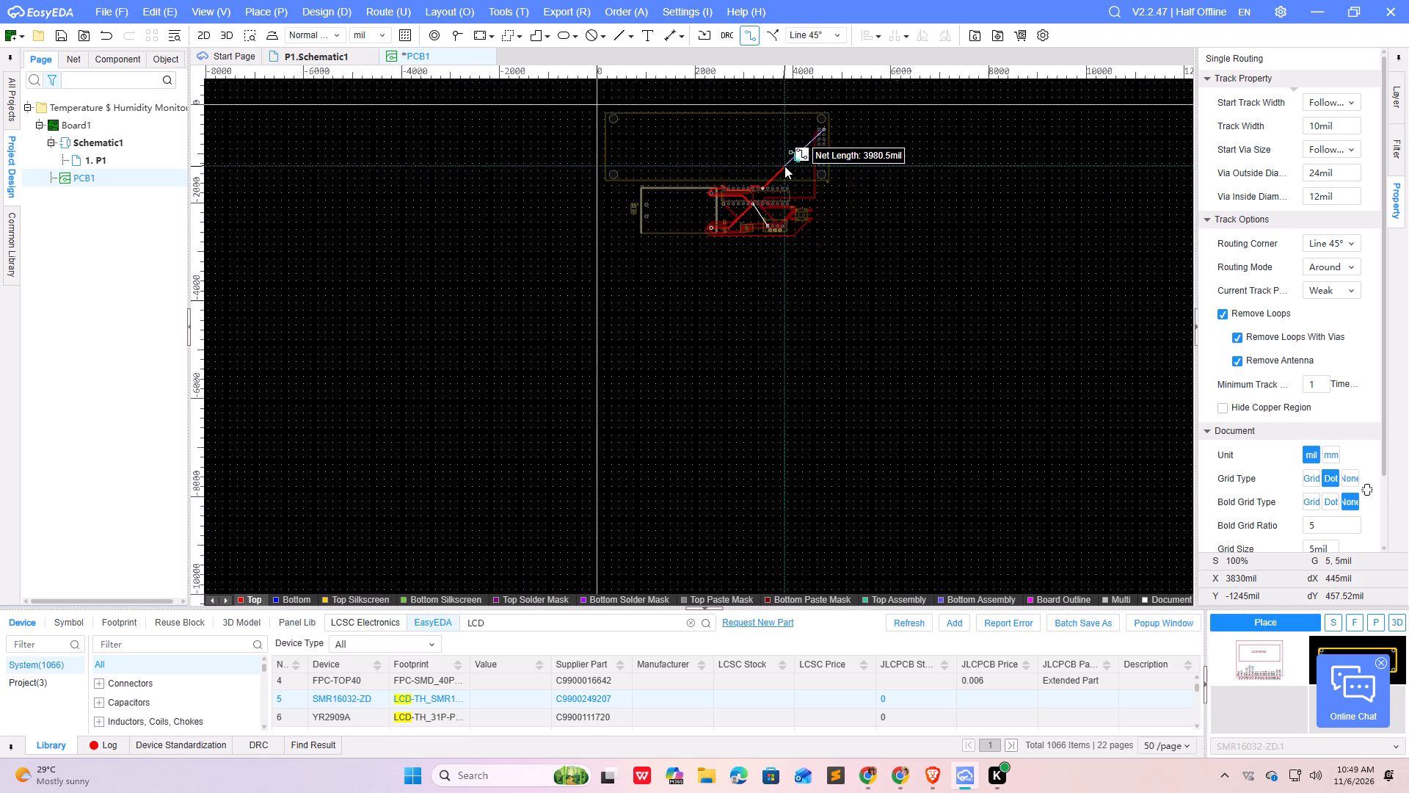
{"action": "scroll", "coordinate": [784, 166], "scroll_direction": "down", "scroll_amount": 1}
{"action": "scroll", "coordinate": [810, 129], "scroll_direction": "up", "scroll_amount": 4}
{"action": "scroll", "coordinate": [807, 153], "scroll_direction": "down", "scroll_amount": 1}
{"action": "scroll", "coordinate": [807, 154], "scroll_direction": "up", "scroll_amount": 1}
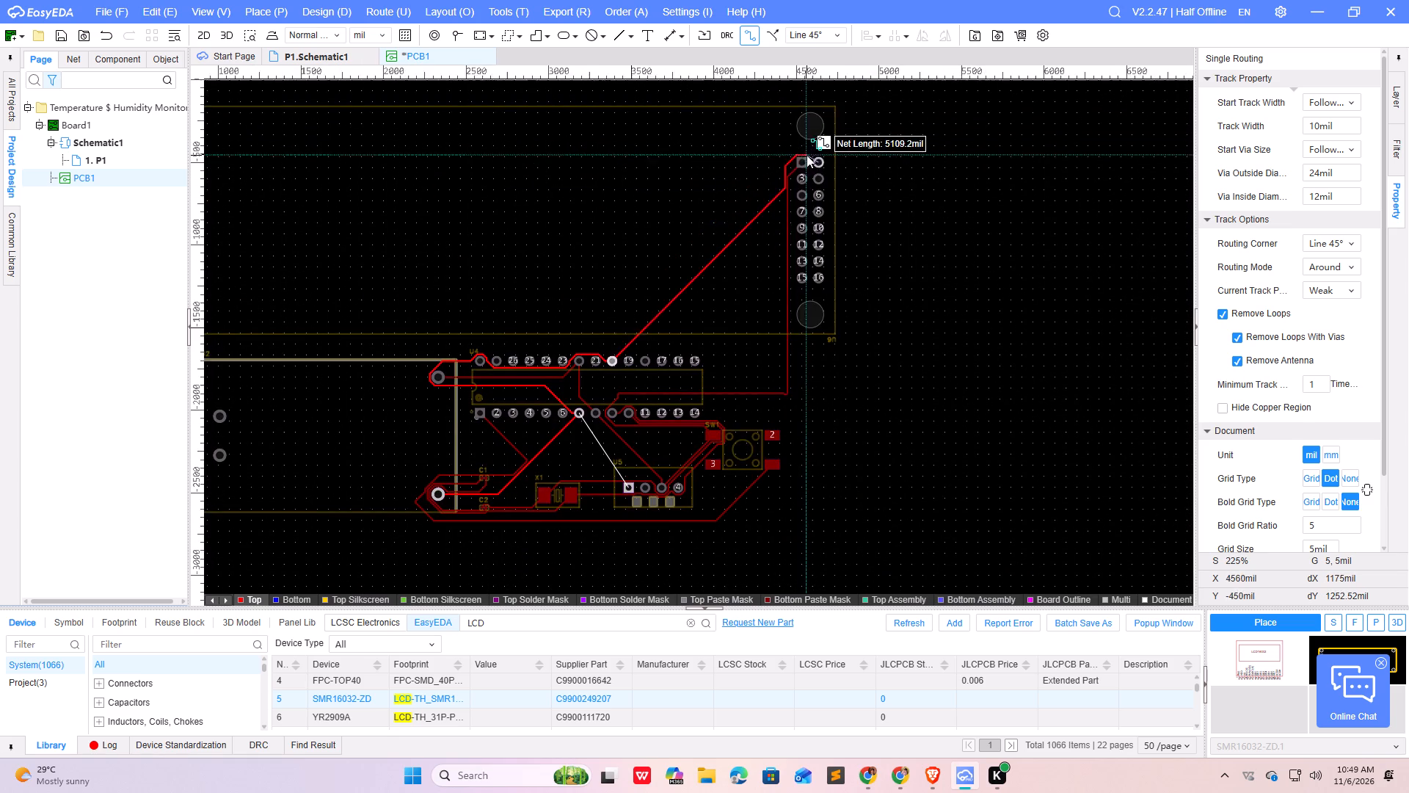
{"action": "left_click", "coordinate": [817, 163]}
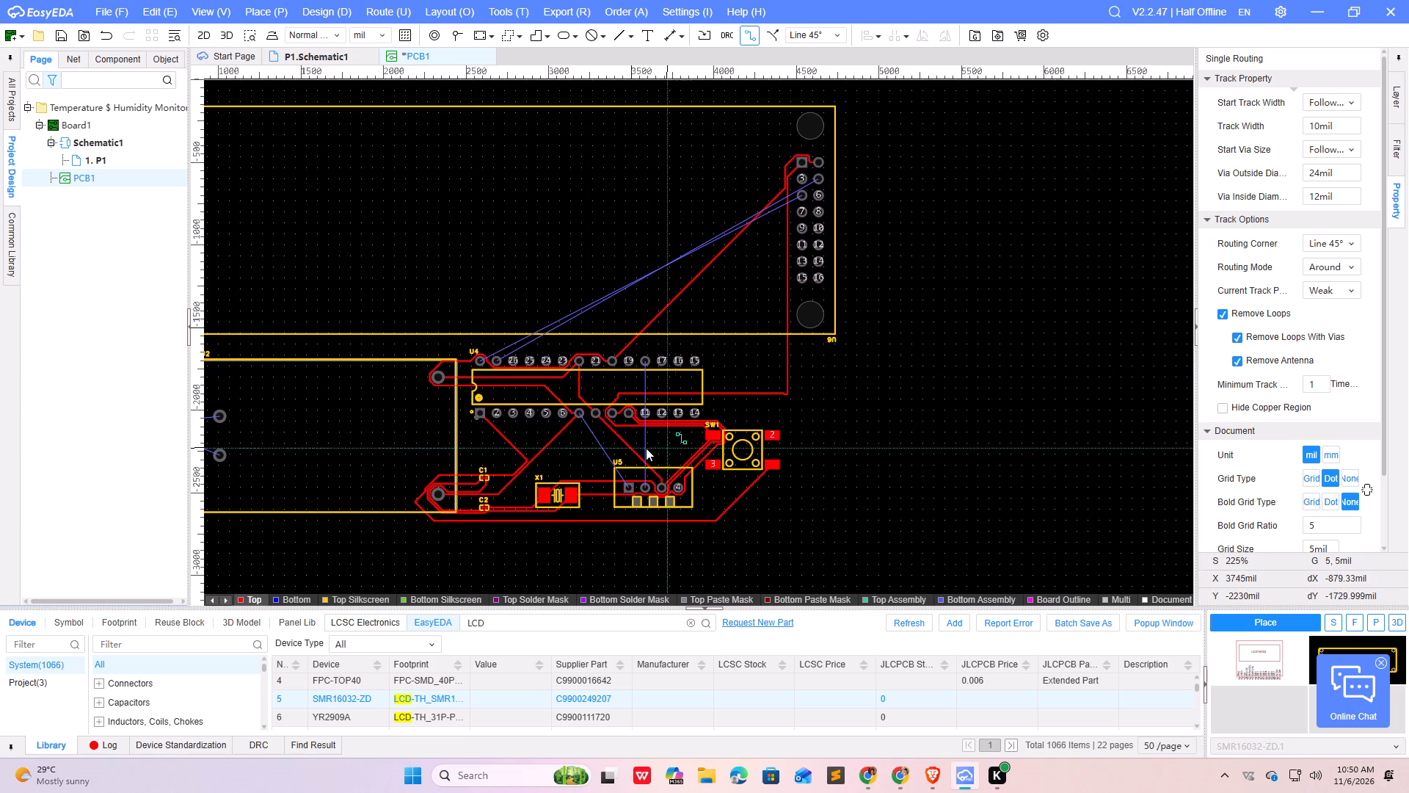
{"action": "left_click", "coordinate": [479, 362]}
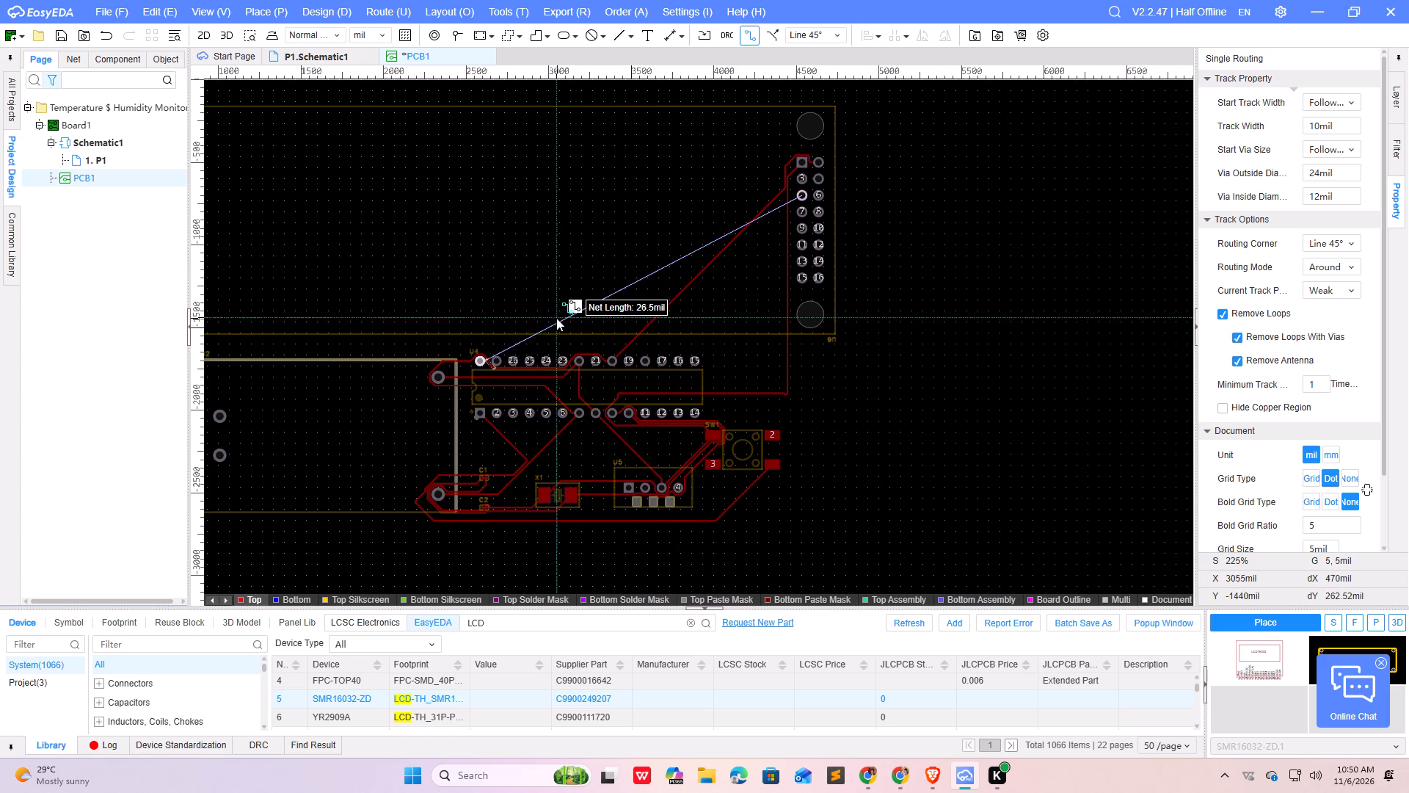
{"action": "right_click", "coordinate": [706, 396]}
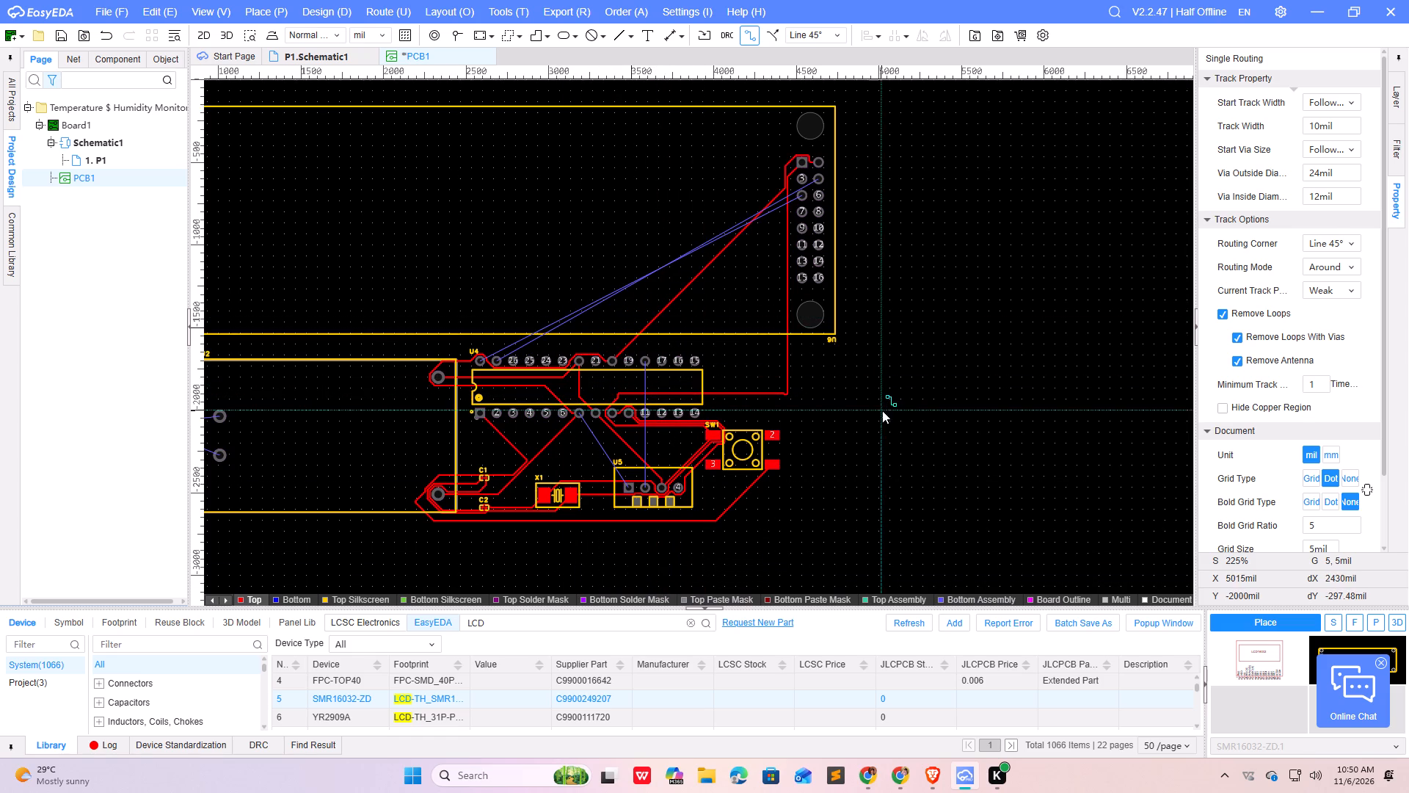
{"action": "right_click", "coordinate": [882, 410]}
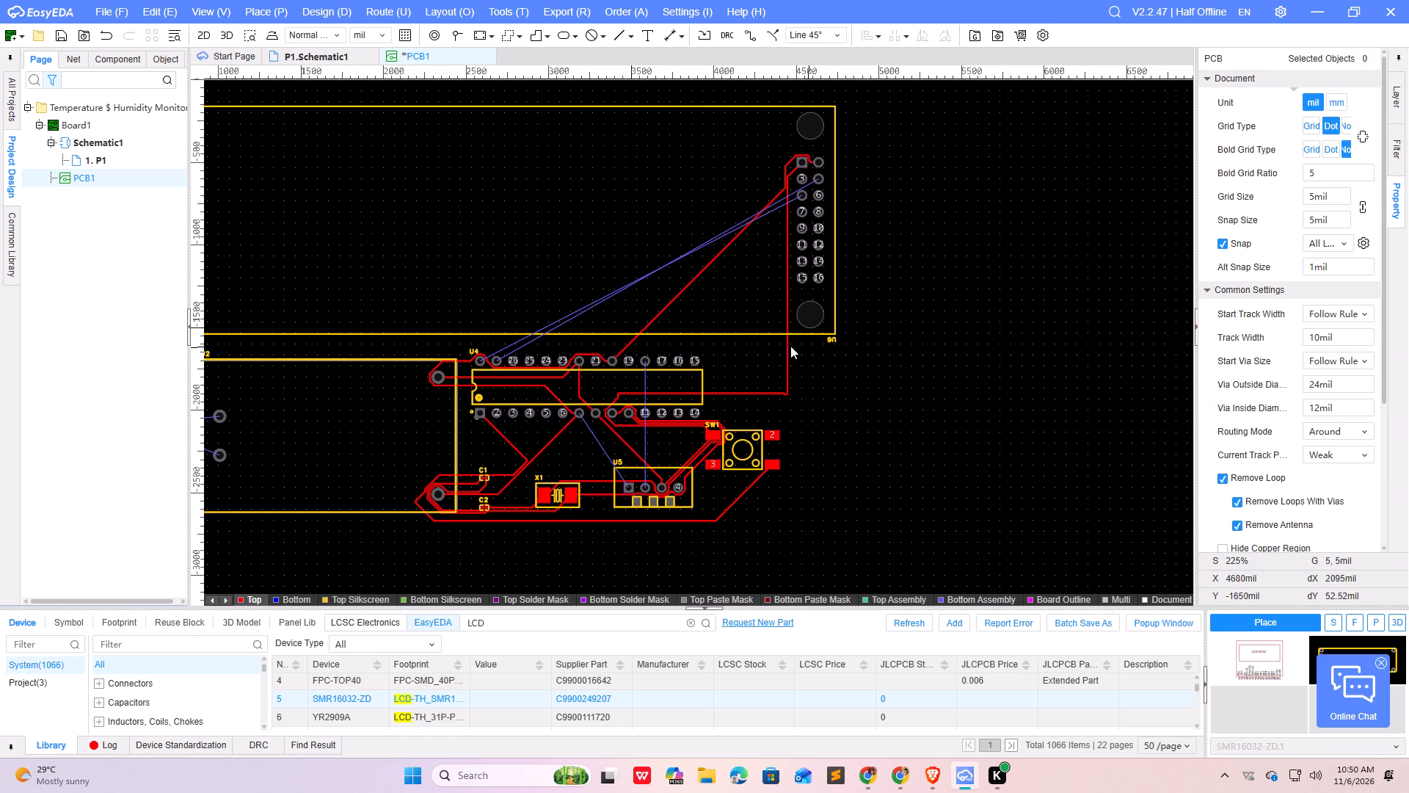
Undo all the routed tracks and the last move of SW1, back to the unrouted layout.
{"action": "scroll", "coordinate": [771, 368], "scroll_direction": "down", "scroll_amount": 1}
{"action": "scroll", "coordinate": [888, 399], "scroll_direction": "down", "scroll_amount": 1}
{"action": "scroll", "coordinate": [677, 415], "scroll_direction": "up", "scroll_amount": 2}
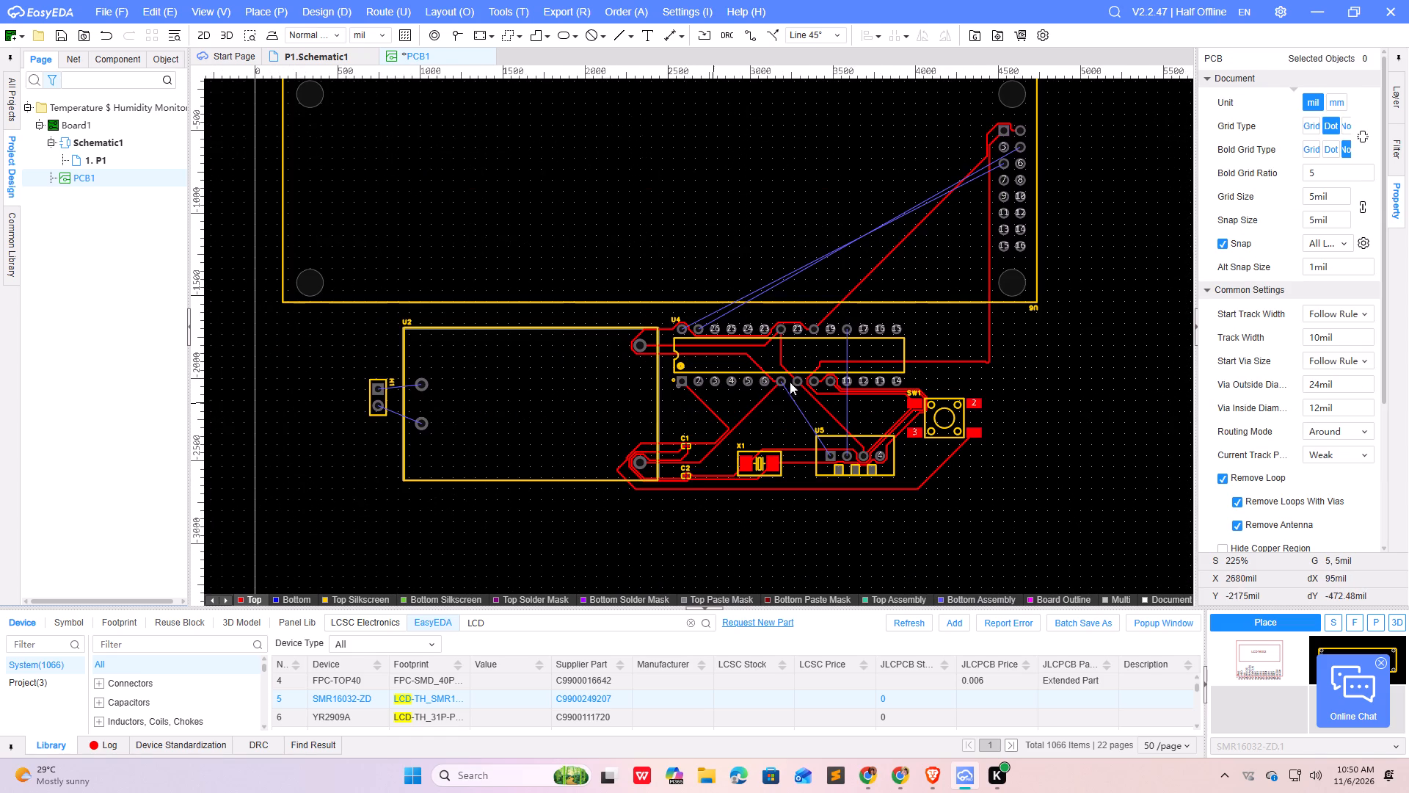
{"action": "scroll", "coordinate": [862, 350], "scroll_direction": "up", "scroll_amount": 2}
{"action": "scroll", "coordinate": [729, 413], "scroll_direction": "down", "scroll_amount": 1}
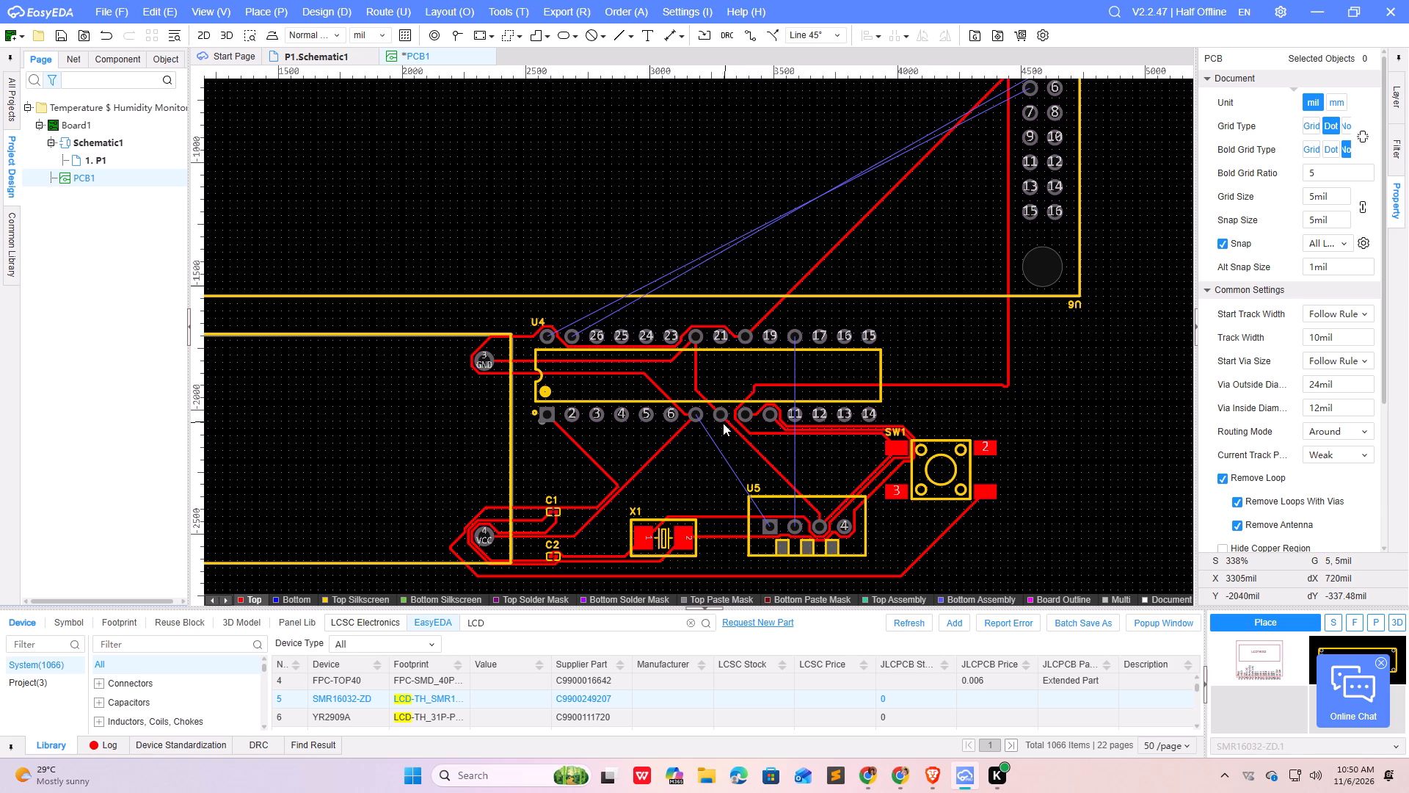
{"action": "key", "text": "ctrl+z"}
{"action": "key", "text": "ctrl+z"}
{"action": "key", "text": "ctrl+z"}
{"action": "key", "text": "ctrl+z"}
{"action": "key", "text": "ctrl+z"}
{"action": "key", "text": "ctrl+z"}
{"action": "key", "text": "ctrl+z"}
{"action": "key", "text": "ctrl+z"}
{"action": "key", "text": "ctrl+z"}
{"action": "key", "text": "ctrl+z"}
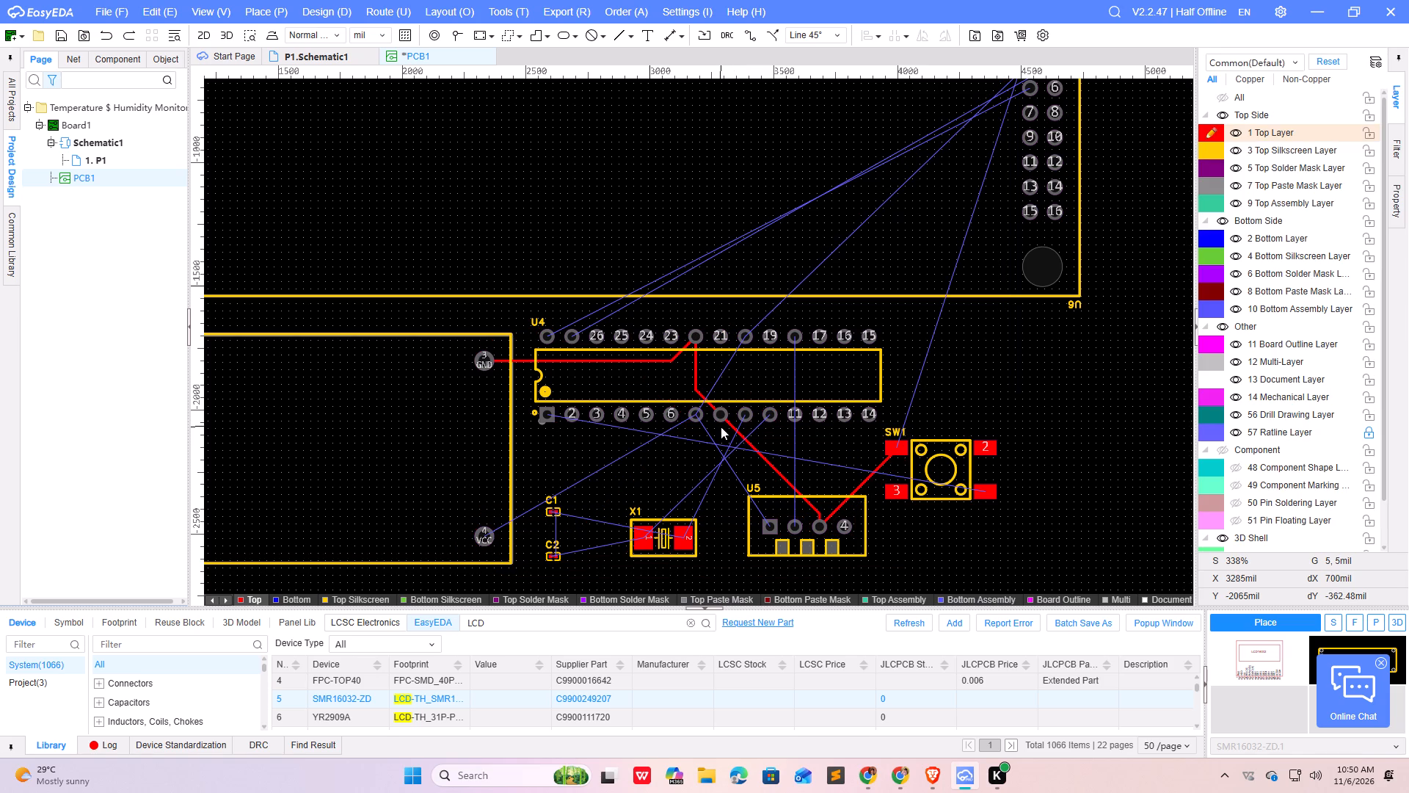
{"action": "key", "text": "ctrl+z"}
{"action": "key", "text": "ctrl+z"}
{"action": "key", "text": "ctrl+z"}
{"action": "key", "text": "ctrl+z"}
{"action": "key", "text": "ctrl+z"}
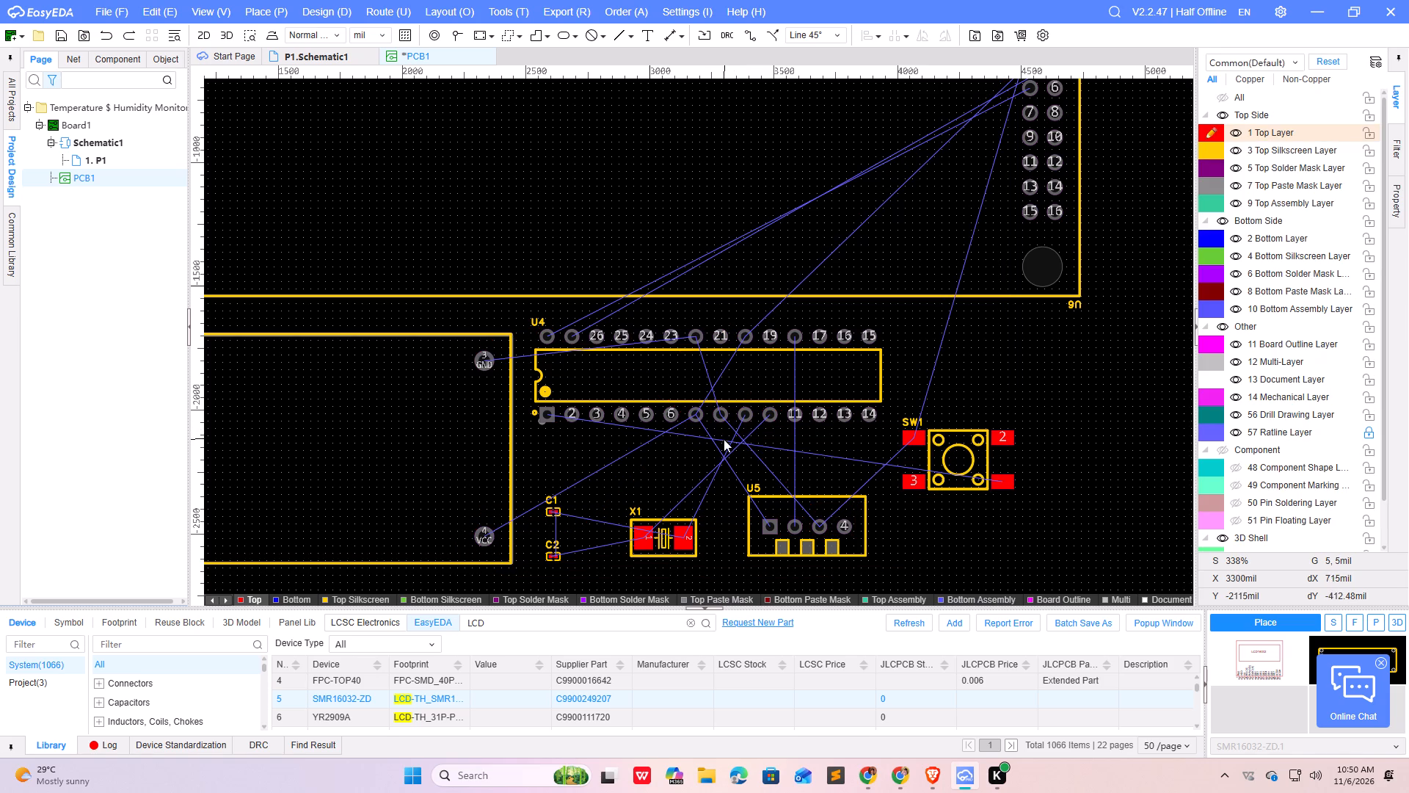
Move U4 to the right of SW1, centred at about X 5560, Y -1950 mil, and rotate it to 270°.
{"action": "scroll", "coordinate": [664, 432], "scroll_direction": "up", "scroll_amount": 1}
{"action": "scroll", "coordinate": [431, 412], "scroll_direction": "down", "scroll_amount": 1}
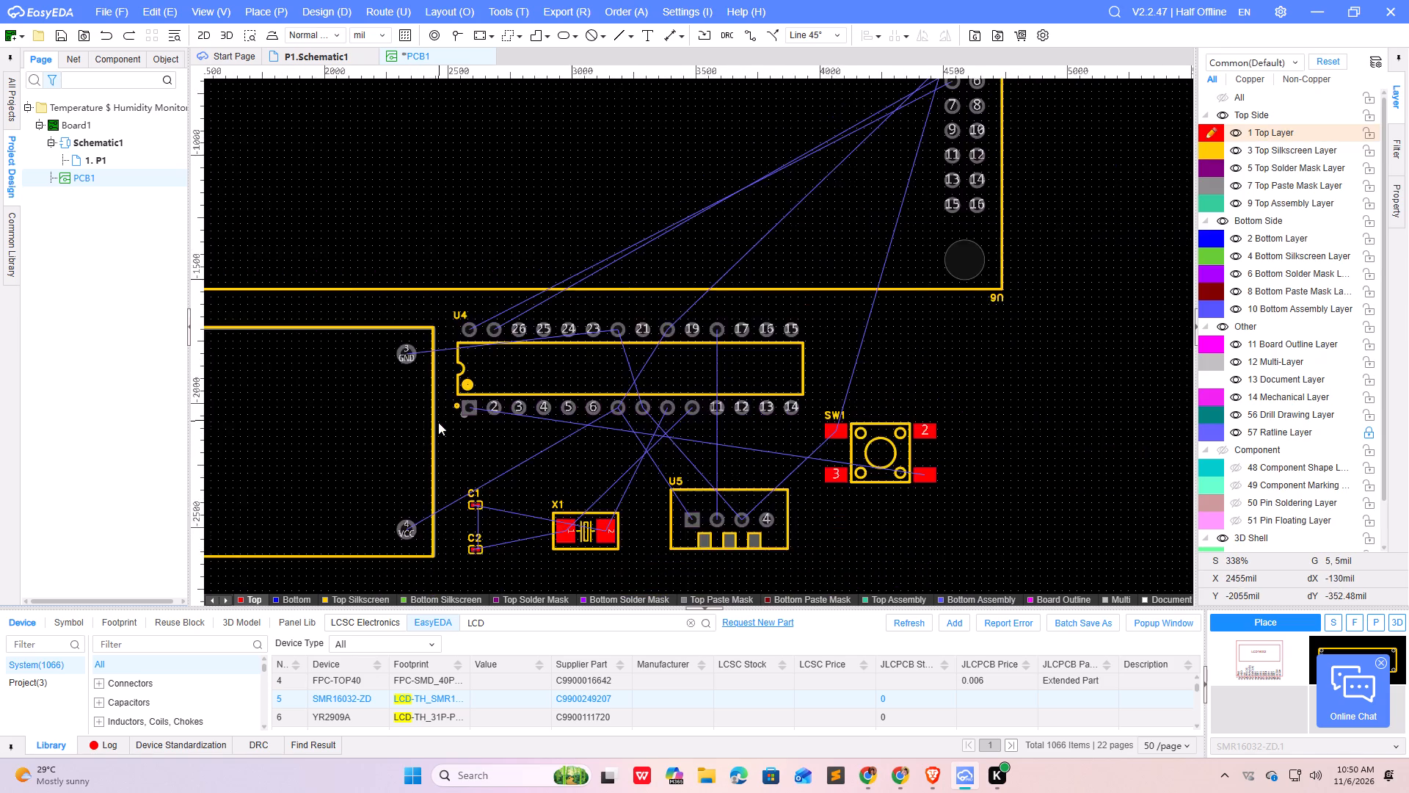
{"action": "scroll", "coordinate": [438, 422], "scroll_direction": "down", "scroll_amount": 1}
{"action": "left_click_drag", "start_coordinate": [618, 385], "coordinate": [1005, 399]}
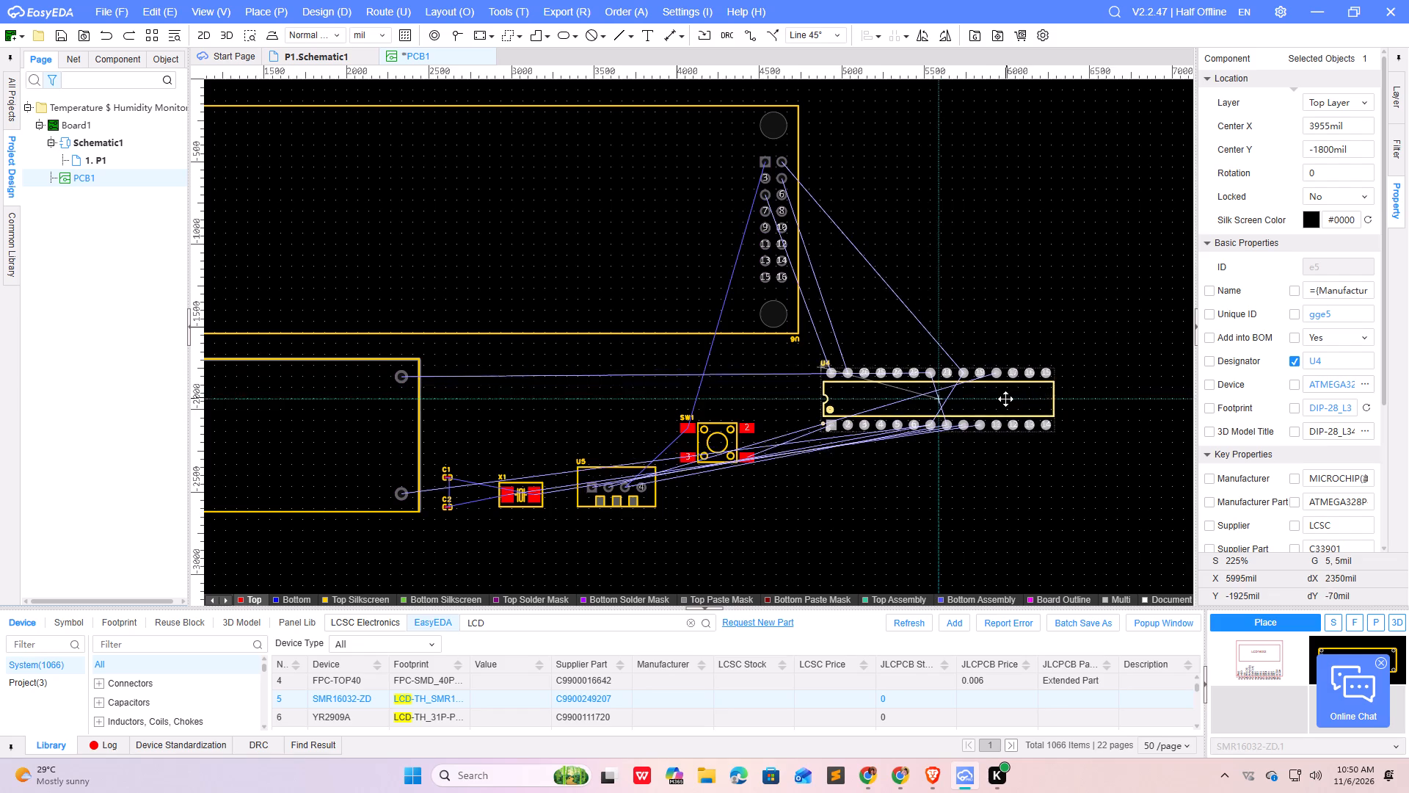
{"action": "left_click_drag", "start_coordinate": [1005, 399], "coordinate": [1002, 401]}
{"action": "key", "text": "space"}
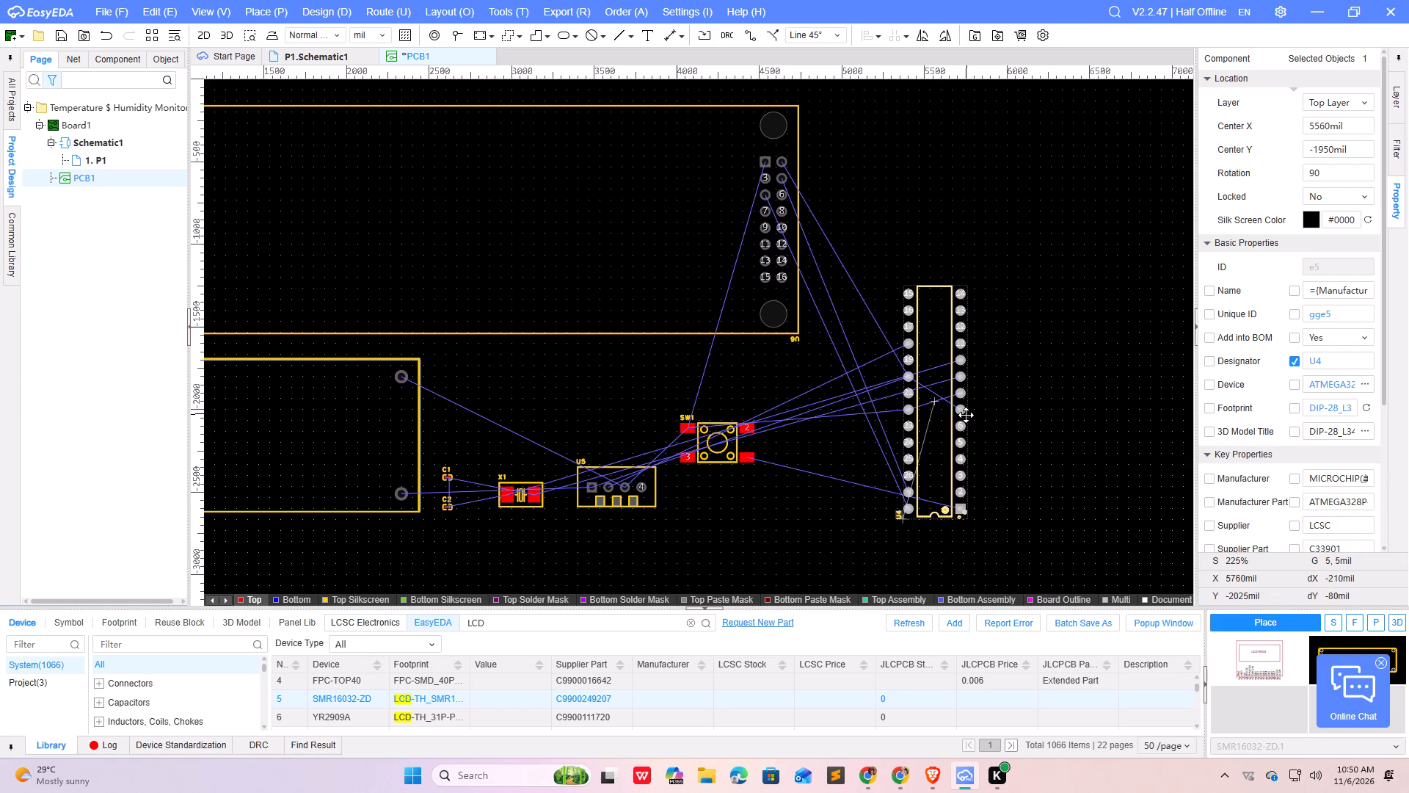
{"action": "key", "text": "space"}
{"action": "key", "text": "space"}
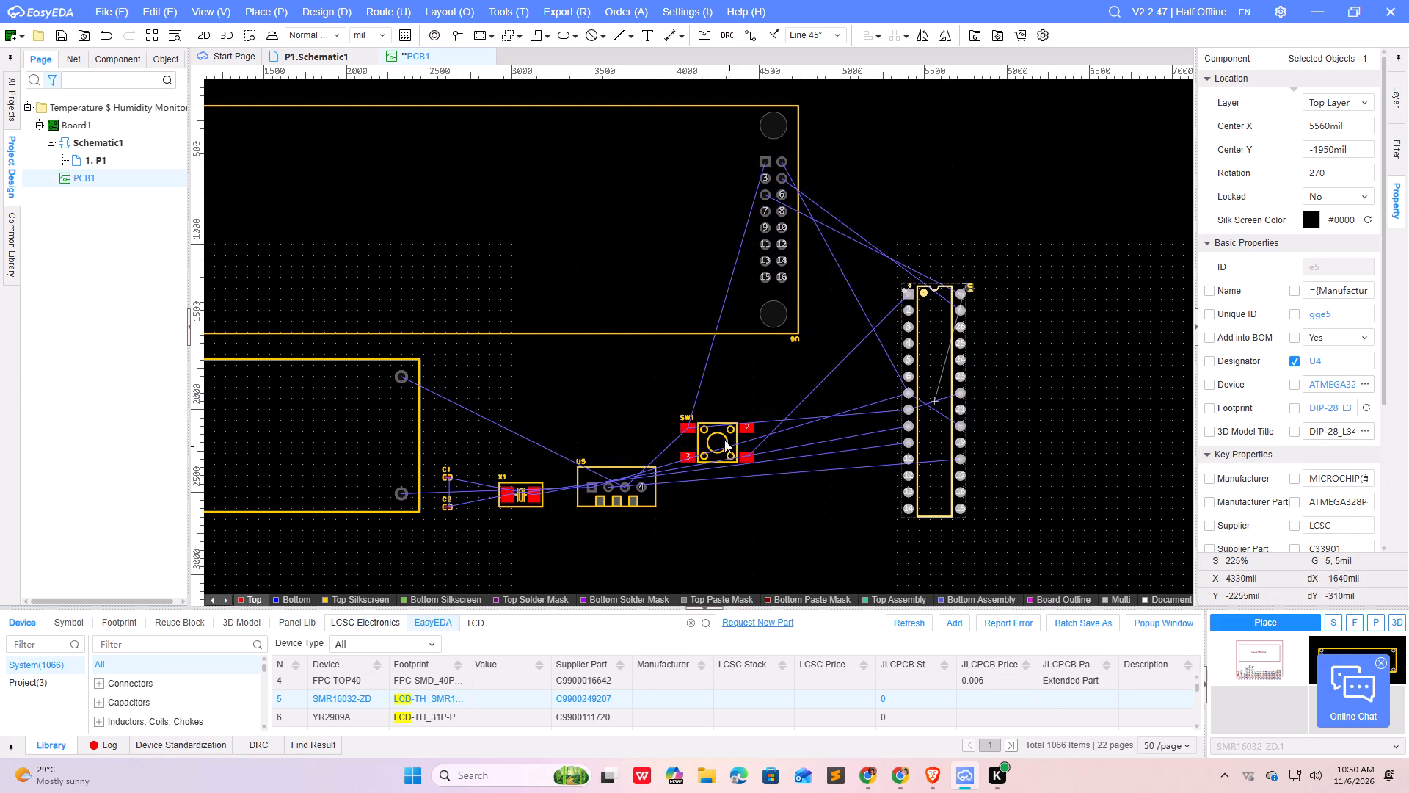
Move SW1 down into the gap before U4's lower end, and raise U5 to just below U6's lower edge.
{"action": "left_click_drag", "start_coordinate": [710, 435], "coordinate": [1016, 537]}
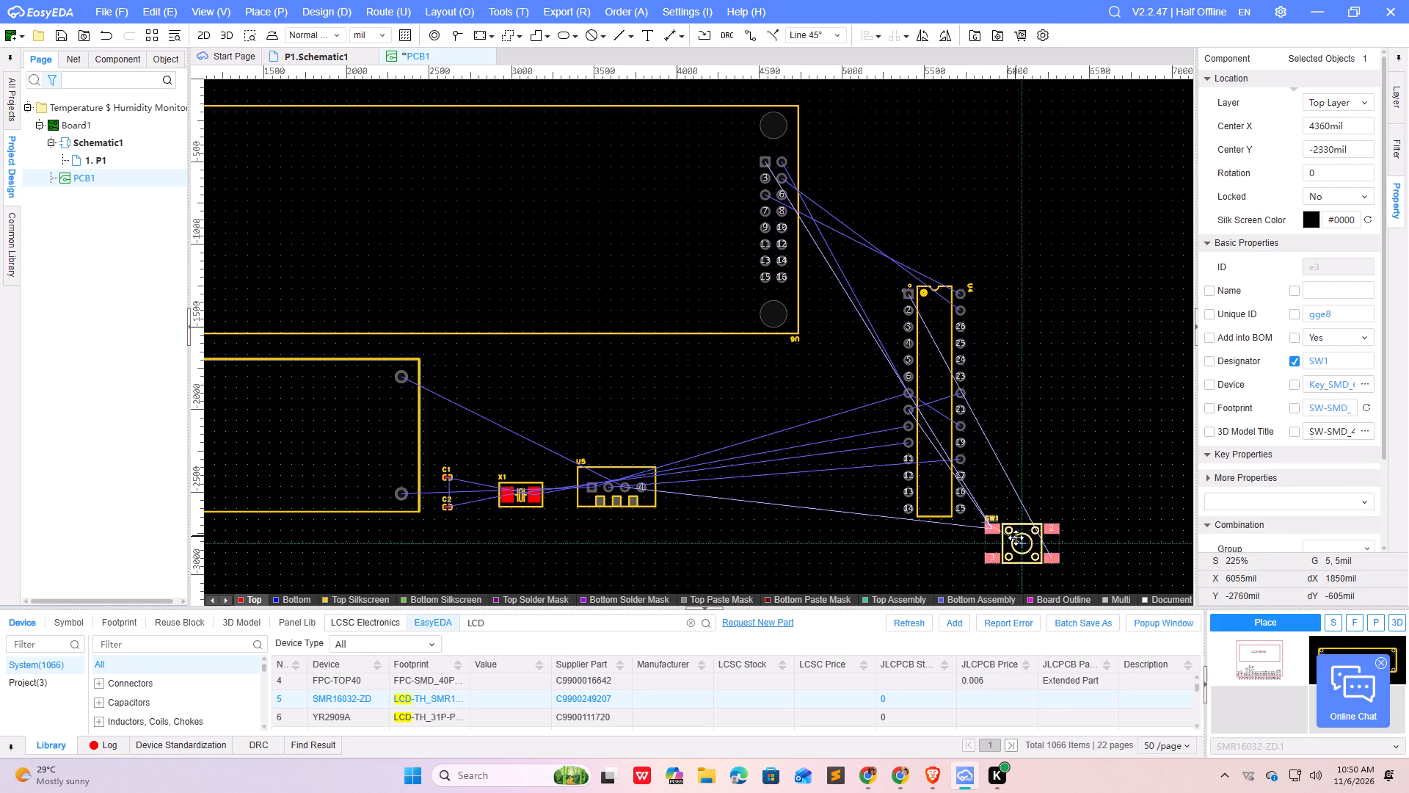
{"action": "left_click_drag", "start_coordinate": [1016, 537], "coordinate": [792, 528]}
{"action": "left_click_drag", "start_coordinate": [616, 491], "coordinate": [685, 403]}
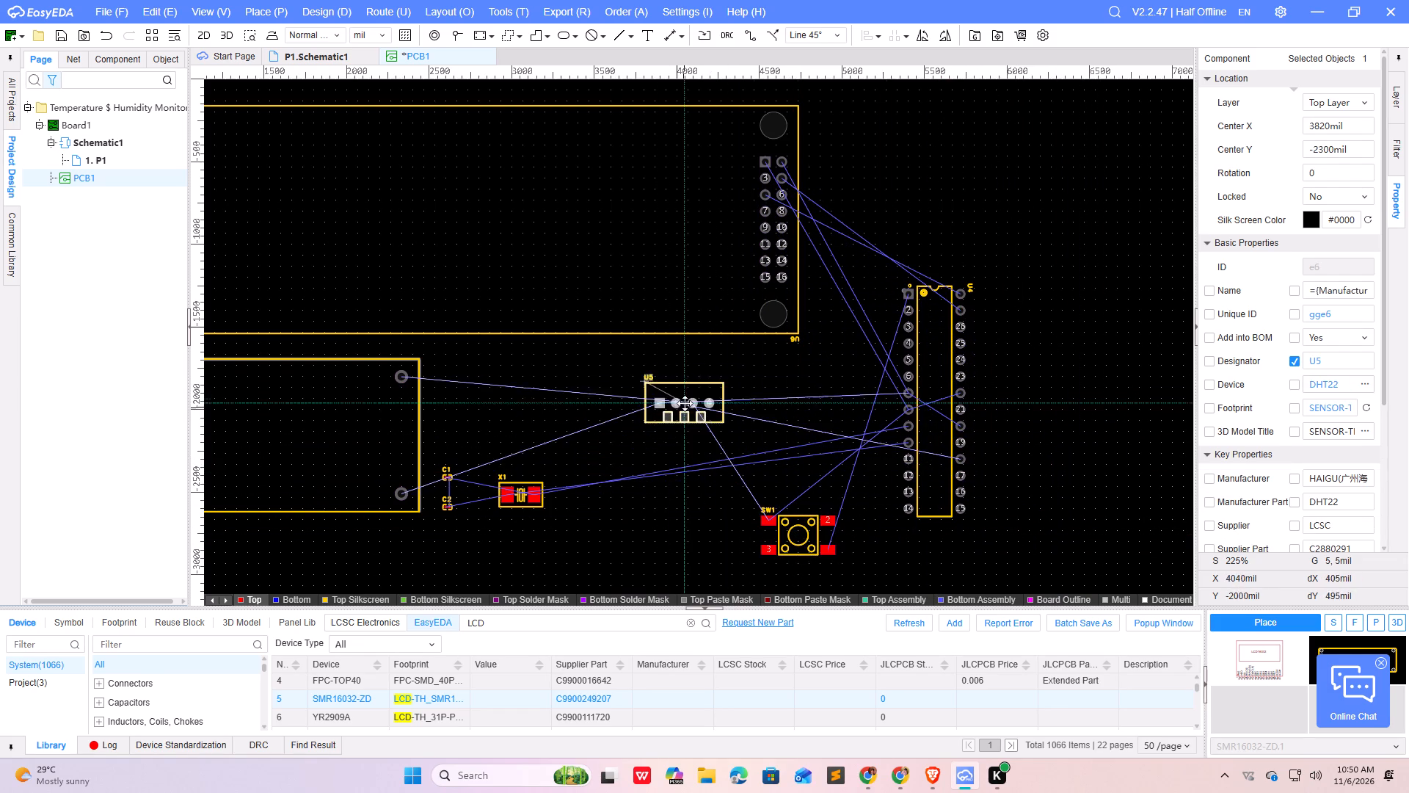
{"action": "left_click_drag", "start_coordinate": [685, 403], "coordinate": [662, 406]}
Shift crystal X1 and the capacitor pair C1 and C2 away from U2, towards U4.
{"action": "left_click_drag", "start_coordinate": [522, 498], "coordinate": [588, 501]}
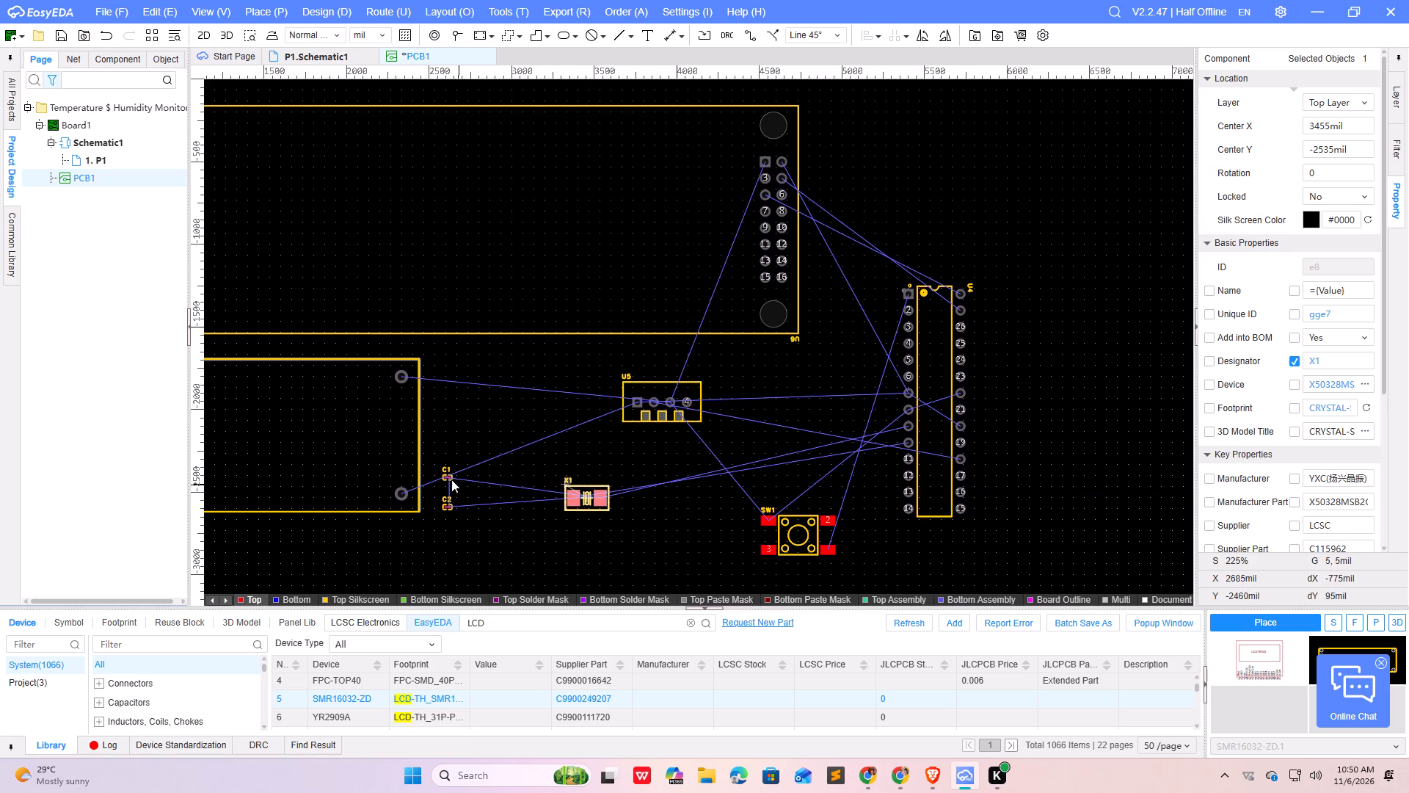
{"action": "left_click_drag", "start_coordinate": [433, 460], "coordinate": [494, 540]}
{"action": "left_click_drag", "start_coordinate": [444, 499], "coordinate": [492, 509]}
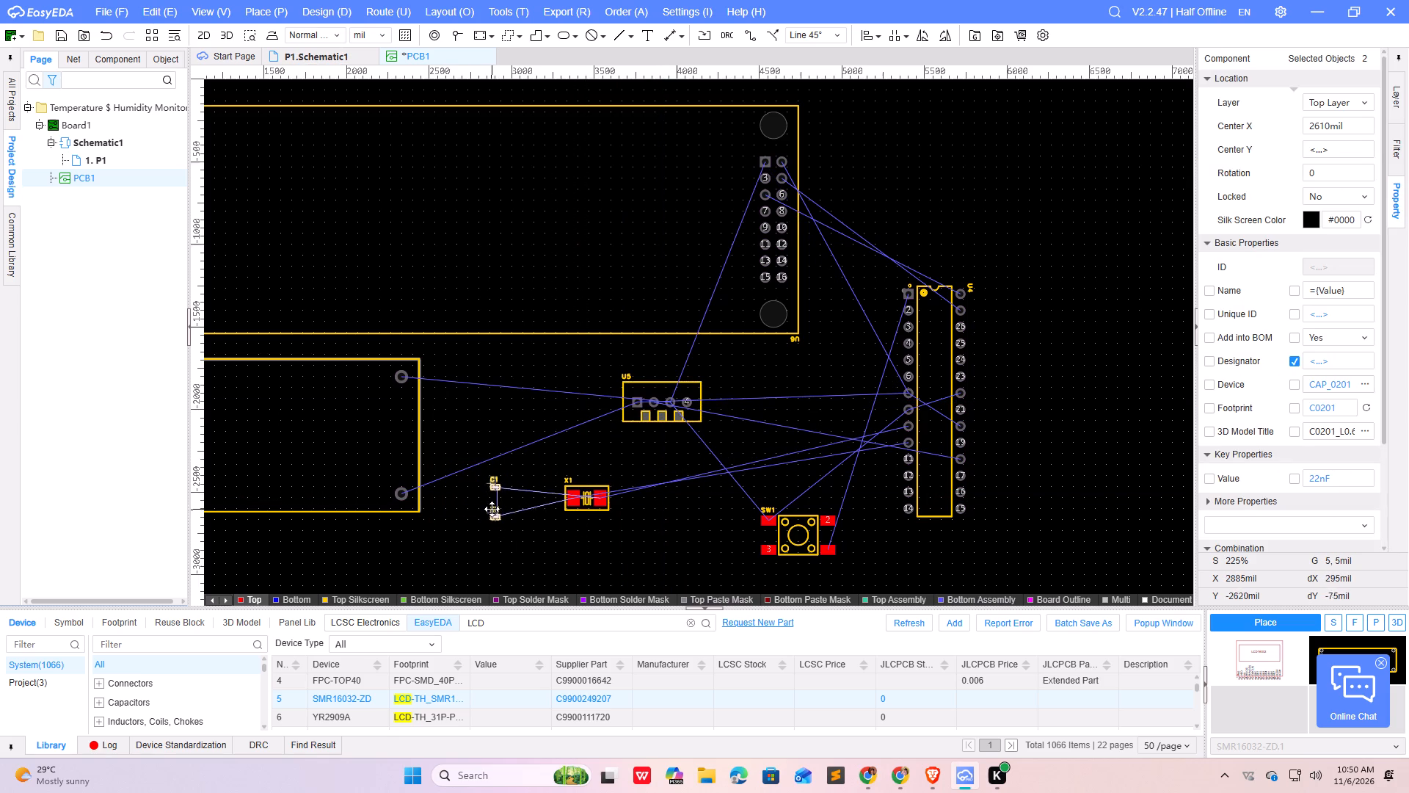
{"action": "left_click_drag", "start_coordinate": [492, 509], "coordinate": [492, 506]}
Move SW1 up beside U4's lower pins and raise X1 slightly closer beneath U5.
{"action": "left_click_drag", "start_coordinate": [820, 551], "coordinate": [798, 507]}
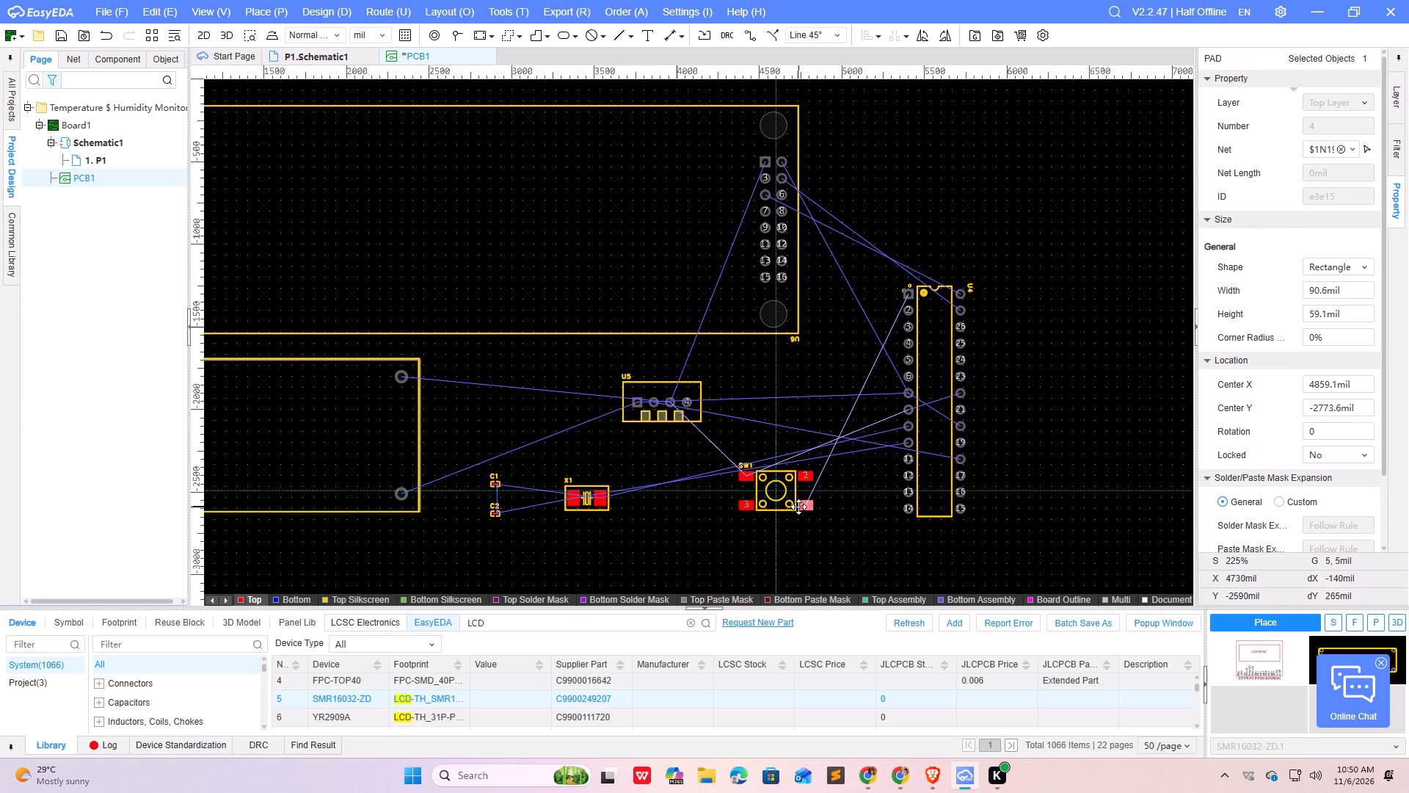
{"action": "left_click_drag", "start_coordinate": [798, 507], "coordinate": [799, 512]}
{"action": "left_click_drag", "start_coordinate": [590, 498], "coordinate": [602, 479]}
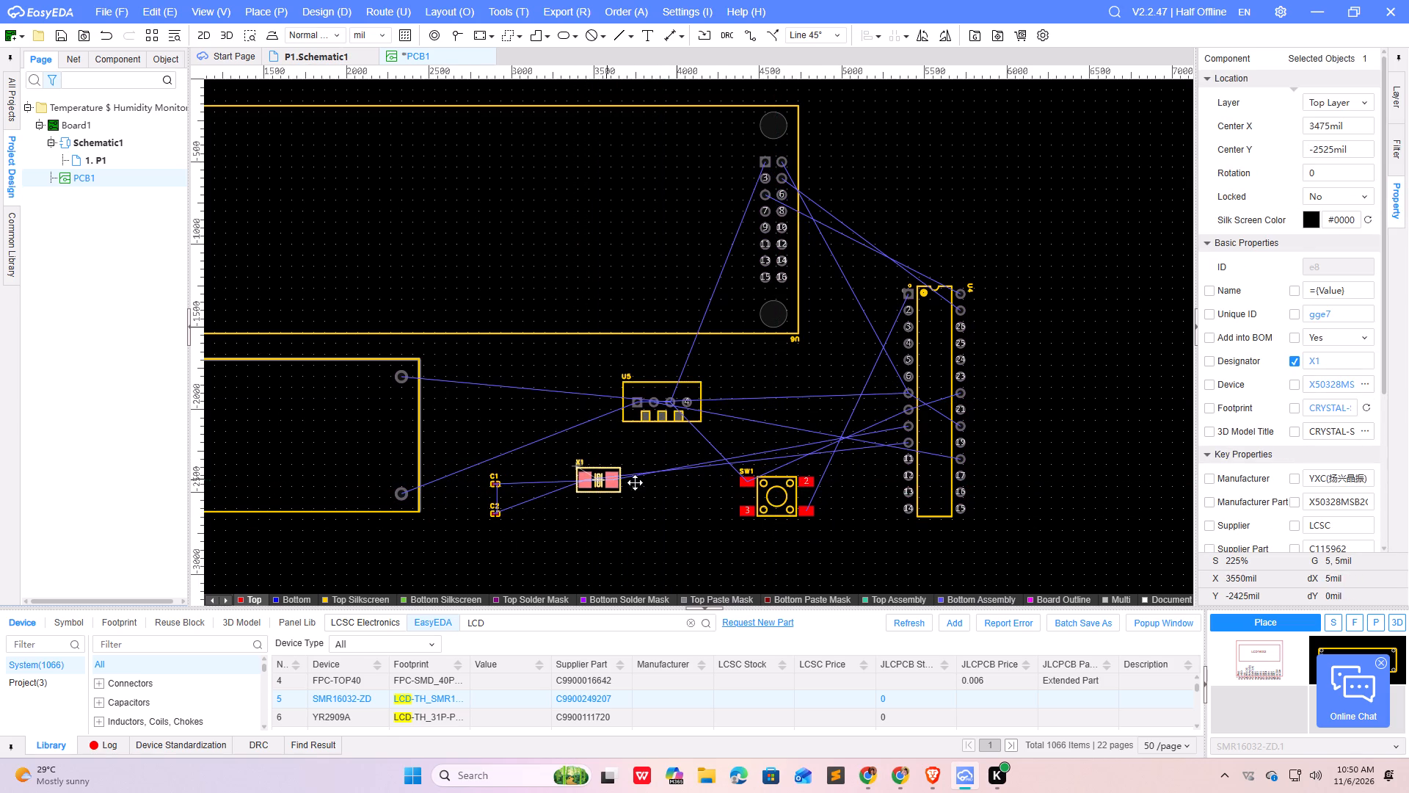
{"action": "left_click", "coordinate": [1055, 425]}
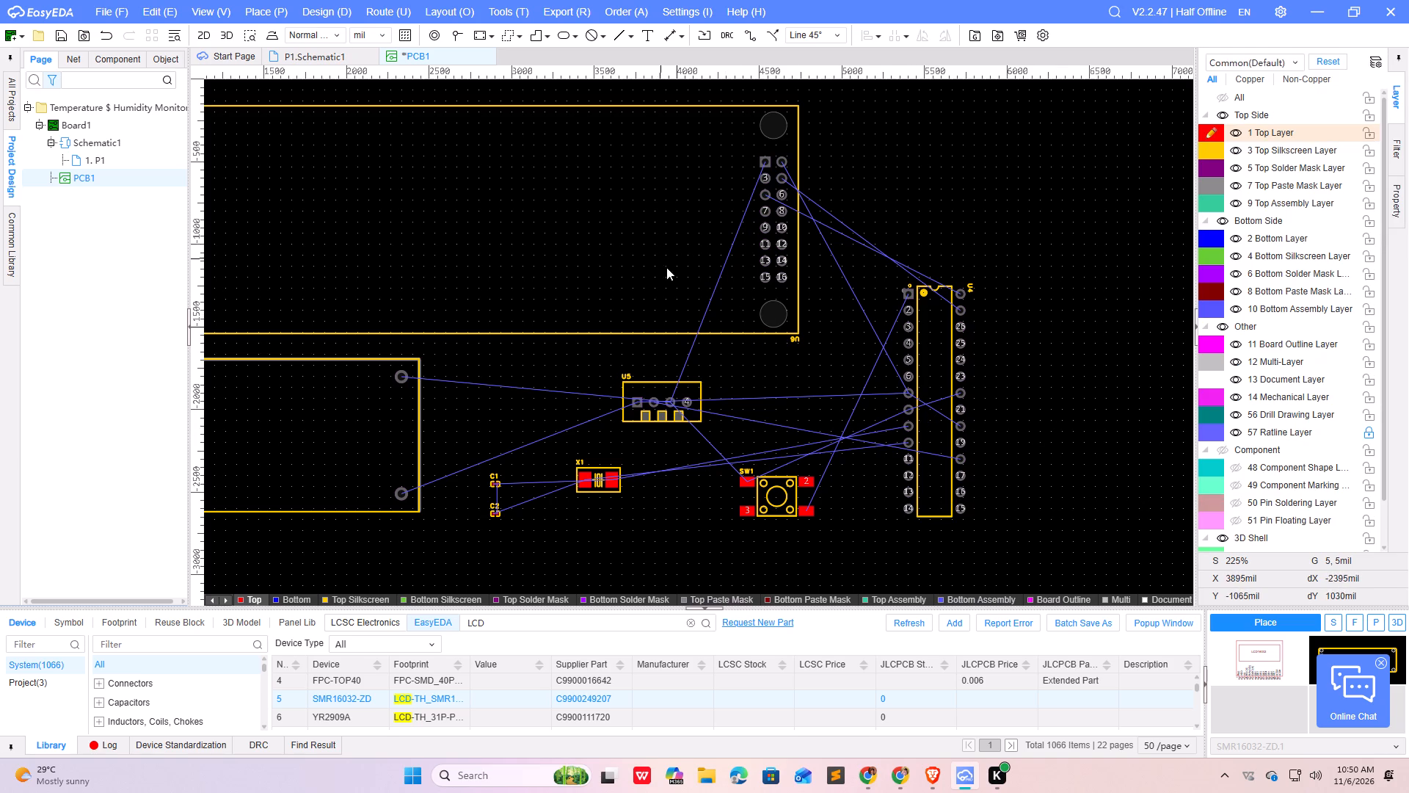
Move the LCD module U6 well clear of U4's outer side, centred at about X 11245, Y -1645 mil.
{"action": "scroll", "coordinate": [629, 353], "scroll_direction": "down", "scroll_amount": 3}
{"action": "right_click", "coordinate": [630, 364]}
{"action": "left_click_drag", "start_coordinate": [582, 318], "coordinate": [913, 349]}
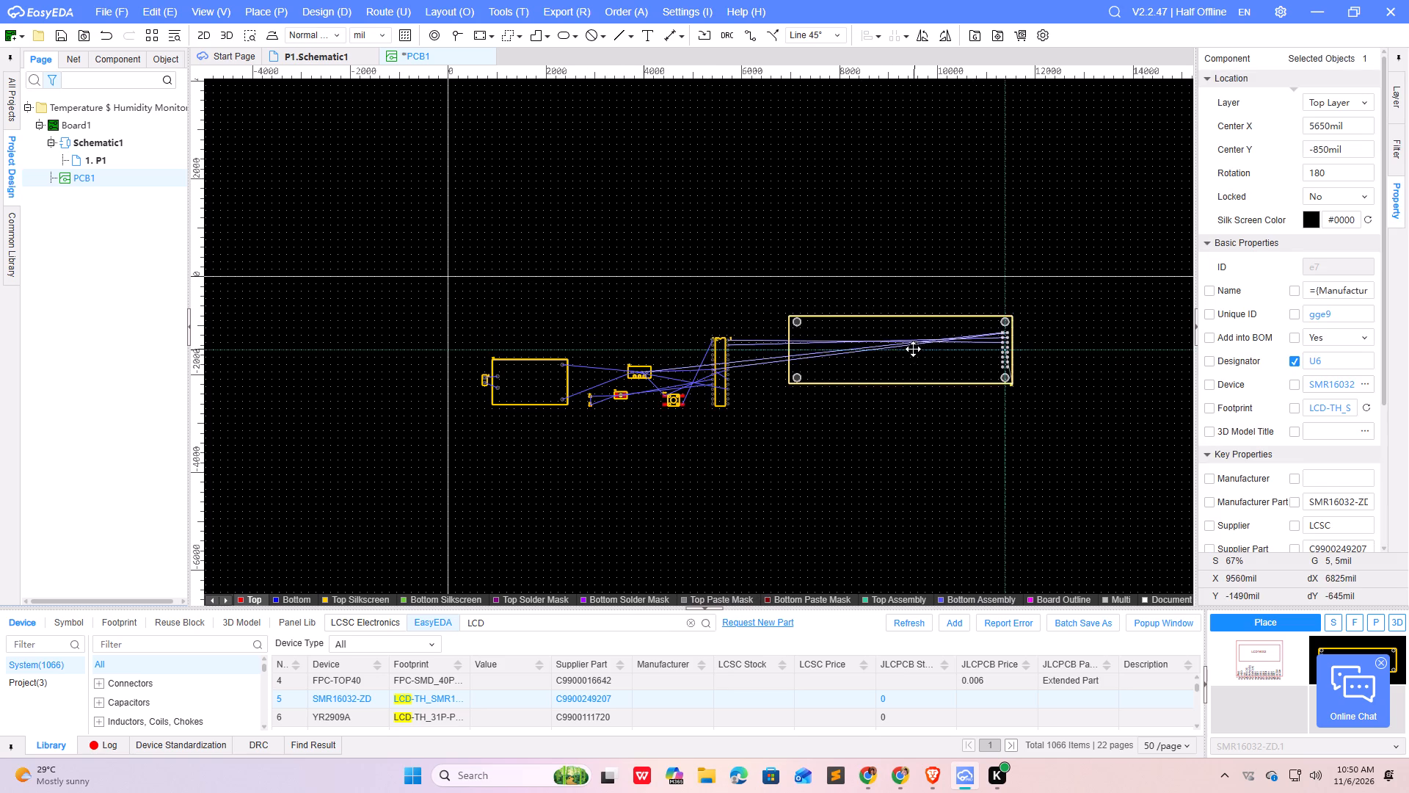
{"action": "left_click_drag", "start_coordinate": [913, 349], "coordinate": [908, 357]}
Move U2 to about X 2180, Y -1745 mil and rotate it upright with pins 1 and 2 at its upper end.
{"action": "scroll", "coordinate": [620, 409], "scroll_direction": "up", "scroll_amount": 3}
{"action": "left_click_drag", "start_coordinate": [387, 319], "coordinate": [428, 306]}
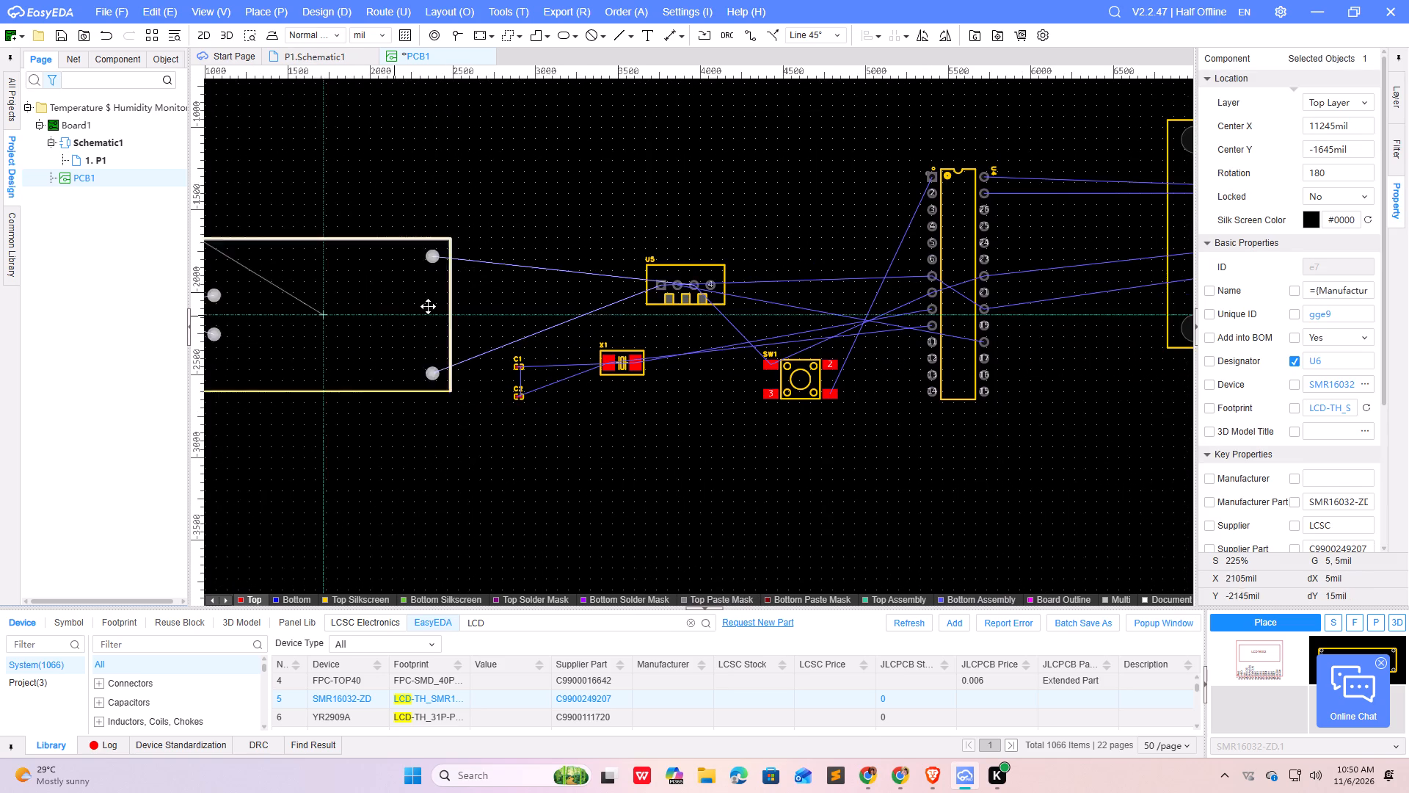
{"action": "left_click_drag", "start_coordinate": [428, 306], "coordinate": [471, 251]}
{"action": "key", "text": "space"}
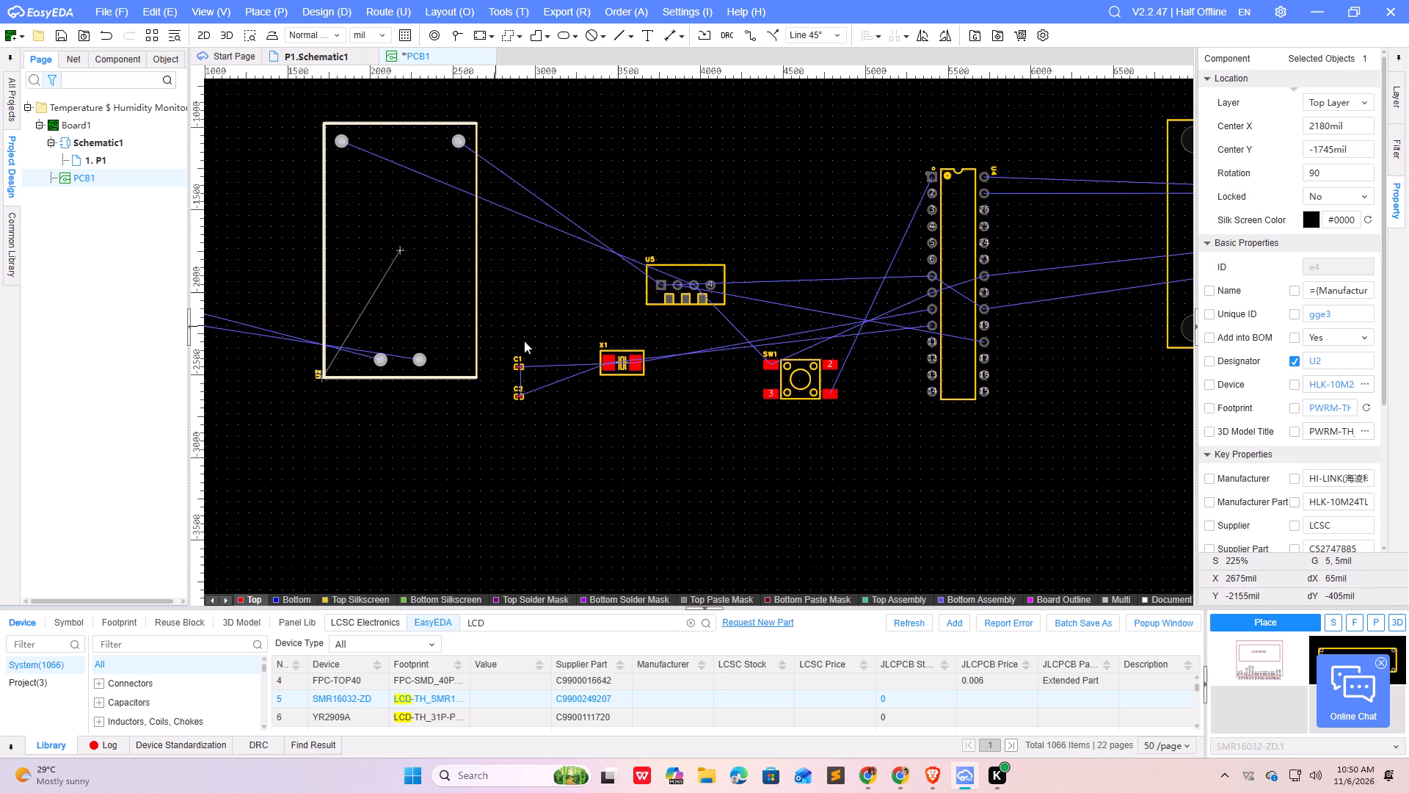
{"action": "scroll", "coordinate": [561, 356], "scroll_direction": "down", "scroll_amount": 2}
{"action": "key", "text": "space"}
{"action": "key", "text": "space"}
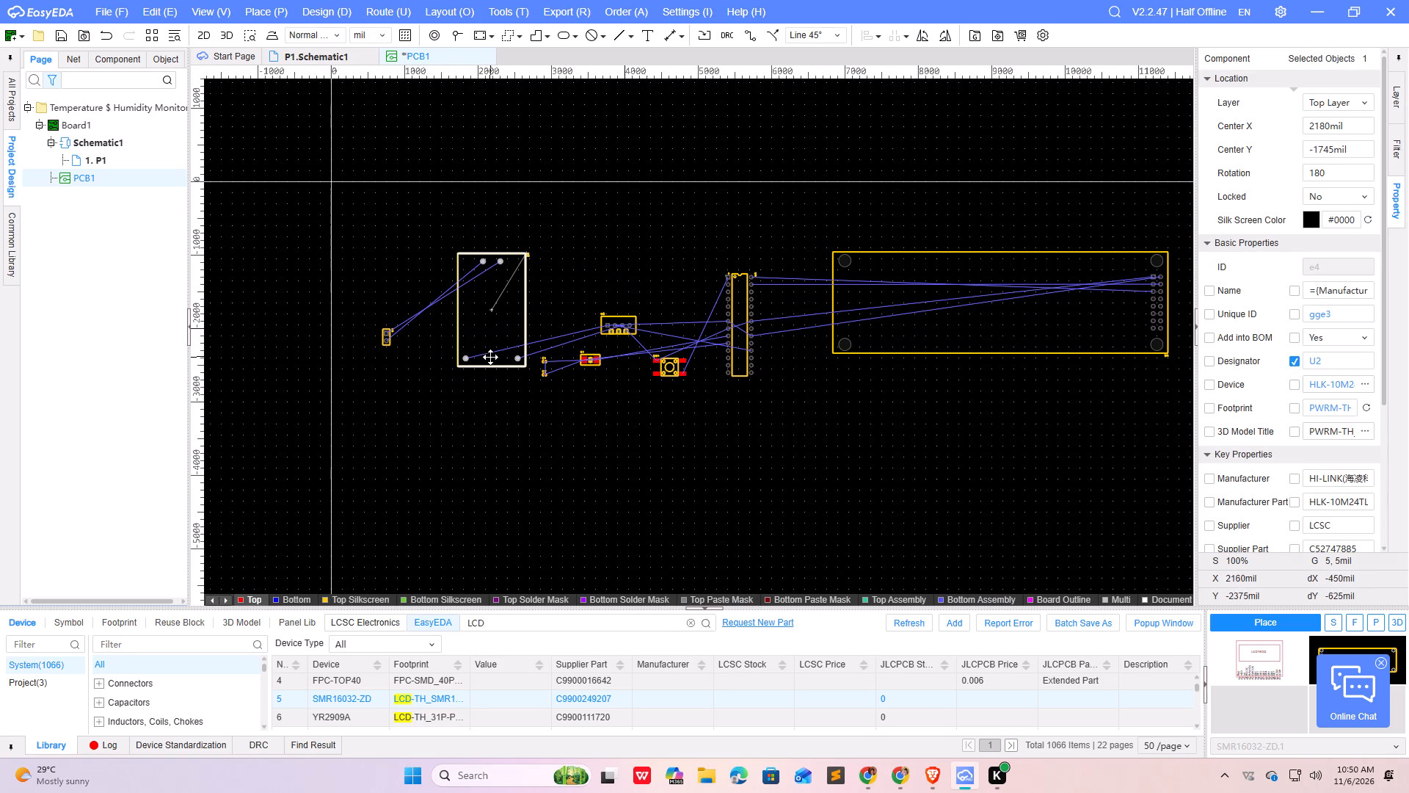
Place header H1 just above U2 at about X 2155, Y -665 mil and rotate it to 180°.
{"action": "left_click_drag", "start_coordinate": [387, 337], "coordinate": [490, 231]}
{"action": "key", "text": "space"}
{"action": "key", "text": "space"}
{"action": "key", "text": "space"}
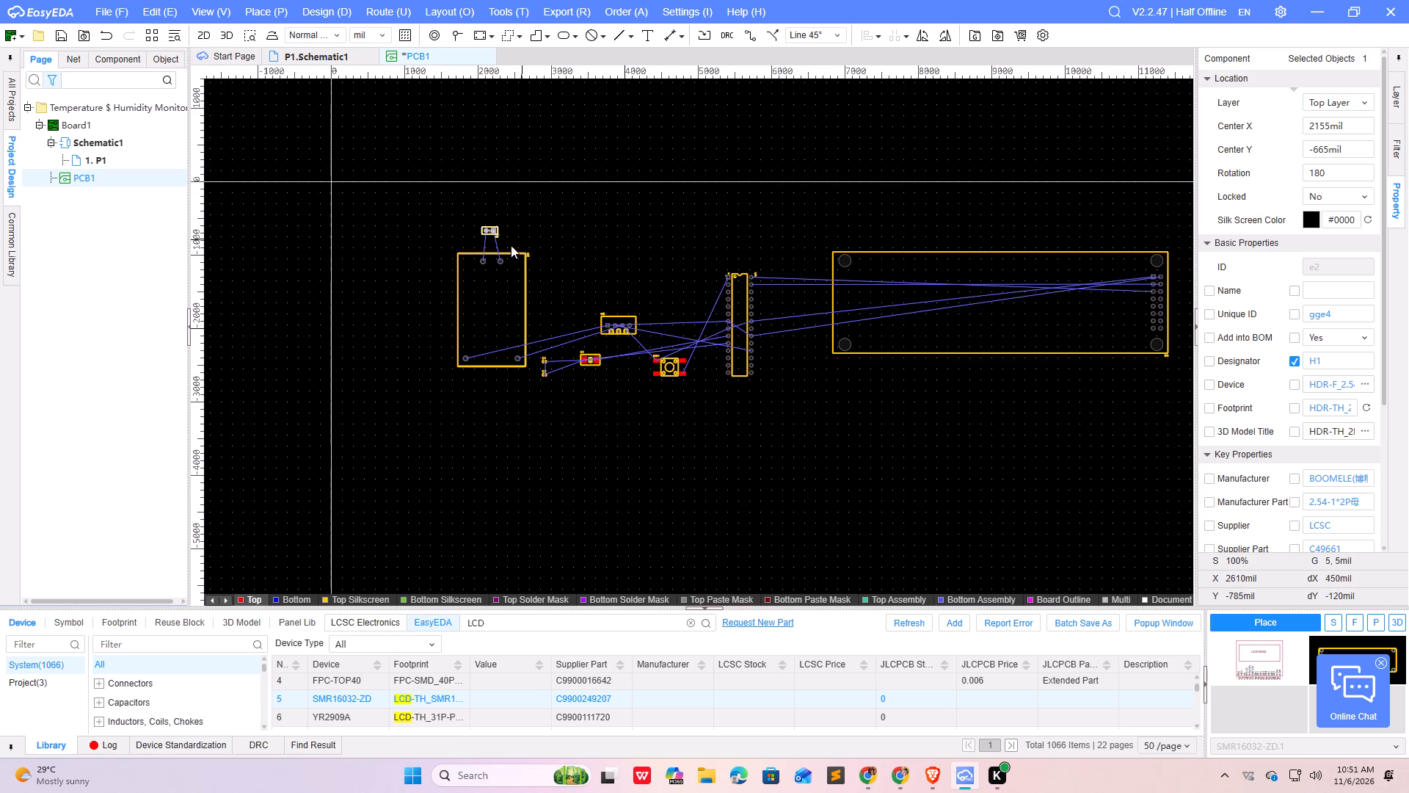
Move U5 up beside U2's upper end and bring crystal X1 into the space beneath it.
{"action": "scroll", "coordinate": [506, 250], "scroll_direction": "up", "scroll_amount": 2}
{"action": "left_click_drag", "start_coordinate": [749, 415], "coordinate": [637, 269]}
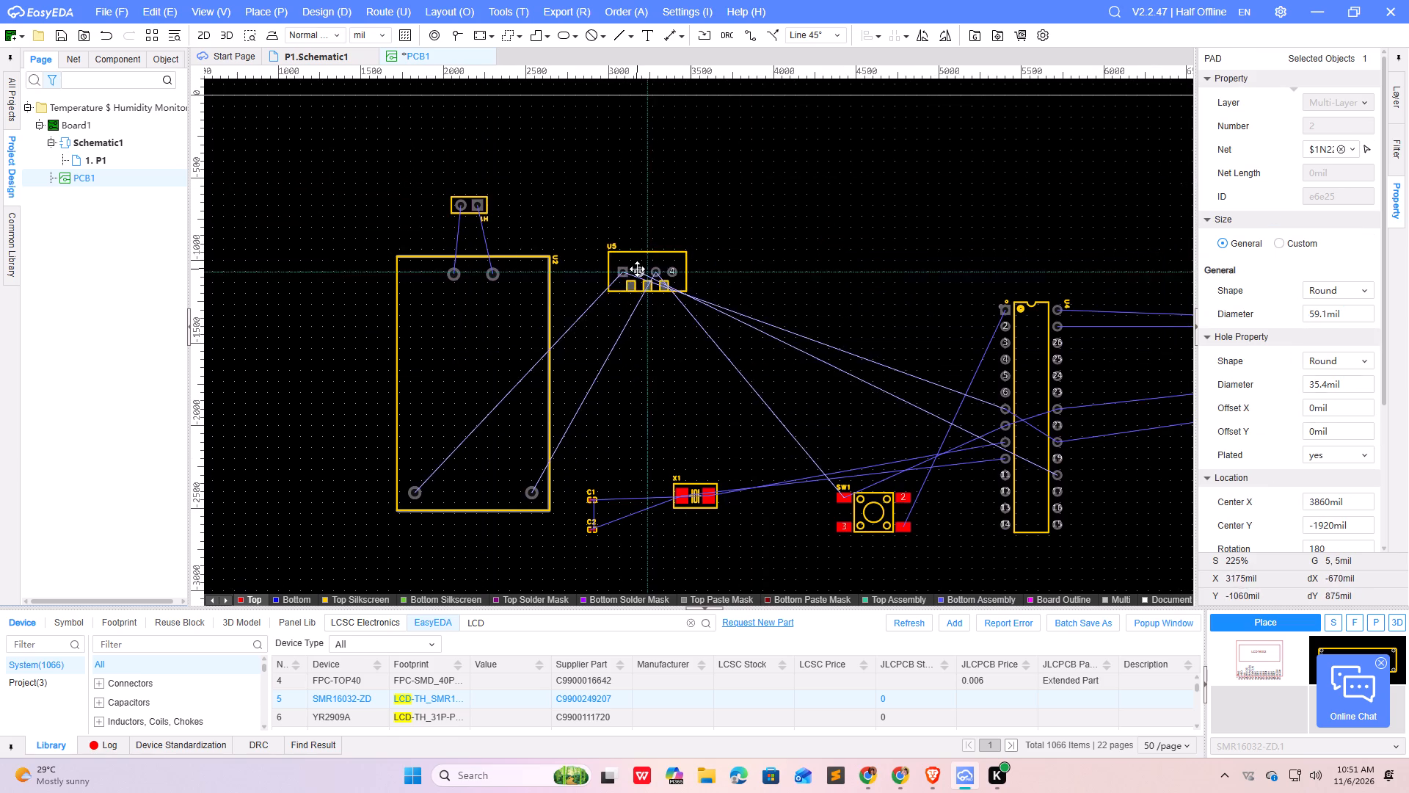
{"action": "left_click_drag", "start_coordinate": [637, 269], "coordinate": [641, 256]}
{"action": "left_click_drag", "start_coordinate": [696, 497], "coordinate": [668, 394]}
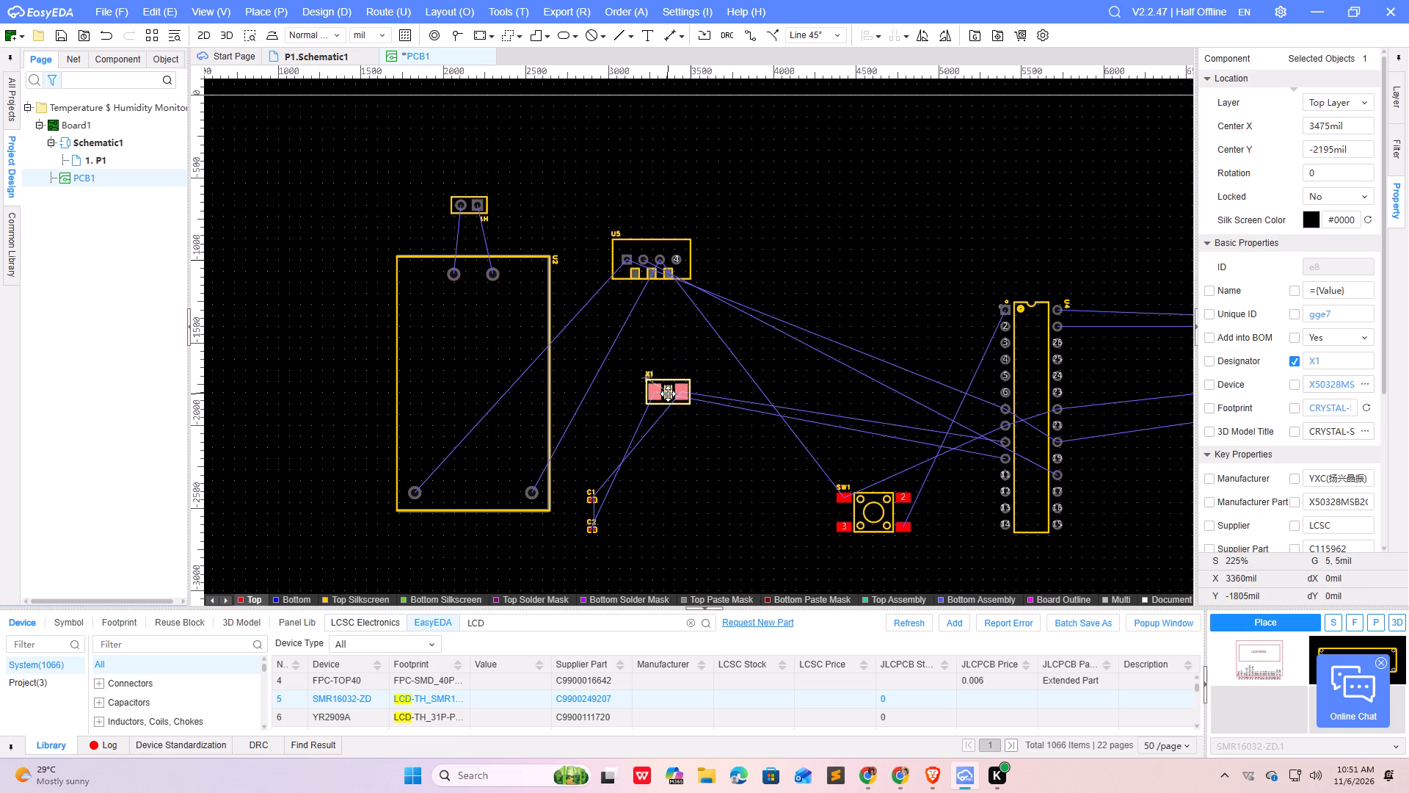
Bring U4 close to U5 at about X 3890, Y -1605 mil, and shift X1 to about X 3285, Y -1760 mil.
{"action": "left_click_drag", "start_coordinate": [1031, 414], "coordinate": [862, 330]}
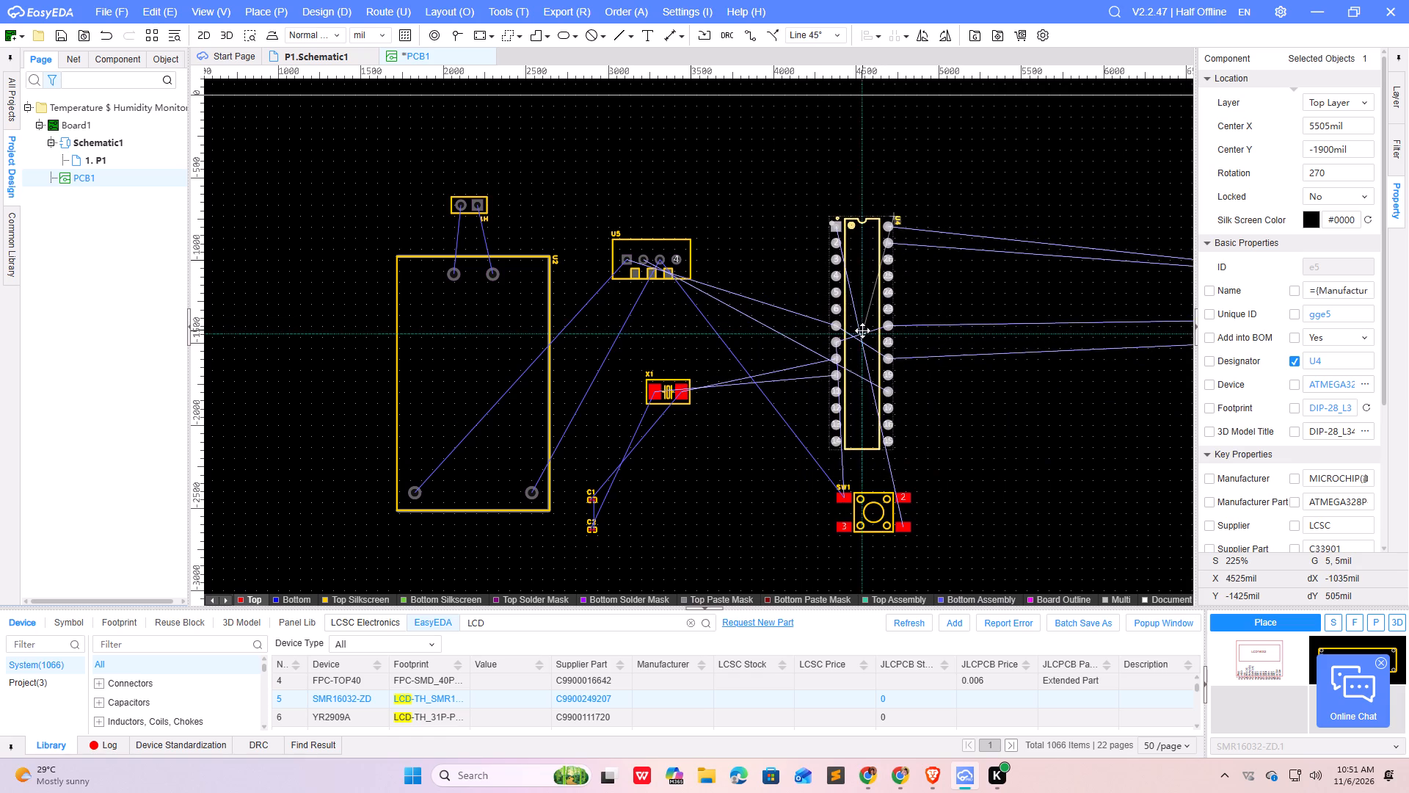
{"action": "left_click_drag", "start_coordinate": [862, 330], "coordinate": [811, 303]}
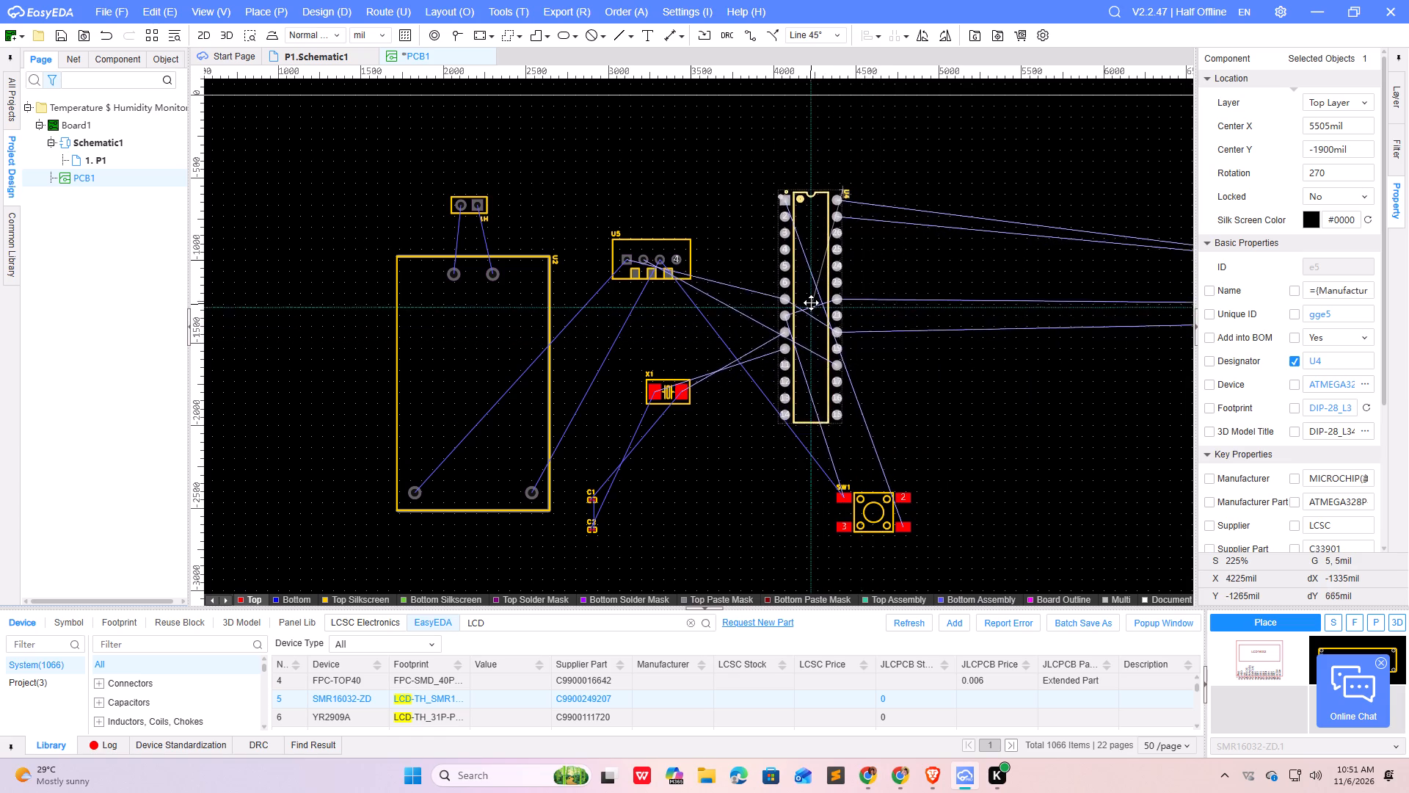
{"action": "left_click_drag", "start_coordinate": [811, 303], "coordinate": [766, 349]}
{"action": "left_click_drag", "start_coordinate": [674, 390], "coordinate": [661, 384]}
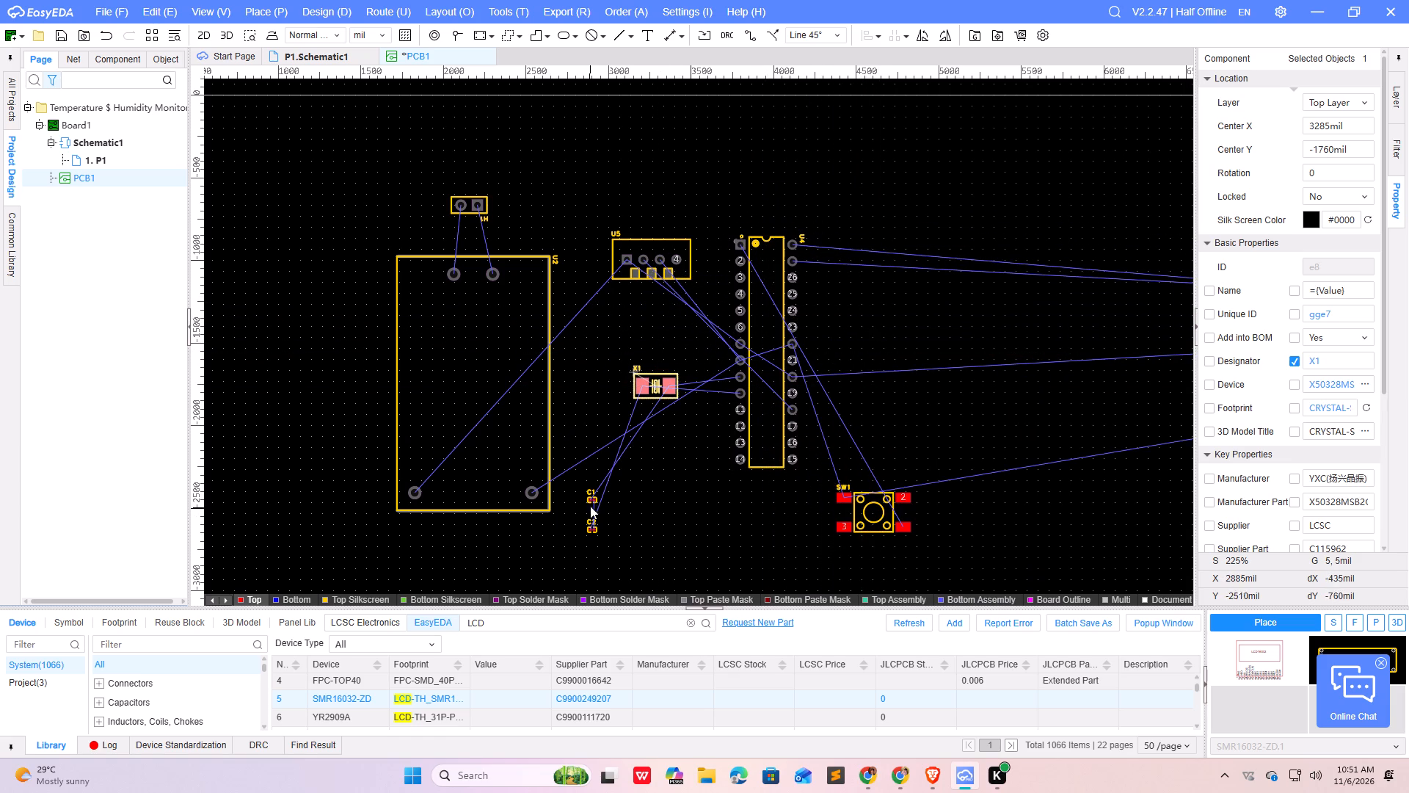
Move capacitors C1 and C2 together up to just below X1, between U2 and the crystal.
{"action": "left_click_drag", "start_coordinate": [580, 488], "coordinate": [614, 541]}
{"action": "left_click_drag", "start_coordinate": [591, 501], "coordinate": [578, 420]}
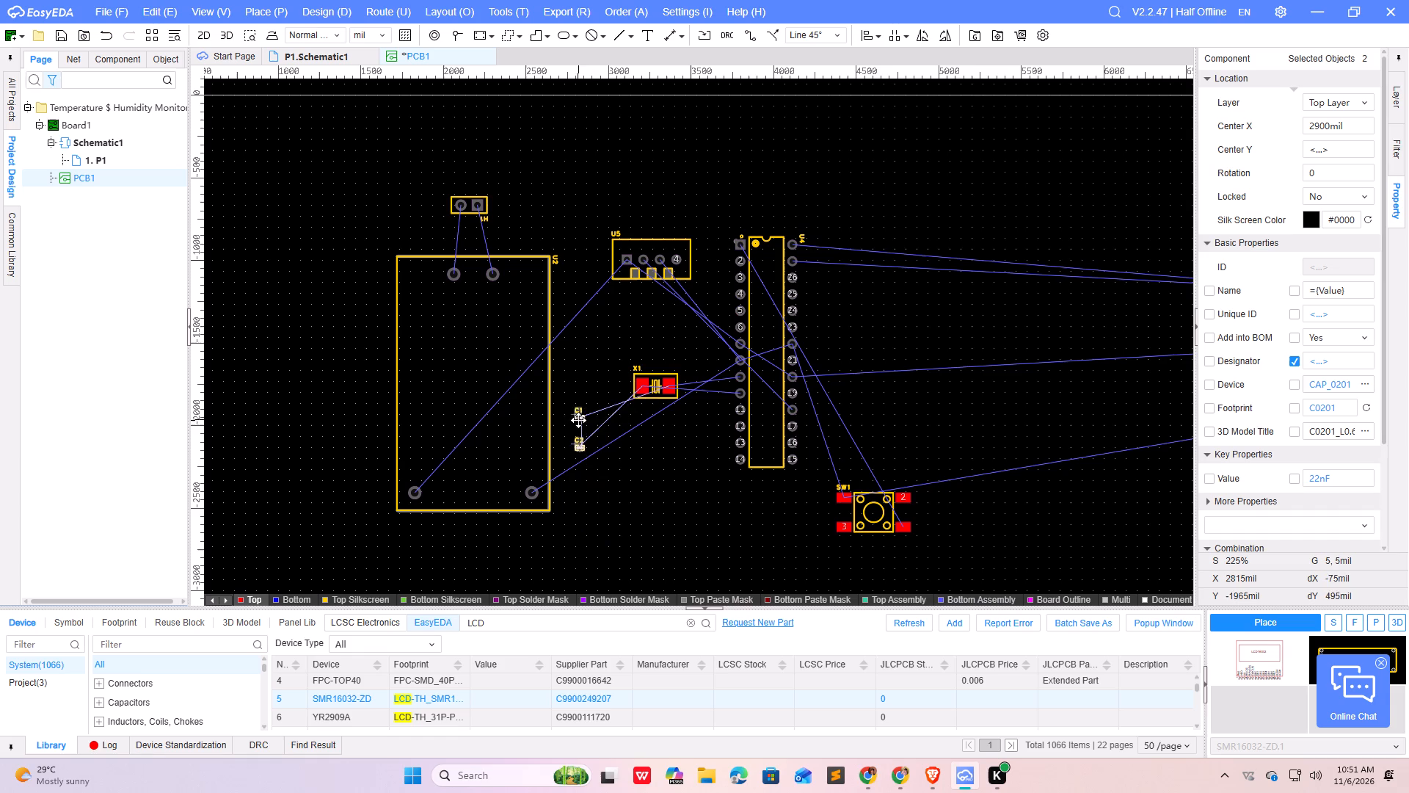
{"action": "left_click_drag", "start_coordinate": [578, 420], "coordinate": [576, 424]}
Shift U5 closer to U2's upper edge and U4 closer to U5 and X1, tightening the layout.
{"action": "left_click_drag", "start_coordinate": [645, 252], "coordinate": [617, 273]}
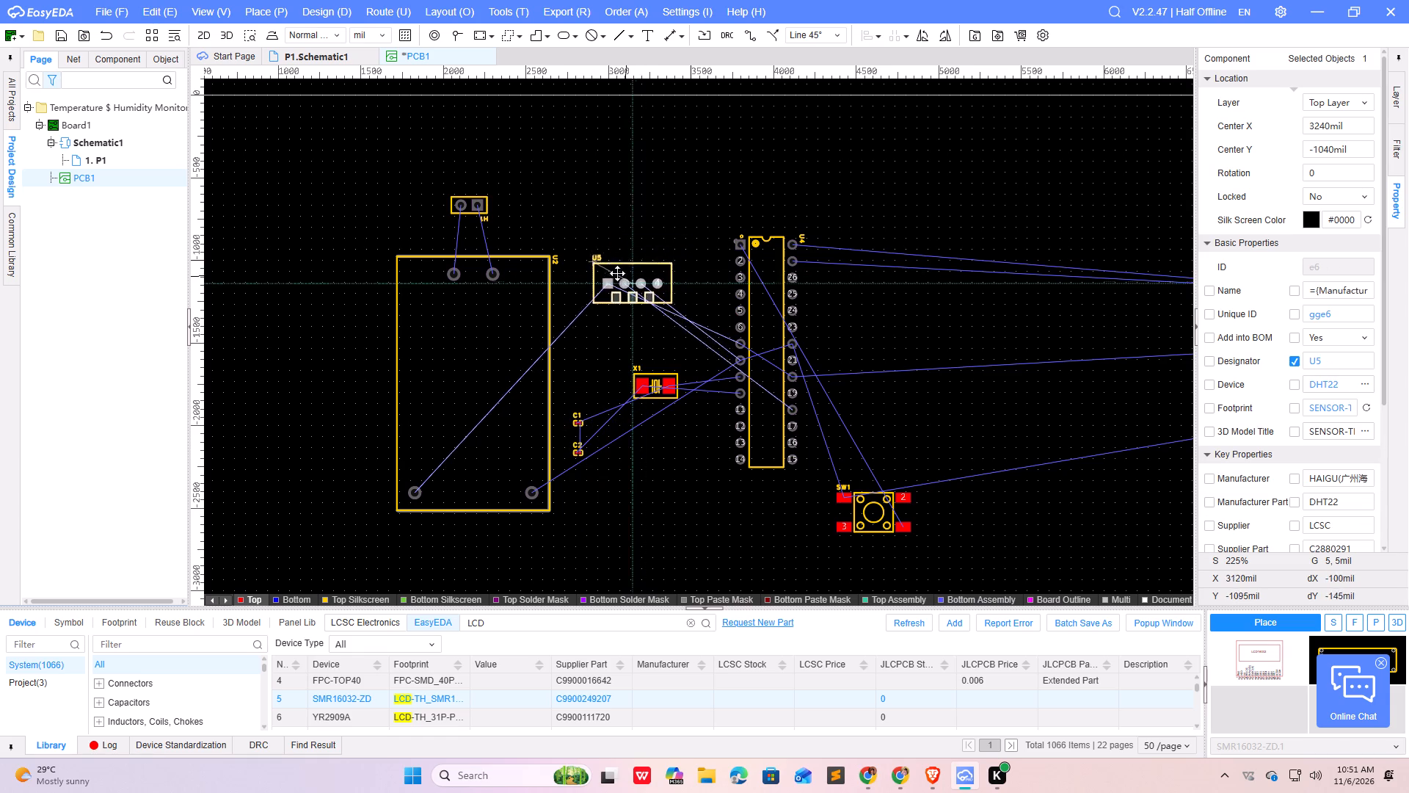
{"action": "left_click_drag", "start_coordinate": [617, 273], "coordinate": [614, 275]}
{"action": "left_click_drag", "start_coordinate": [771, 308], "coordinate": [729, 327]}
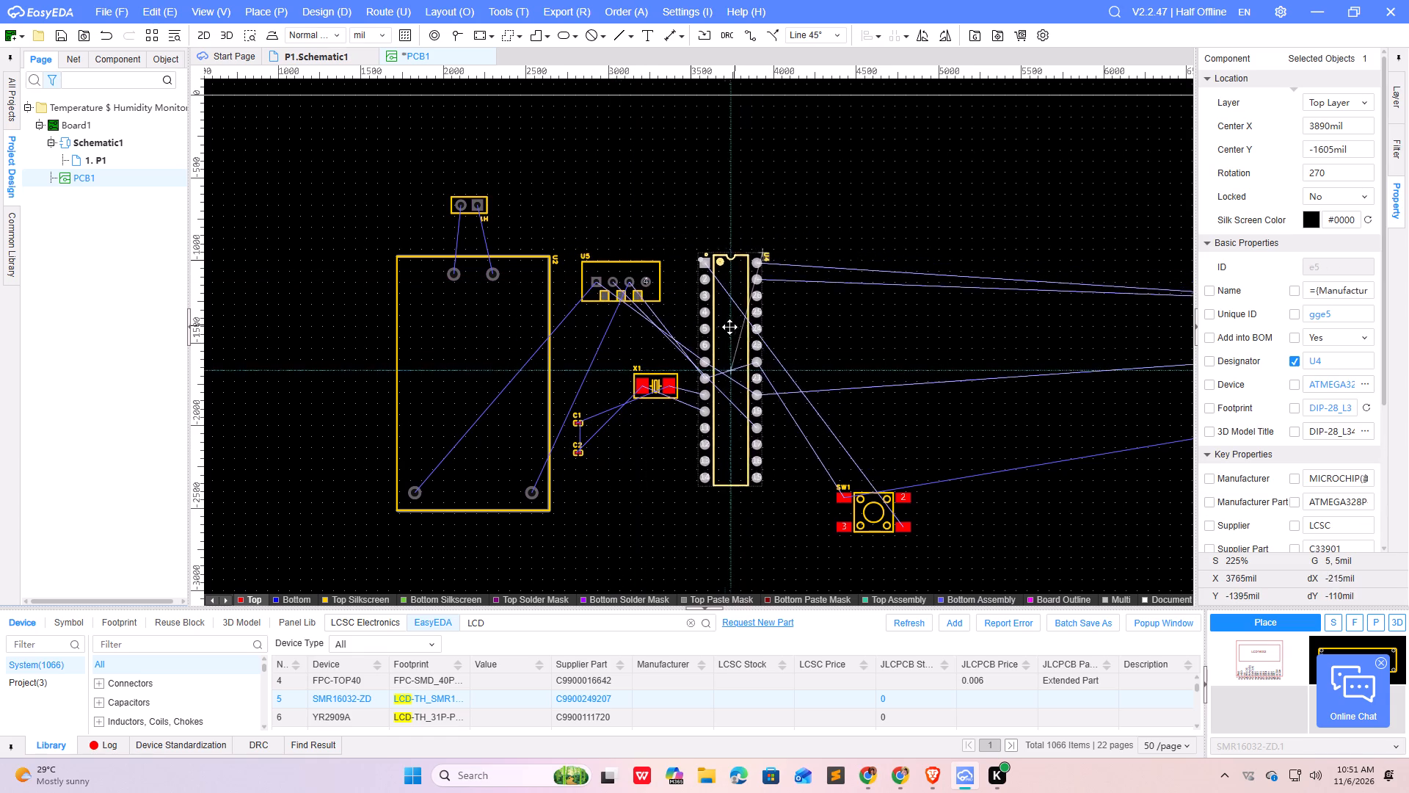
{"action": "left_click_drag", "start_coordinate": [729, 327], "coordinate": [729, 325]}
Move switch SW1 close to U4's lower end, just outside pins 15 to 17.
{"action": "left_click_drag", "start_coordinate": [867, 511], "coordinate": [809, 501]}
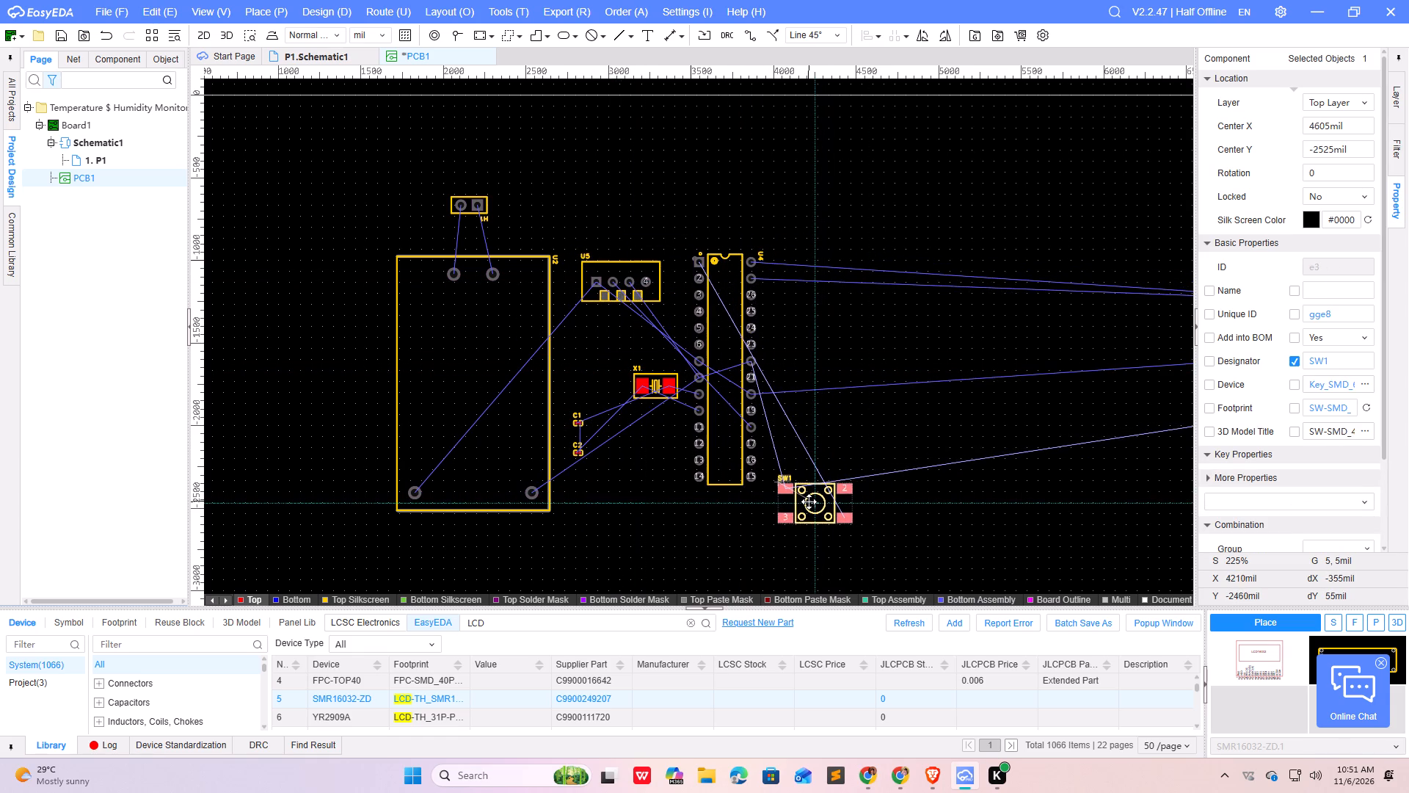
{"action": "left_click_drag", "start_coordinate": [809, 501], "coordinate": [757, 532]}
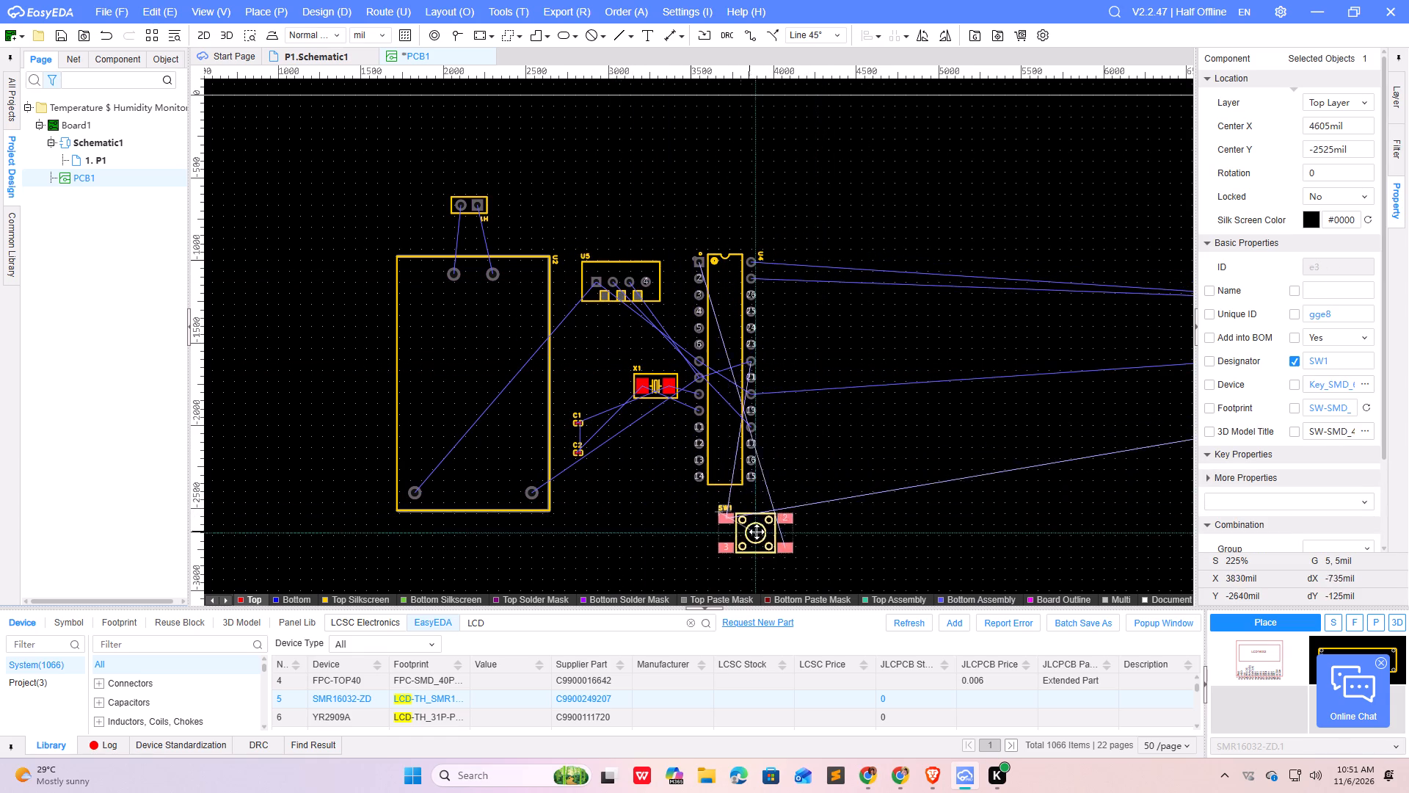
{"action": "left_click_drag", "start_coordinate": [757, 532], "coordinate": [812, 490]}
Rotate U6 to 0° and place it beside U4 with its pin header facing U4, at about X 4325, Y -1255 mil.
{"action": "scroll", "coordinate": [486, 393], "scroll_direction": "down", "scroll_amount": 2}
{"action": "left_click_drag", "start_coordinate": [905, 385], "coordinate": [745, 383]}
{"action": "key", "text": "space"}
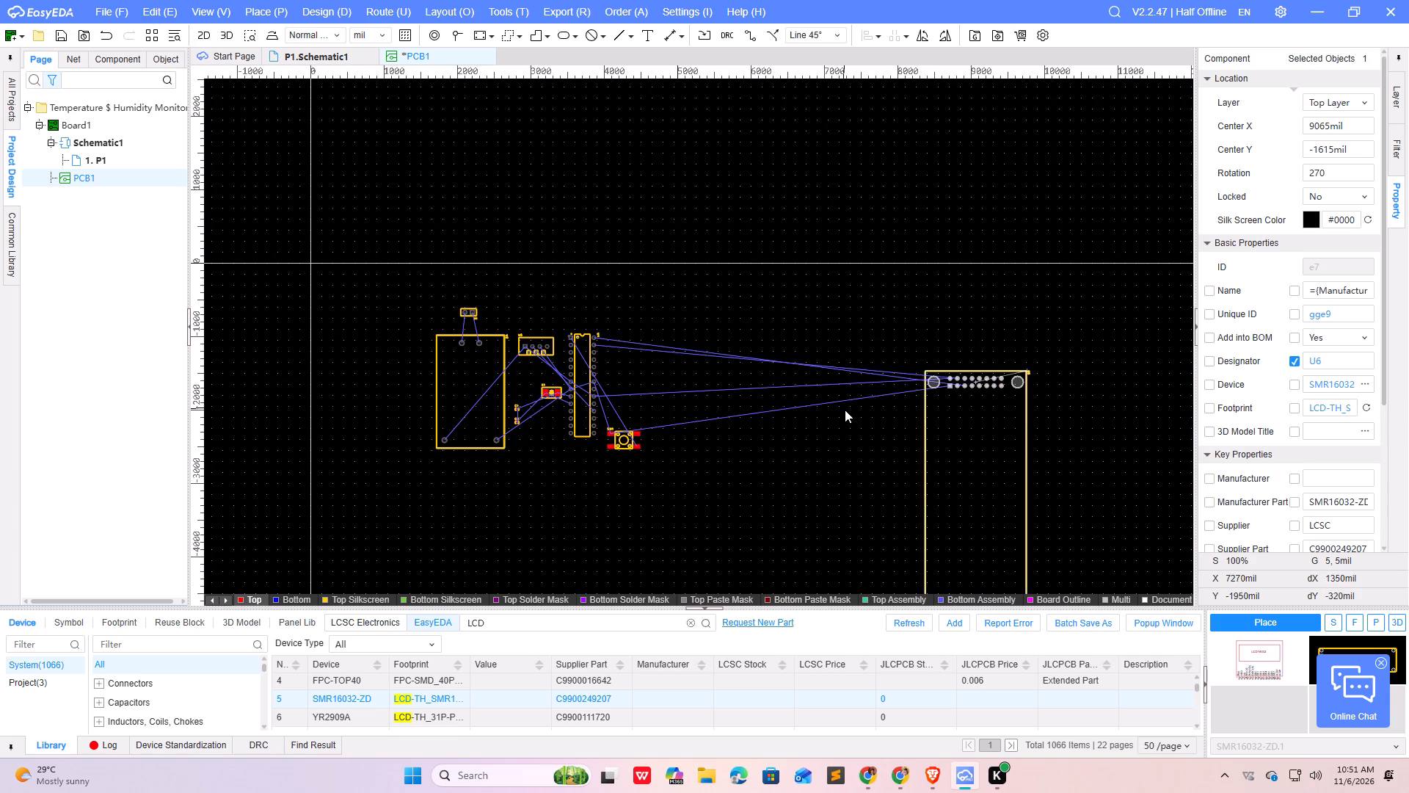
{"action": "key", "text": "space"}
{"action": "left_click_drag", "start_coordinate": [1125, 399], "coordinate": [798, 375]}
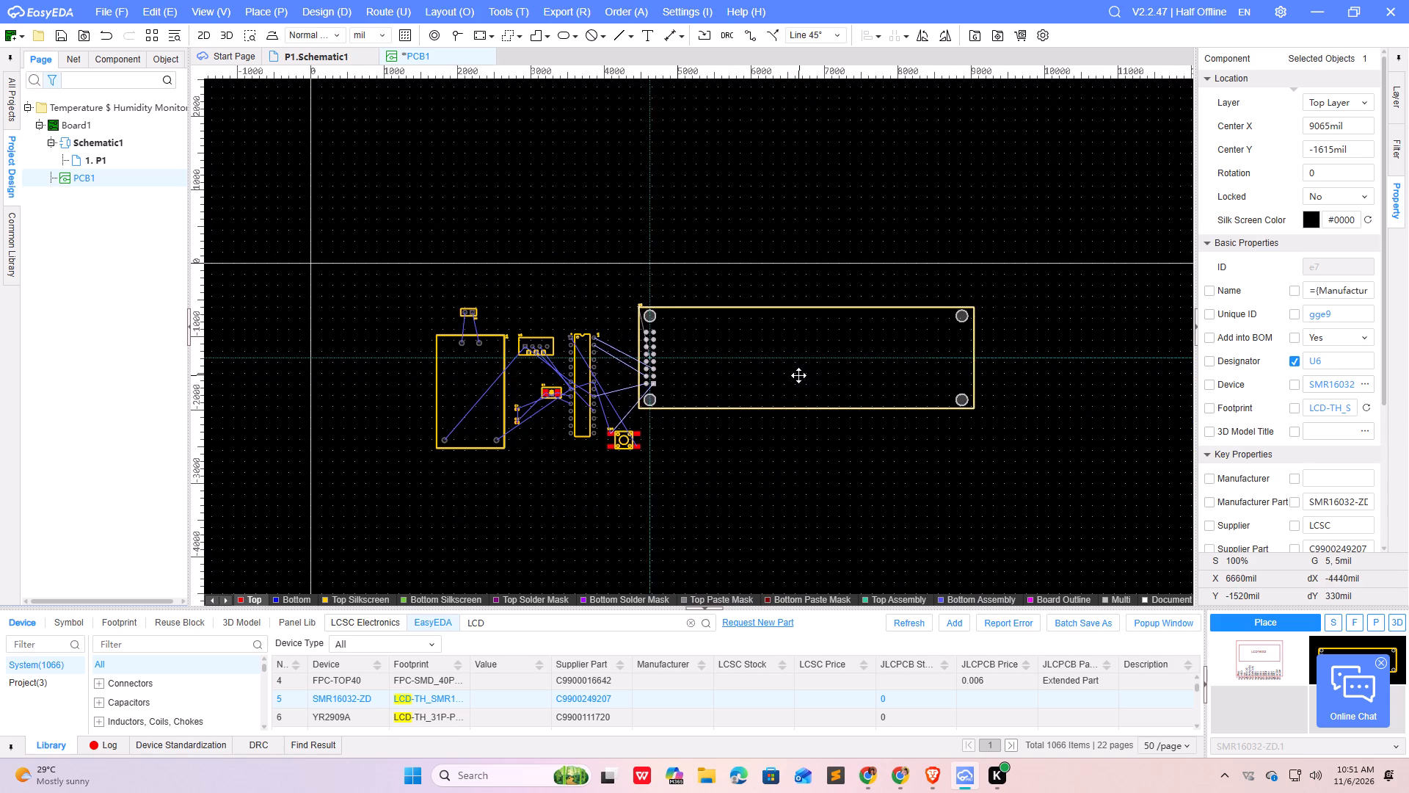
{"action": "left_click_drag", "start_coordinate": [798, 375], "coordinate": [783, 377]}
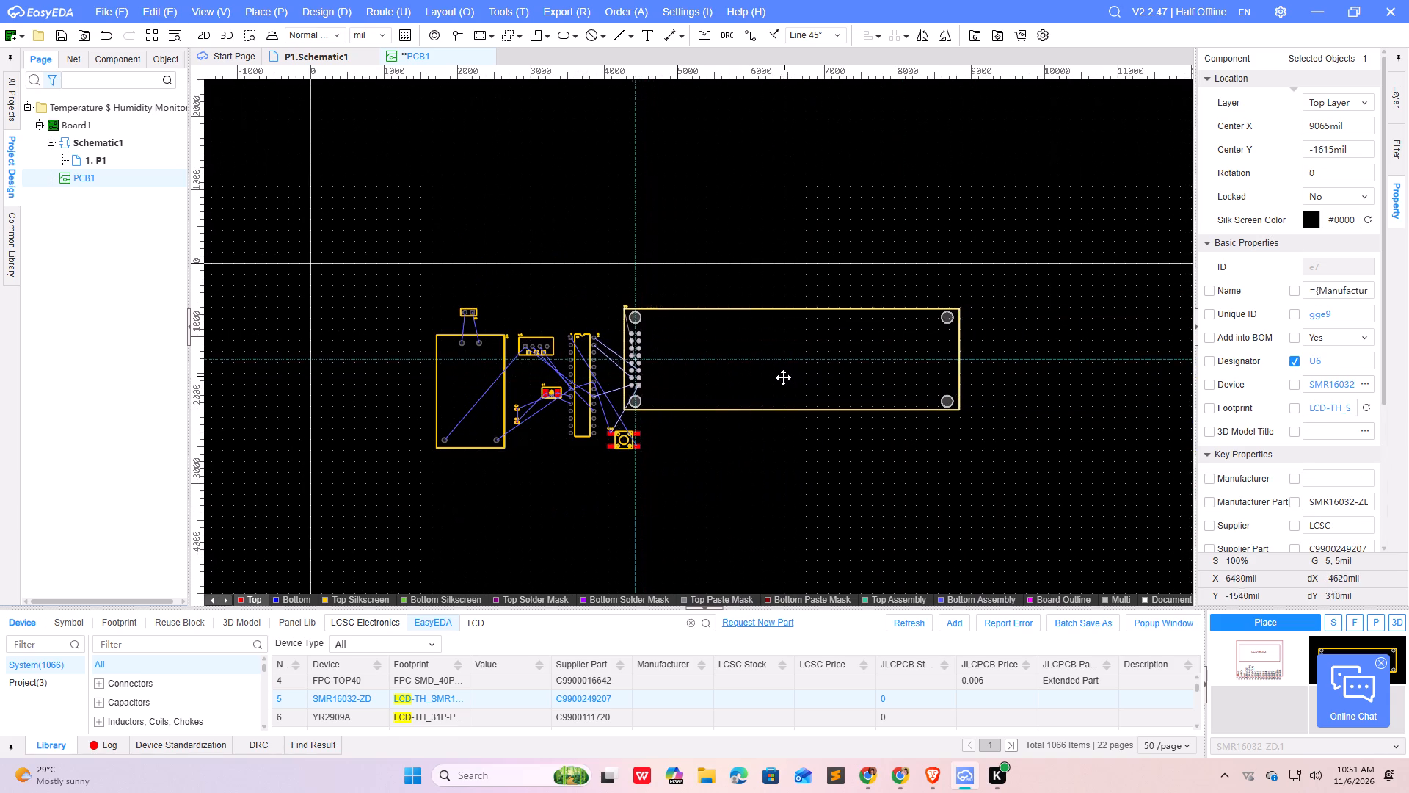
{"action": "left_click_drag", "start_coordinate": [783, 377], "coordinate": [777, 373]}
Examine the ratlines and pad nets between U2, U5, X1, C1, C2, U4, SW1 and U6 in the rearranged layout.
{"action": "scroll", "coordinate": [507, 421], "scroll_direction": "up", "scroll_amount": 2}
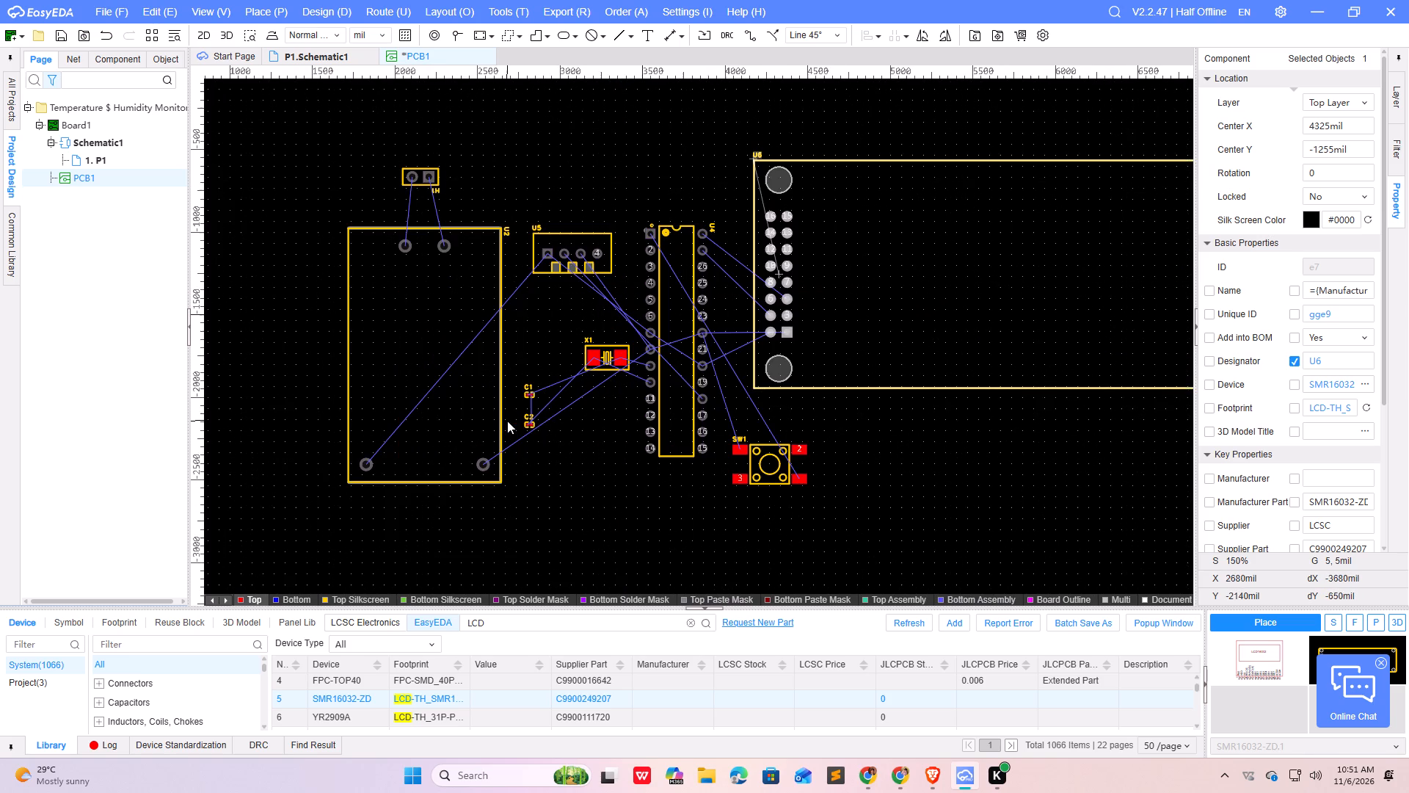
{"action": "scroll", "coordinate": [538, 414], "scroll_direction": "down", "scroll_amount": 1}
{"action": "left_click", "coordinate": [782, 327]}
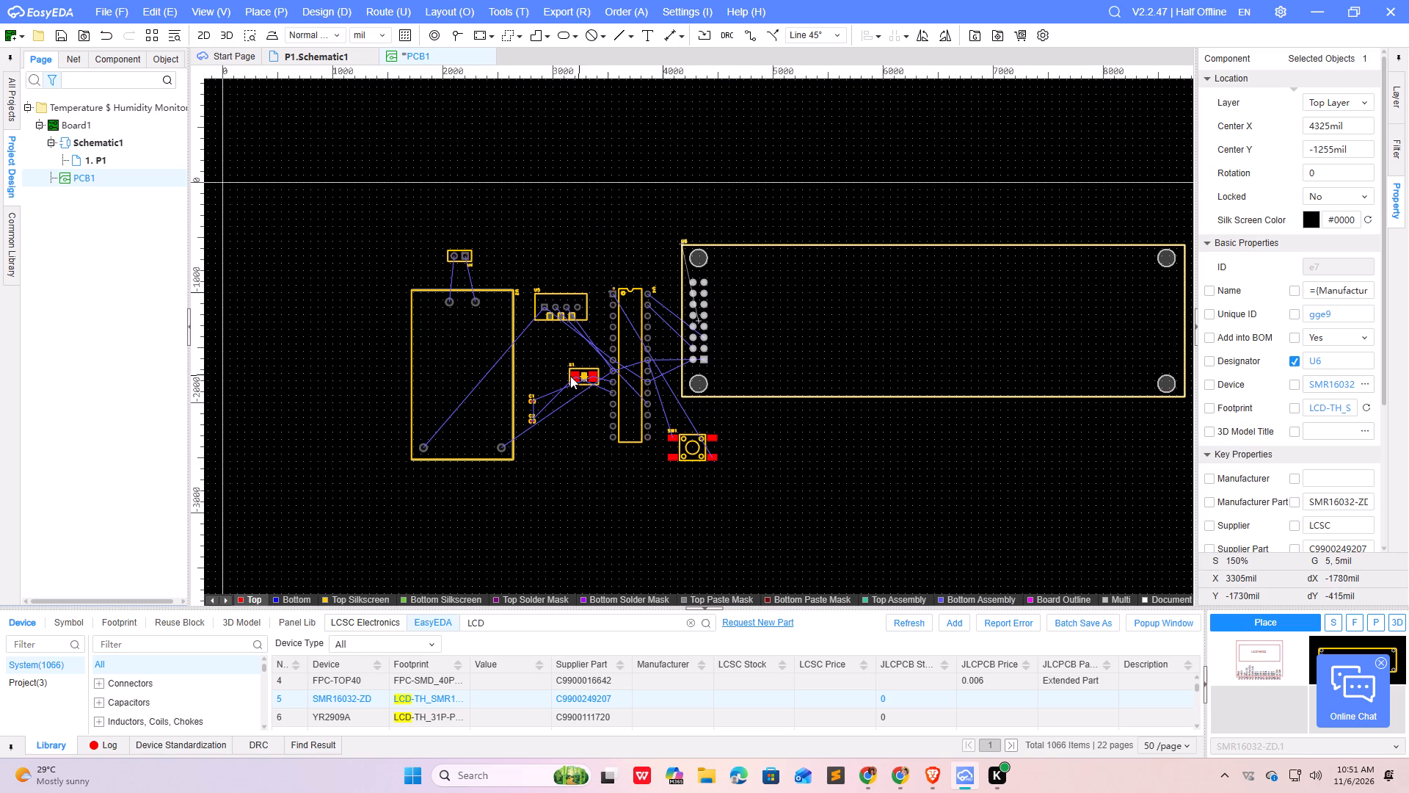
{"action": "scroll", "coordinate": [562, 368], "scroll_direction": "up", "scroll_amount": 1}
{"action": "scroll", "coordinate": [602, 448], "scroll_direction": "down", "scroll_amount": 1}
{"action": "scroll", "coordinate": [602, 448], "scroll_direction": "up", "scroll_amount": 3}
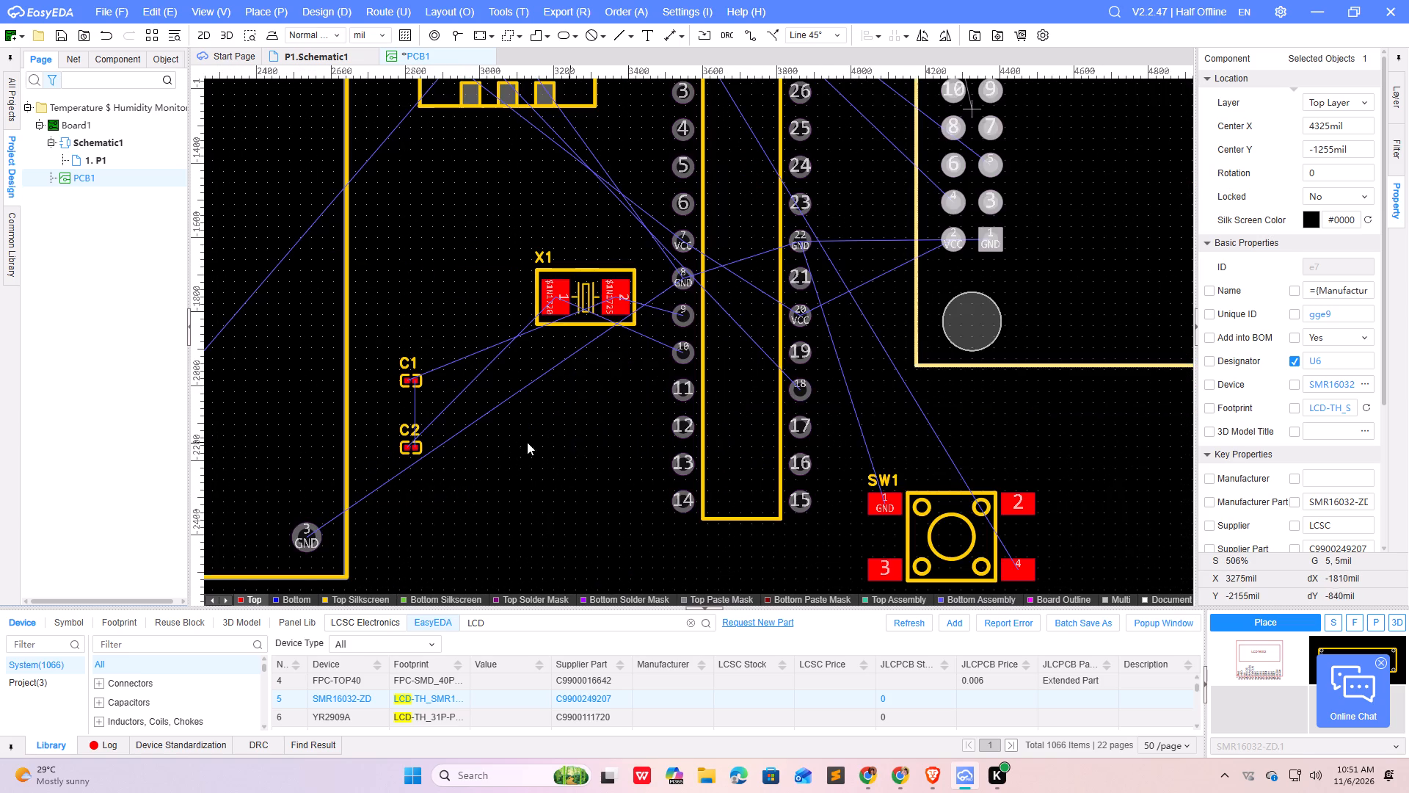
{"action": "scroll", "coordinate": [818, 393], "scroll_direction": "up", "scroll_amount": 1}
{"action": "scroll", "coordinate": [818, 395], "scroll_direction": "down", "scroll_amount": 3}
{"action": "scroll", "coordinate": [502, 231], "scroll_direction": "up", "scroll_amount": 2}
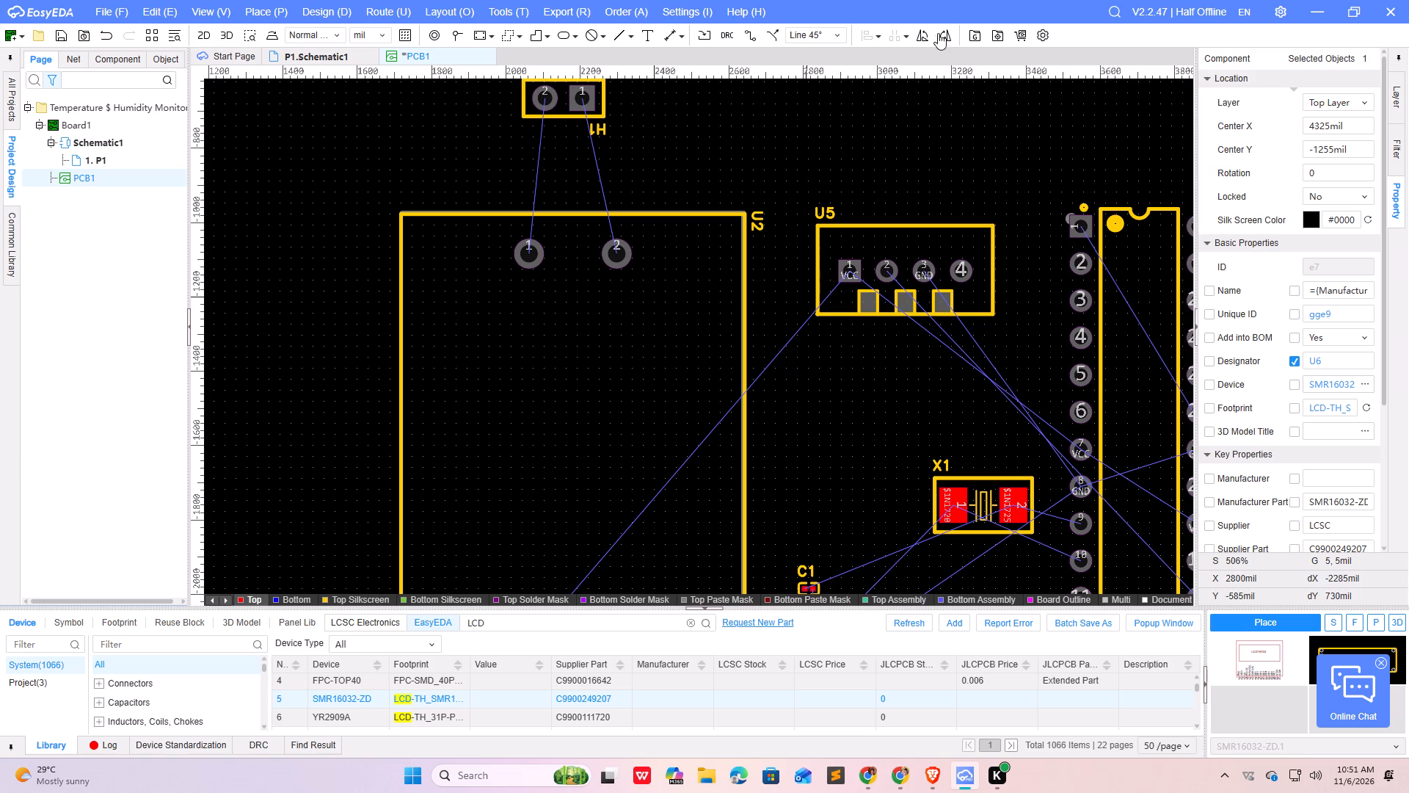
Route top-layer tracks from U2 pin 1 to H1 pin 2 and from H1 pin 1 to U2 pin 2.
{"action": "left_click", "coordinate": [753, 37]}
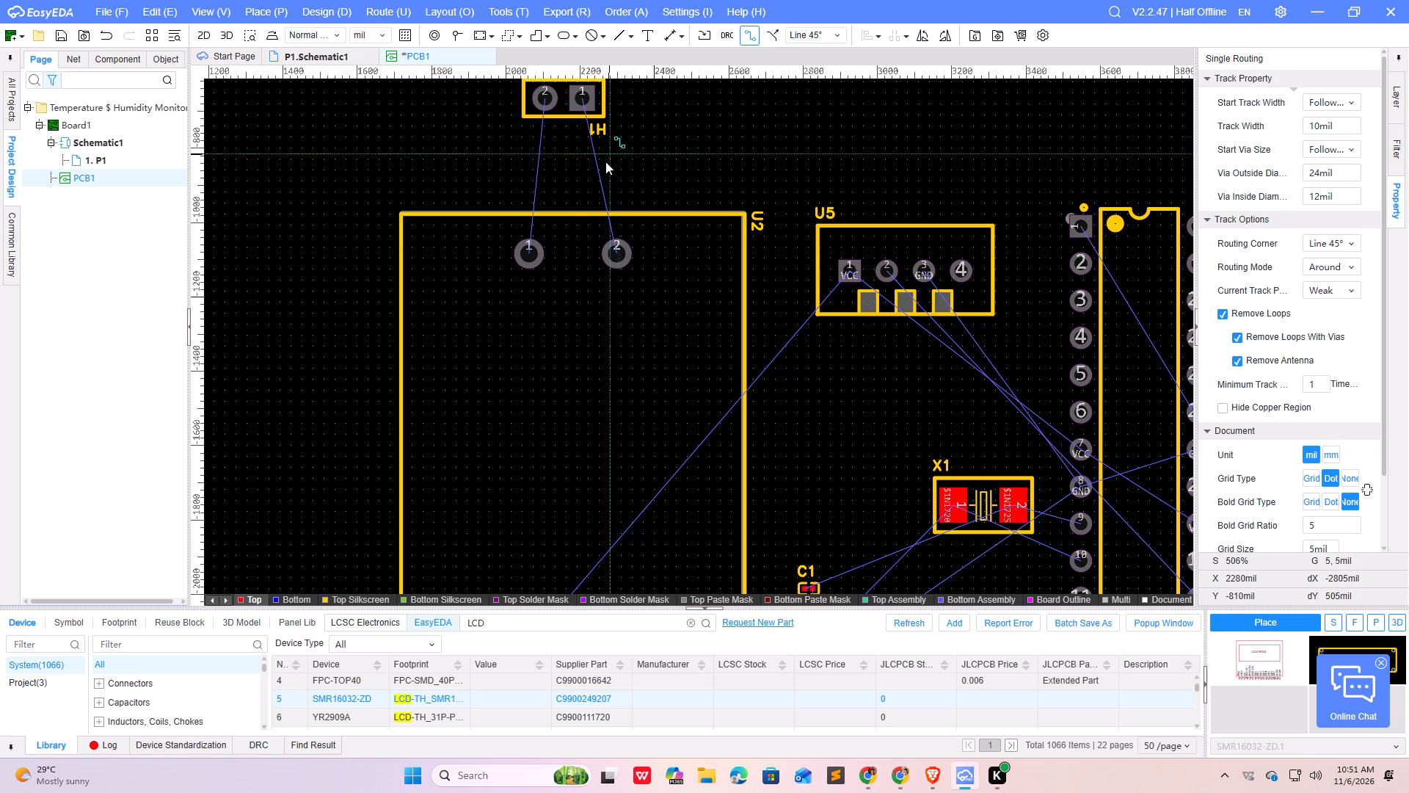
{"action": "left_click", "coordinate": [530, 253]}
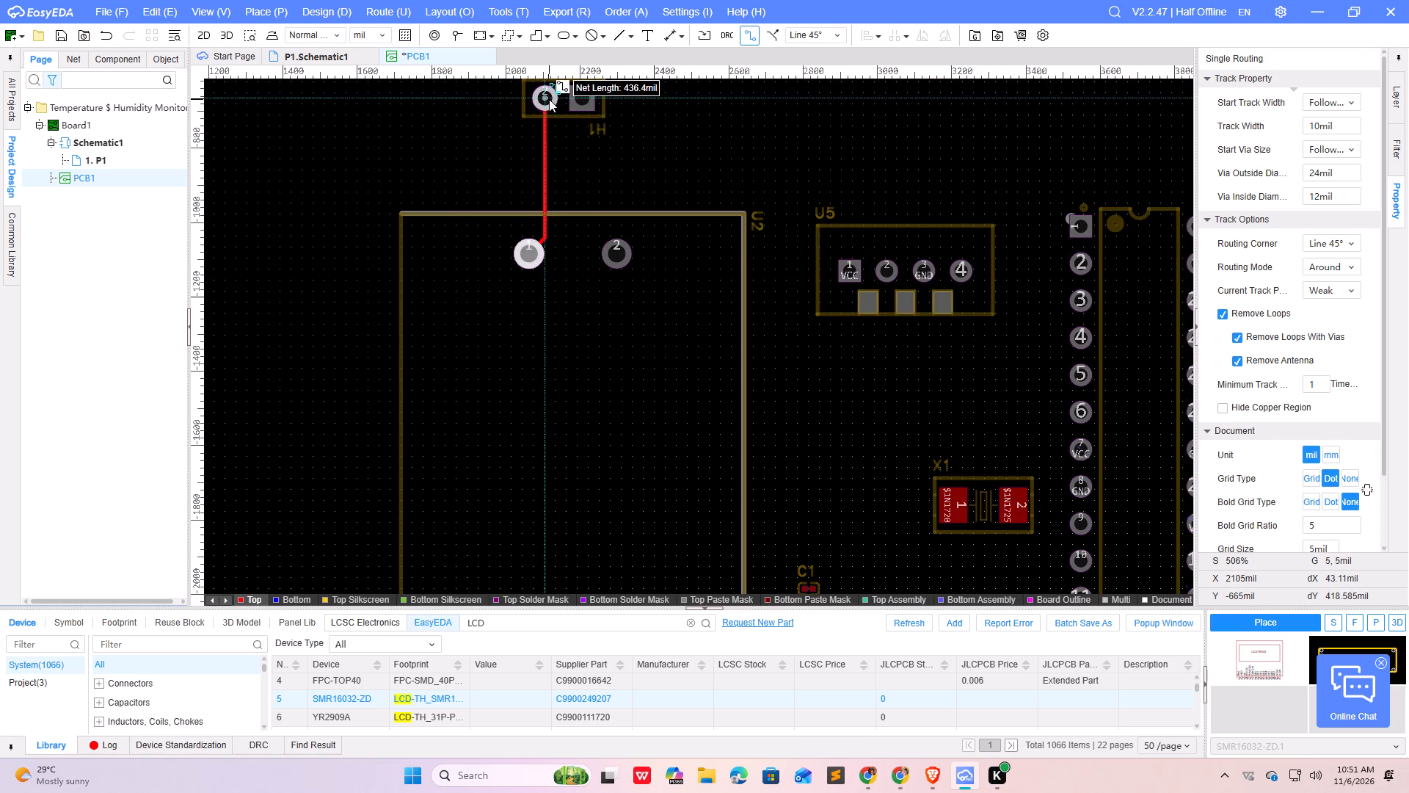
{"action": "left_click", "coordinate": [549, 99]}
{"action": "left_click", "coordinate": [580, 98]}
{"action": "left_click", "coordinate": [622, 259]}
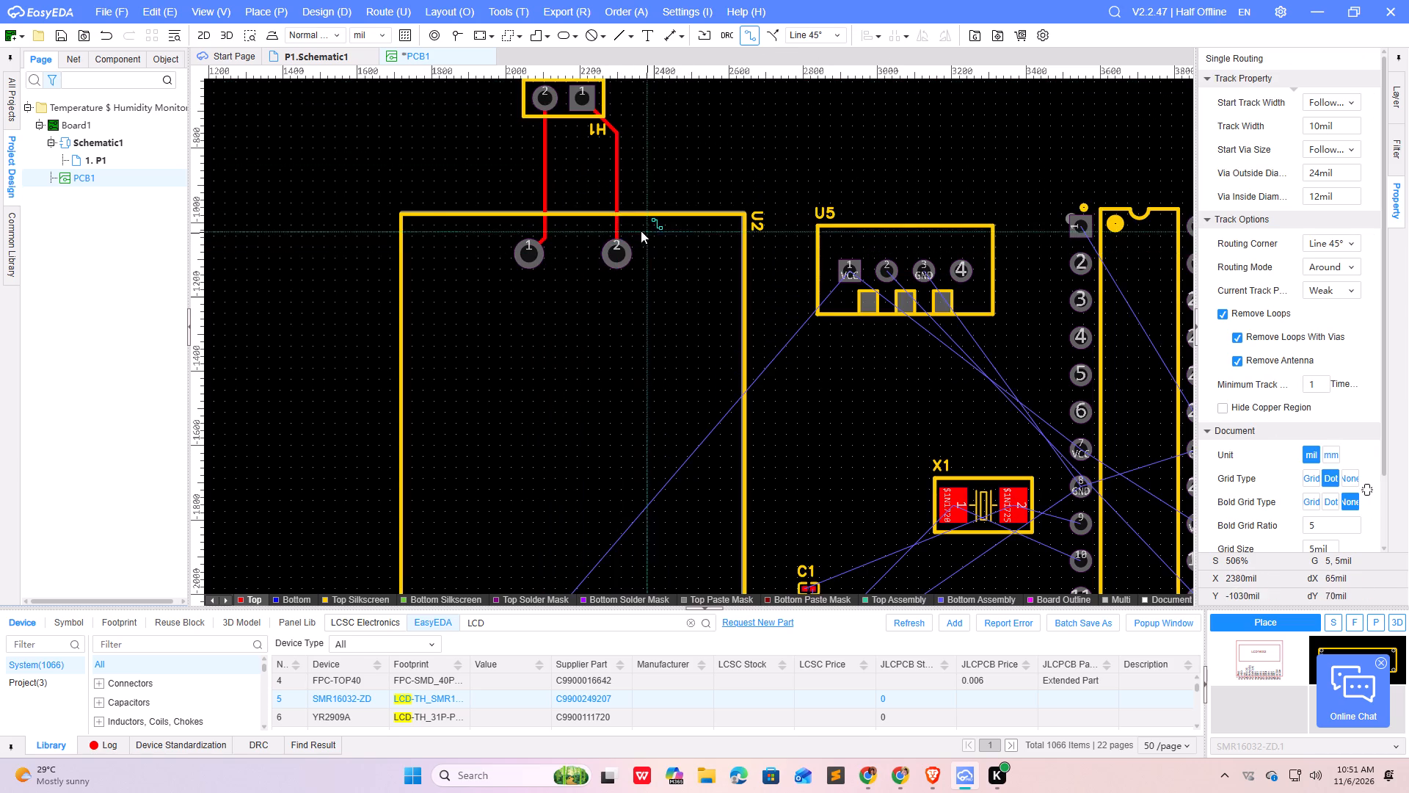
Route the VCC track on the top layer from U2 pin 4 to U5 pin 1, running up beside U2's edge.
{"action": "scroll", "coordinate": [634, 209], "scroll_direction": "down", "scroll_amount": 2}
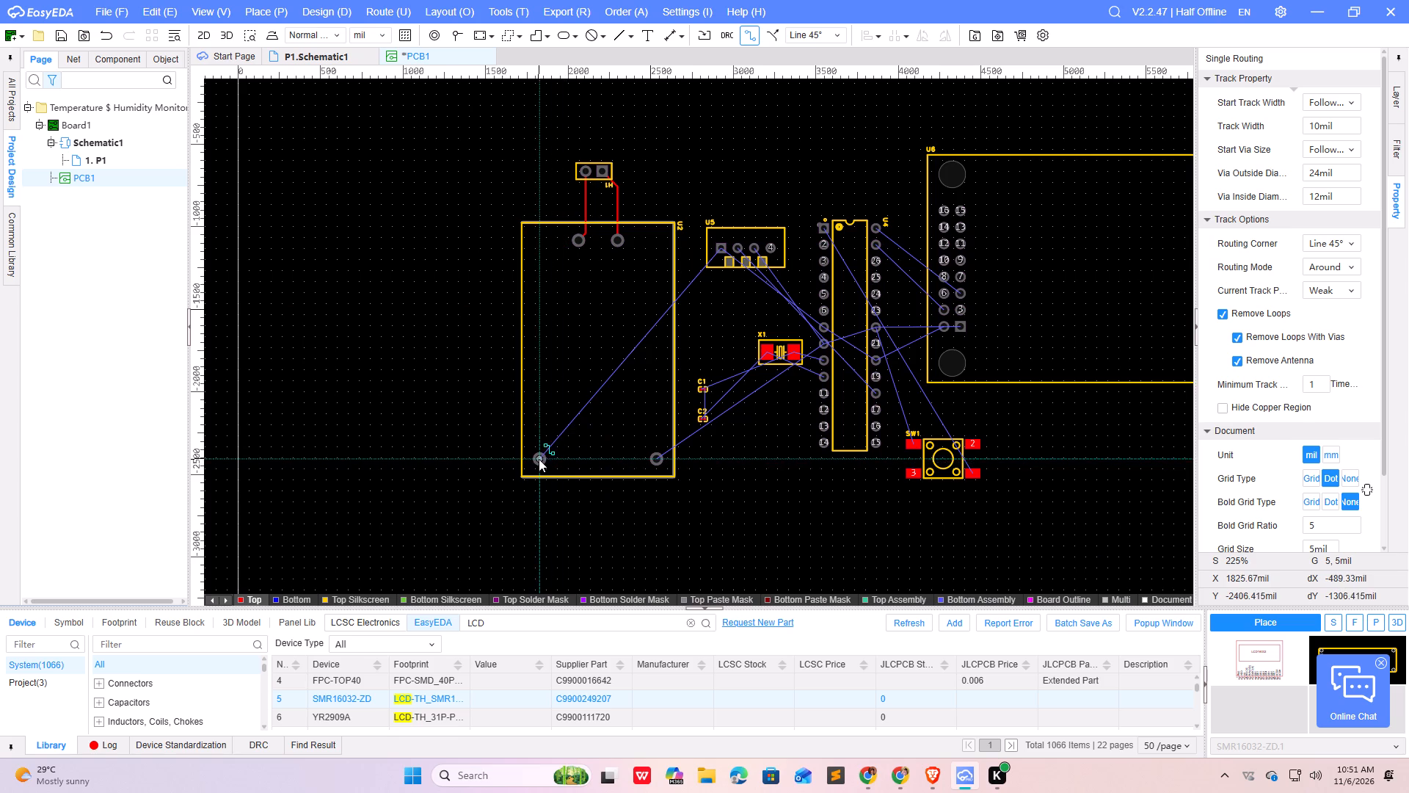
{"action": "left_click", "coordinate": [539, 459]}
{"action": "left_click", "coordinate": [684, 247]}
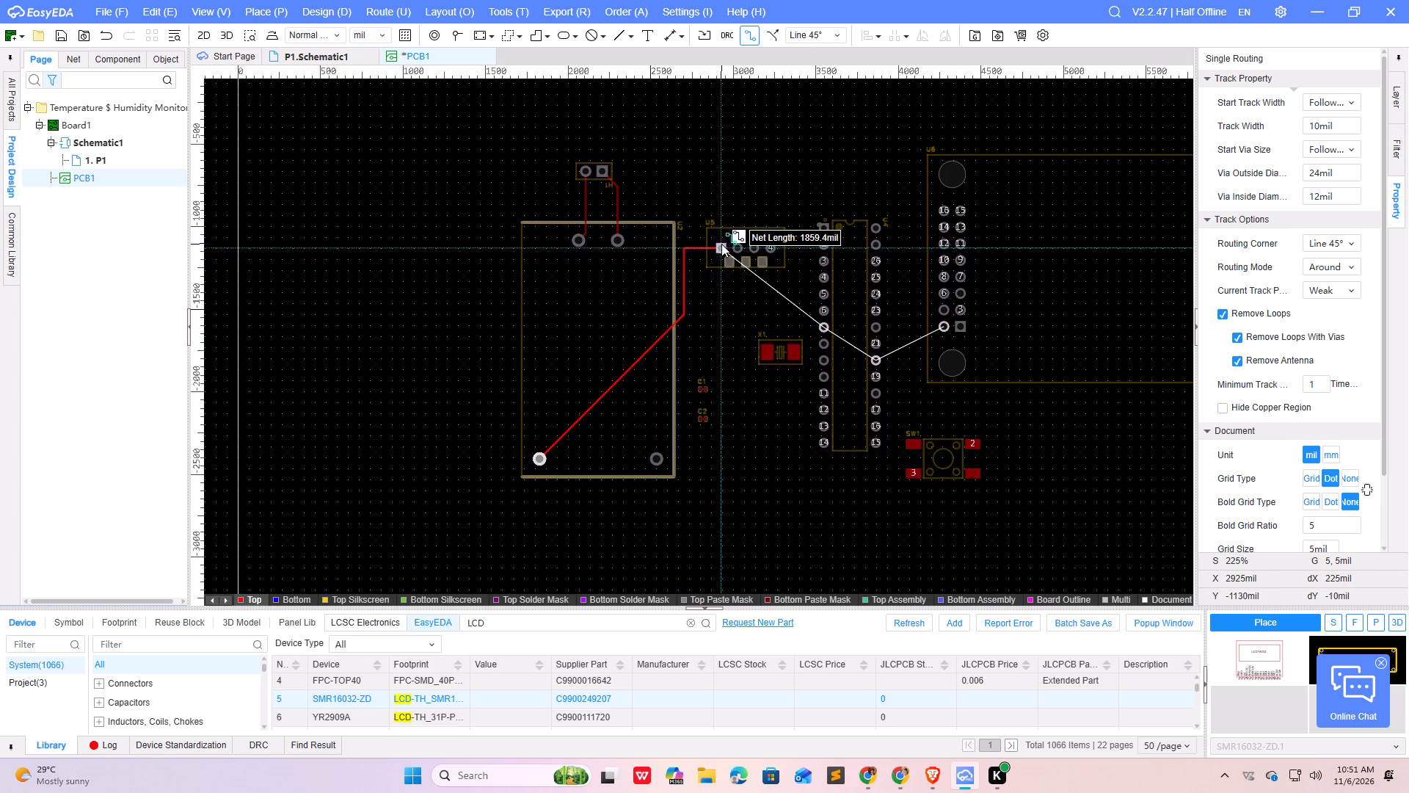
{"action": "left_click", "coordinate": [721, 244]}
Route the GND track from U2 pin 3 below the capacitors and up alongside U4 to U4 pin 8.
{"action": "scroll", "coordinate": [742, 432], "scroll_direction": "up", "scroll_amount": 2}
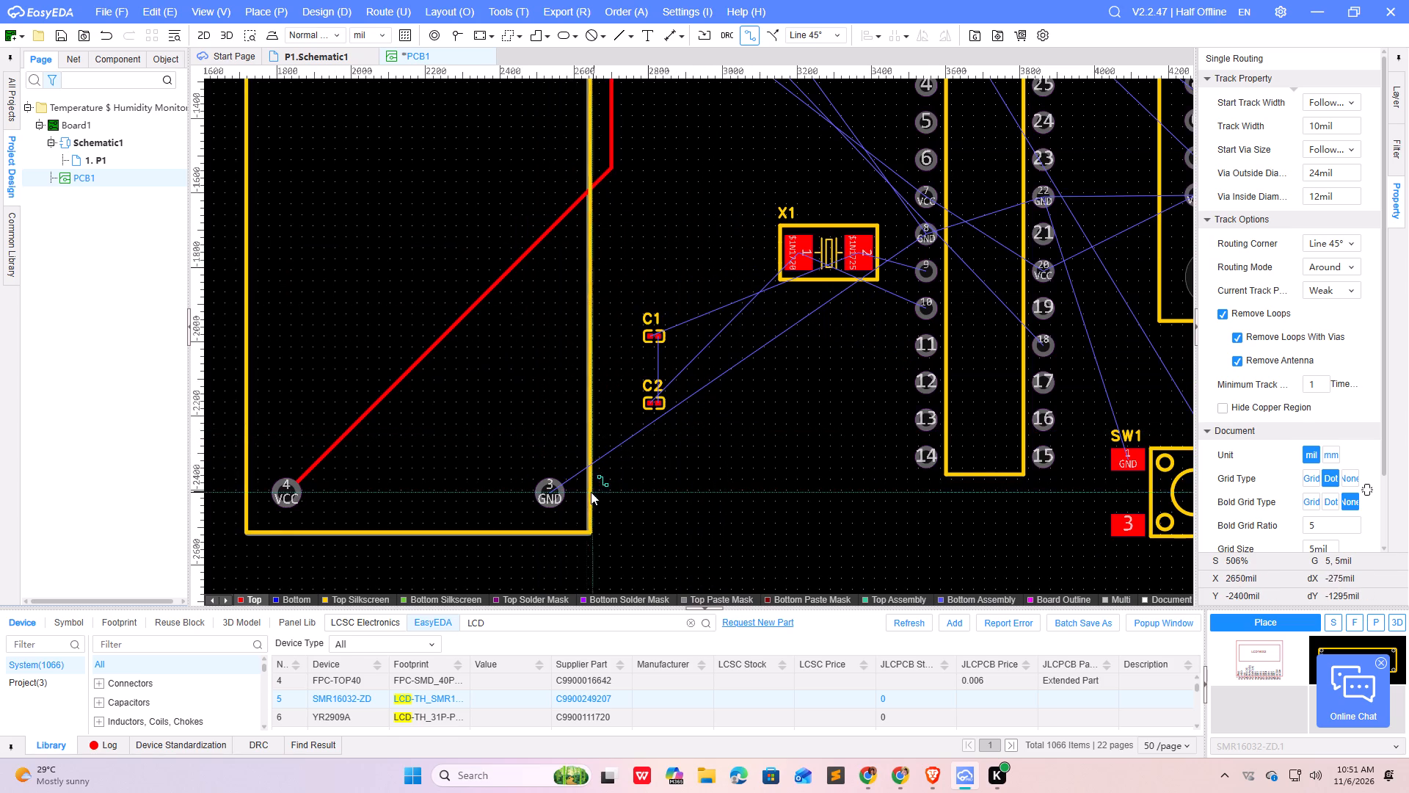
{"action": "left_click", "coordinate": [553, 493]}
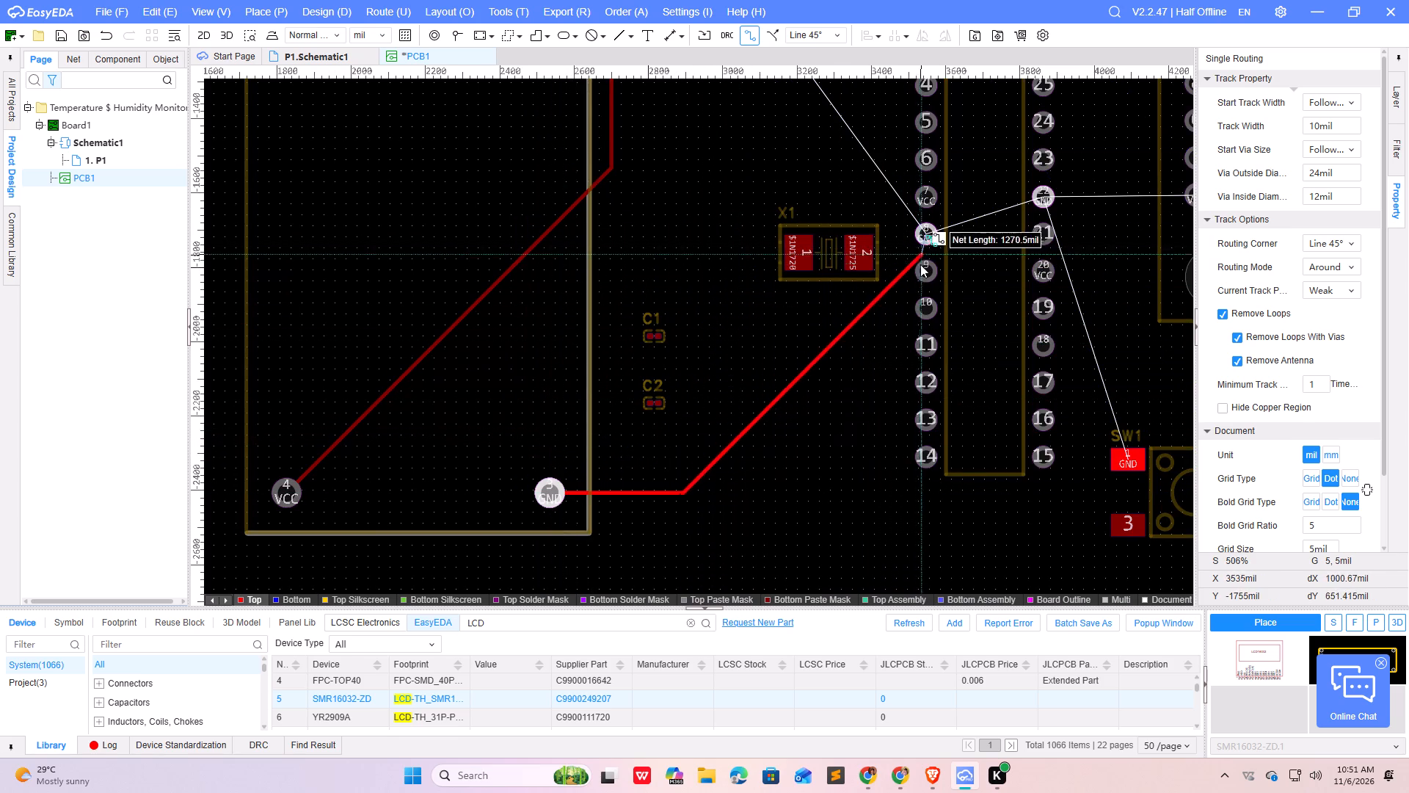
{"action": "left_click", "coordinate": [900, 487]}
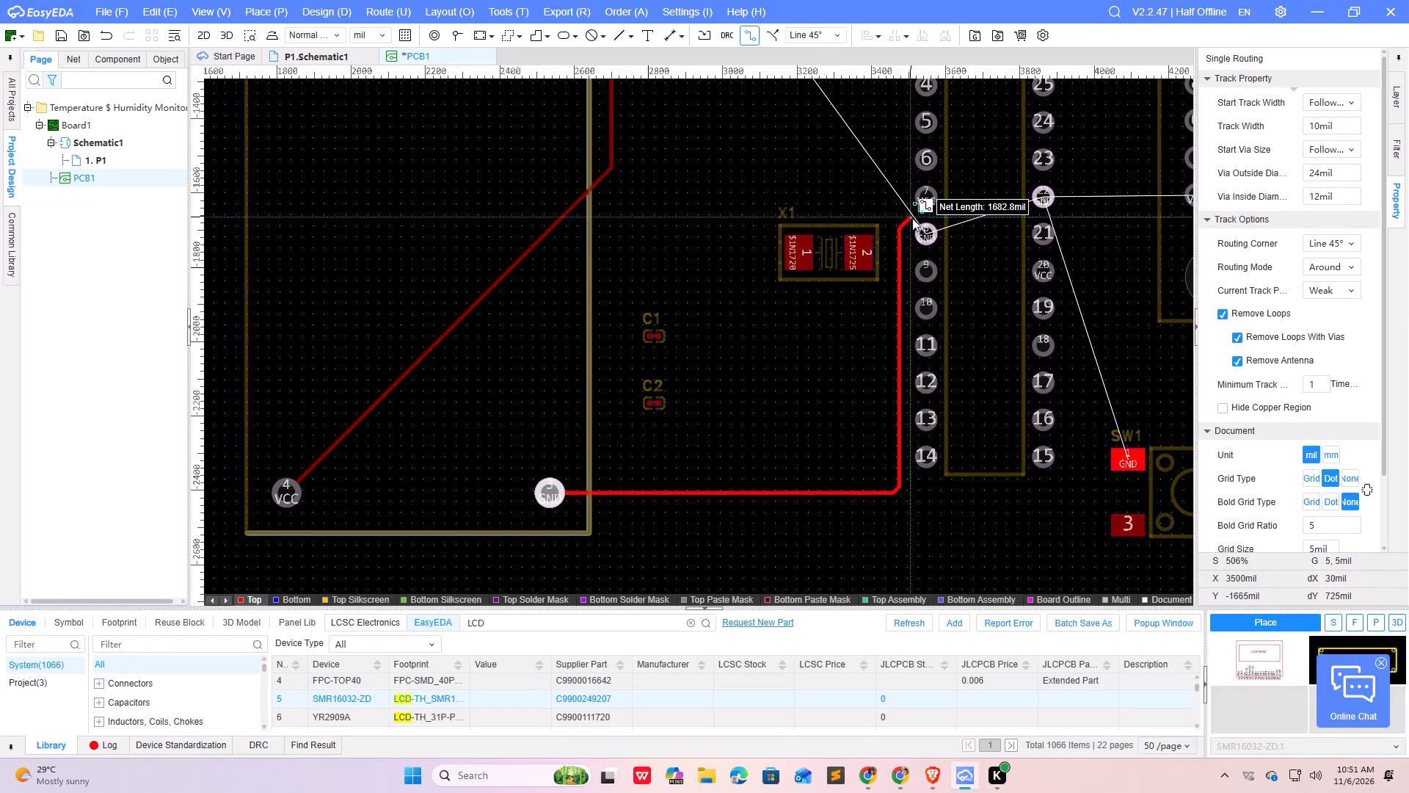
{"action": "left_click", "coordinate": [920, 233]}
Route a top-layer track connecting the X1-side pads of C2 and C1.
{"action": "left_click", "coordinate": [657, 405]}
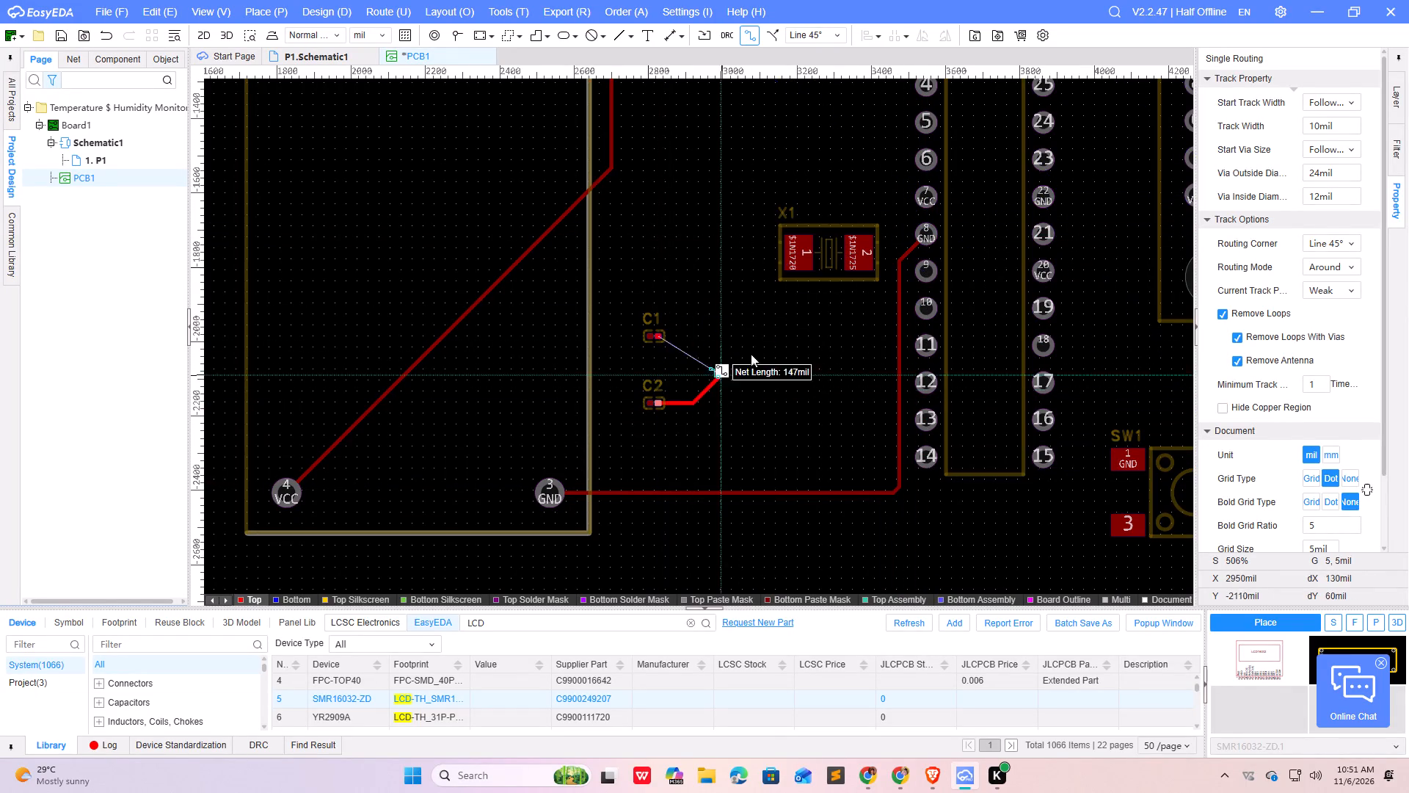
{"action": "left_click", "coordinate": [795, 255]}
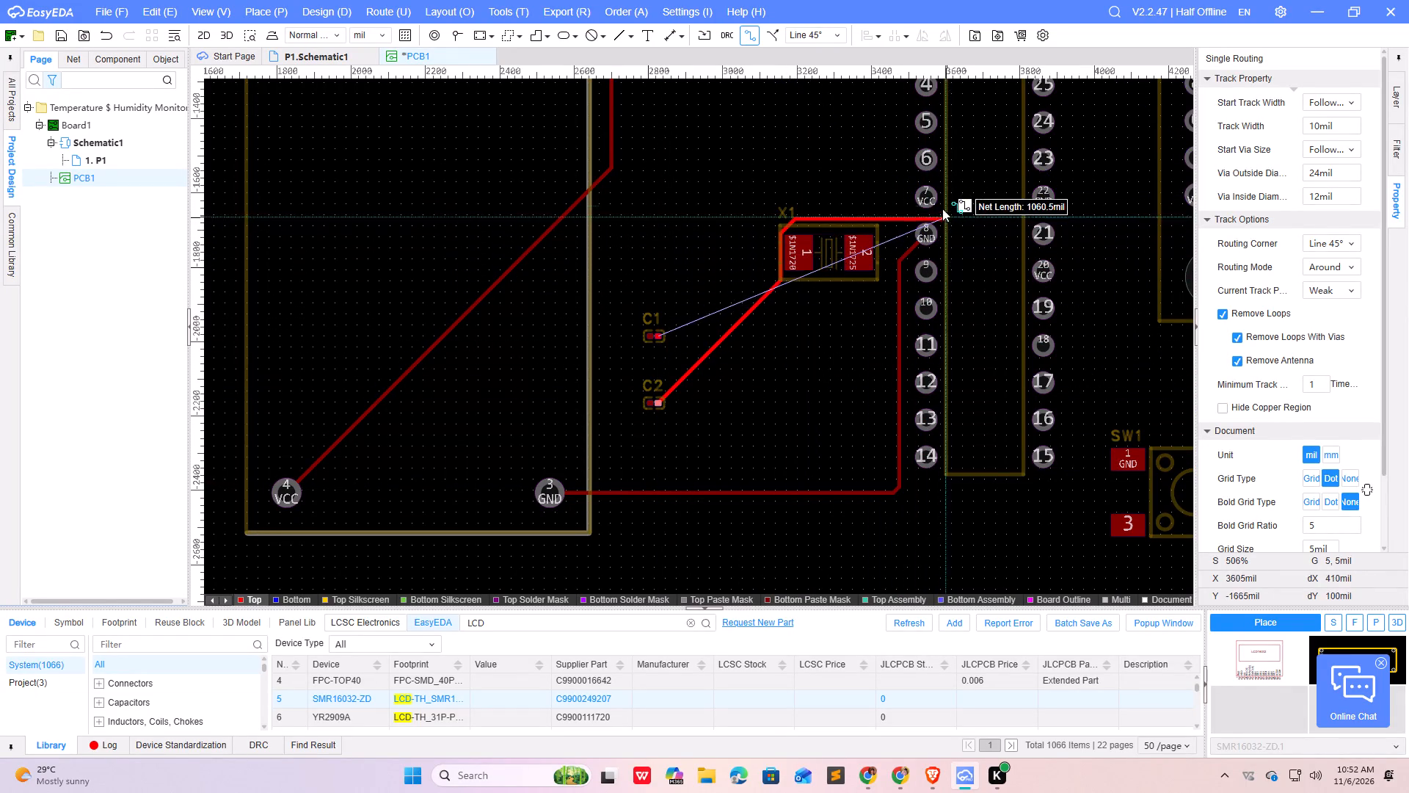
{"action": "left_click", "coordinate": [660, 335]}
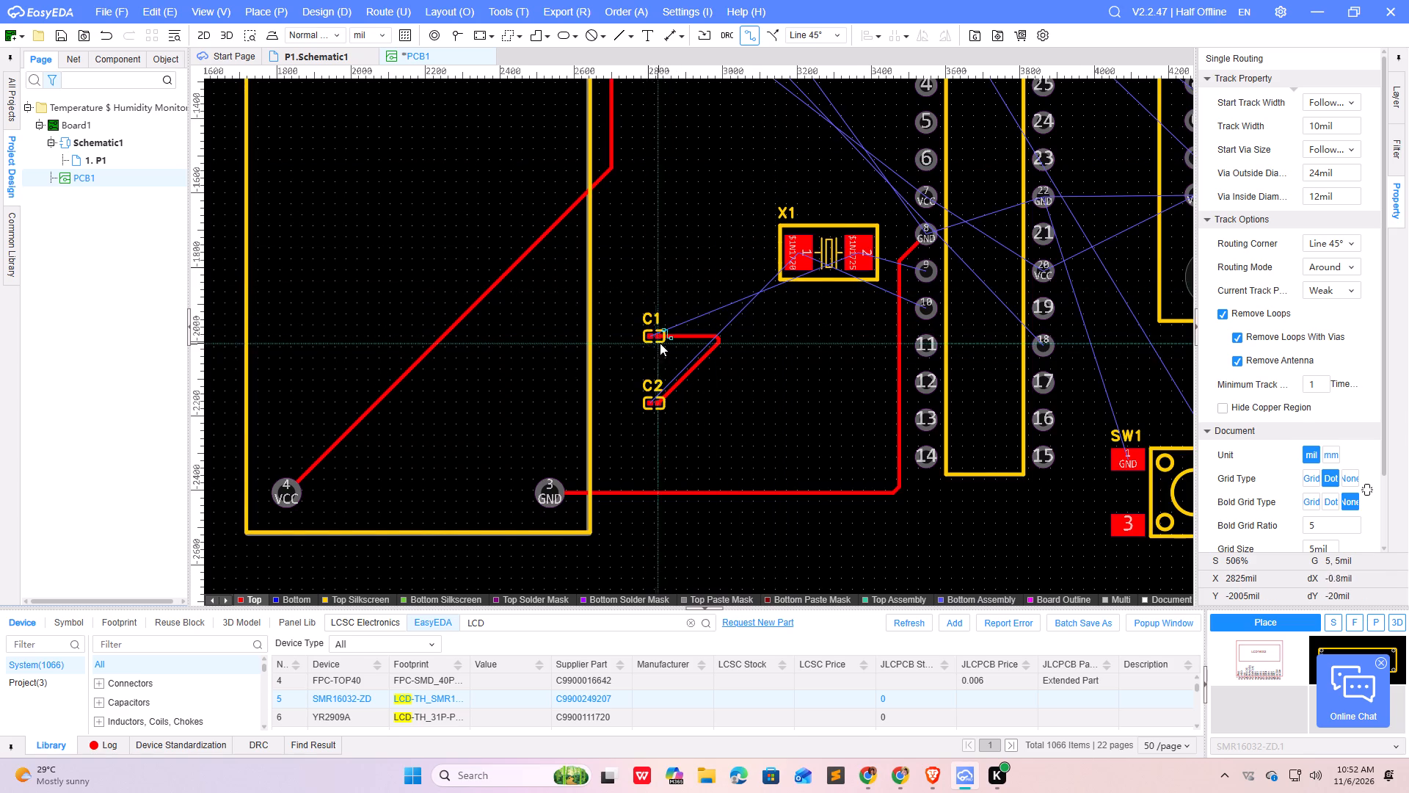
Route top-layer tracks from C1's outer pad to X1 pin 2 and from C2's outer pad to X1 pin 1.
{"action": "left_click", "coordinate": [648, 334]}
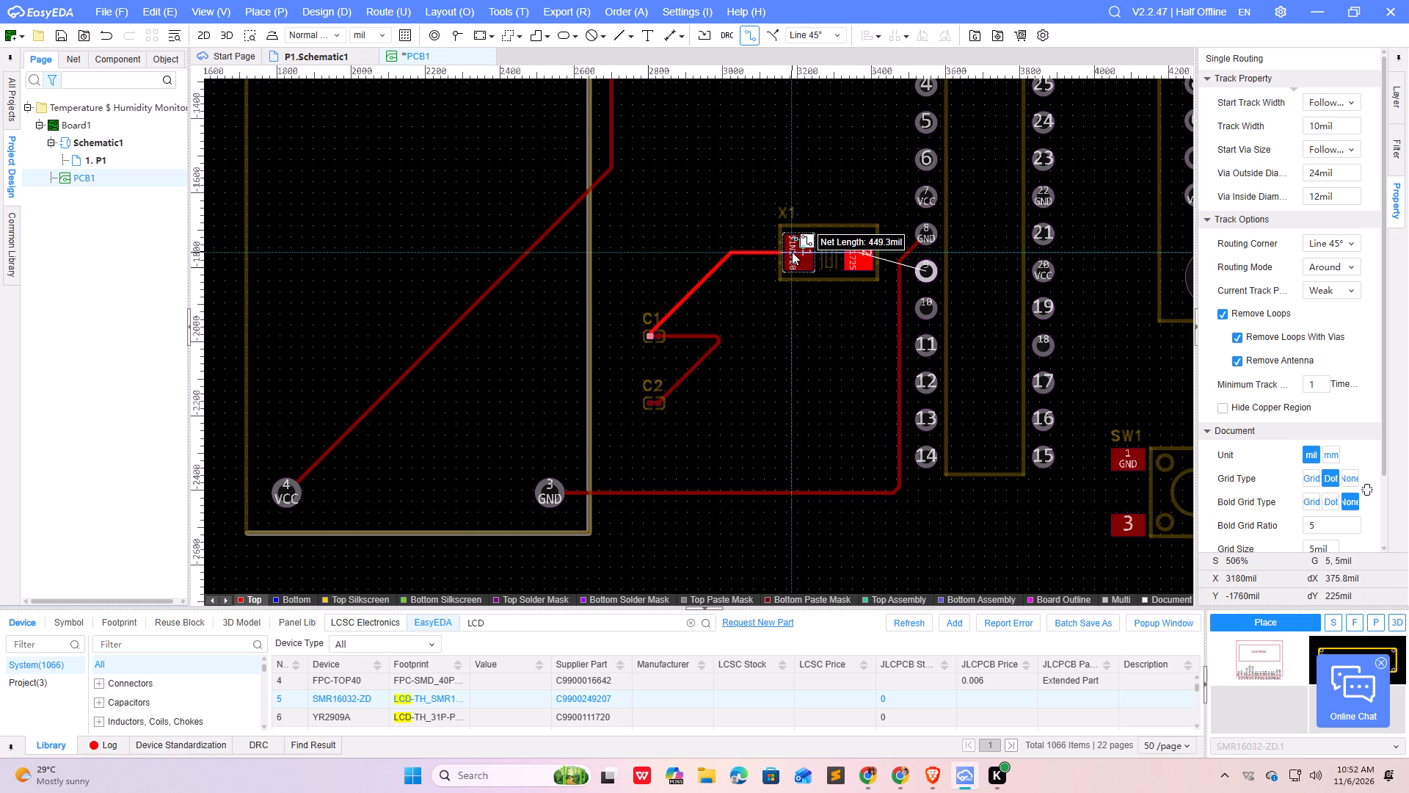
{"action": "left_click", "coordinate": [792, 252]}
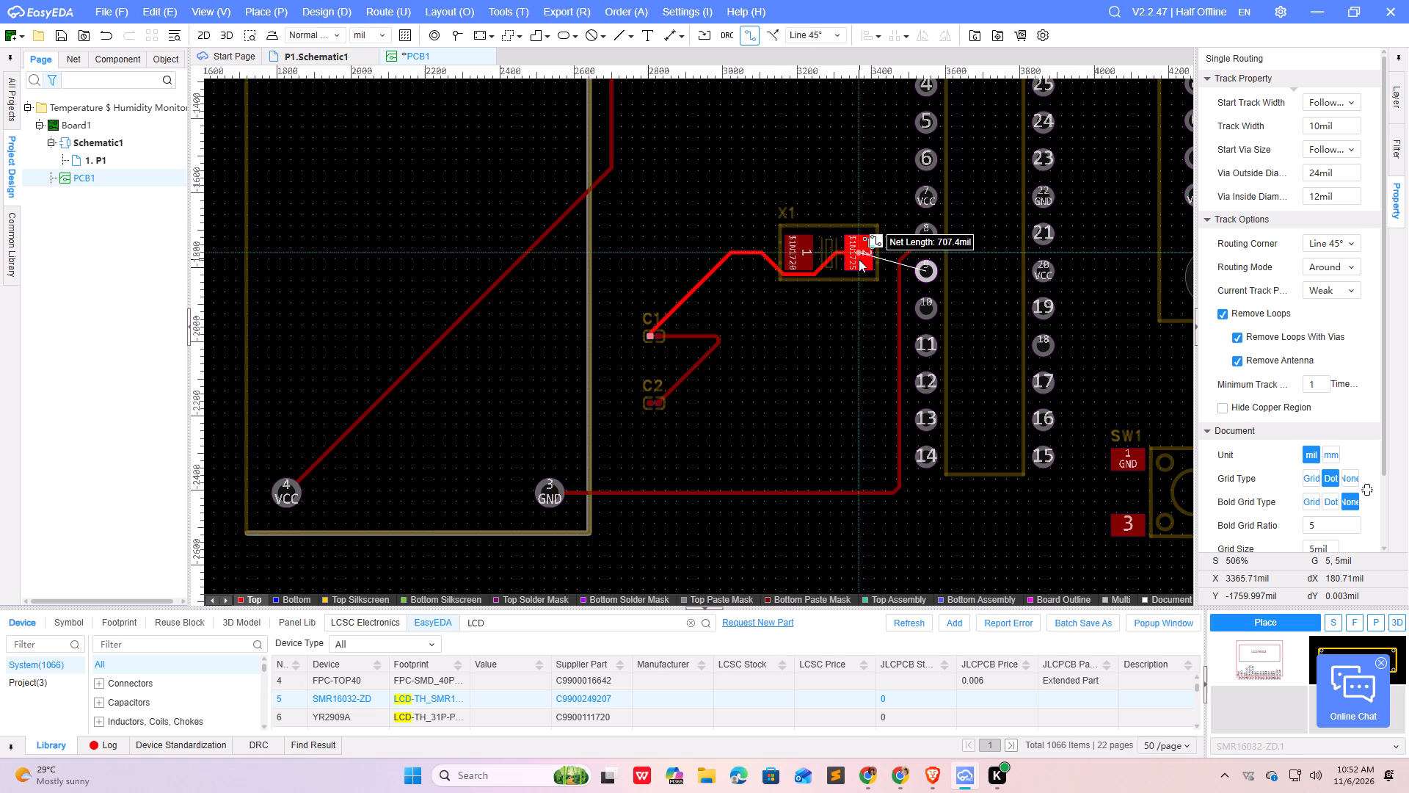
{"action": "left_click", "coordinate": [859, 259]}
{"action": "left_click", "coordinate": [650, 402]}
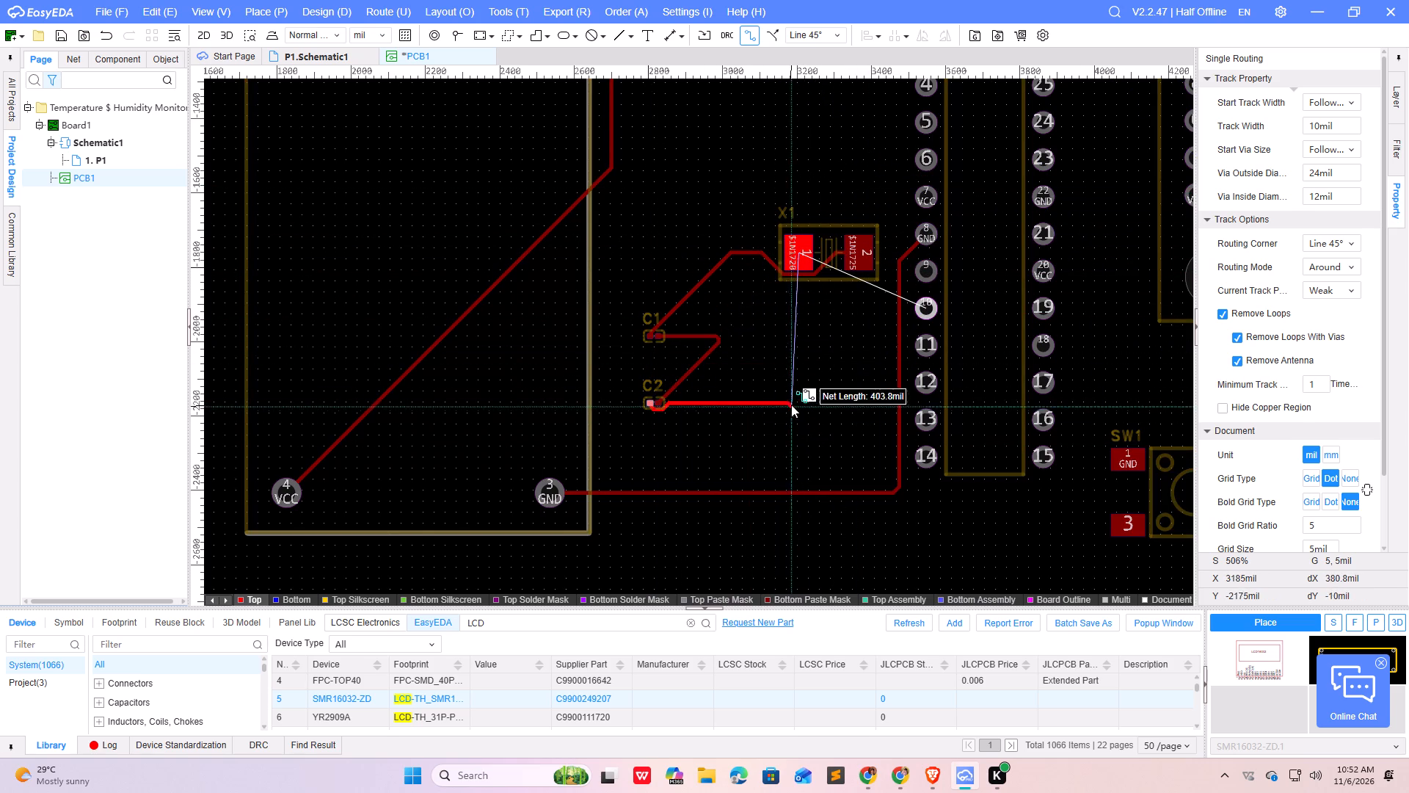
{"action": "left_click", "coordinate": [782, 386]}
{"action": "left_click", "coordinate": [790, 256]}
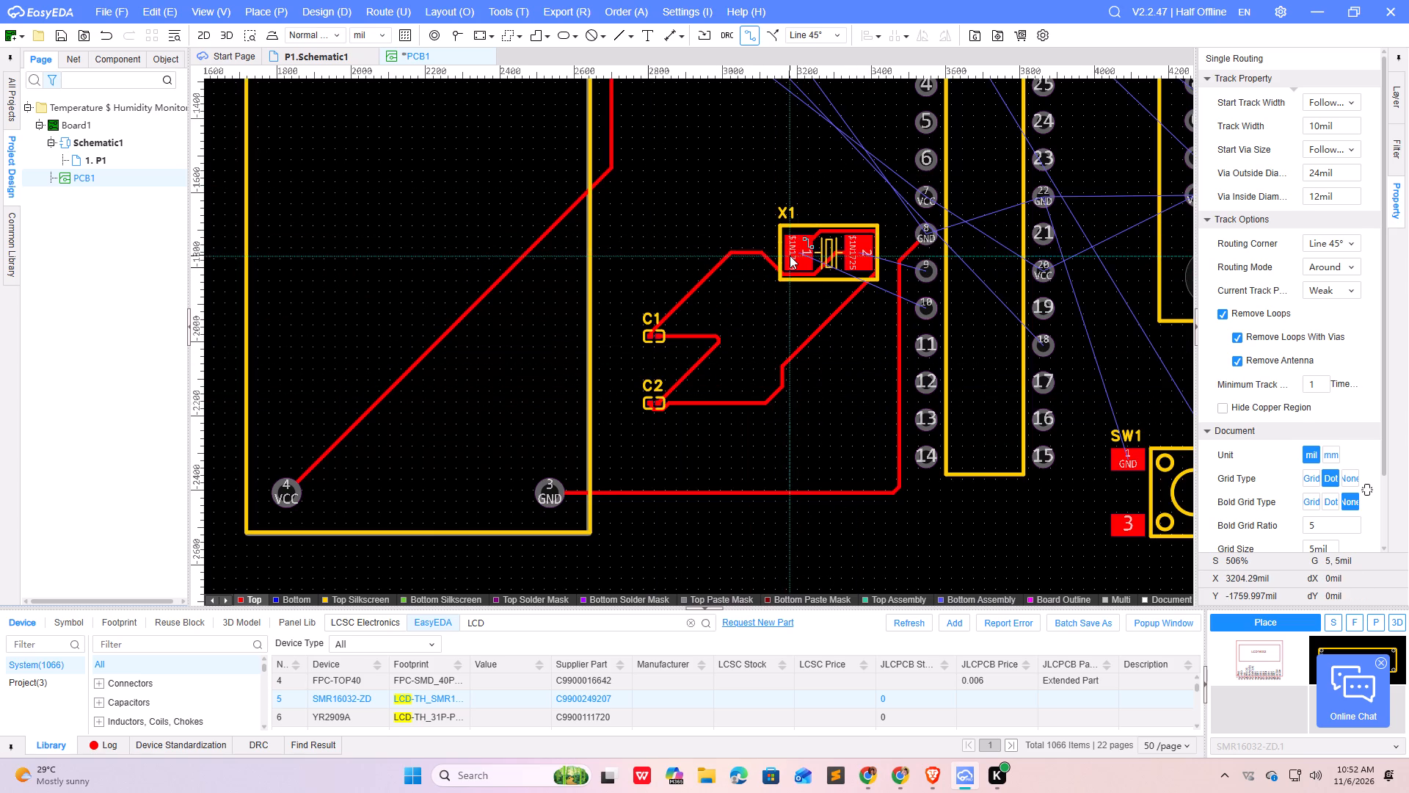
Route the VCC track on the top layer from U5 pin 1 to U4 pin 7.
{"action": "scroll", "coordinate": [762, 400], "scroll_direction": "down", "scroll_amount": 2}
{"action": "scroll", "coordinate": [827, 260], "scroll_direction": "up", "scroll_amount": 1}
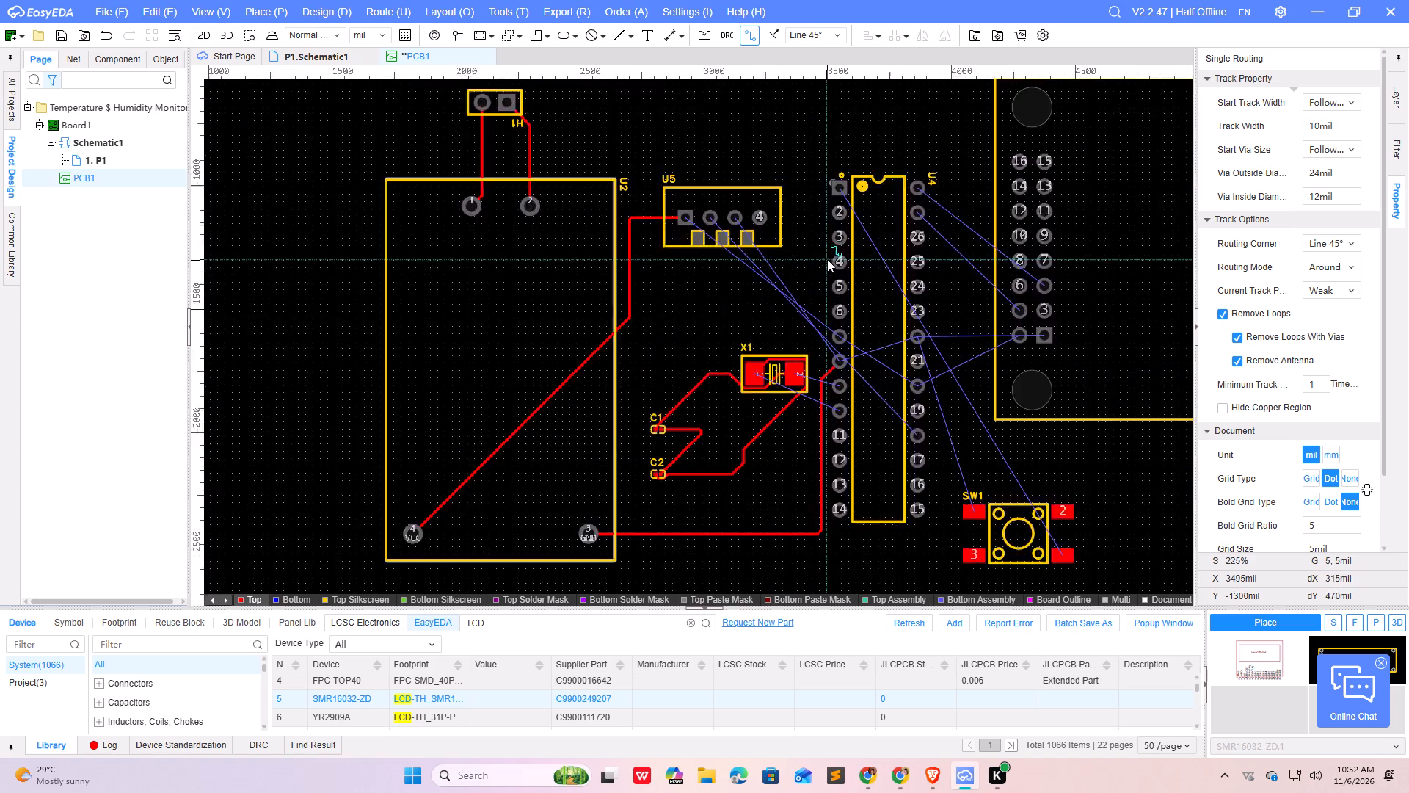
{"action": "scroll", "coordinate": [824, 260], "scroll_direction": "down", "scroll_amount": 1}
{"action": "scroll", "coordinate": [818, 265], "scroll_direction": "up", "scroll_amount": 4}
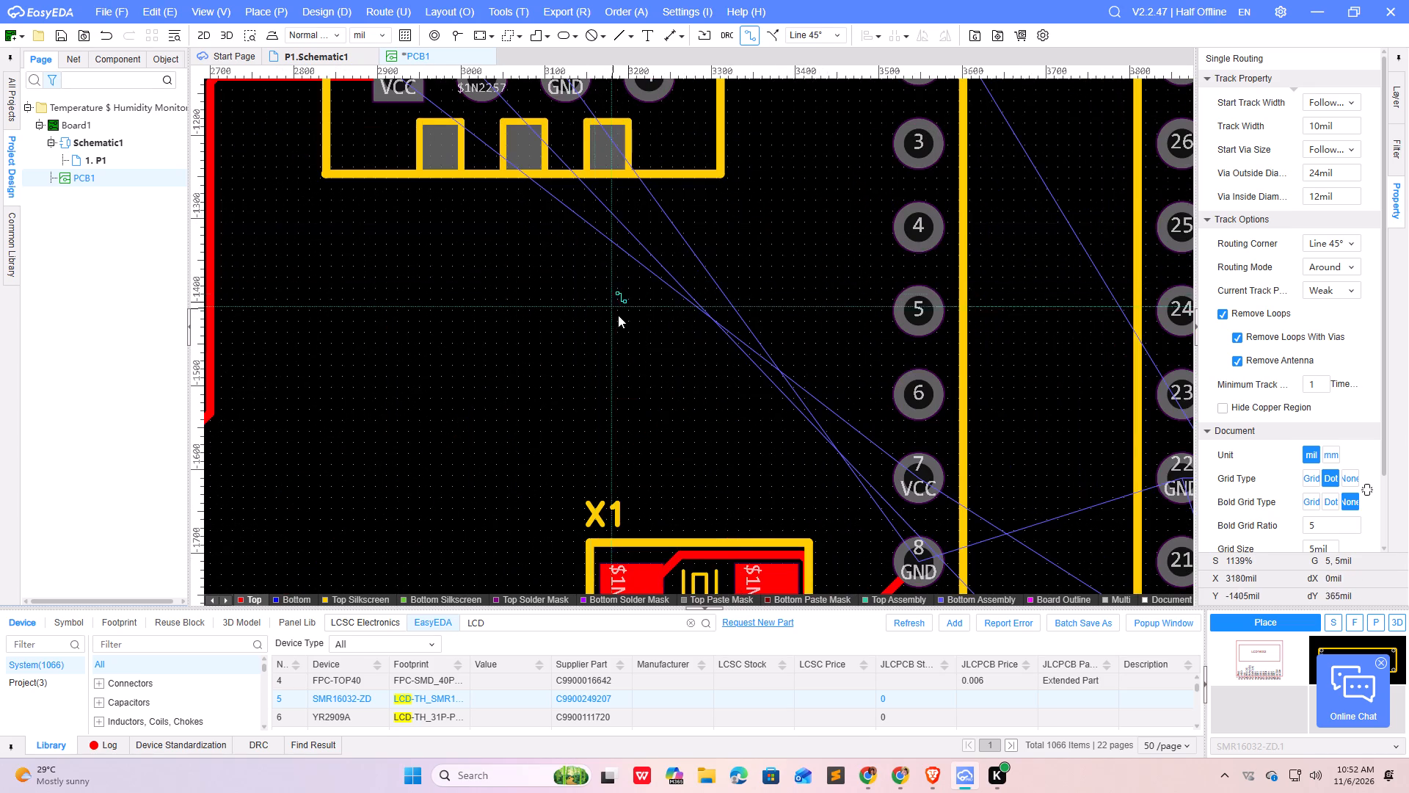
{"action": "scroll", "coordinate": [631, 333], "scroll_direction": "down", "scroll_amount": 1}
{"action": "left_click", "coordinate": [475, 162]}
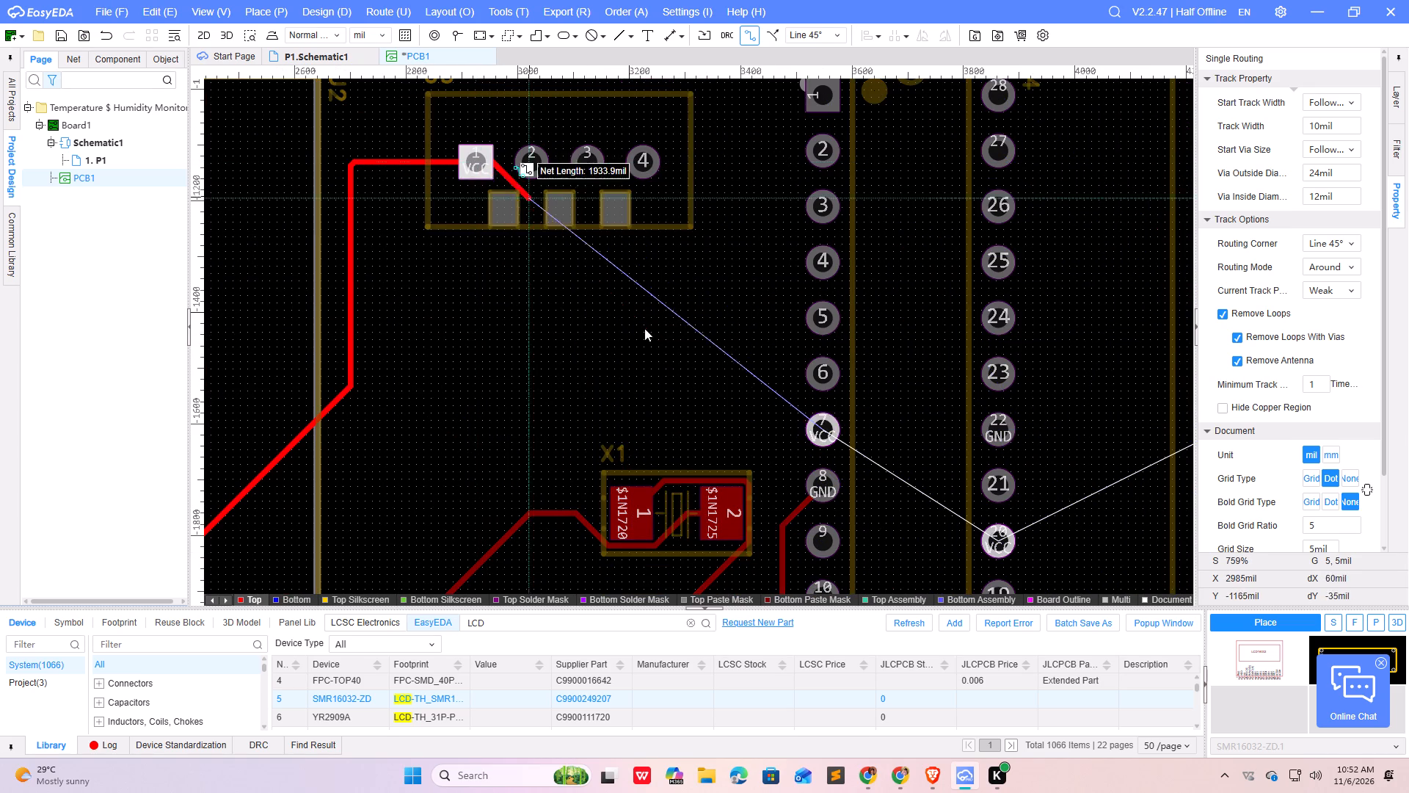
{"action": "left_click", "coordinate": [826, 432]}
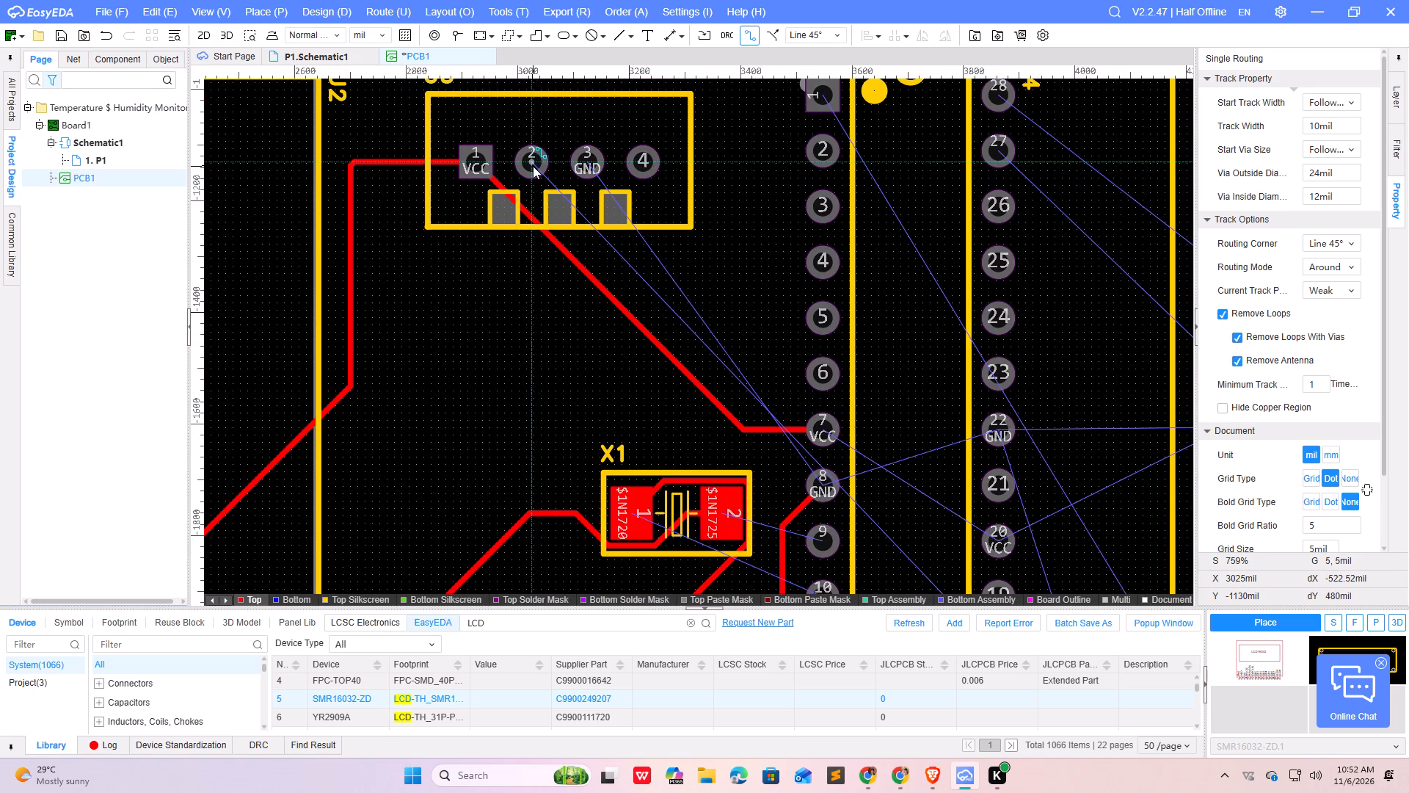
Route top-layer tracks from U5 pin 2 to U4 pin 18 and from U5 GND pin 3 to U4 pin 8.
{"action": "left_click", "coordinate": [533, 166]}
{"action": "scroll", "coordinate": [803, 438], "scroll_direction": "down", "scroll_amount": 1}
{"action": "left_click", "coordinate": [935, 582]}
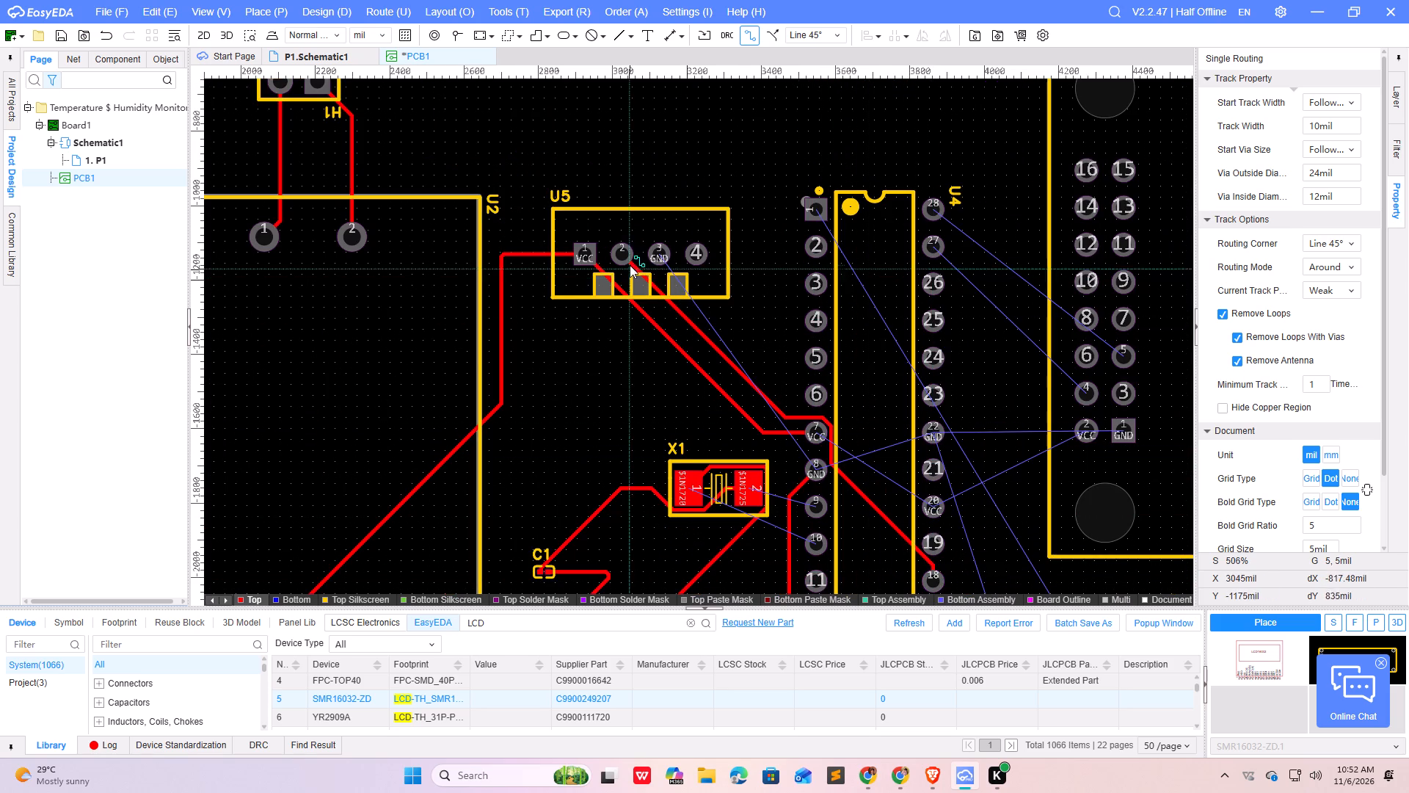
{"action": "left_click", "coordinate": [658, 253]}
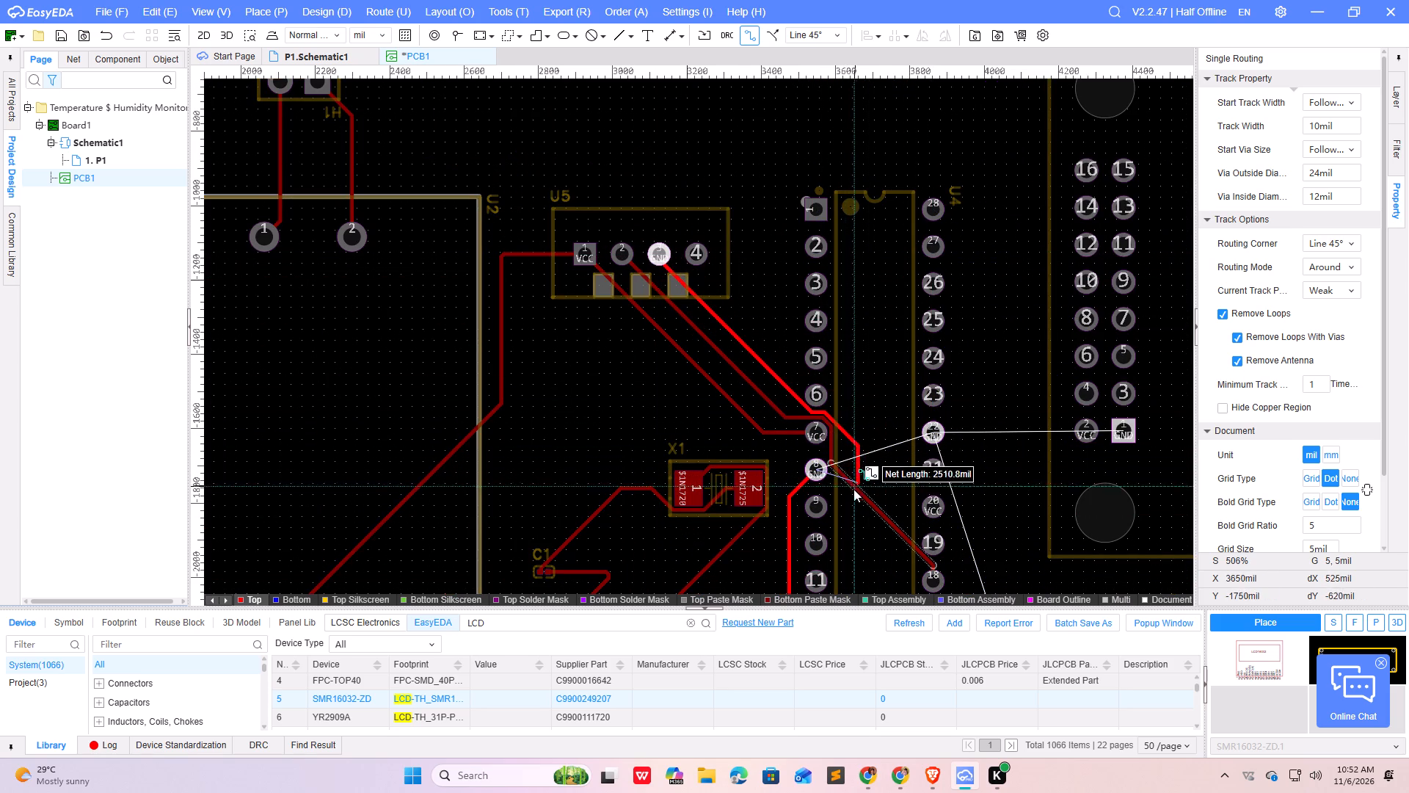
{"action": "left_click", "coordinate": [815, 466]}
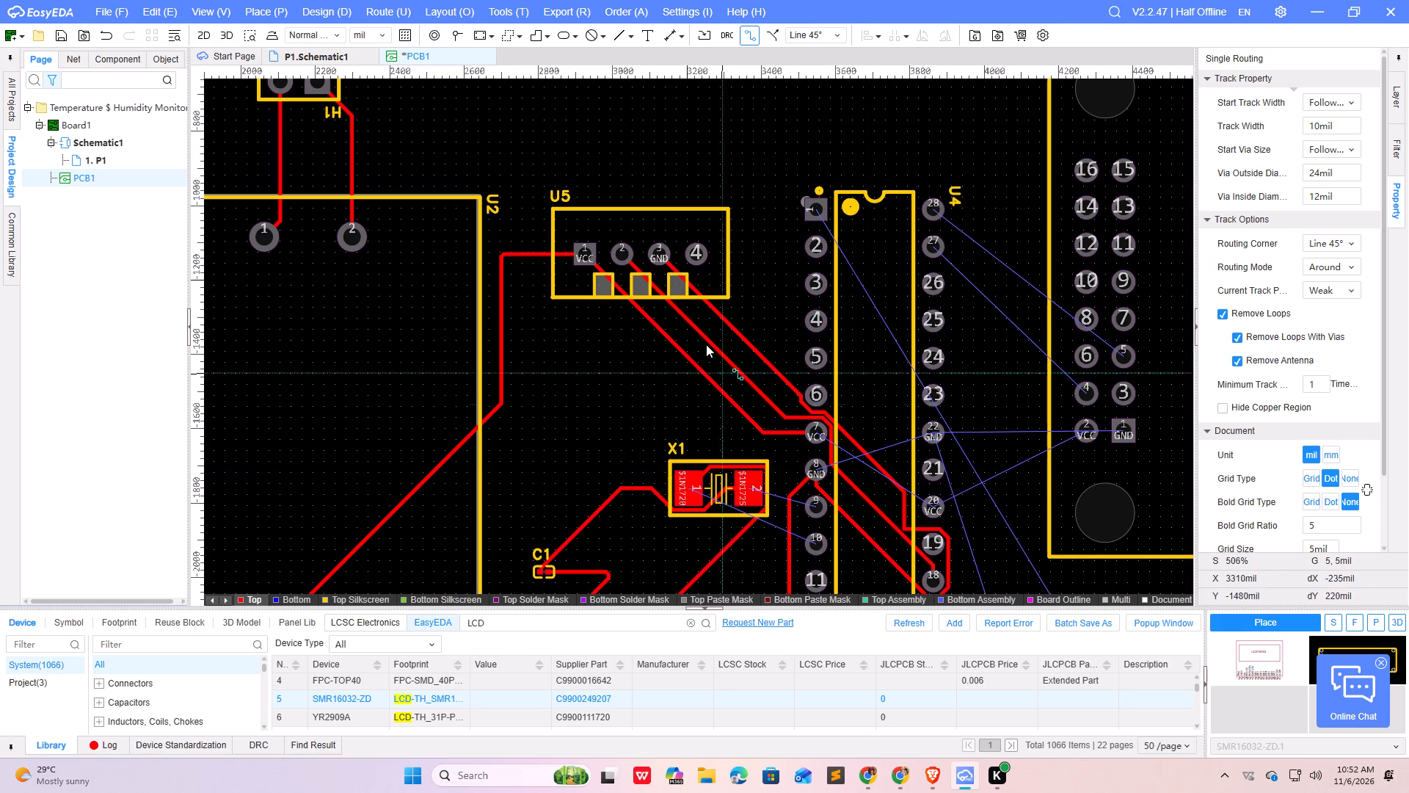
Route a top-layer track from U4 pin 1 down between U4 and U6 to SW1's pad opposite pin 3.
{"action": "scroll", "coordinate": [784, 334], "scroll_direction": "down", "scroll_amount": 2}
{"action": "scroll", "coordinate": [740, 358], "scroll_direction": "up", "scroll_amount": 1}
{"action": "scroll", "coordinate": [910, 334], "scroll_direction": "up", "scroll_amount": 2}
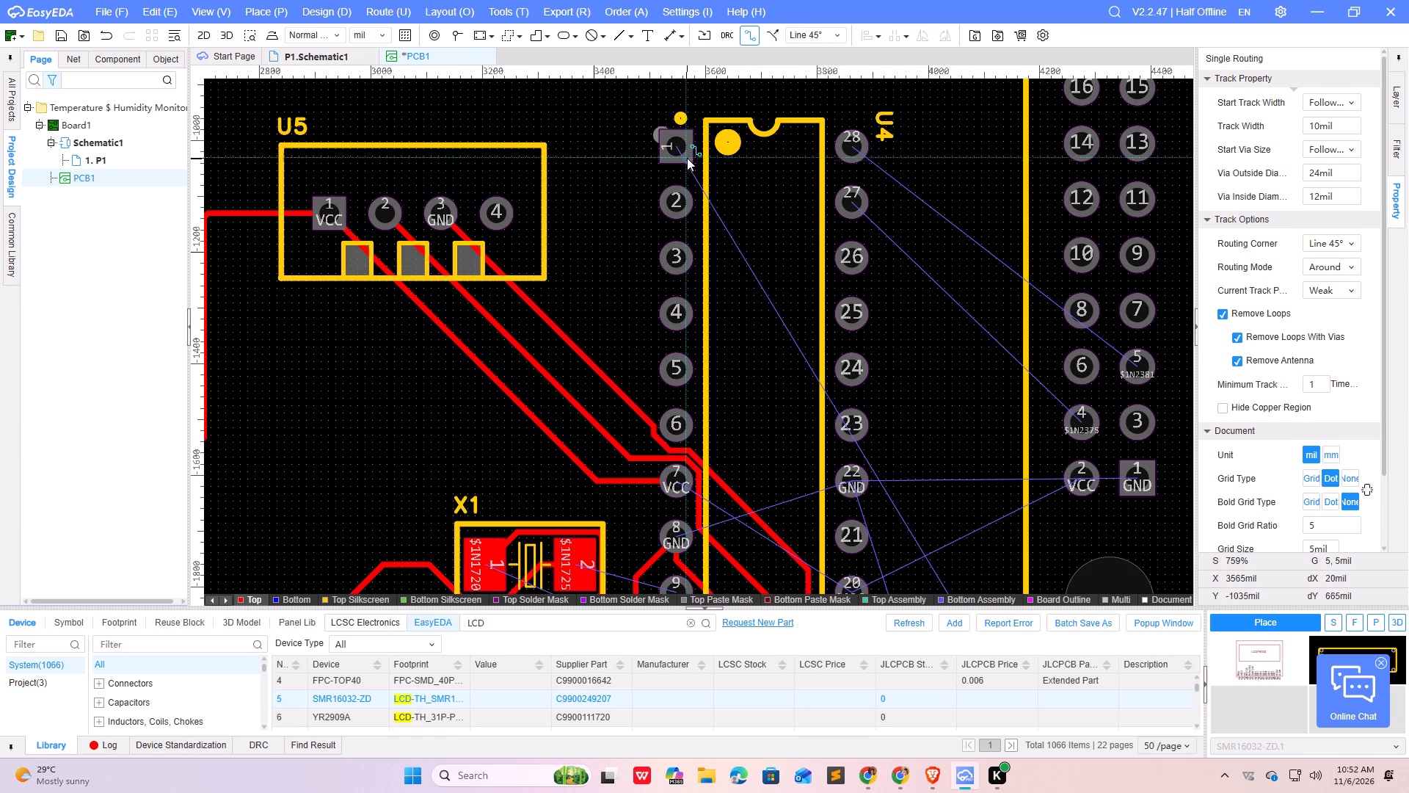
{"action": "left_click", "coordinate": [677, 145]}
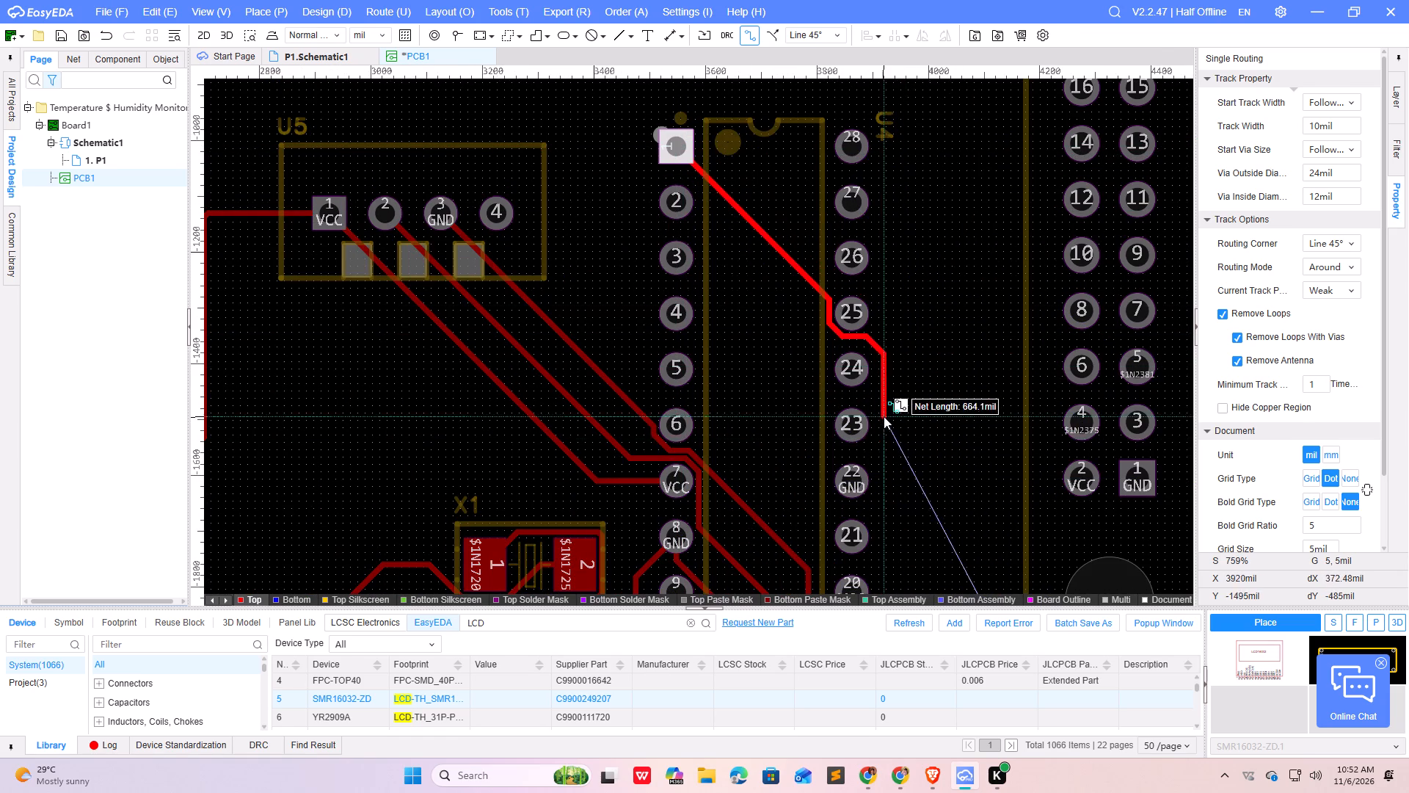
{"action": "scroll", "coordinate": [882, 420], "scroll_direction": "down", "scroll_amount": 1}
{"action": "scroll", "coordinate": [881, 421], "scroll_direction": "up", "scroll_amount": 1}
{"action": "scroll", "coordinate": [879, 424], "scroll_direction": "down", "scroll_amount": 1}
{"action": "scroll", "coordinate": [879, 424], "scroll_direction": "up", "scroll_amount": 1}
{"action": "scroll", "coordinate": [867, 432], "scroll_direction": "down", "scroll_amount": 1}
{"action": "scroll", "coordinate": [867, 436], "scroll_direction": "up", "scroll_amount": 1}
{"action": "scroll", "coordinate": [867, 436], "scroll_direction": "down", "scroll_amount": 1}
{"action": "scroll", "coordinate": [867, 436], "scroll_direction": "up", "scroll_amount": 1}
{"action": "scroll", "coordinate": [867, 436], "scroll_direction": "down", "scroll_amount": 2}
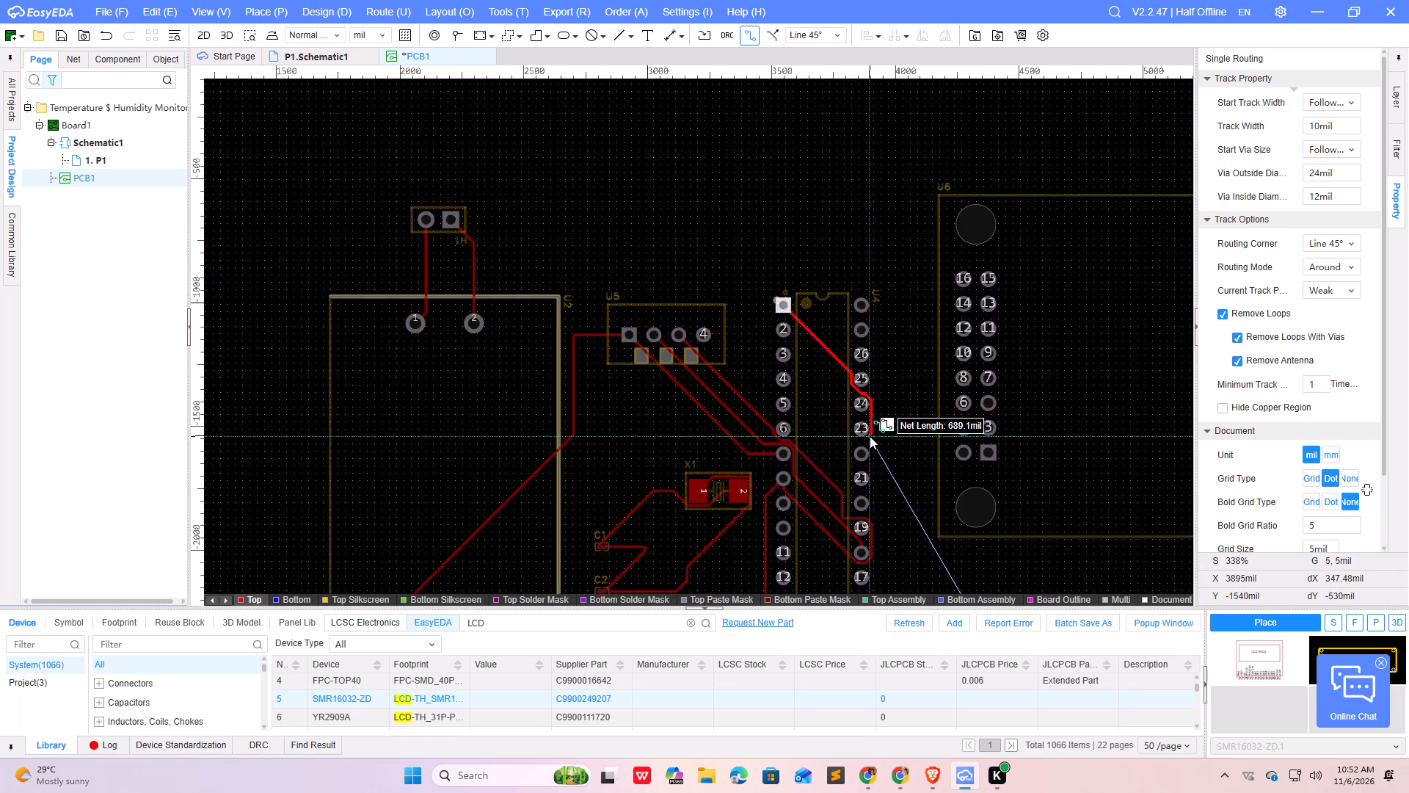
{"action": "scroll", "coordinate": [870, 436], "scroll_direction": "down", "scroll_amount": 2}
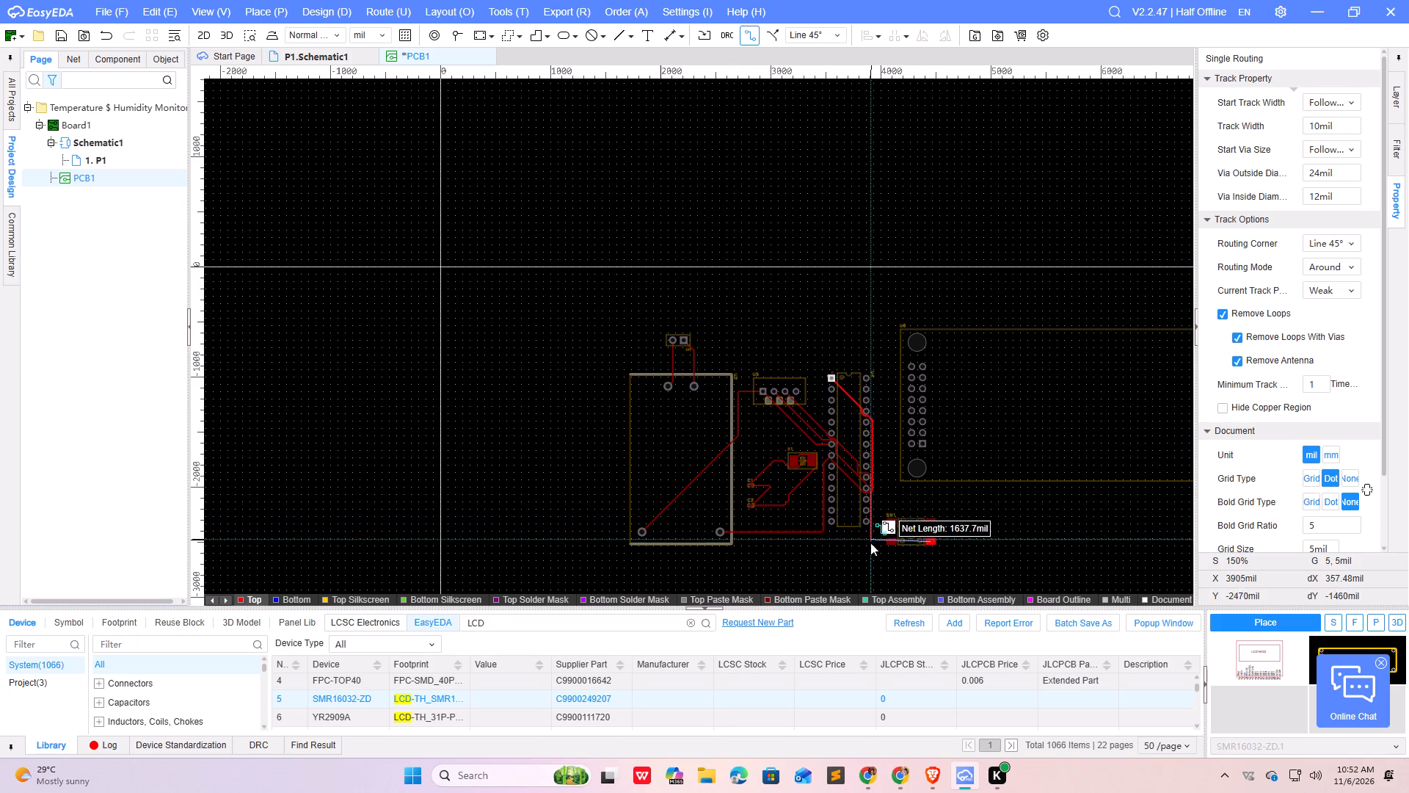
{"action": "left_click", "coordinate": [877, 554]}
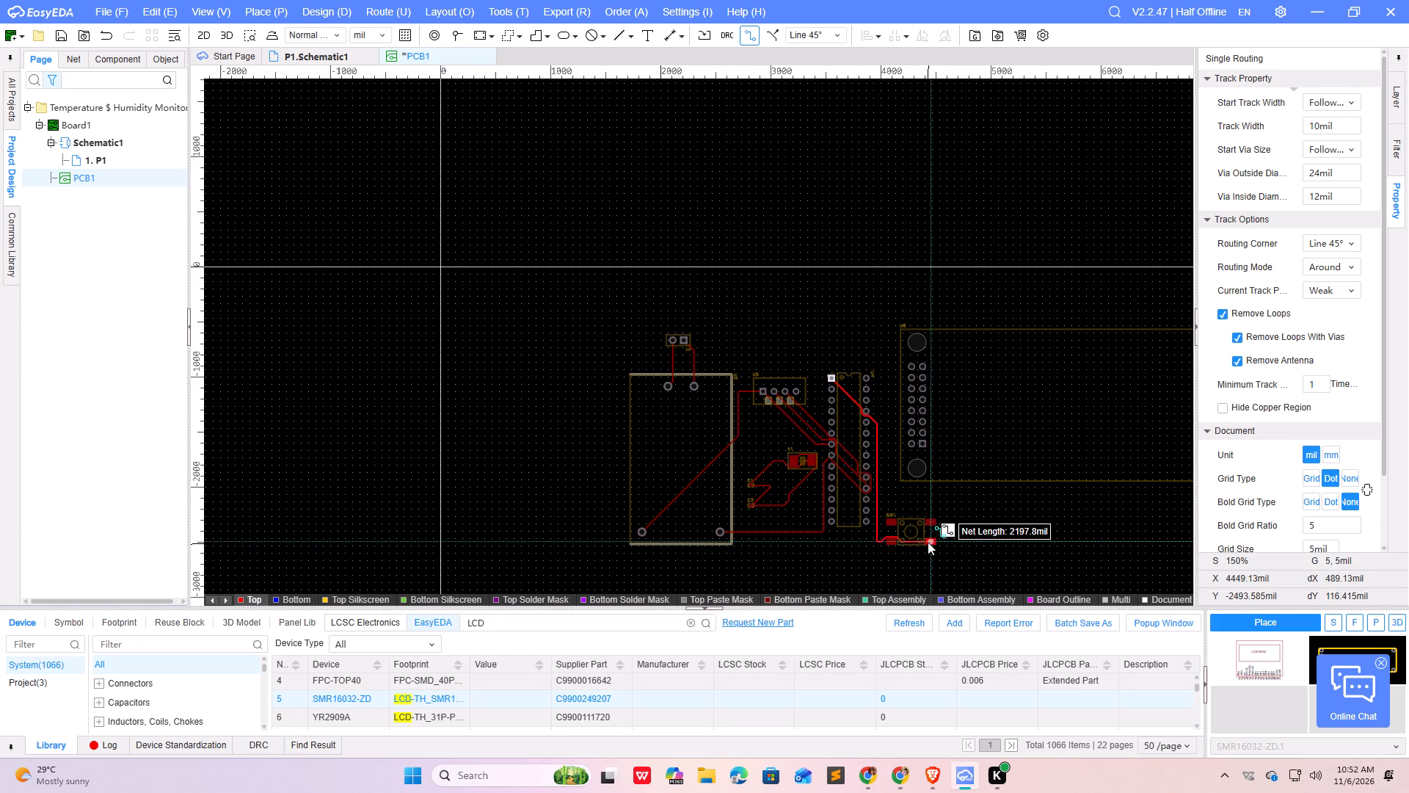
{"action": "left_click", "coordinate": [931, 543]}
Route a top-layer track from X1 pin 1 to U4 pin 10.
{"action": "scroll", "coordinate": [860, 490], "scroll_direction": "down", "scroll_amount": 1}
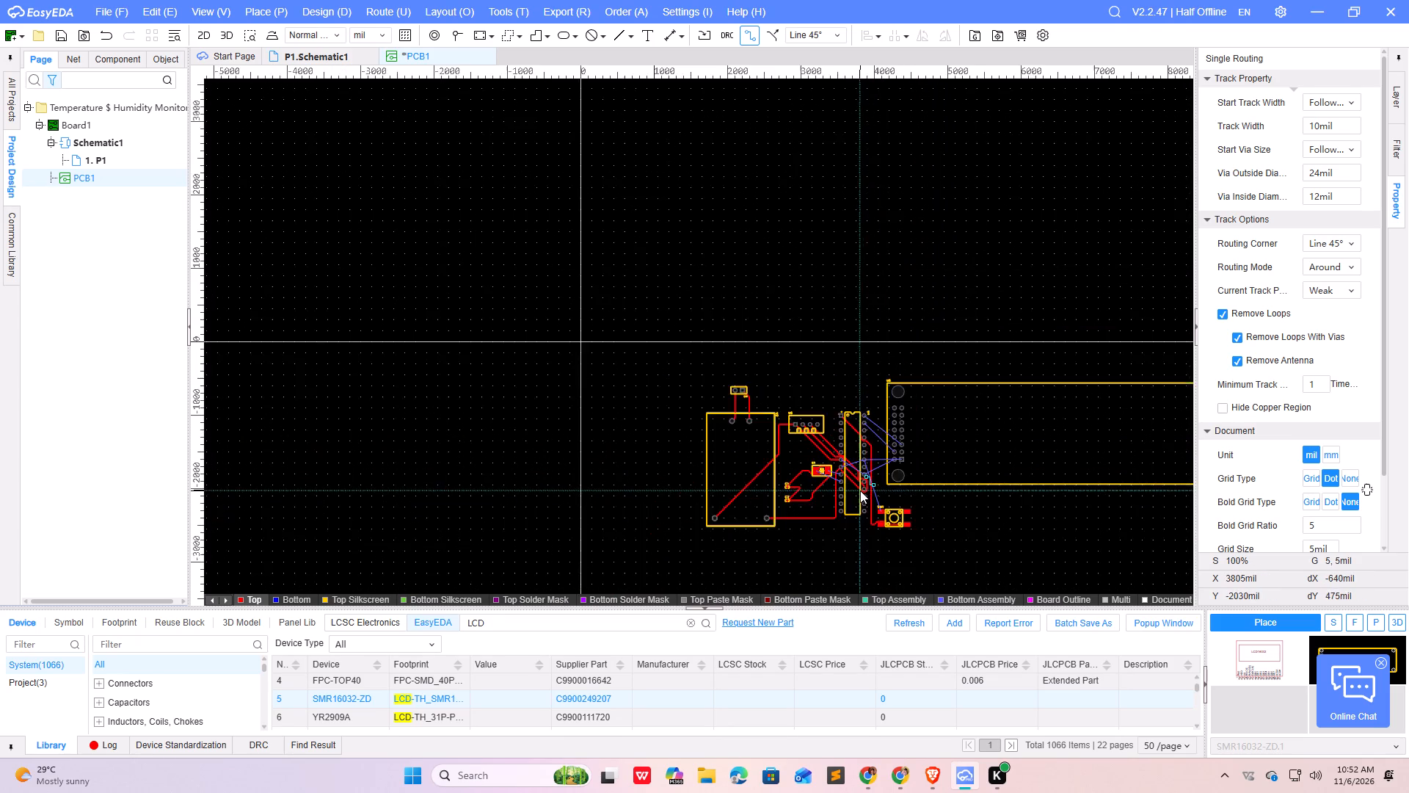
{"action": "scroll", "coordinate": [860, 490], "scroll_direction": "down", "scroll_amount": 1}
{"action": "scroll", "coordinate": [913, 527], "scroll_direction": "up", "scroll_amount": 3}
{"action": "scroll", "coordinate": [873, 505], "scroll_direction": "down", "scroll_amount": 2}
{"action": "scroll", "coordinate": [873, 505], "scroll_direction": "up", "scroll_amount": 2}
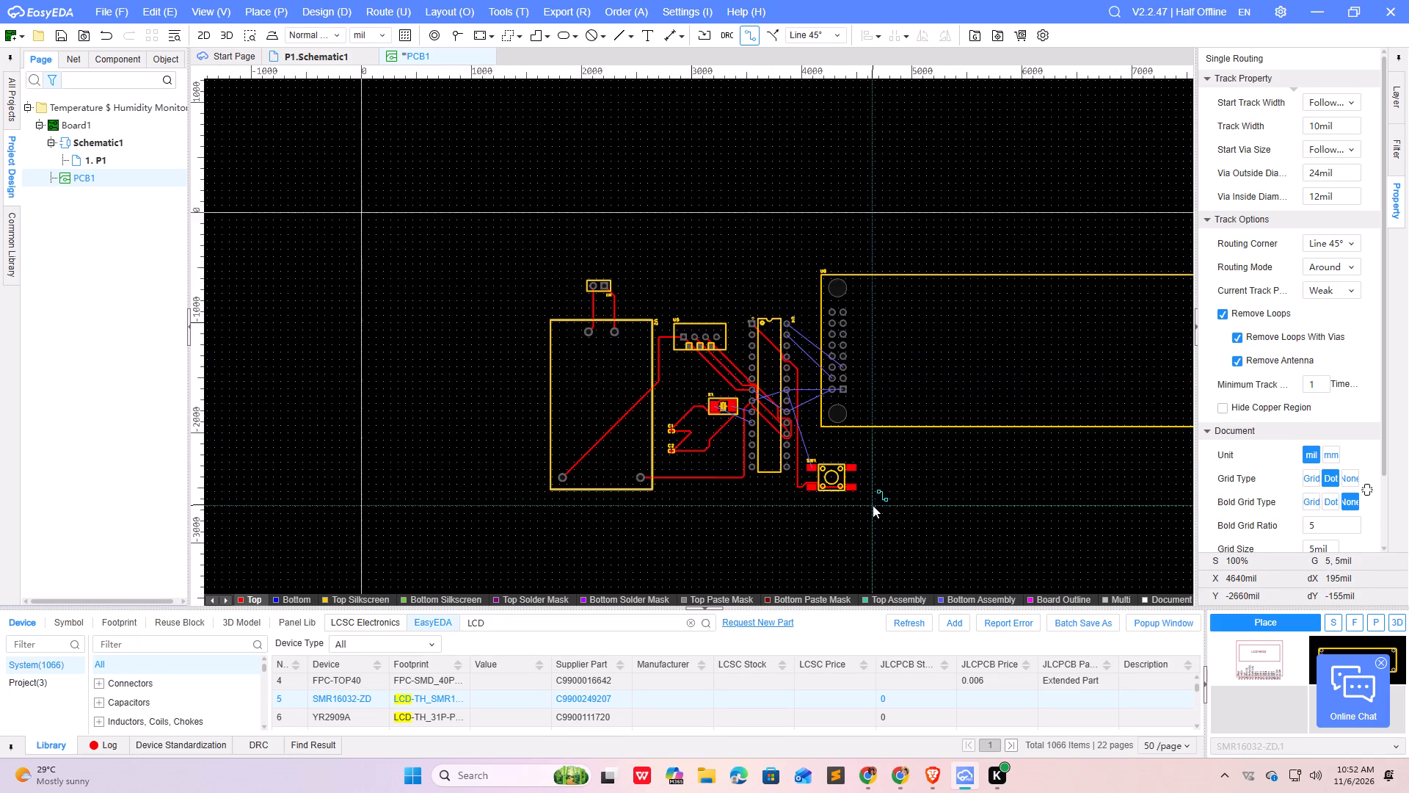
{"action": "scroll", "coordinate": [873, 505], "scroll_direction": "up", "scroll_amount": 2}
{"action": "scroll", "coordinate": [729, 369], "scroll_direction": "down", "scroll_amount": 1}
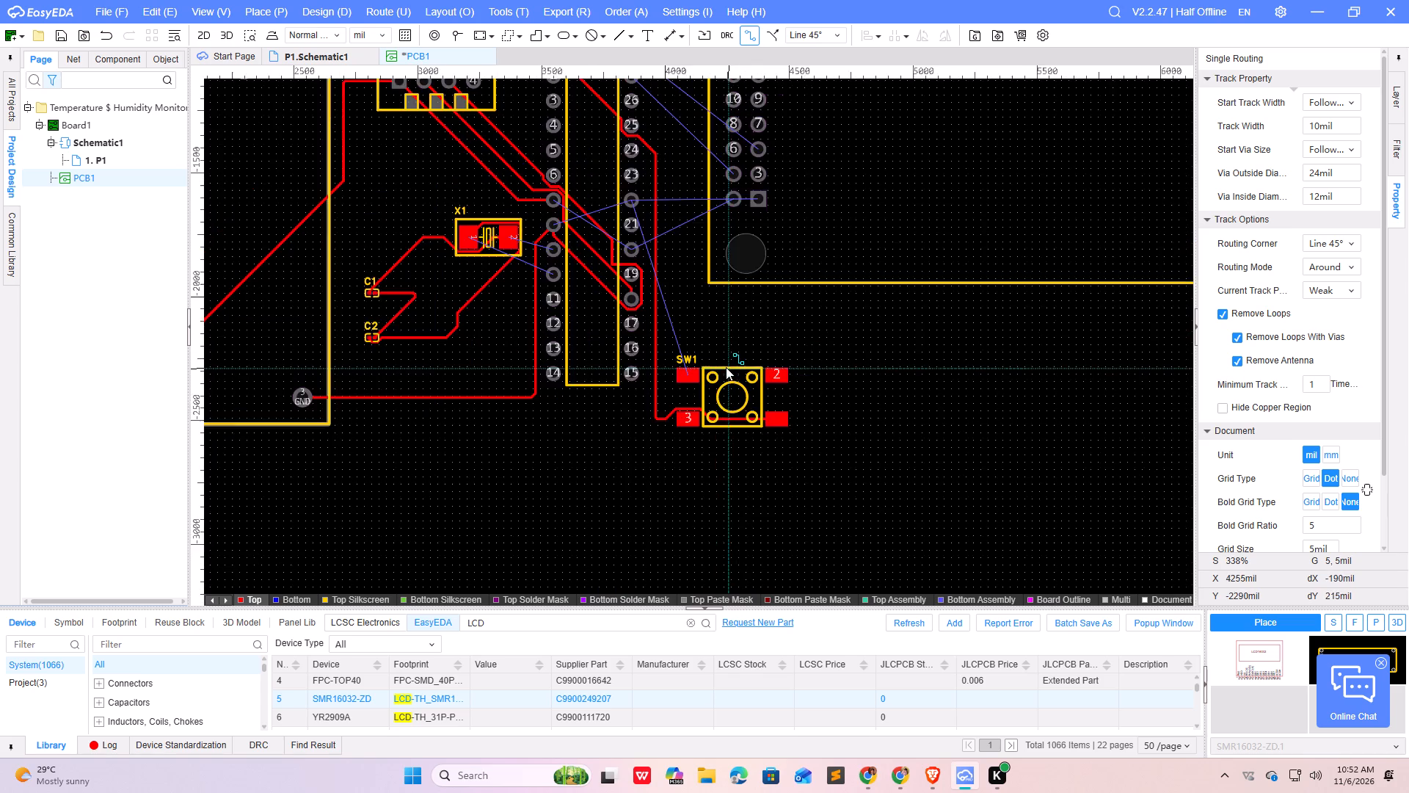
{"action": "scroll", "coordinate": [726, 367], "scroll_direction": "down", "scroll_amount": 1}
{"action": "scroll", "coordinate": [585, 286], "scroll_direction": "up", "scroll_amount": 3}
{"action": "left_click", "coordinate": [481, 265]}
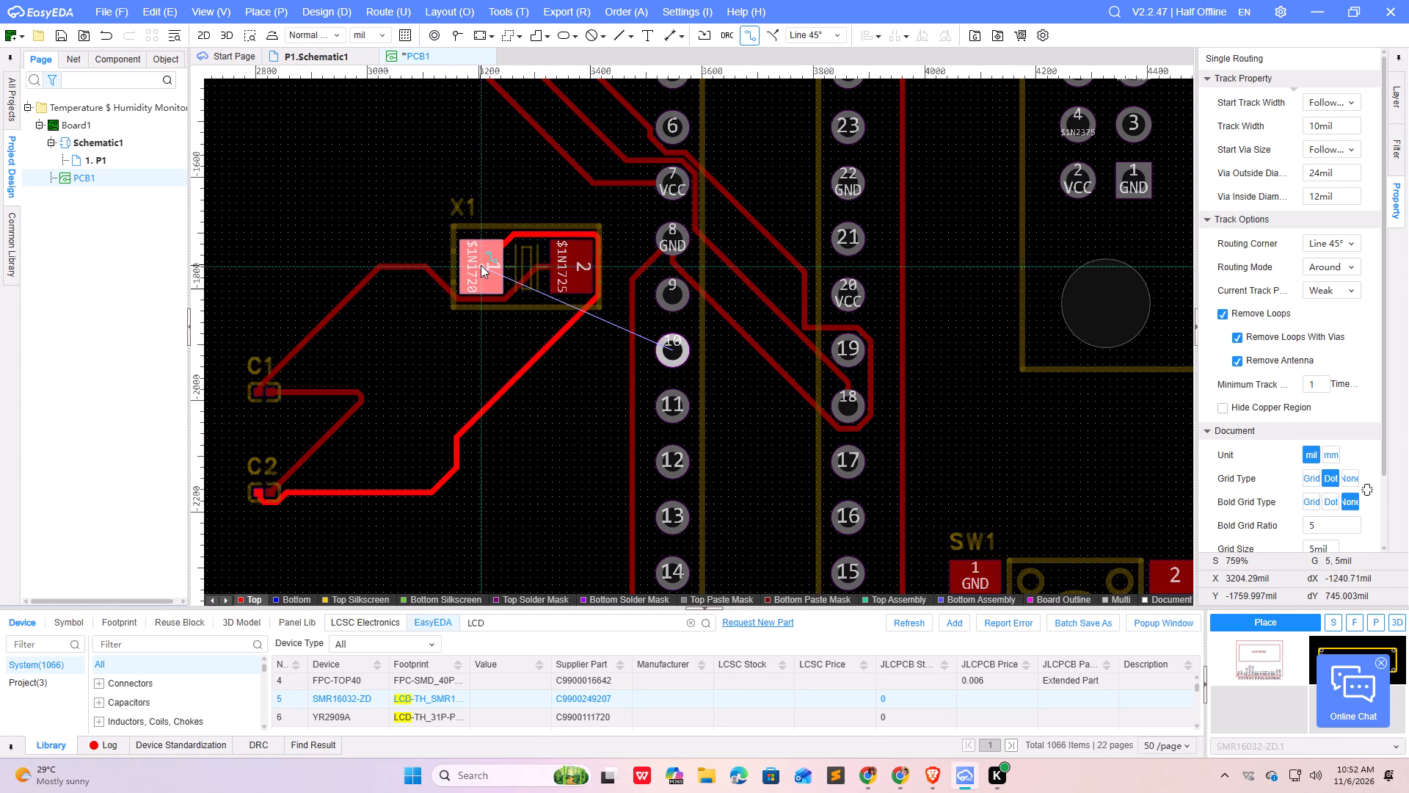
{"action": "left_click", "coordinate": [670, 344]}
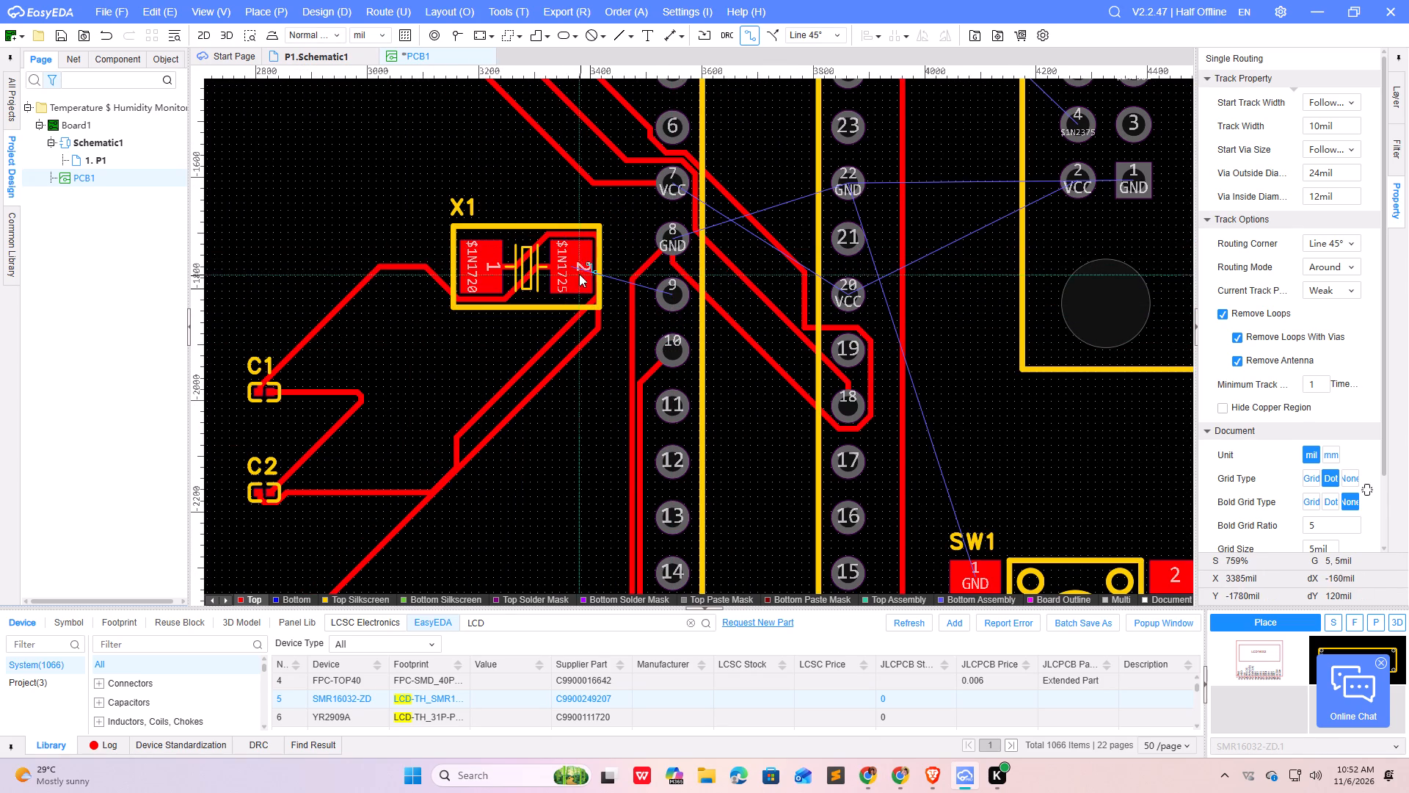
Route a top-layer track from X1 pin 2 to U4 pin 9, bridging the gap left between the pad and the track.
{"action": "left_click", "coordinate": [572, 267]}
{"action": "left_click", "coordinate": [673, 292]}
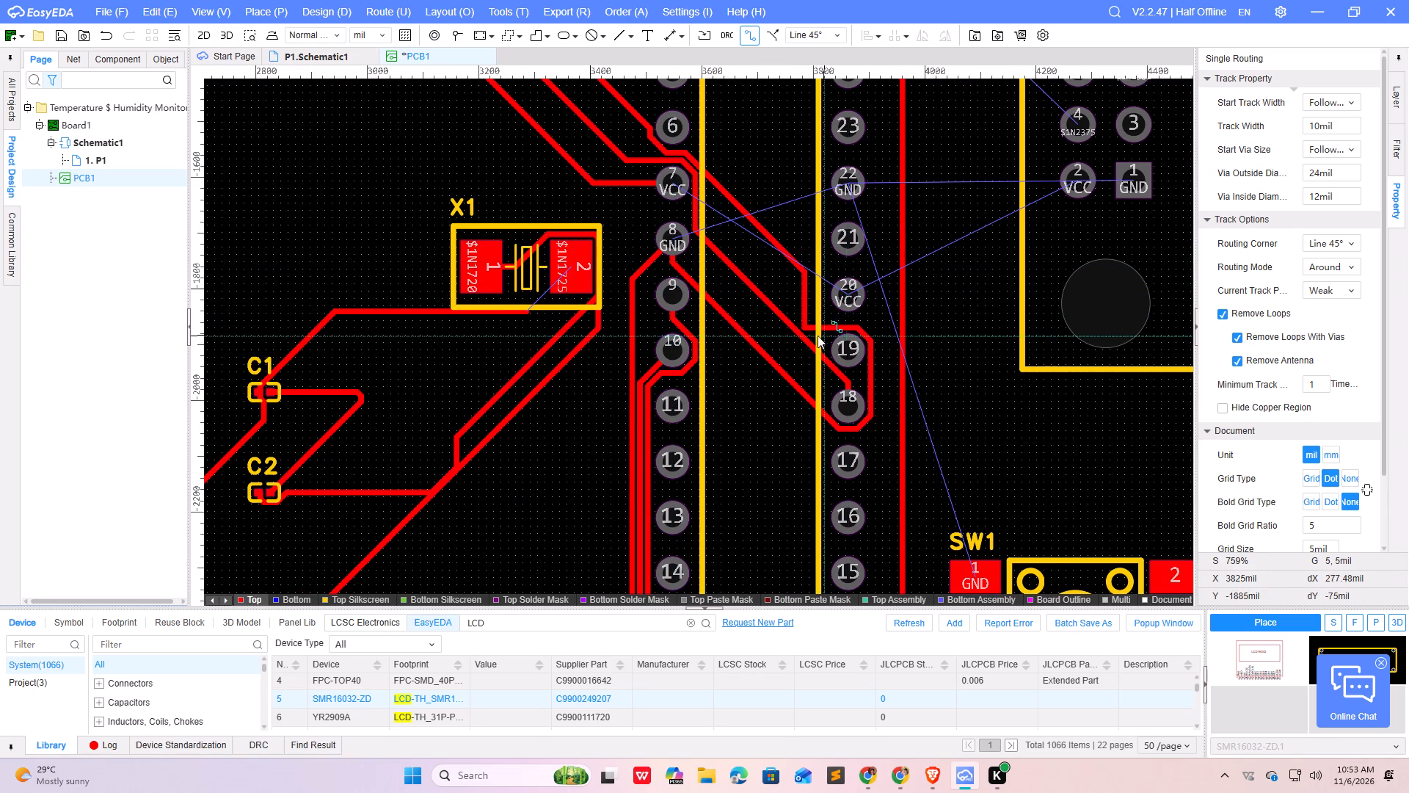
{"action": "left_click", "coordinate": [575, 266]}
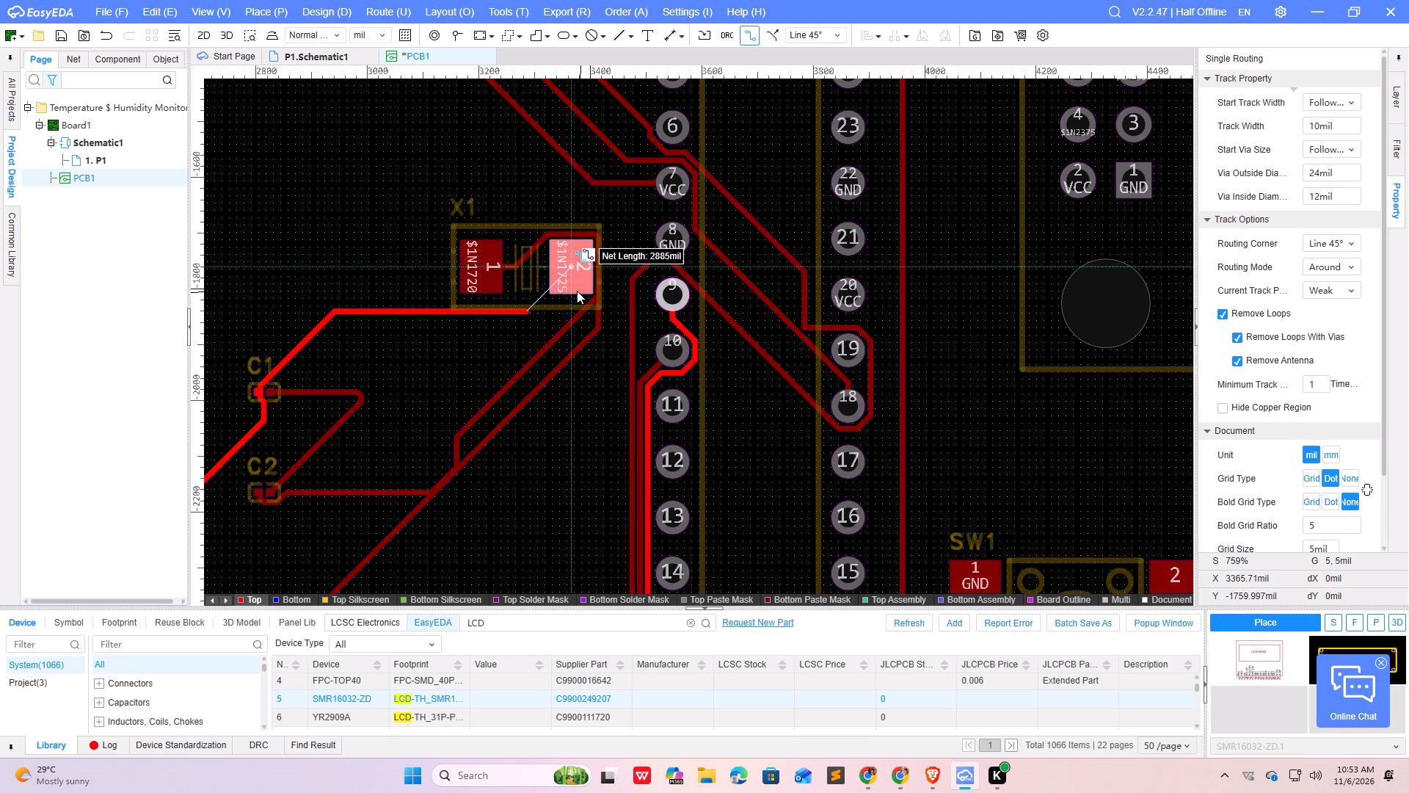
{"action": "left_click", "coordinate": [572, 265]}
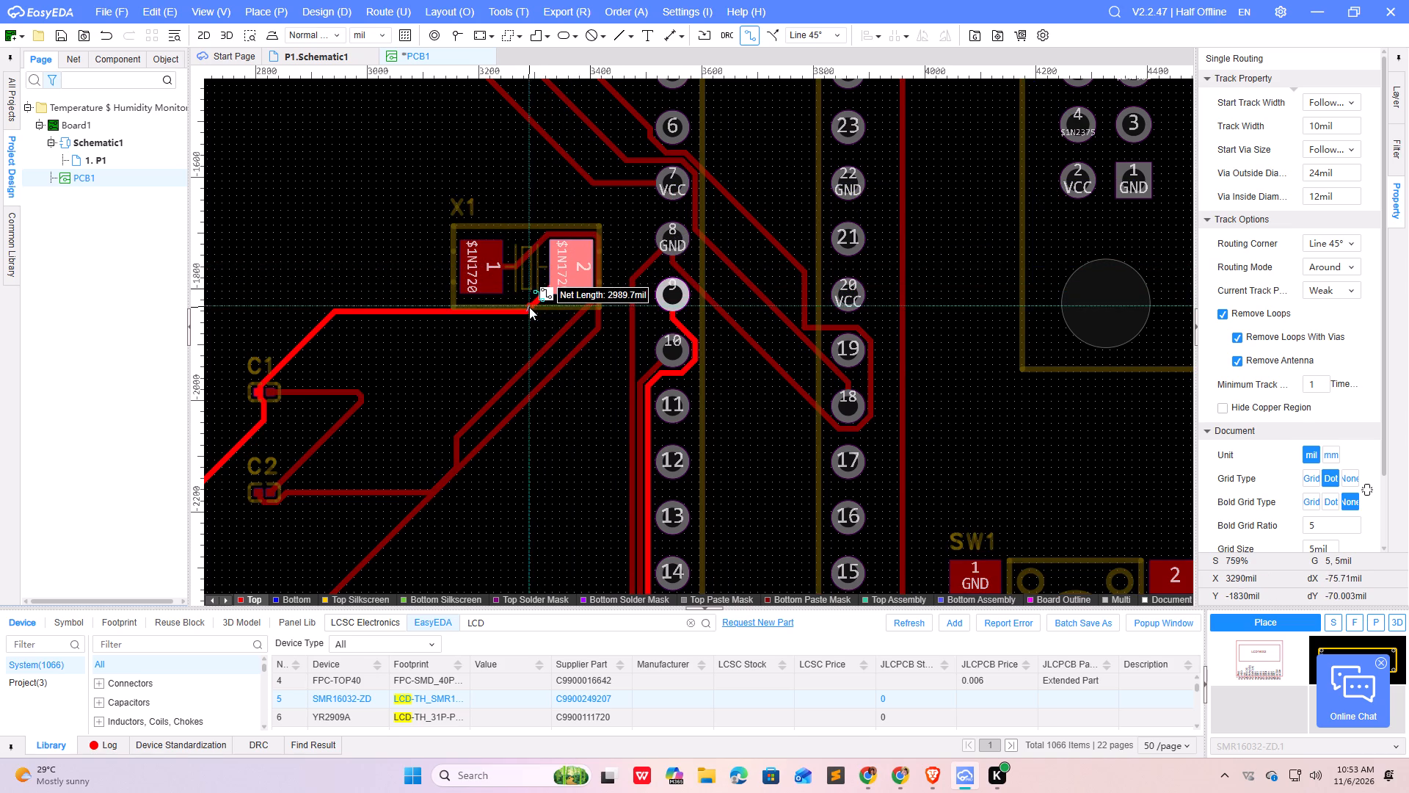
{"action": "left_click", "coordinate": [523, 311]}
Route U4's GND track from pin 8 to pin 22 and its VCC track from pin 7 to pin 20.
{"action": "scroll", "coordinate": [629, 336], "scroll_direction": "up", "scroll_amount": 1}
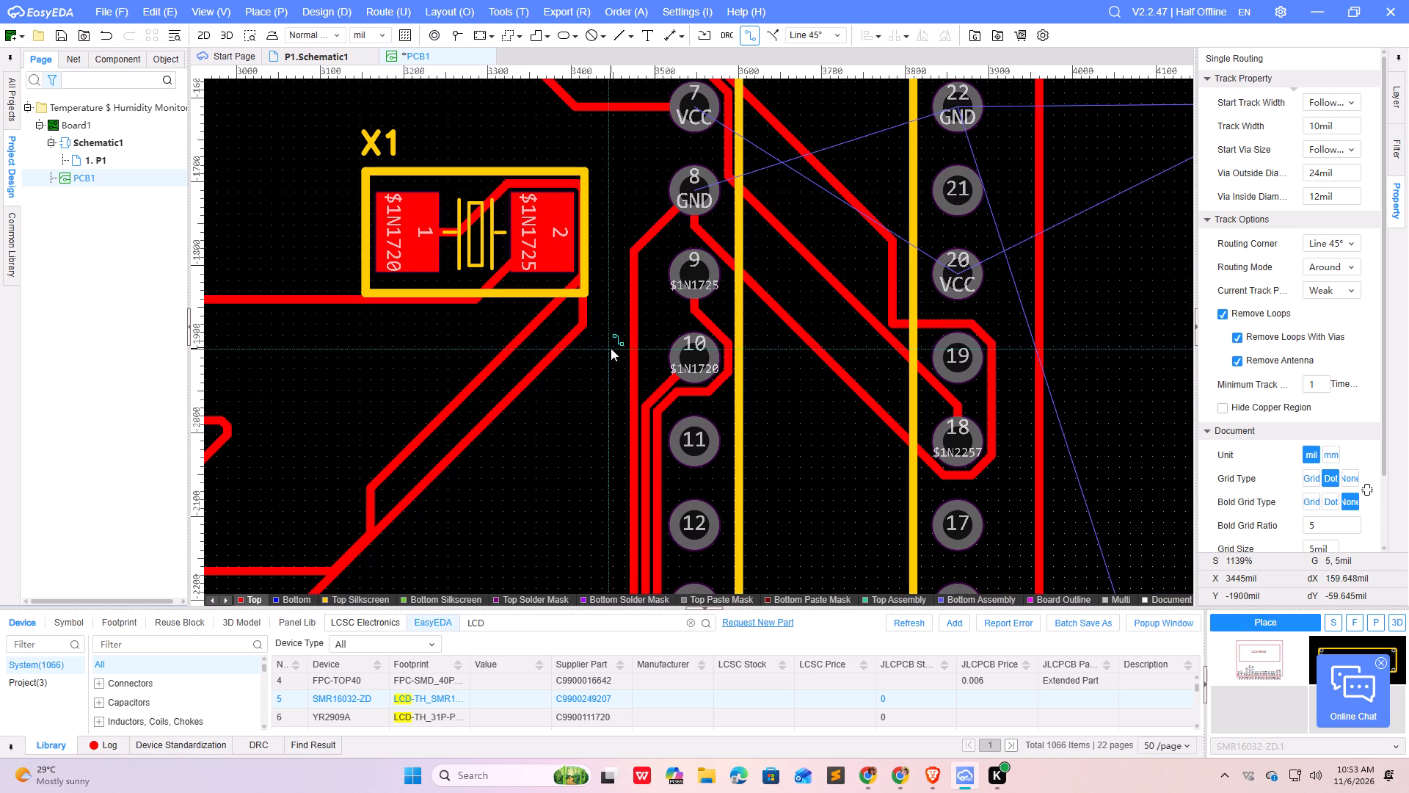
{"action": "scroll", "coordinate": [609, 351], "scroll_direction": "down", "scroll_amount": 3}
{"action": "scroll", "coordinate": [693, 251], "scroll_direction": "down", "scroll_amount": 1}
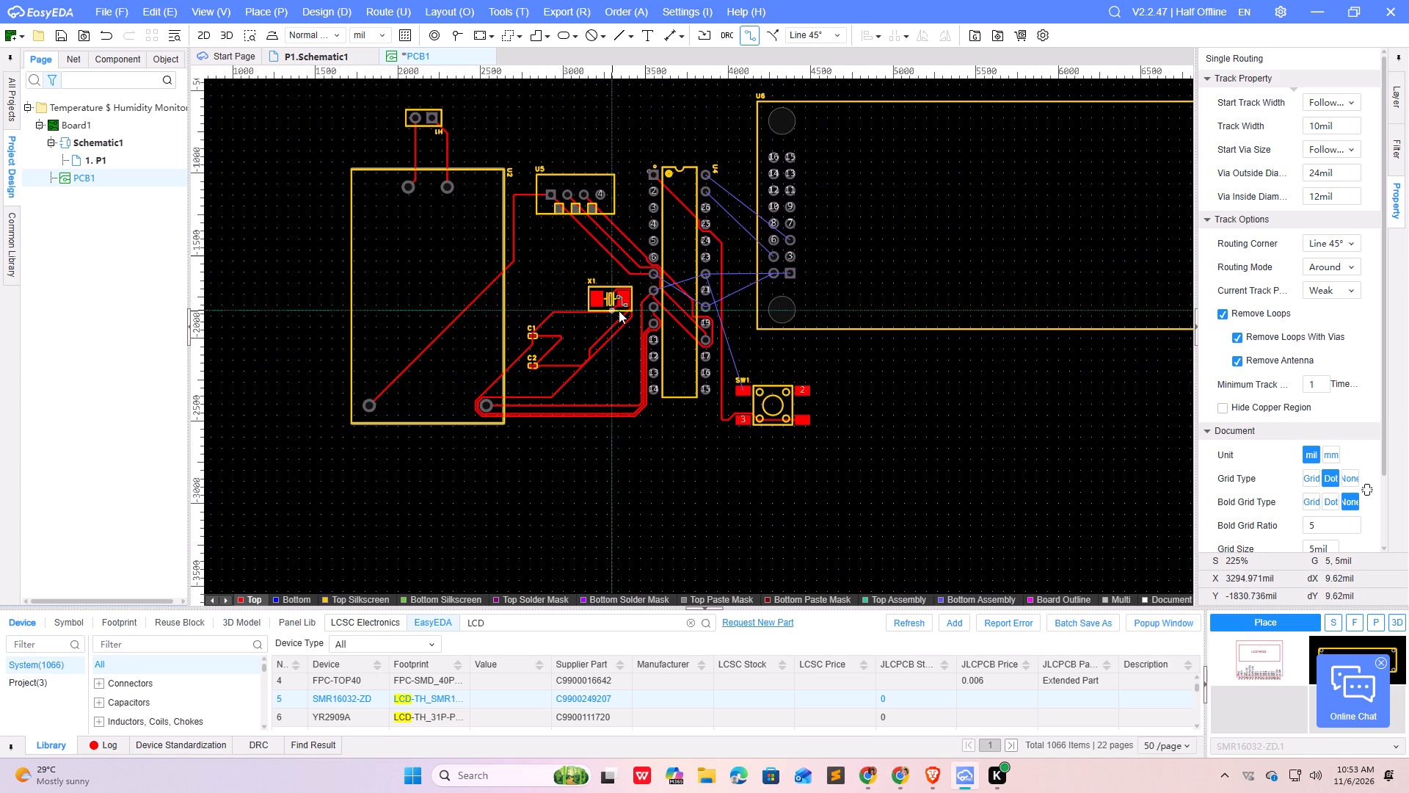
{"action": "scroll", "coordinate": [731, 229], "scroll_direction": "up", "scroll_amount": 3}
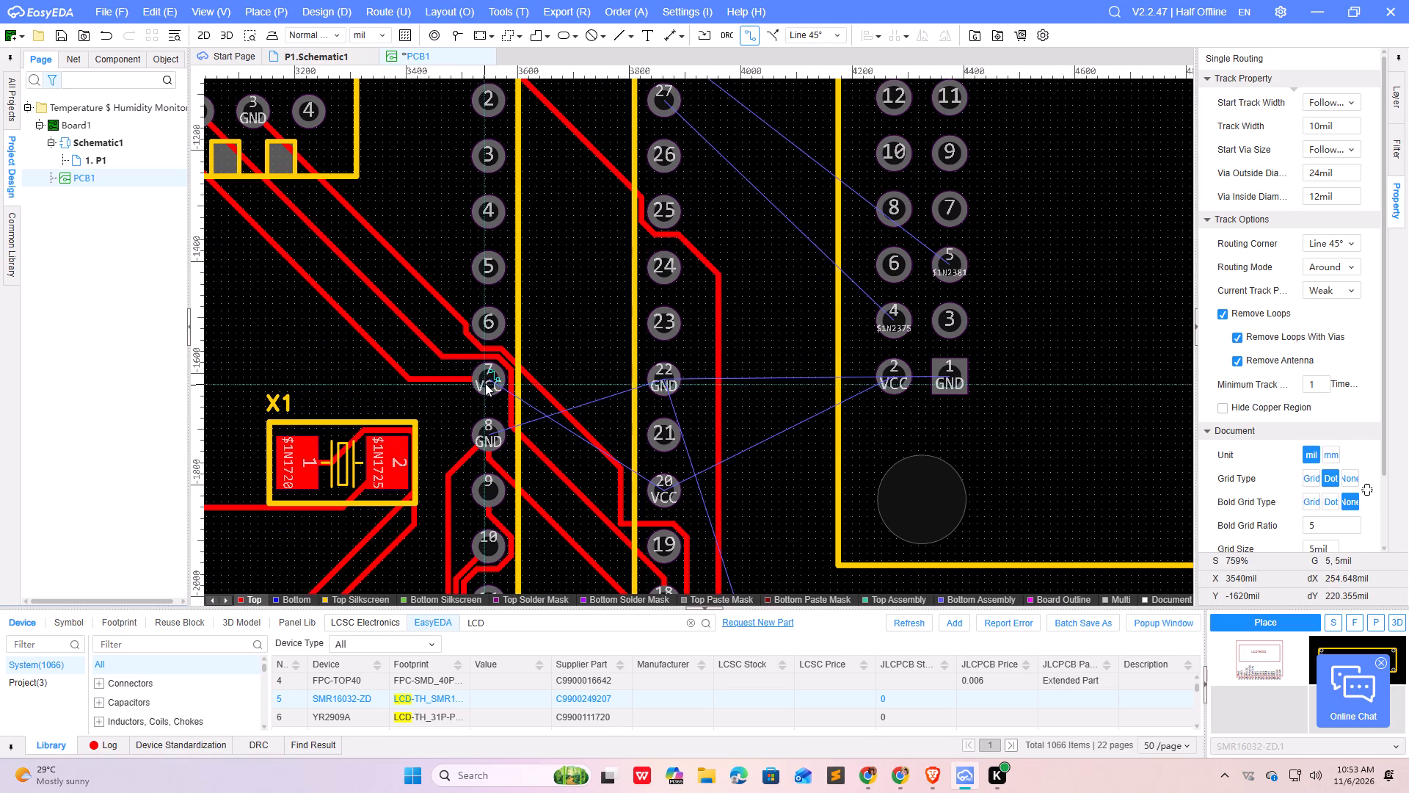
{"action": "left_click", "coordinate": [489, 436]}
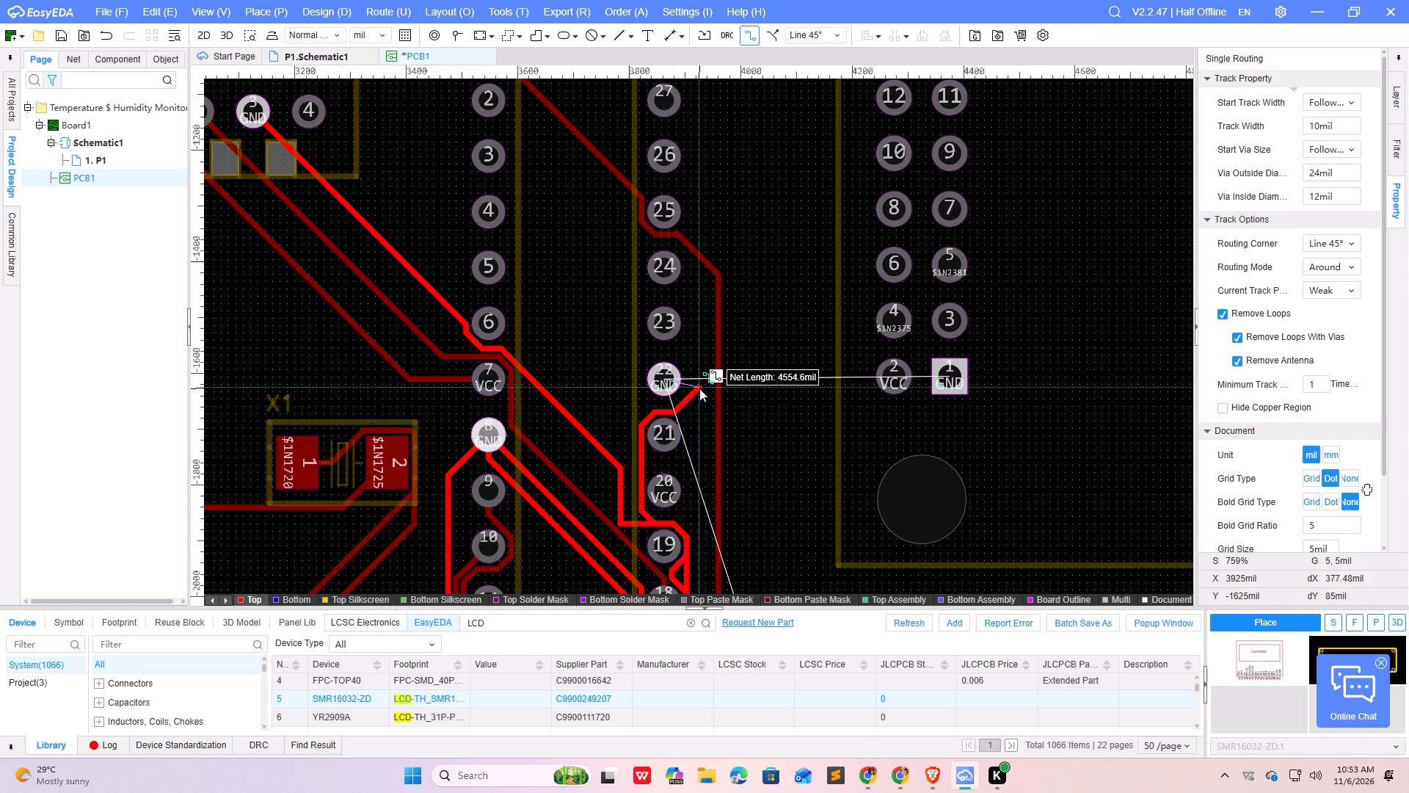
{"action": "left_click", "coordinate": [656, 376]}
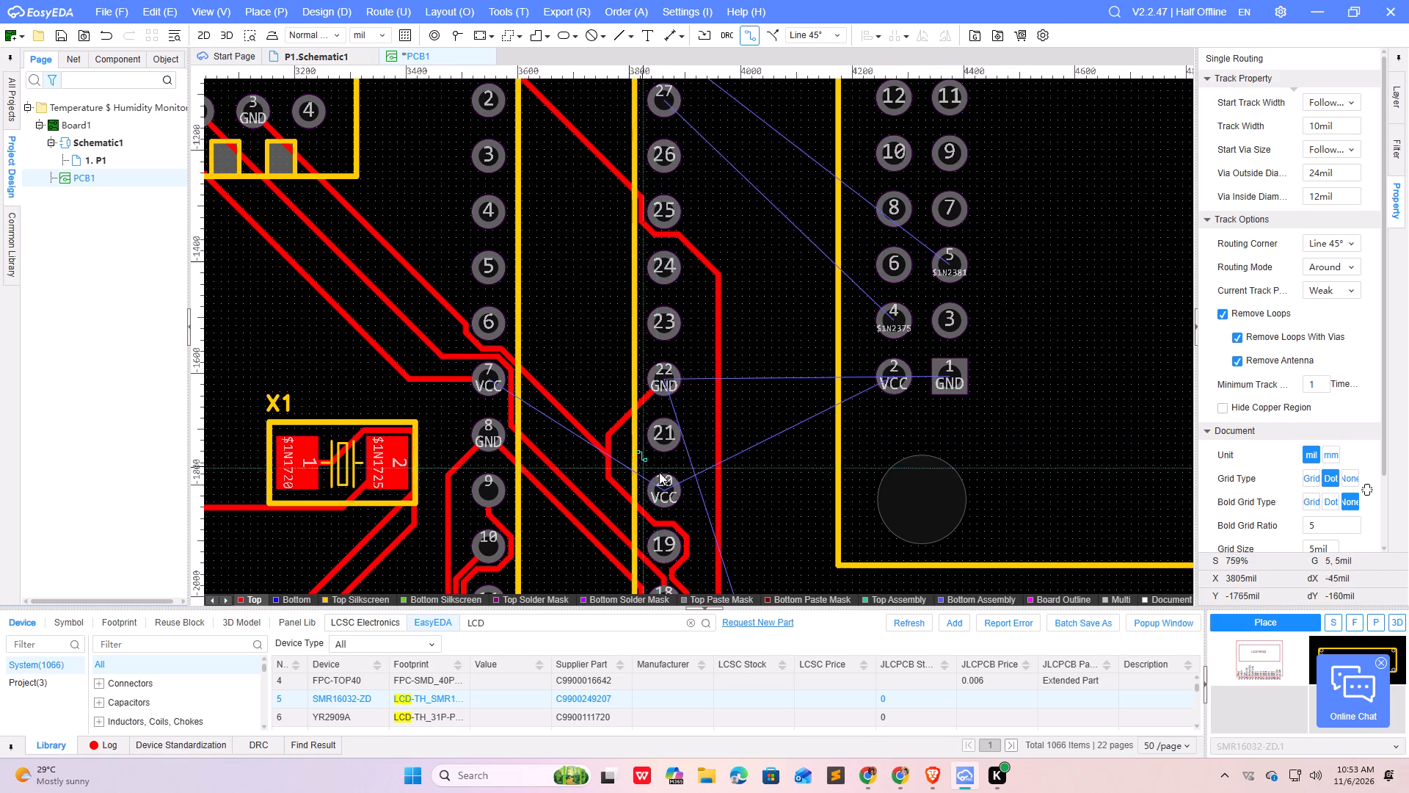
{"action": "left_click", "coordinate": [487, 382]}
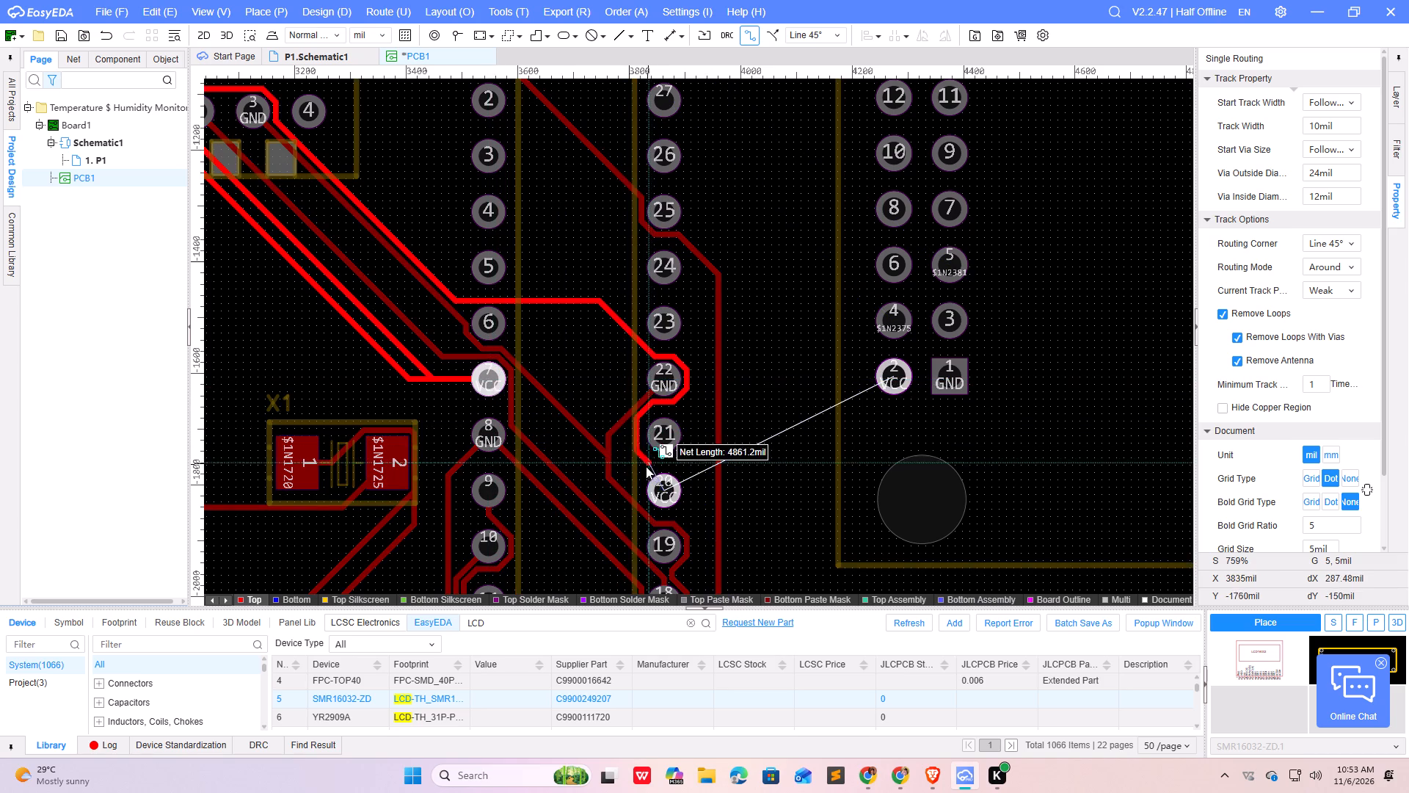
{"action": "left_click", "coordinate": [661, 491]}
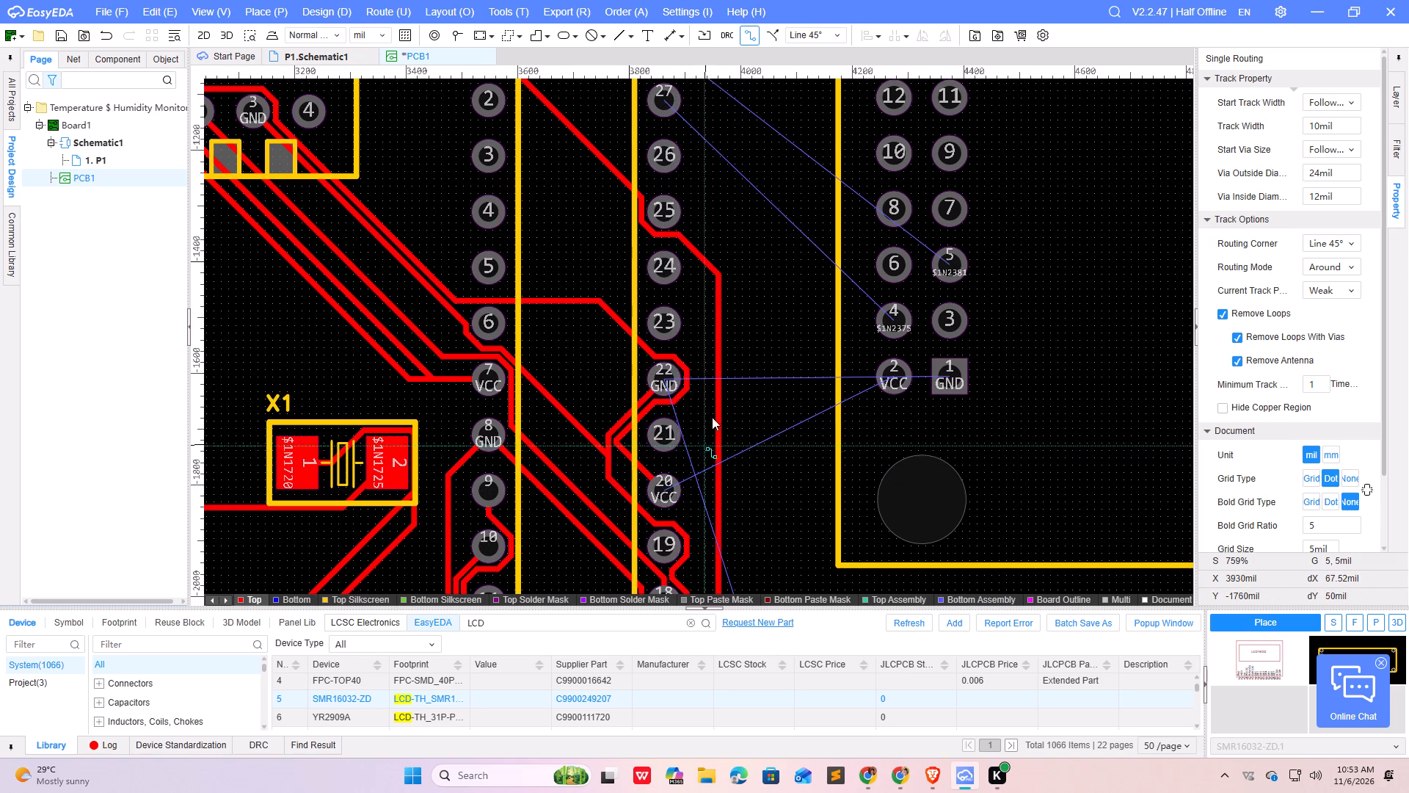
Route the GND track on the top layer from SW1 pin 1 to U4 pin 22.
{"action": "scroll", "coordinate": [702, 412], "scroll_direction": "down", "scroll_amount": 2}
{"action": "scroll", "coordinate": [701, 413], "scroll_direction": "up", "scroll_amount": 1}
{"action": "scroll", "coordinate": [725, 424], "scroll_direction": "down", "scroll_amount": 2}
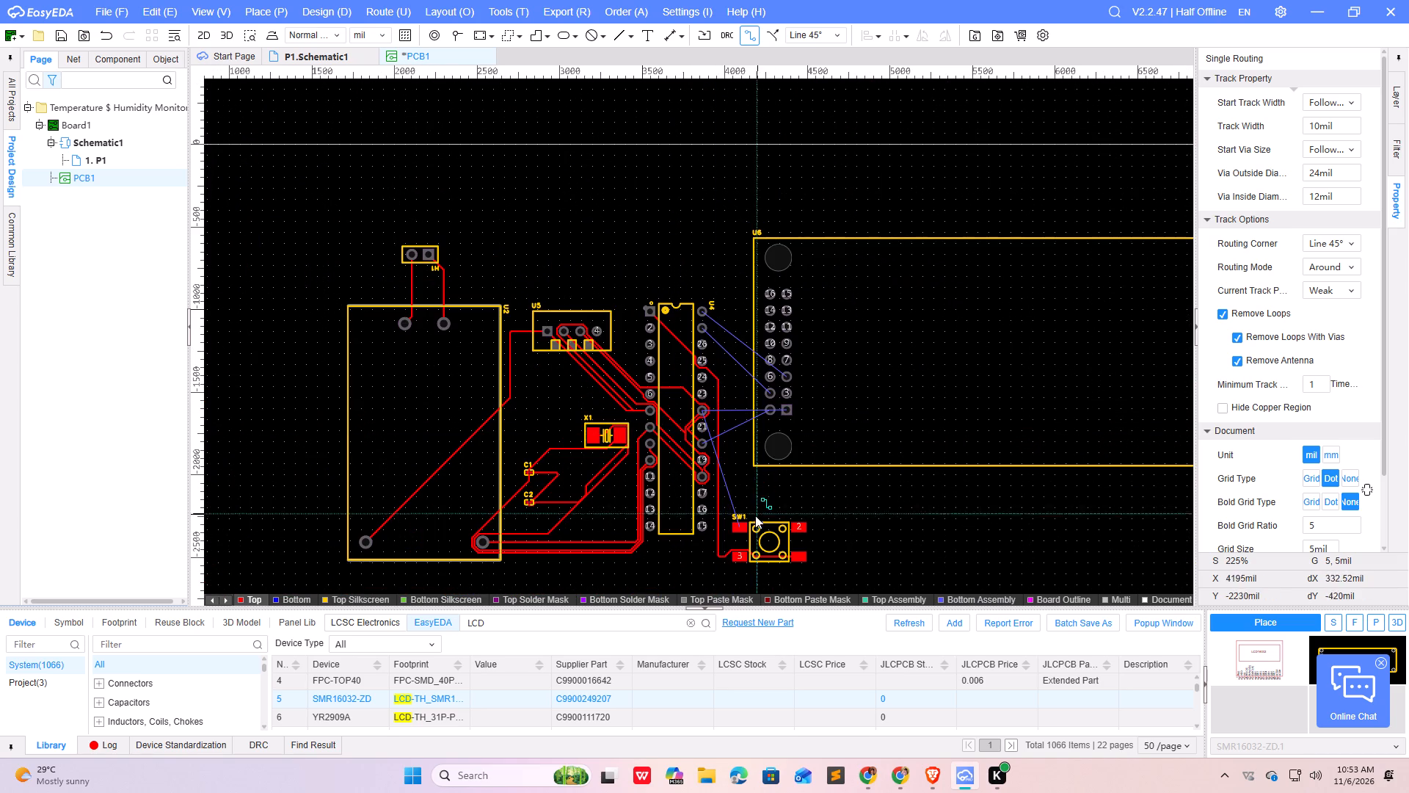
{"action": "left_click", "coordinate": [738, 526]}
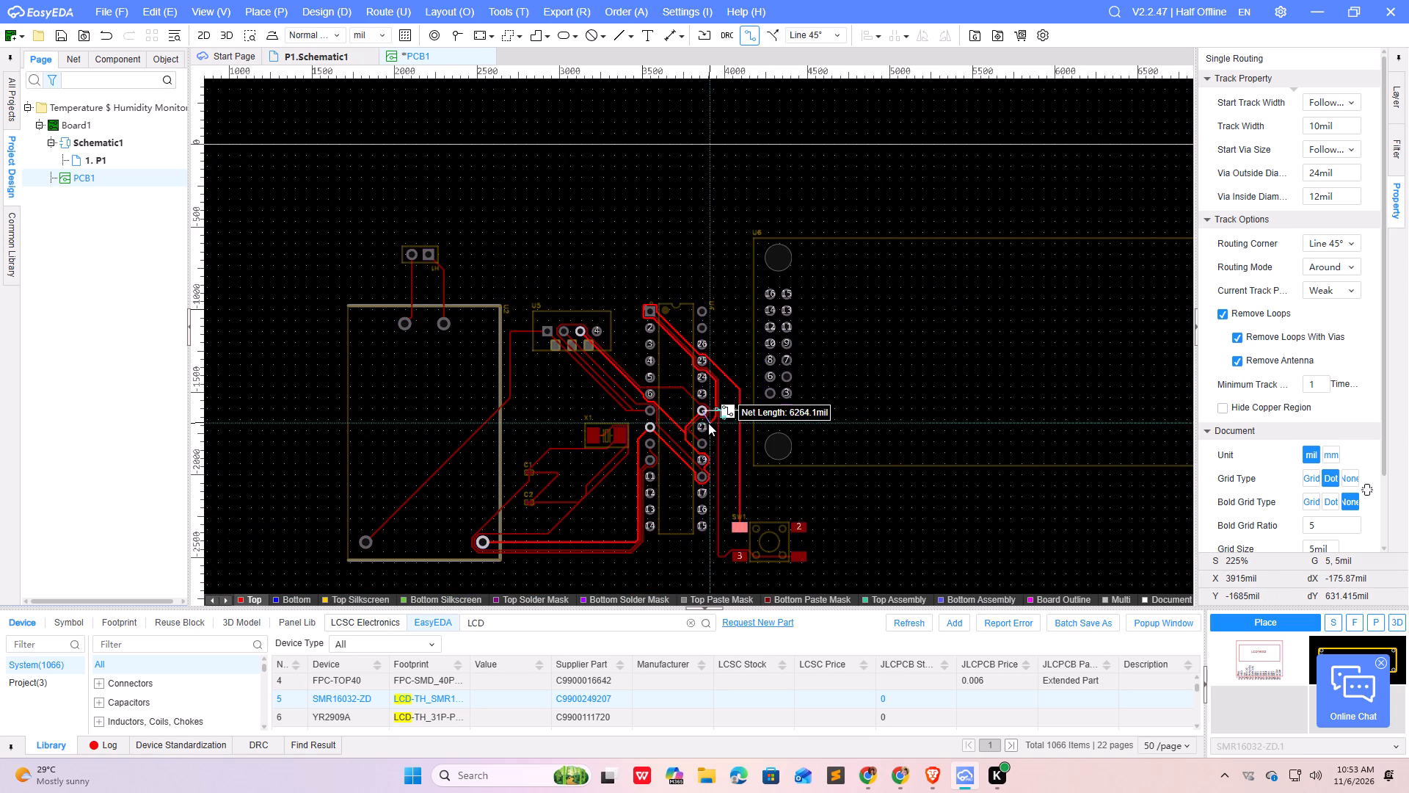
{"action": "left_click", "coordinate": [702, 410]}
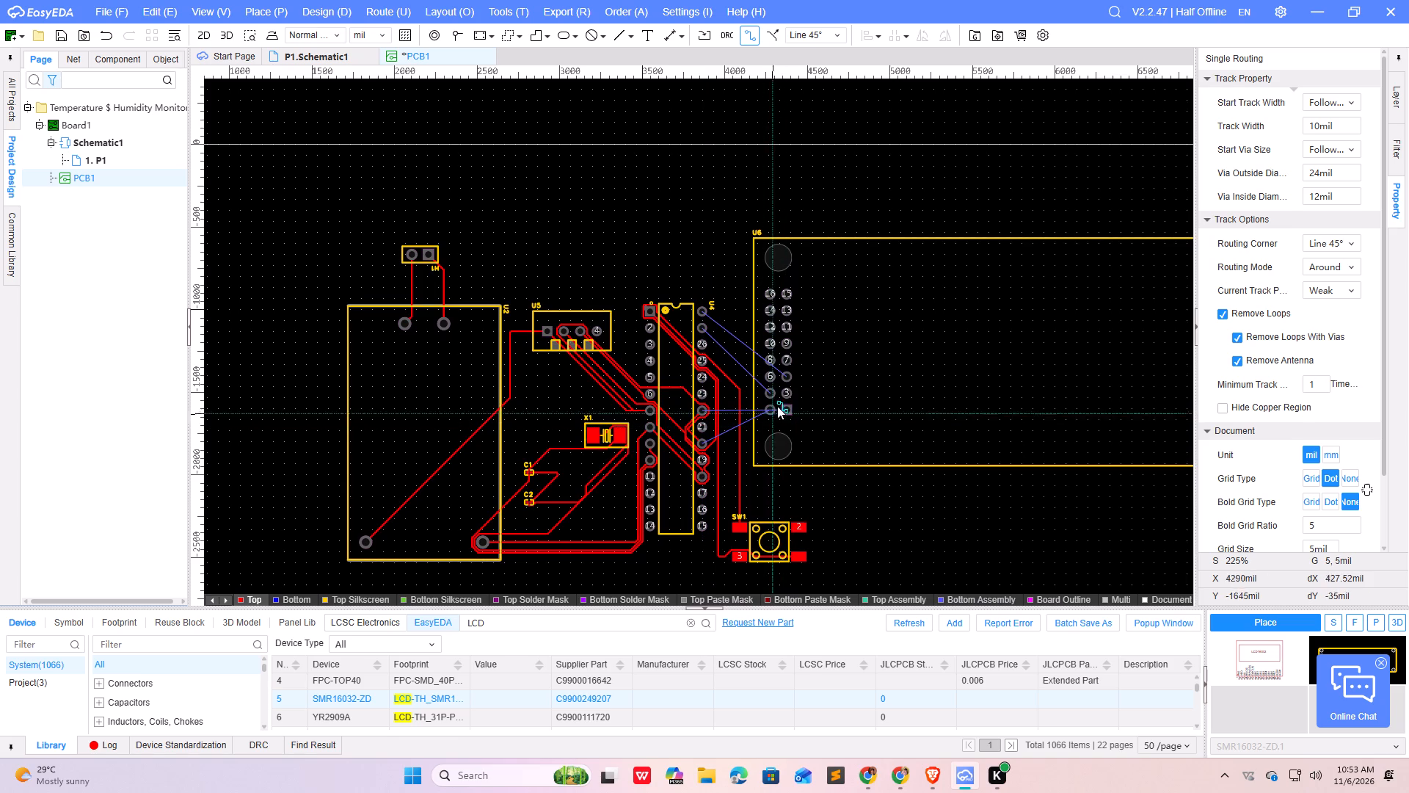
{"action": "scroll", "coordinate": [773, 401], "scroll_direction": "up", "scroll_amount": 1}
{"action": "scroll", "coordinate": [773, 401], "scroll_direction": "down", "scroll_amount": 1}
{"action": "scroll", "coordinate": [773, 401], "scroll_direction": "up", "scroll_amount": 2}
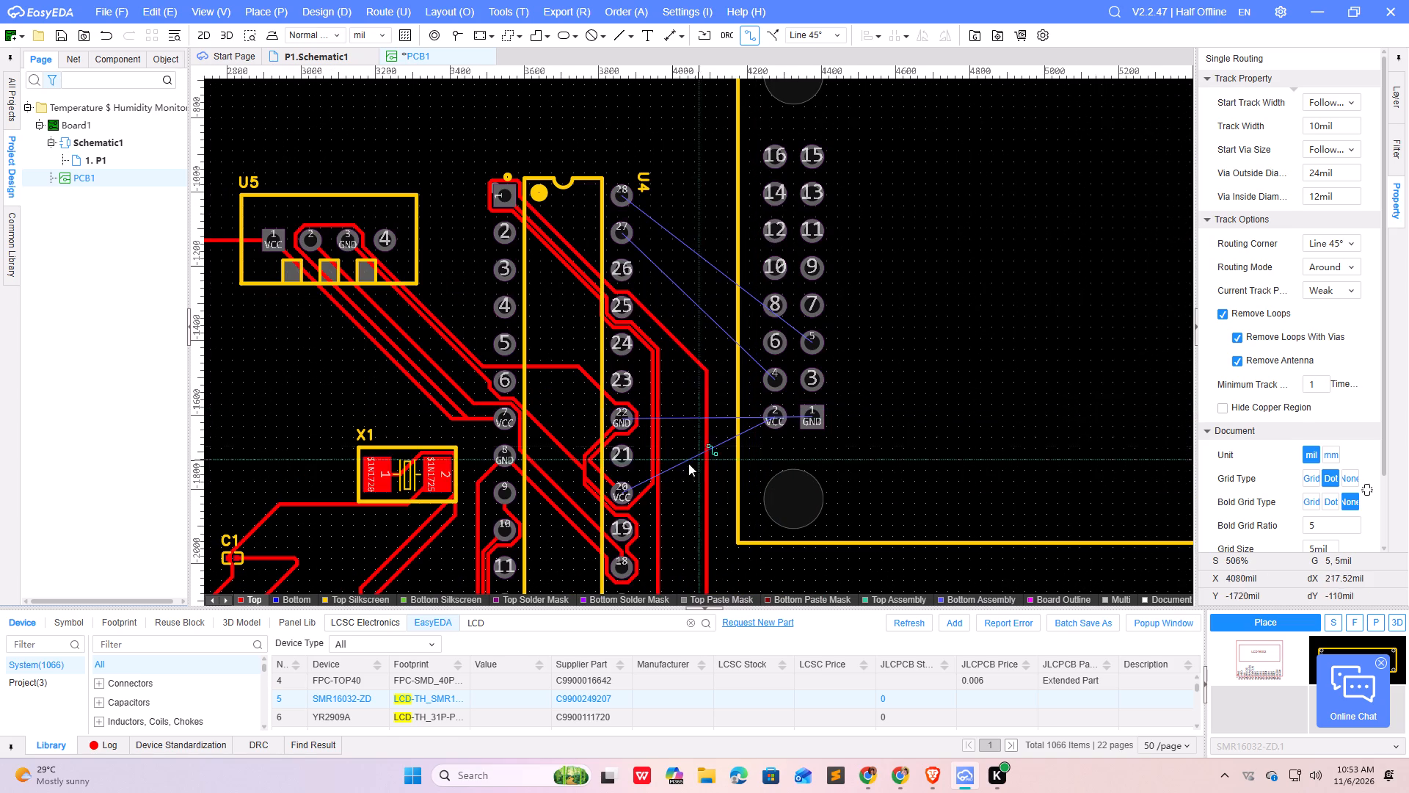
Route the VCC track on the top layer from U4 pin 20 around U4 pin 1 to U6 pin 2.
{"action": "left_click", "coordinate": [622, 496]}
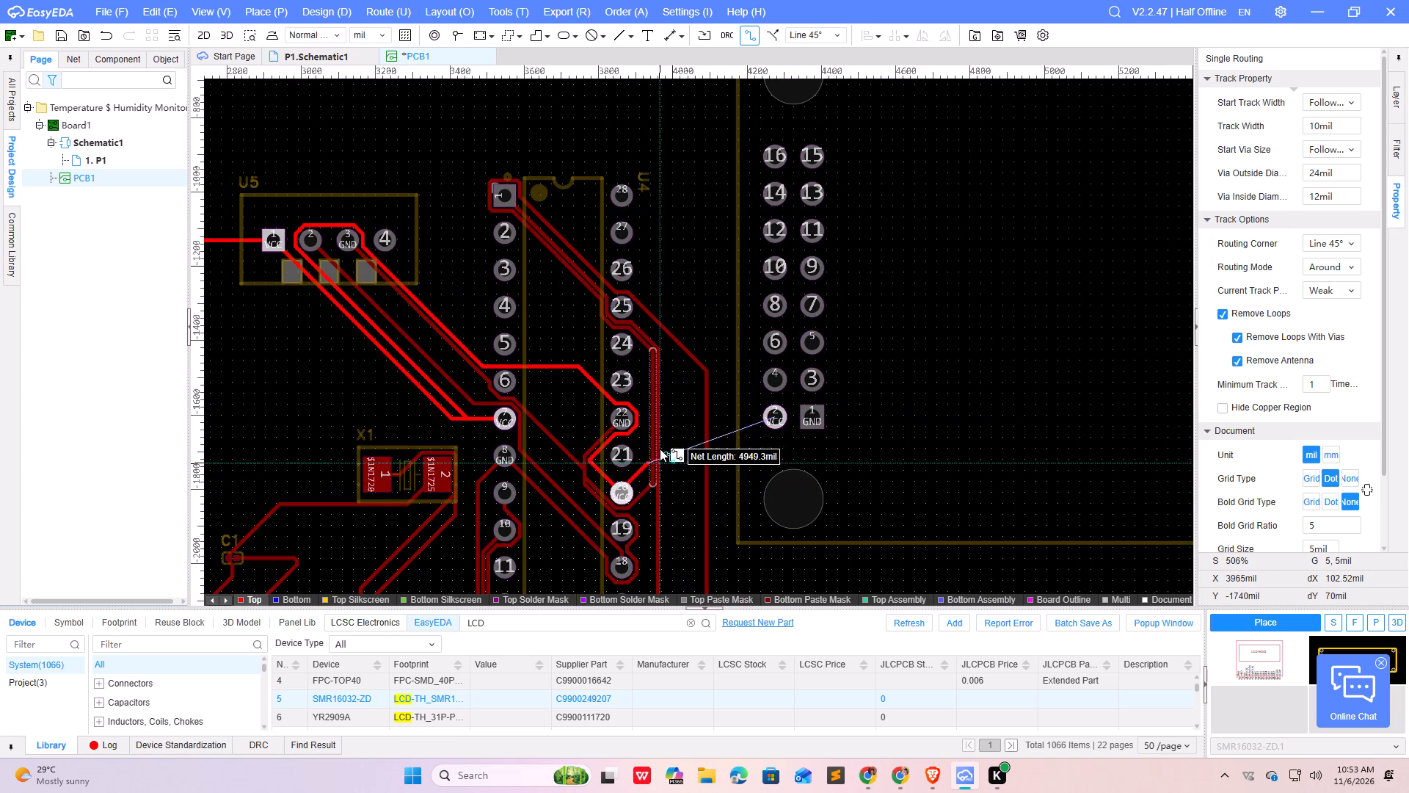
{"action": "left_click", "coordinate": [638, 368]}
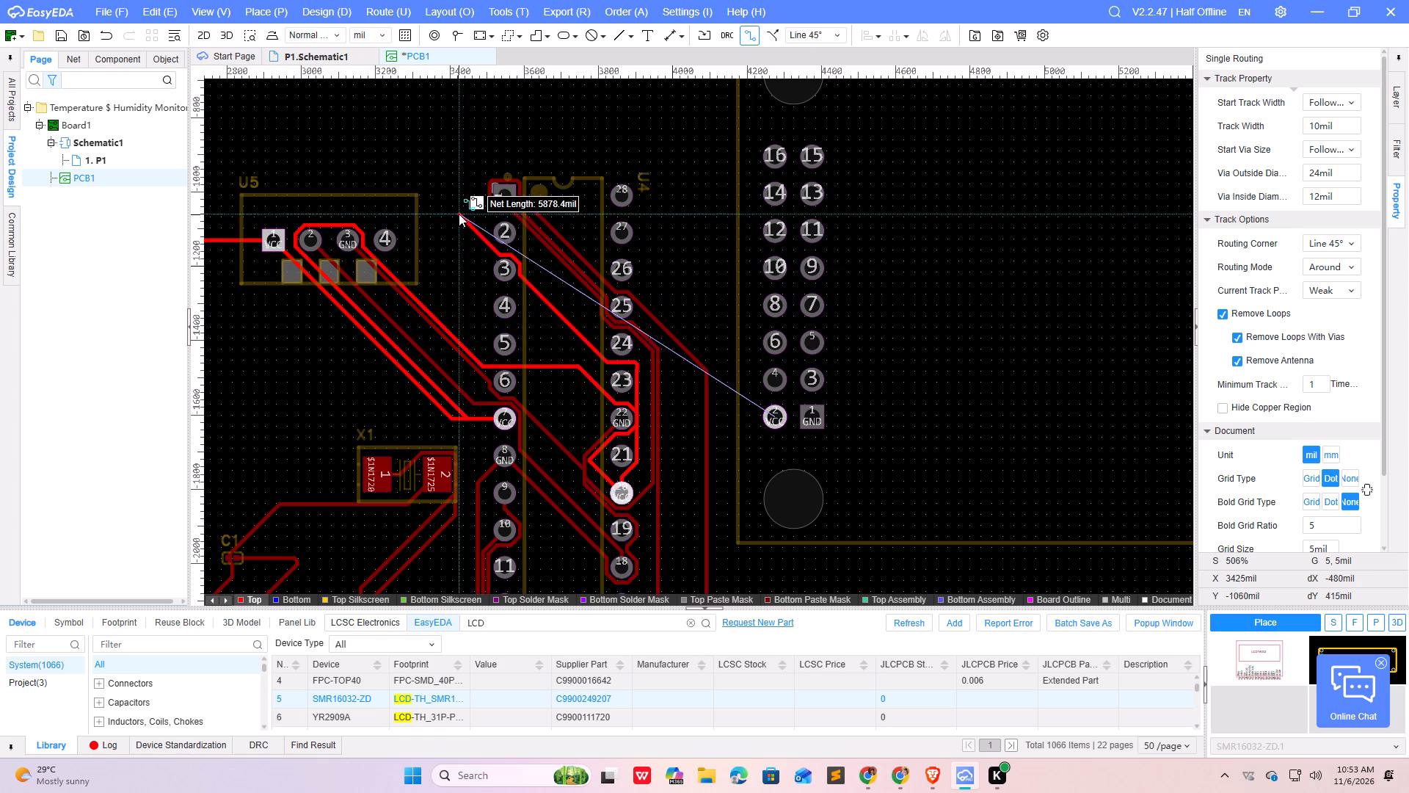
{"action": "left_click", "coordinate": [448, 197]}
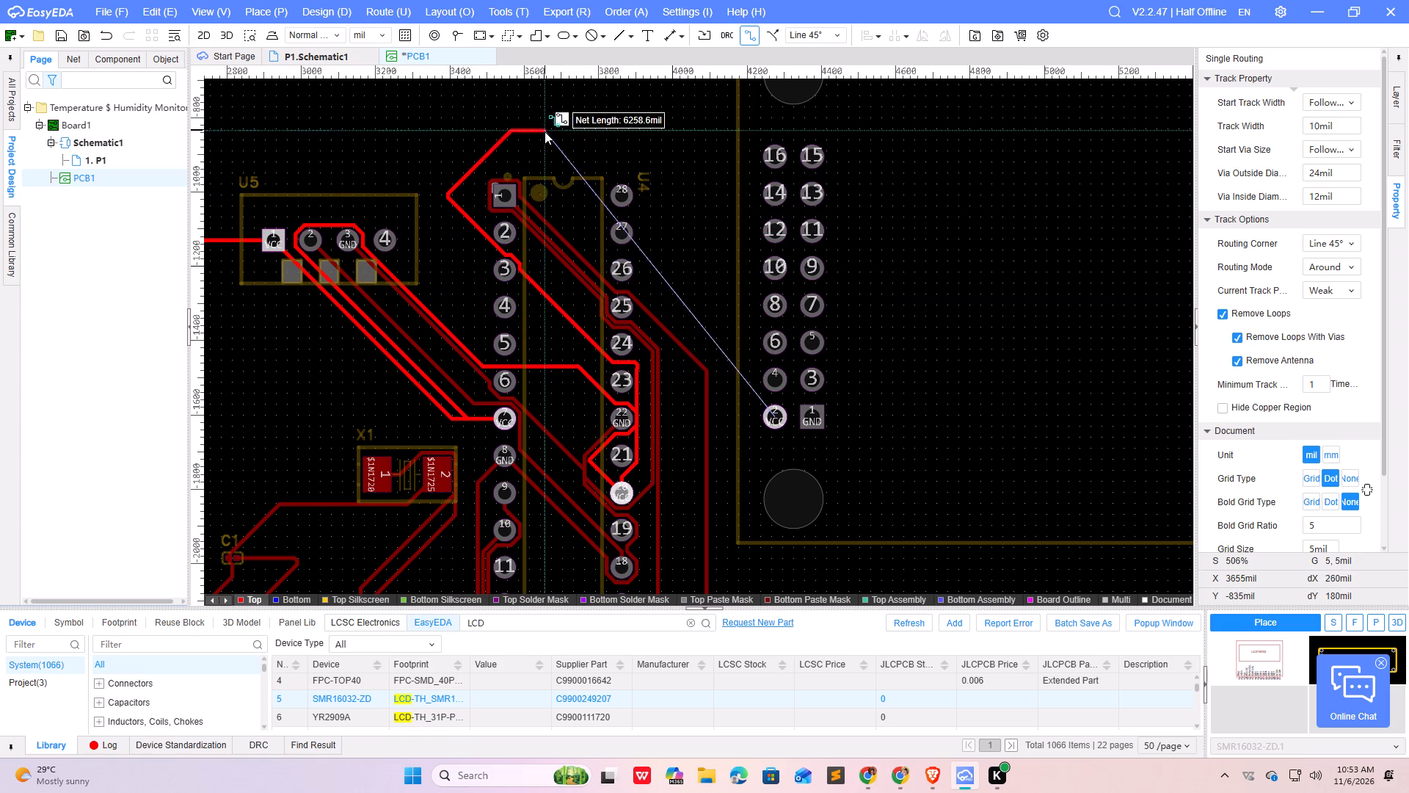
{"action": "left_click", "coordinate": [477, 157]}
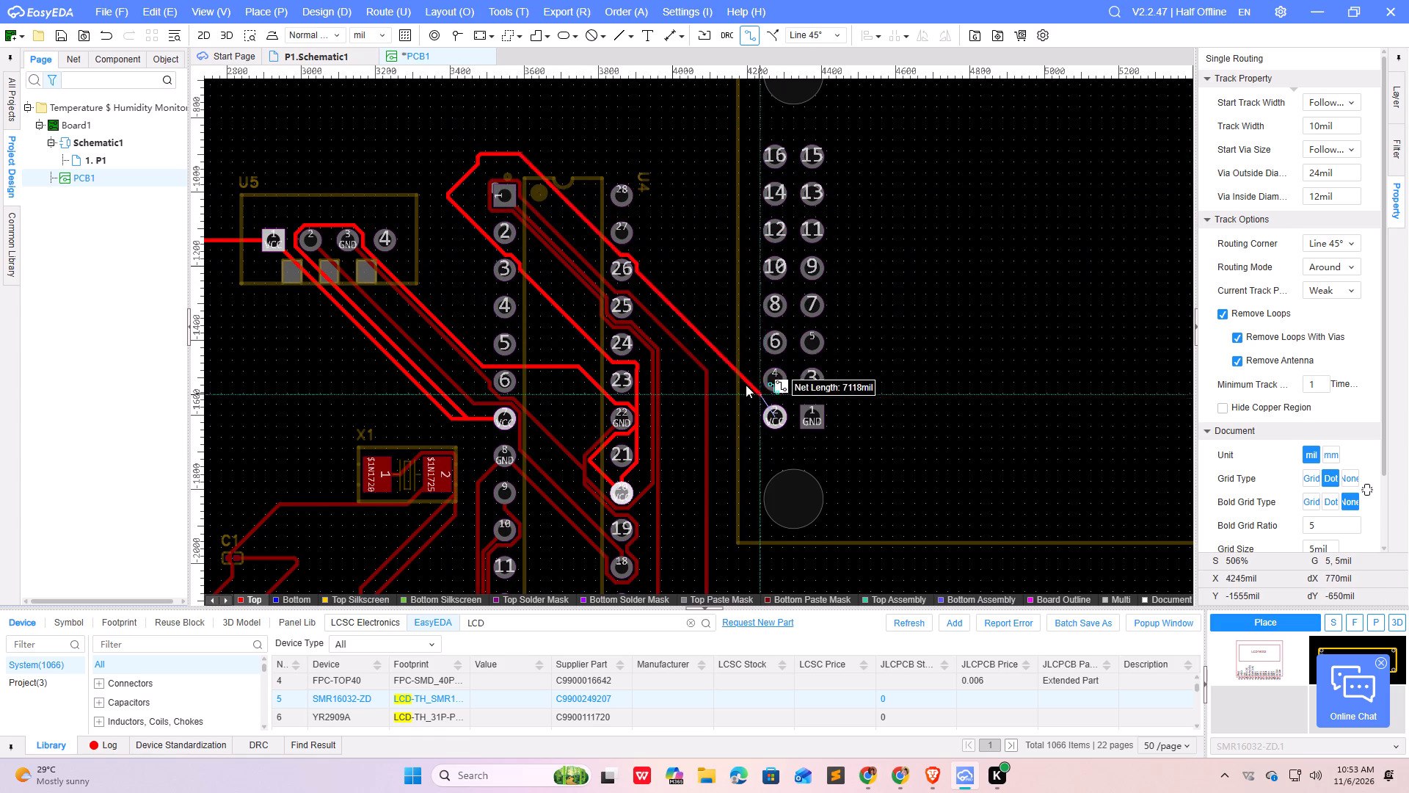
{"action": "left_click", "coordinate": [771, 411]}
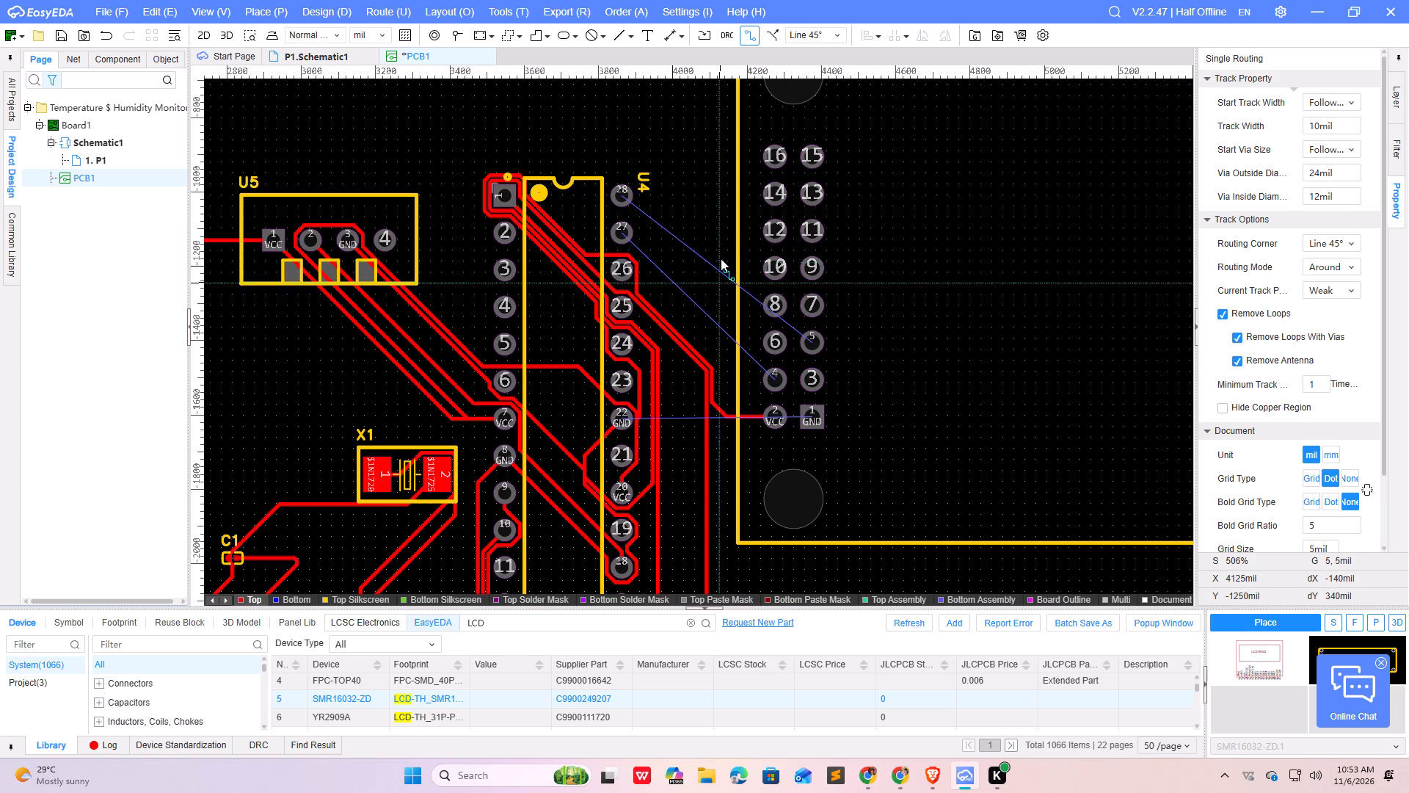
Route U4's remaining top-layer signal tracks to U6, from pin 27 to U6 pin 4 and pin 28 to U6 pin 5.
{"action": "left_click", "coordinate": [625, 233]}
{"action": "left_click", "coordinate": [779, 380]}
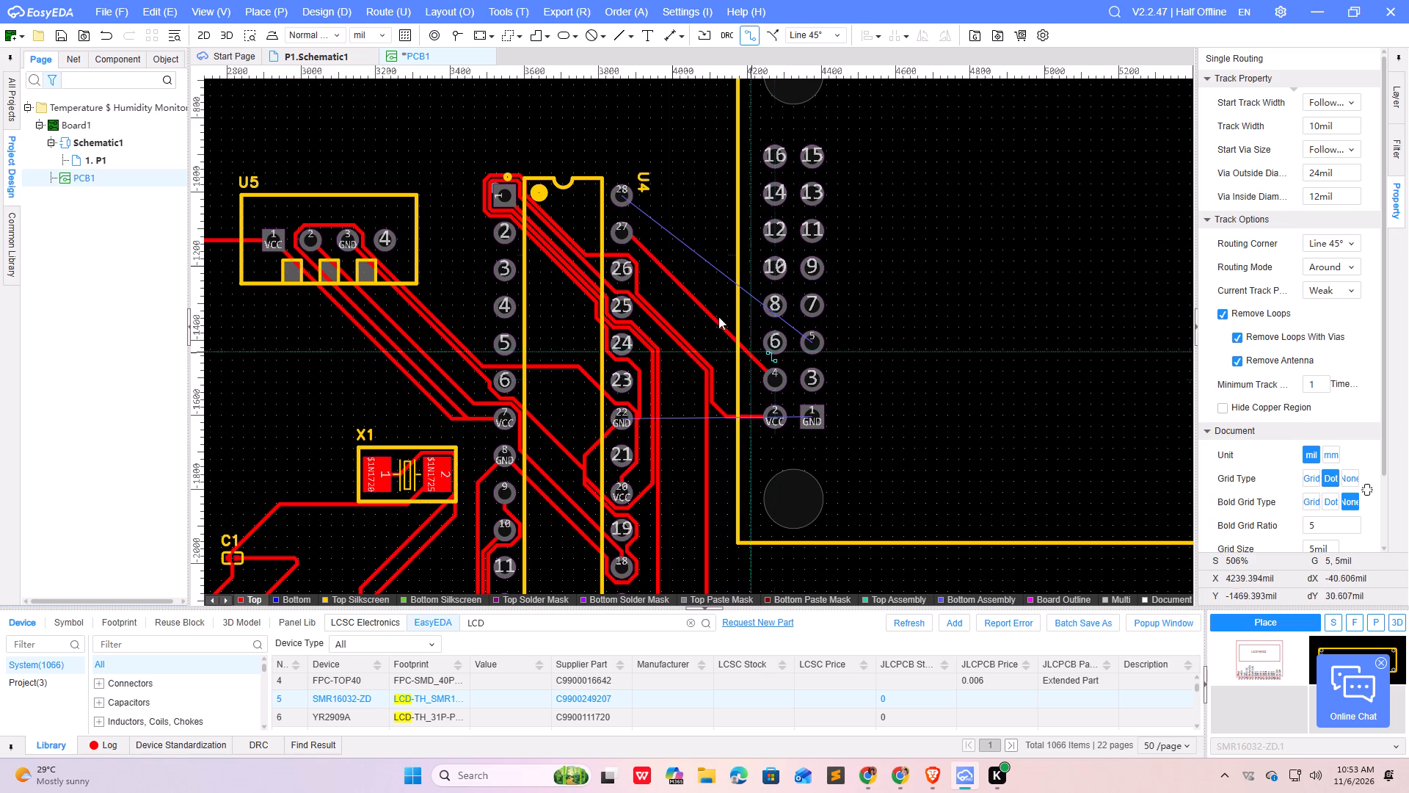
{"action": "left_click", "coordinate": [625, 196]}
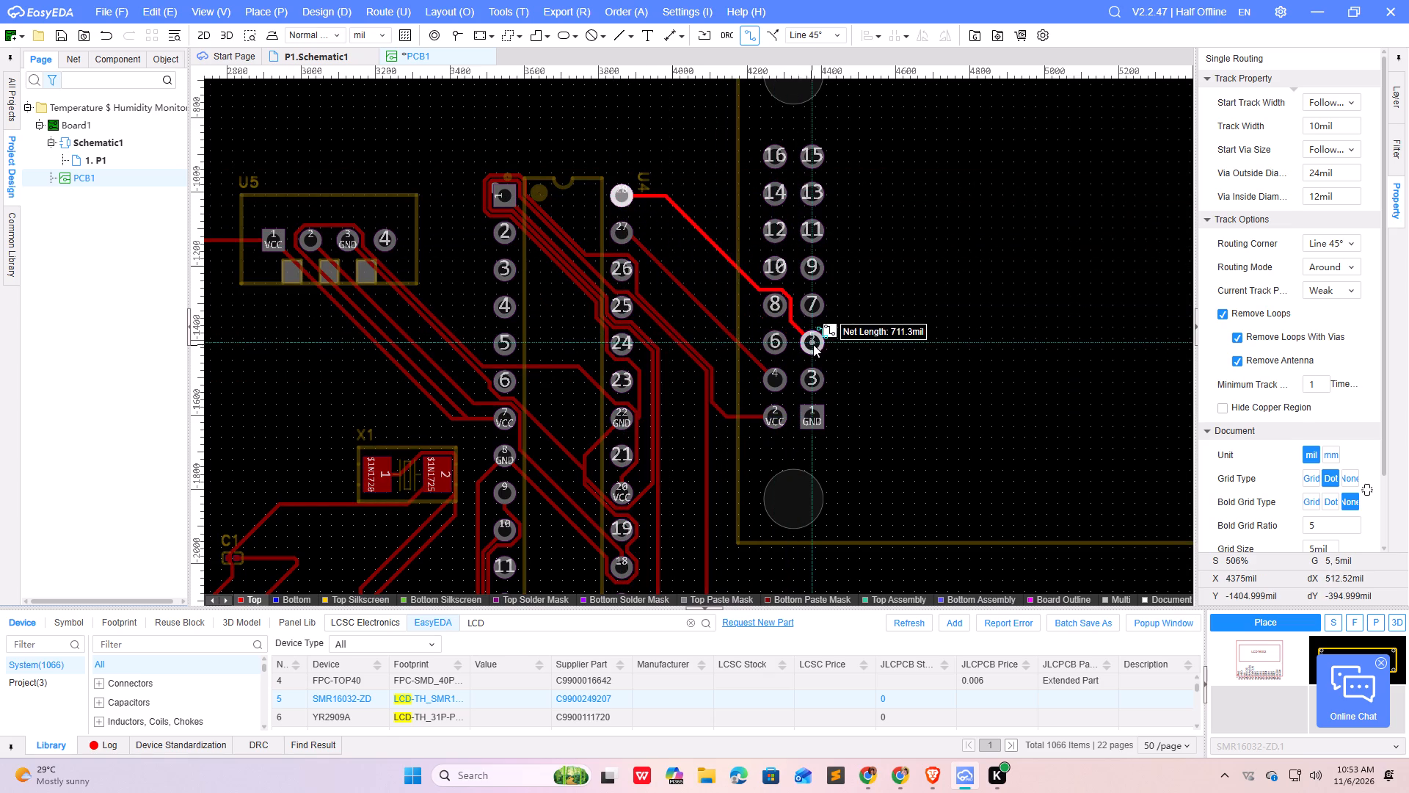
{"action": "left_click", "coordinate": [814, 343]}
Route the GND track on the top layer from U4 pin 22 to U6 pin 1 and end single routing.
{"action": "scroll", "coordinate": [686, 314], "scroll_direction": "down", "scroll_amount": 1}
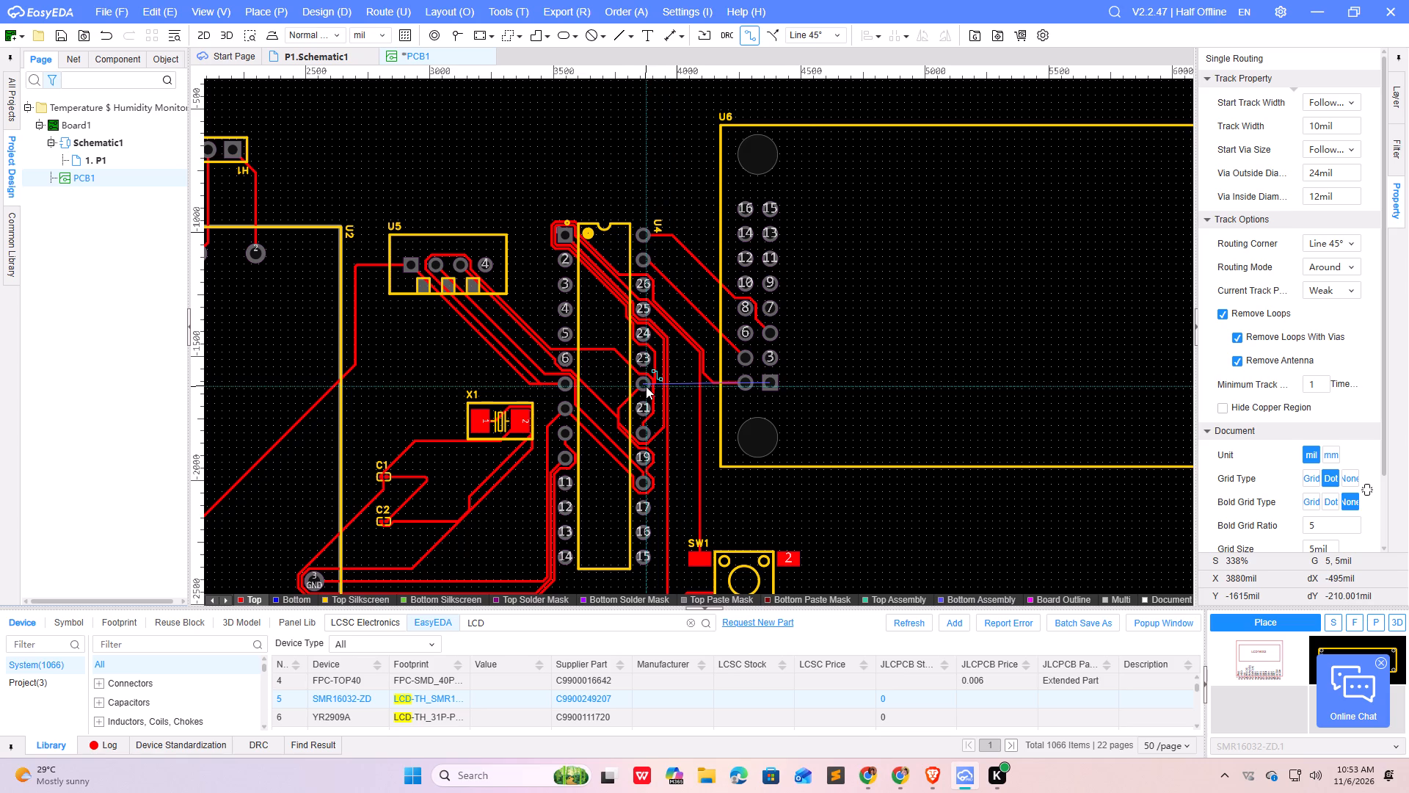
{"action": "left_click", "coordinate": [642, 383]}
{"action": "left_click", "coordinate": [768, 385]}
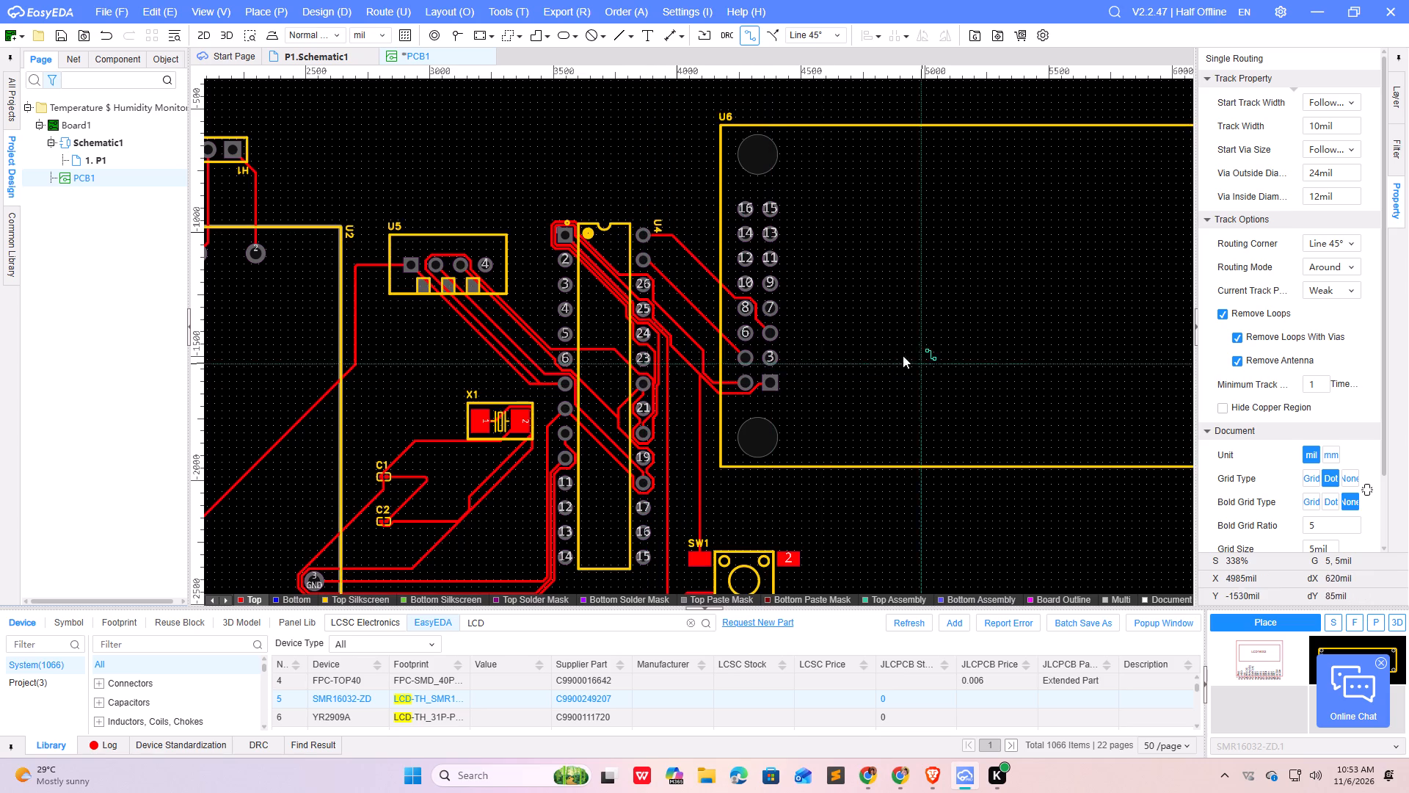
{"action": "scroll", "coordinate": [716, 365], "scroll_direction": "down", "scroll_amount": 2}
{"action": "scroll", "coordinate": [695, 391], "scroll_direction": "up", "scroll_amount": 3}
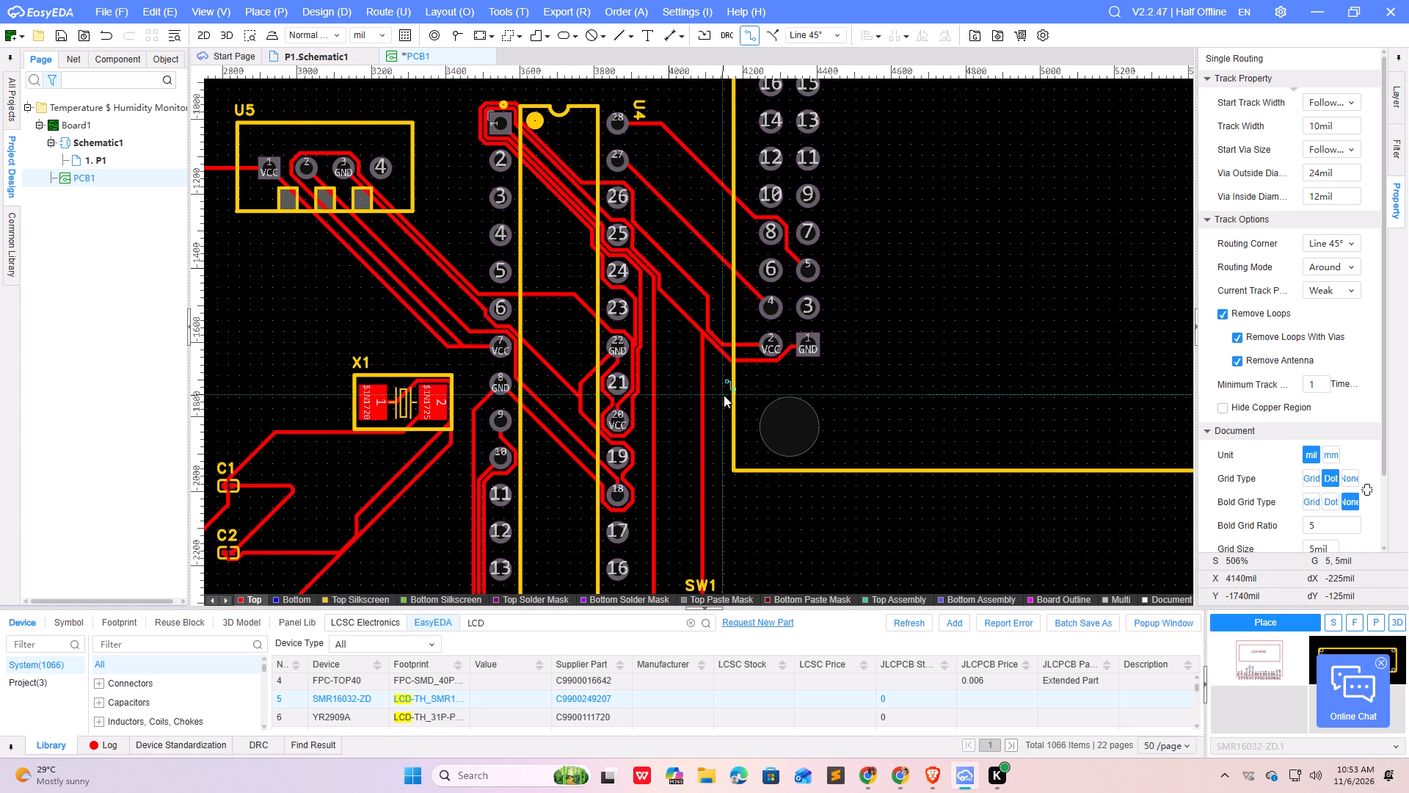
{"action": "scroll", "coordinate": [720, 394], "scroll_direction": "down", "scroll_amount": 2}
{"action": "right_click", "coordinate": [817, 477]}
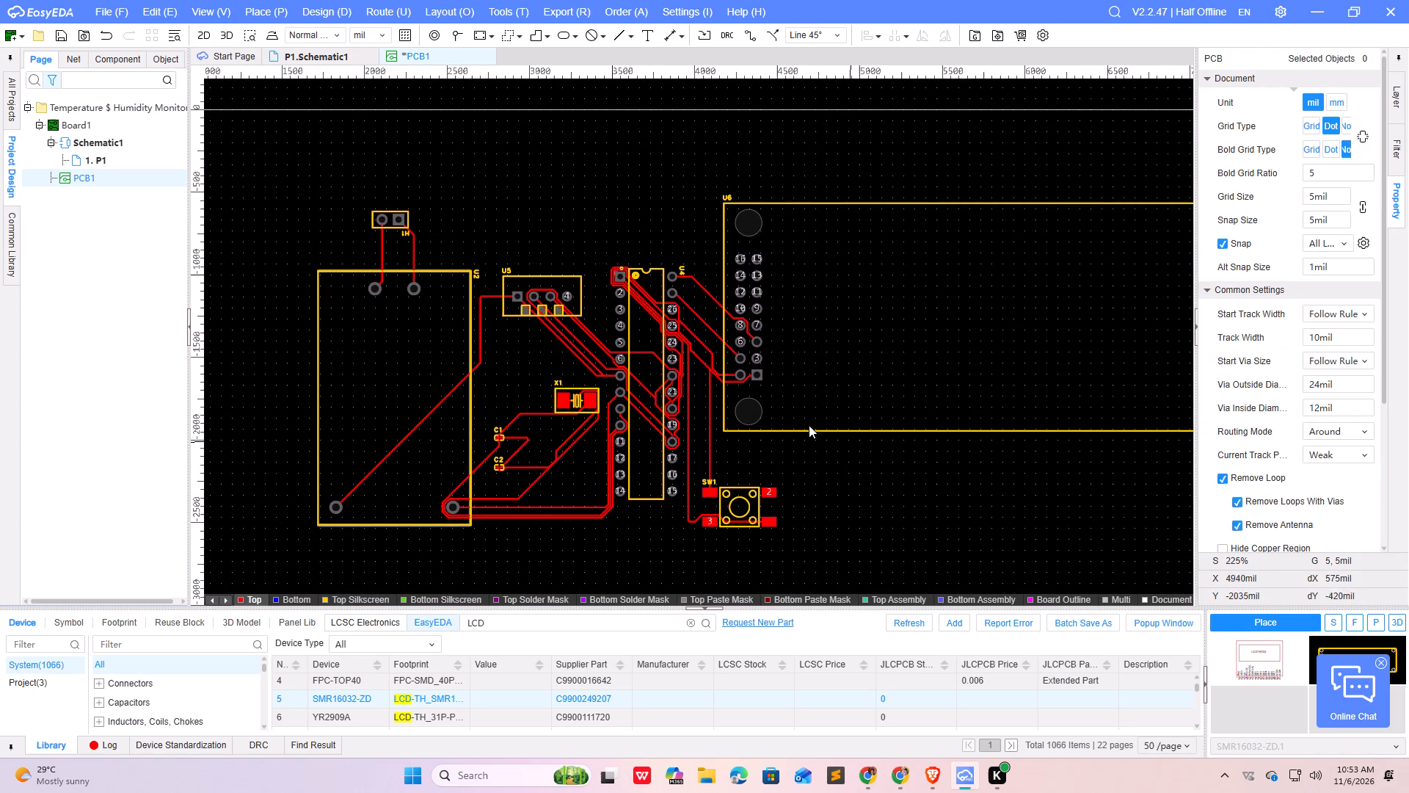
Run the design rule check on the PCB.
{"action": "scroll", "coordinate": [712, 427], "scroll_direction": "down", "scroll_amount": 2}
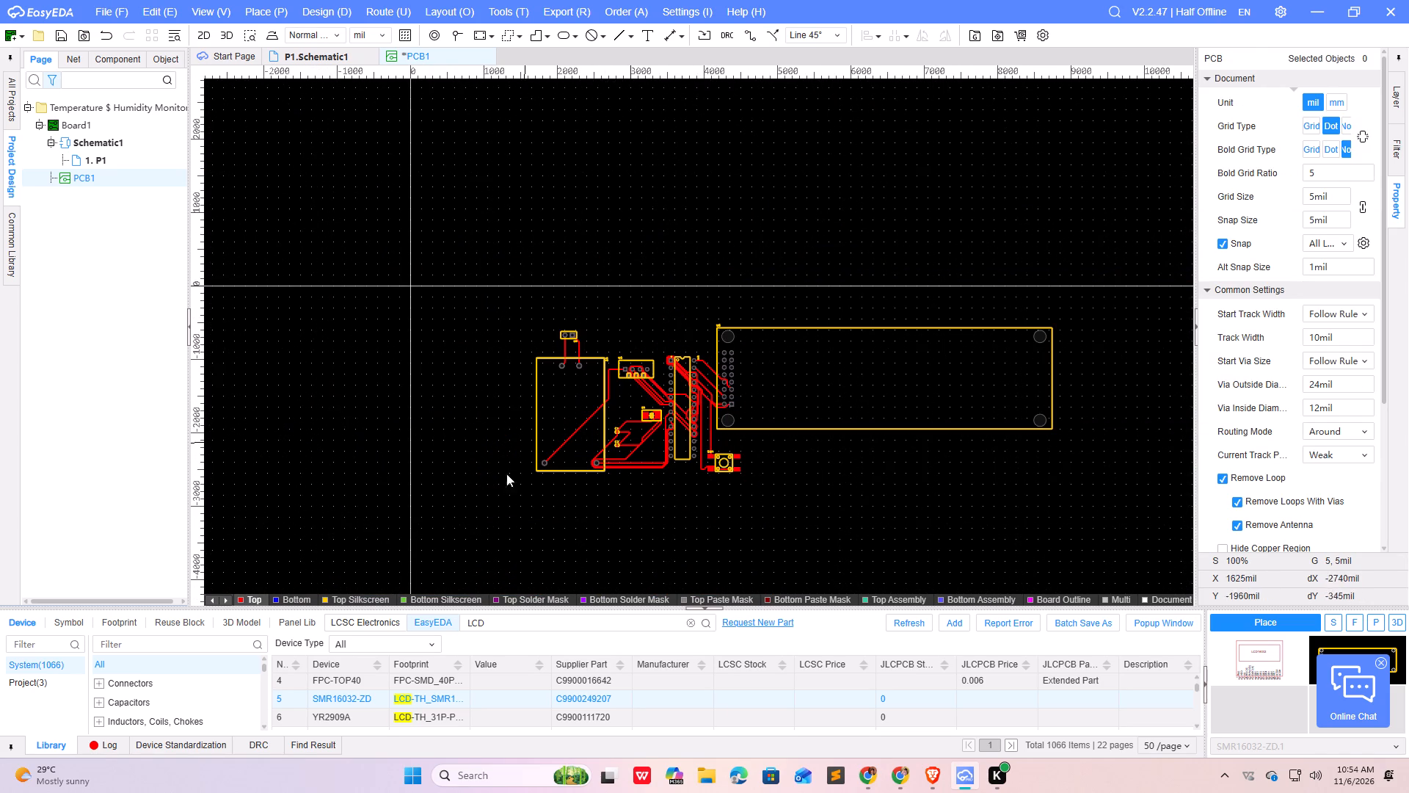
{"action": "left_click", "coordinate": [722, 35]}
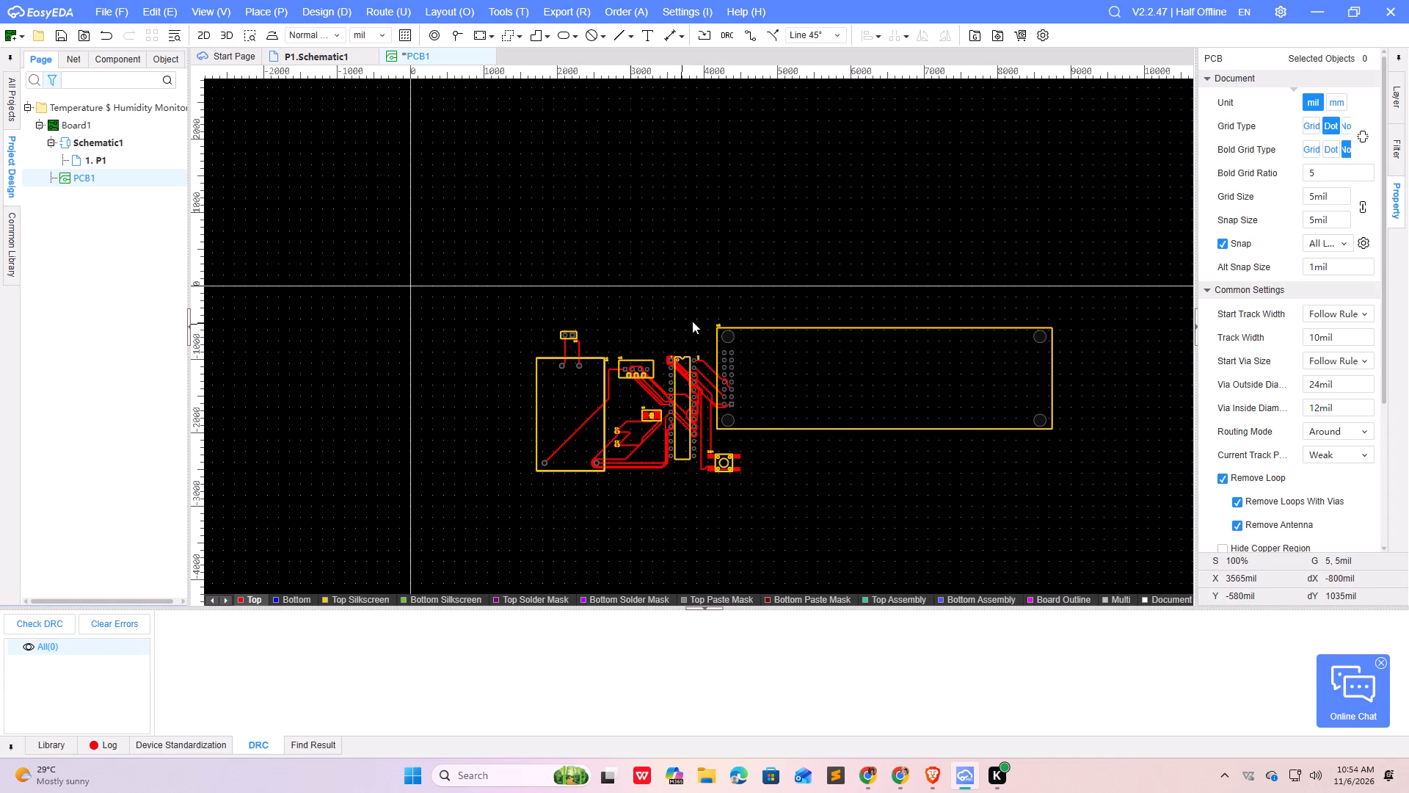
Draw a rectangular board outline about 7155 mil wide and 2420 mil high around all the components.
{"action": "scroll", "coordinate": [852, 431], "scroll_direction": "down", "scroll_amount": 1}
{"action": "scroll", "coordinate": [852, 431], "scroll_direction": "up", "scroll_amount": 1}
{"action": "scroll", "coordinate": [986, 449], "scroll_direction": "up", "scroll_amount": 2}
{"action": "scroll", "coordinate": [922, 457], "scroll_direction": "down", "scroll_amount": 1}
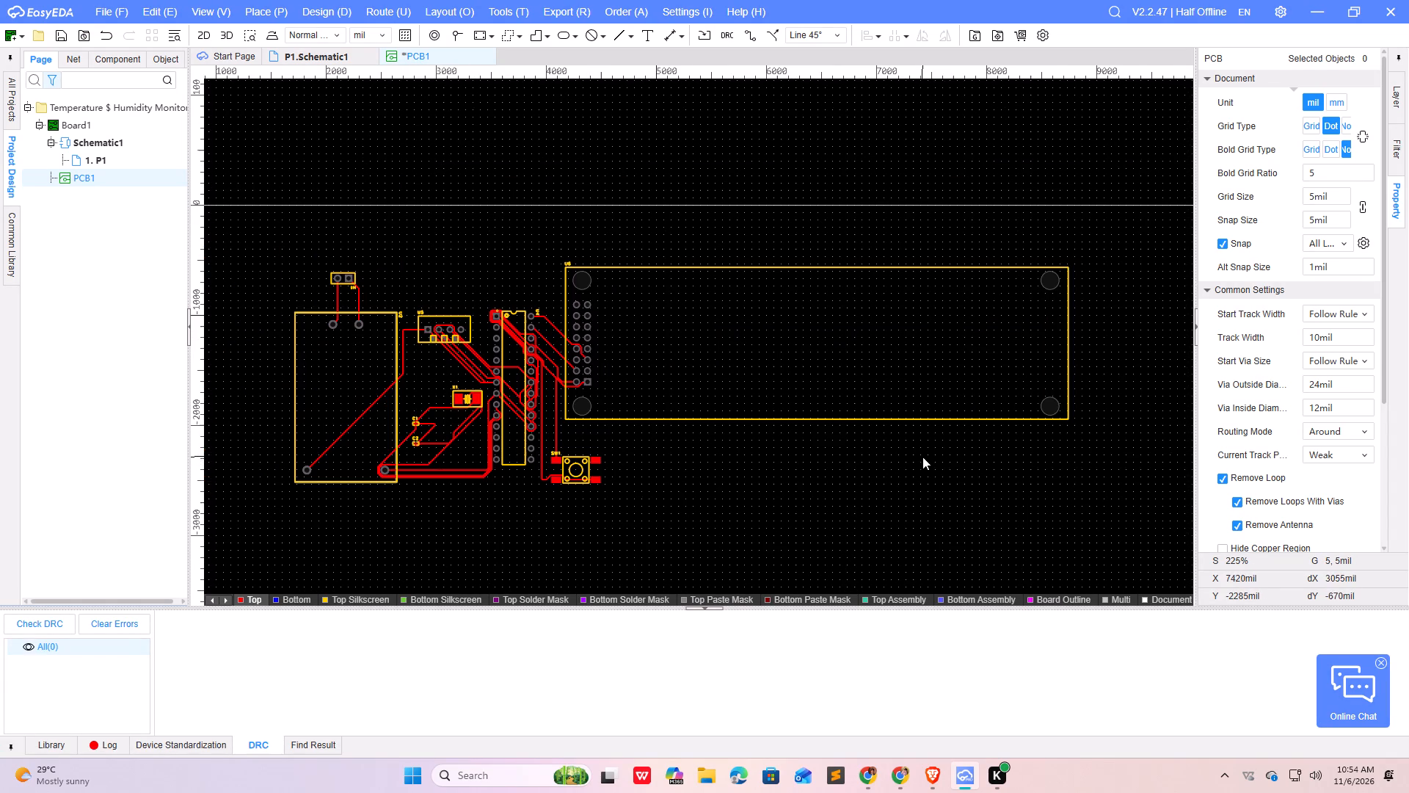
{"action": "left_click", "coordinate": [263, 13]}
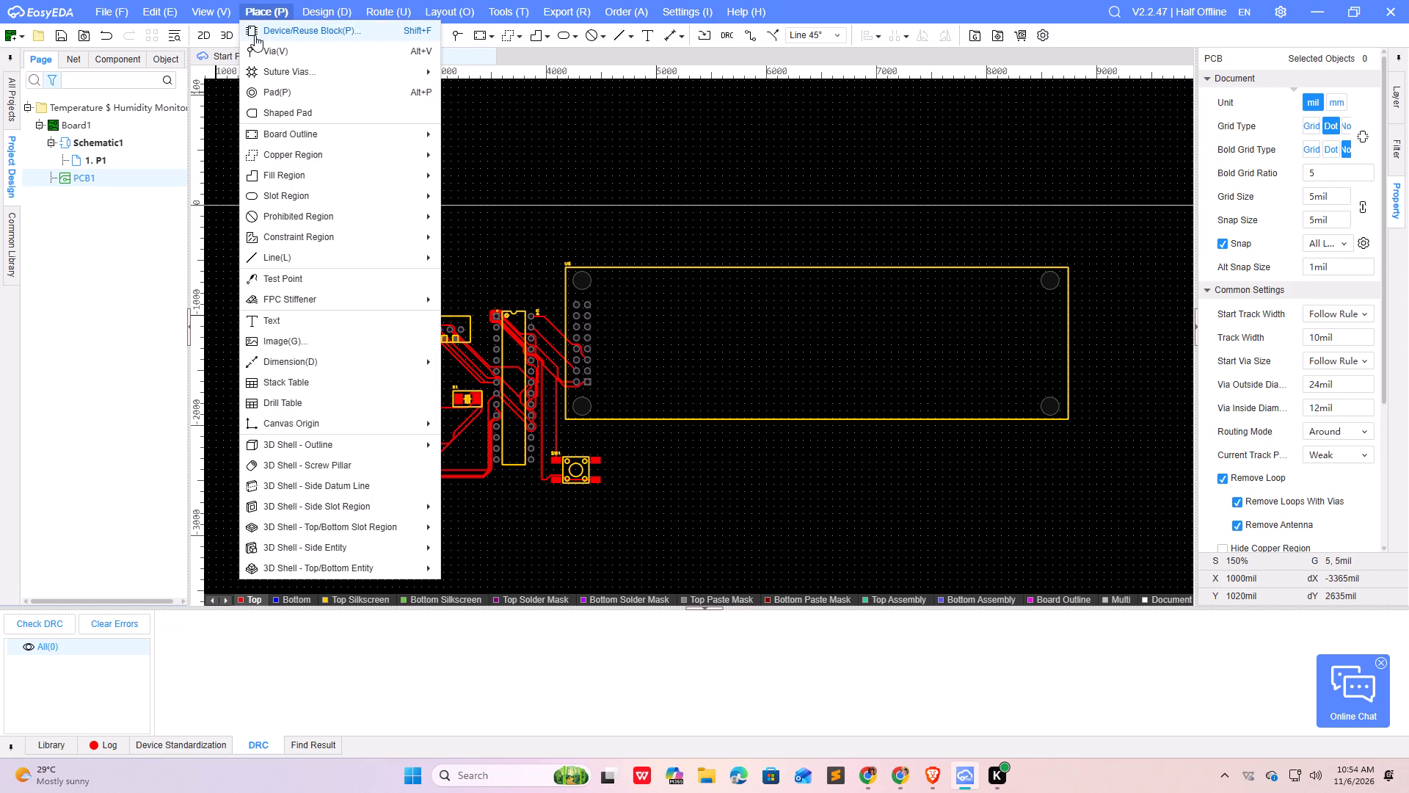
{"action": "left_click", "coordinate": [305, 128]}
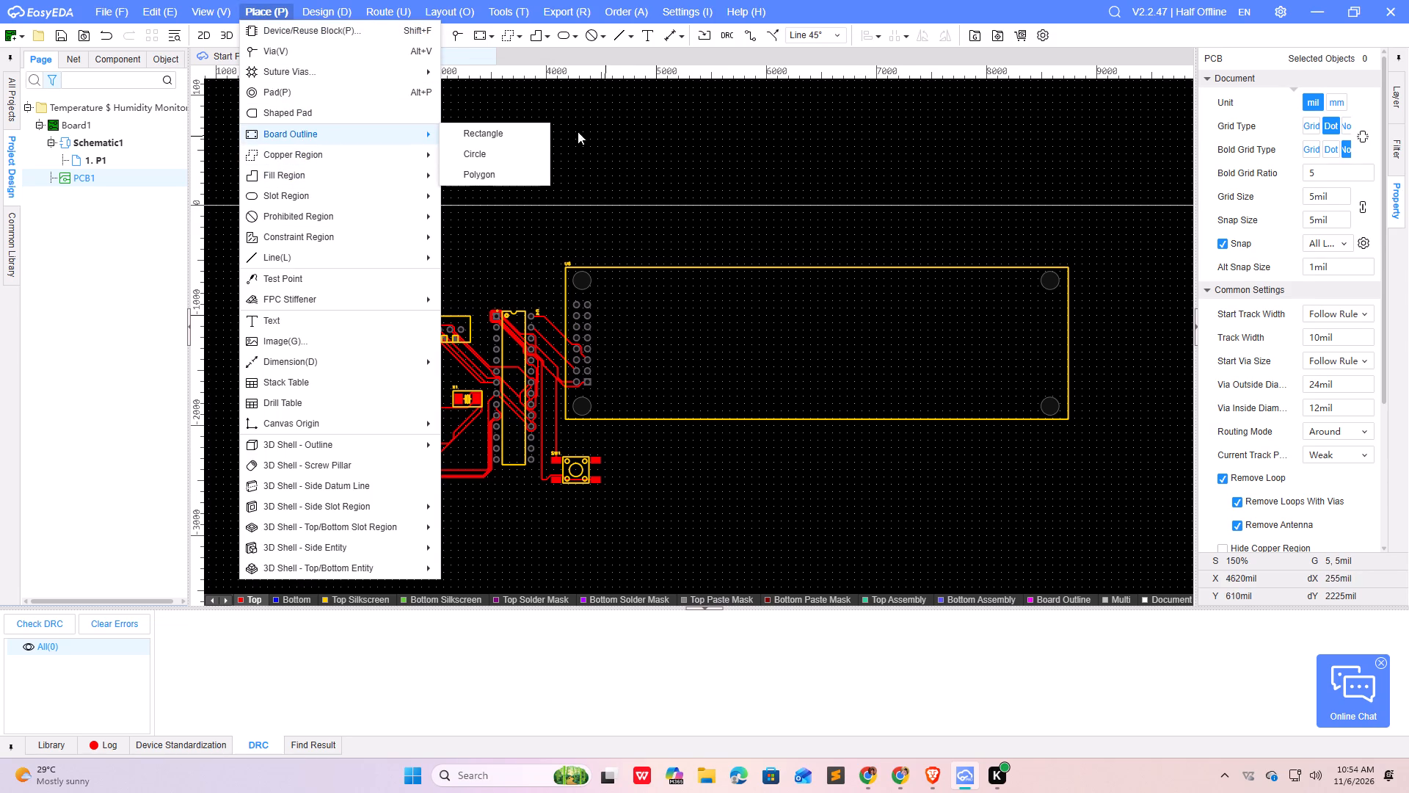
{"action": "left_click", "coordinate": [523, 137]}
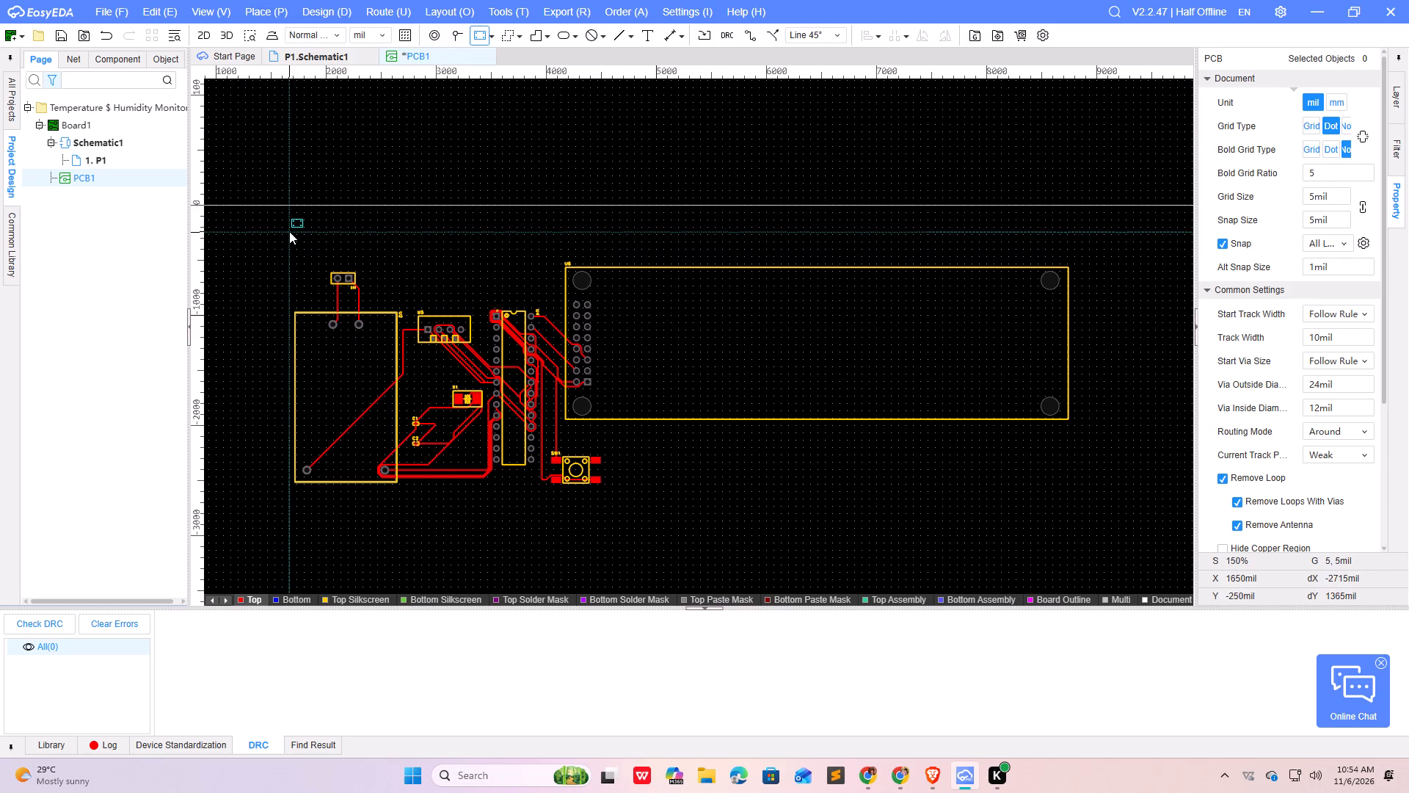
{"action": "left_click", "coordinate": [289, 231]}
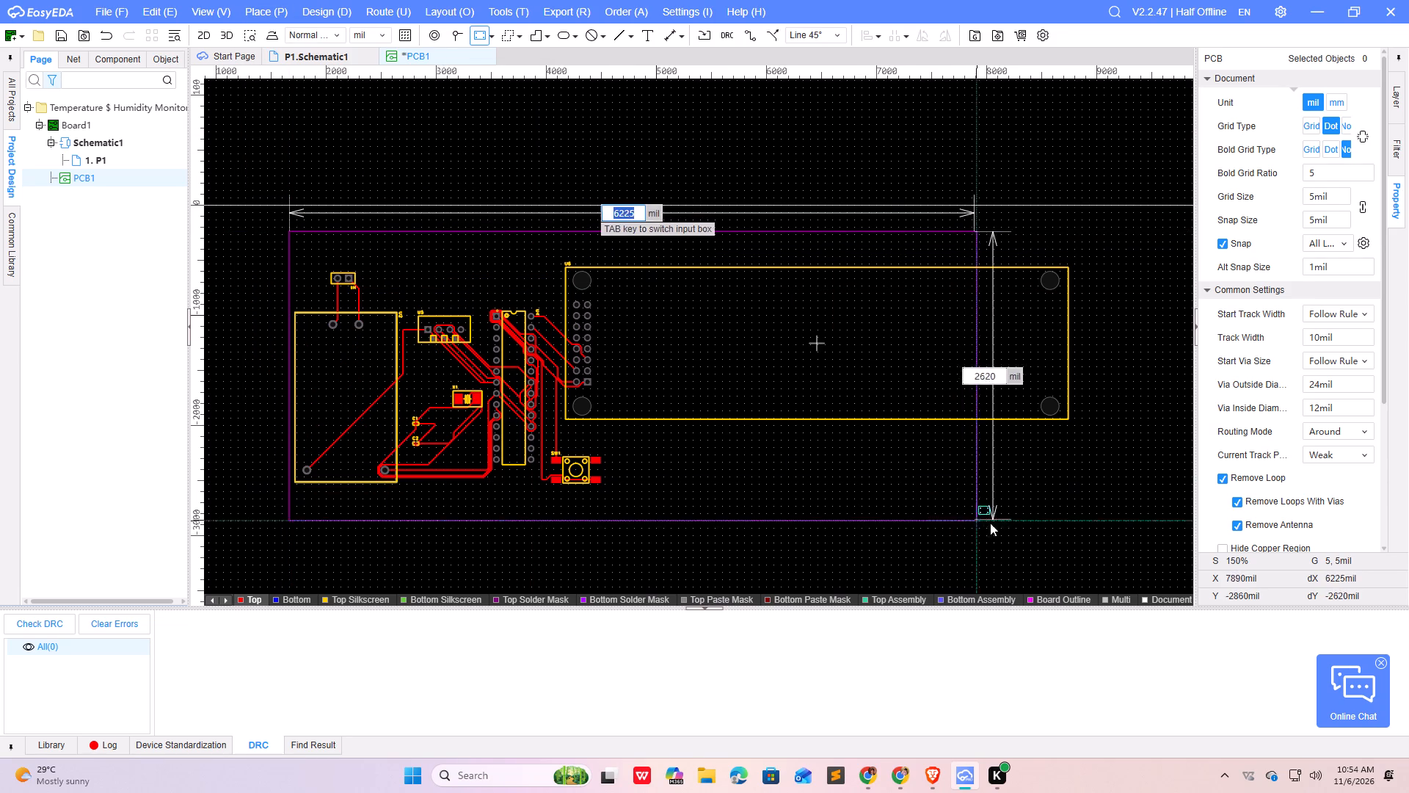
{"action": "left_click", "coordinate": [1077, 498]}
{"action": "right_click", "coordinate": [845, 468]}
{"action": "double_click", "coordinate": [1125, 416]}
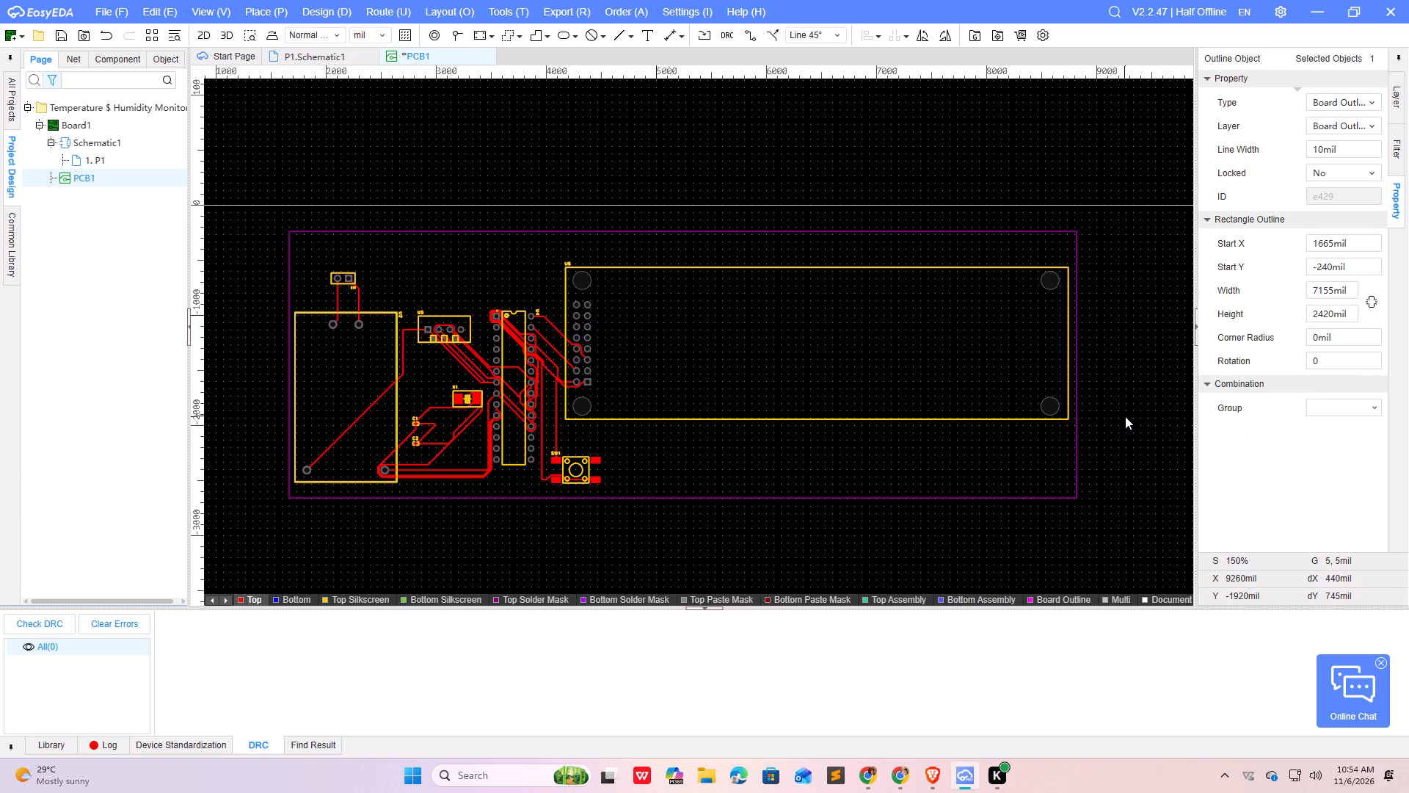
Lower the board outline's upper edge to just above U6, making the outline about 2190 mil high.
{"action": "scroll", "coordinate": [851, 442], "scroll_direction": "down", "scroll_amount": 1}
{"action": "scroll", "coordinate": [574, 441], "scroll_direction": "up", "scroll_amount": 1}
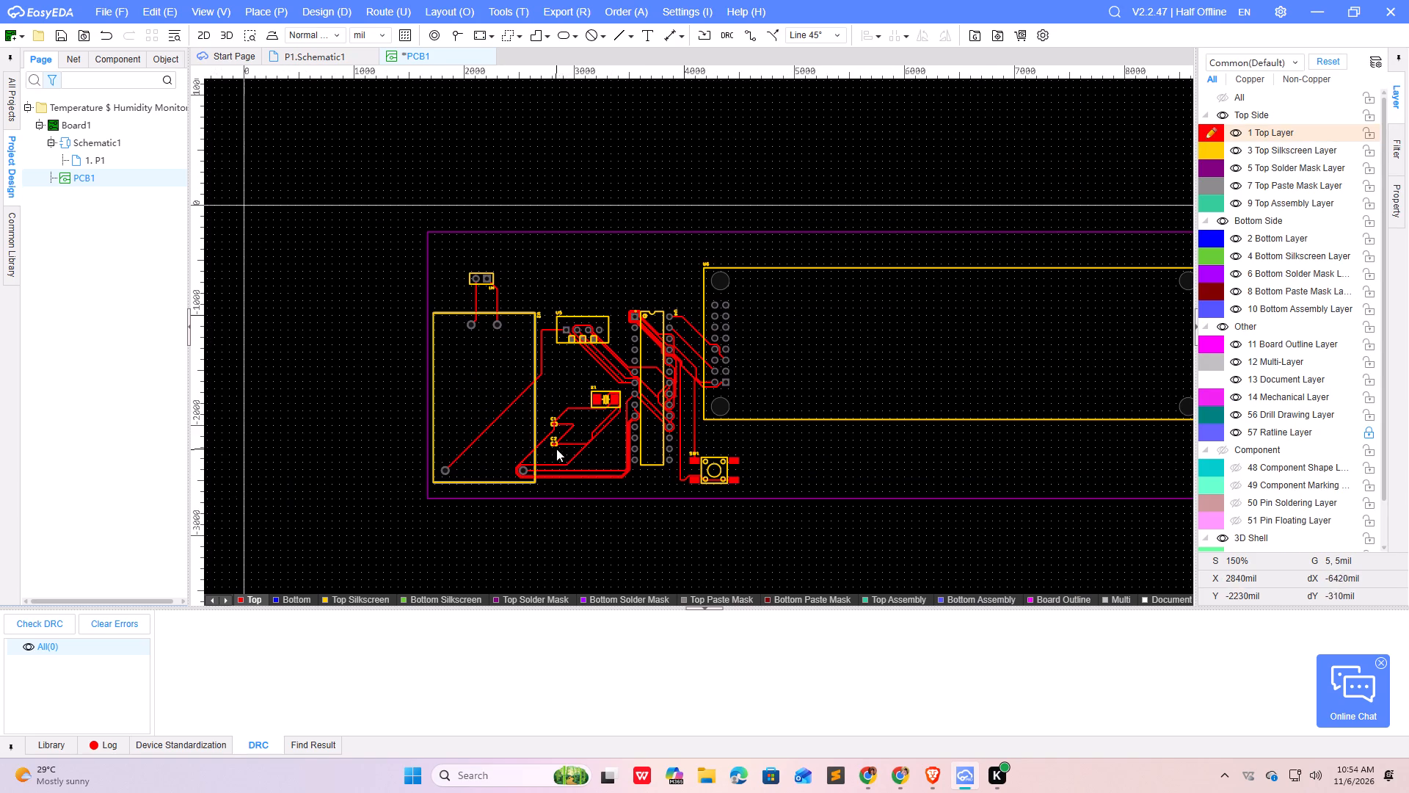
{"action": "scroll", "coordinate": [395, 387], "scroll_direction": "down", "scroll_amount": 1}
{"action": "scroll", "coordinate": [605, 286], "scroll_direction": "down", "scroll_amount": 1}
{"action": "scroll", "coordinate": [601, 287], "scroll_direction": "up", "scroll_amount": 1}
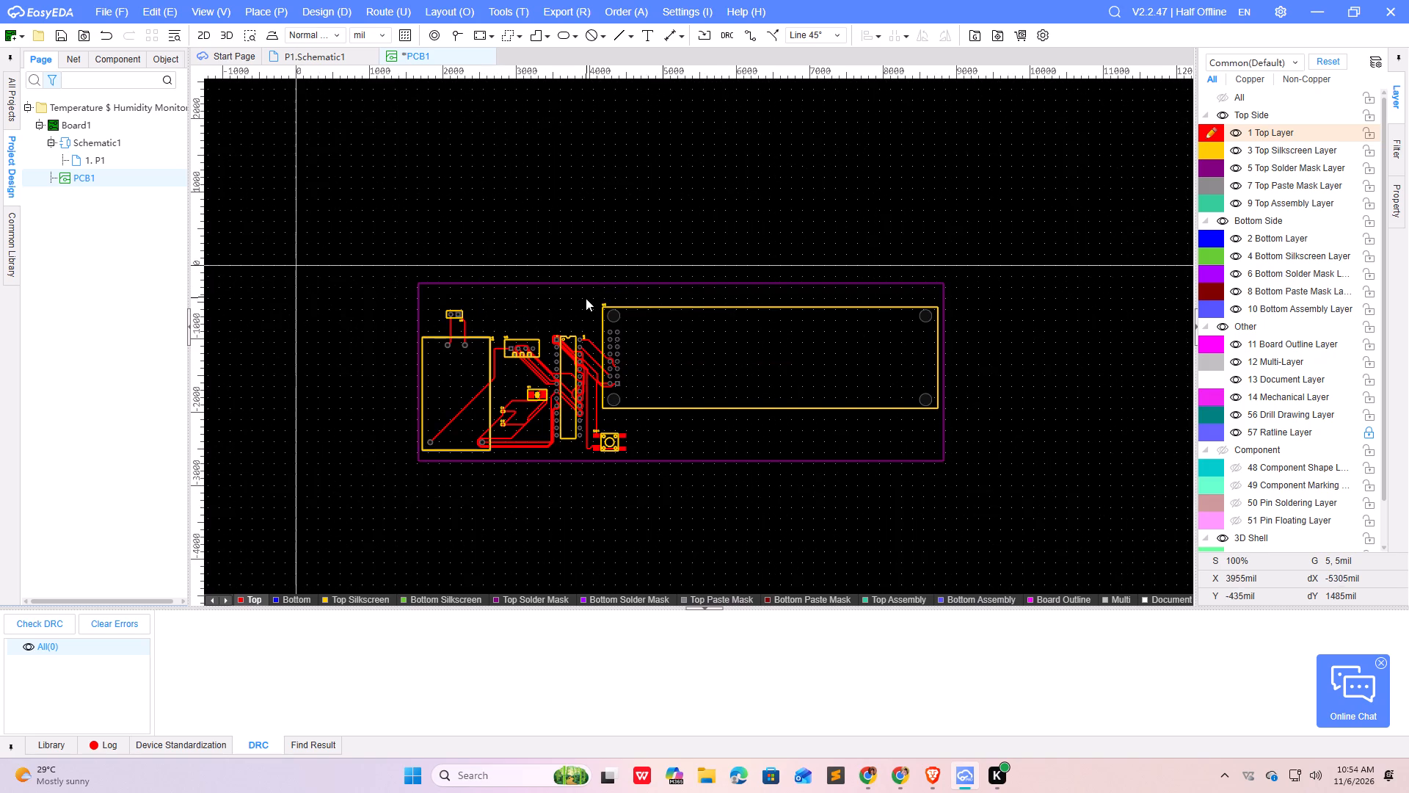
{"action": "scroll", "coordinate": [586, 299], "scroll_direction": "up", "scroll_amount": 3}
{"action": "left_click", "coordinate": [669, 244]}
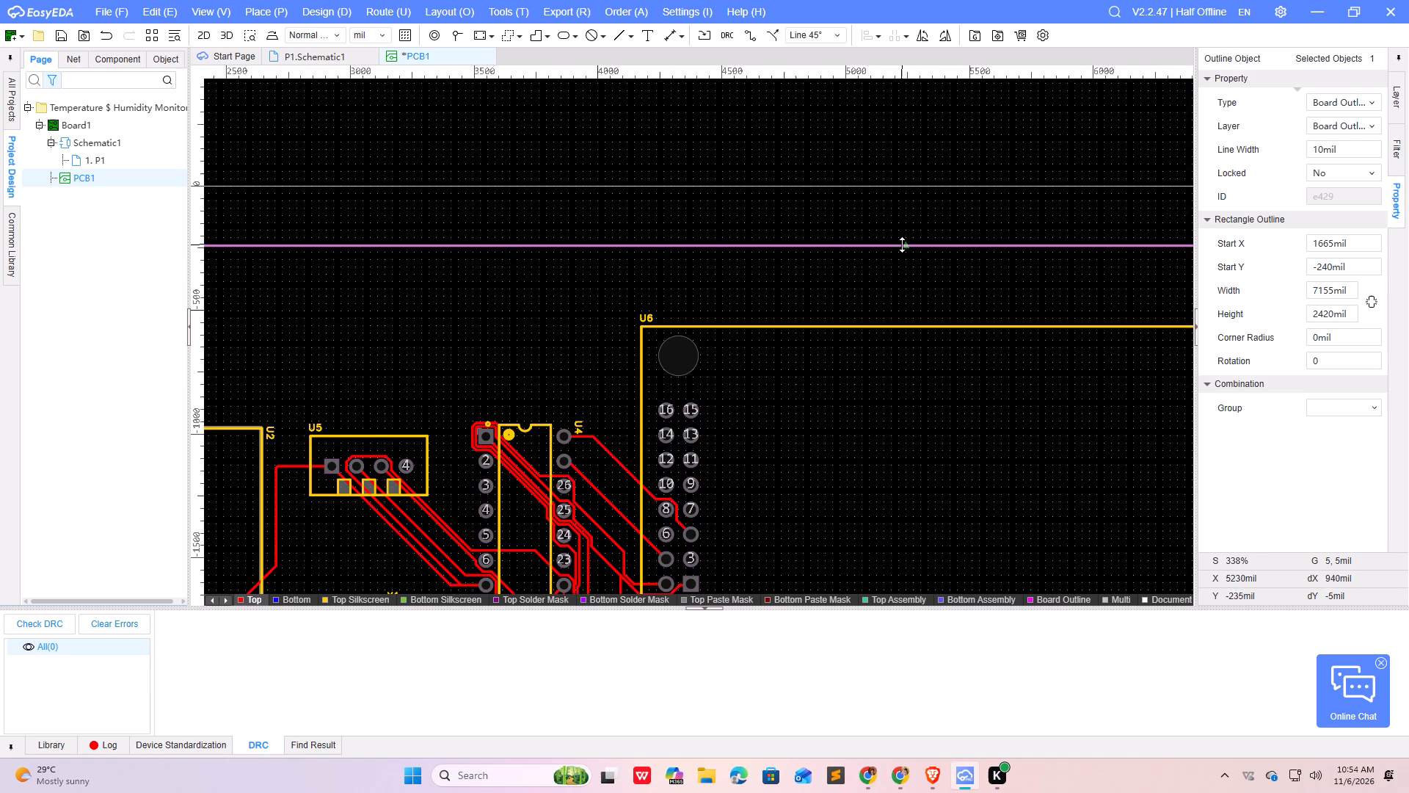
{"action": "left_click_drag", "start_coordinate": [906, 245], "coordinate": [907, 303]}
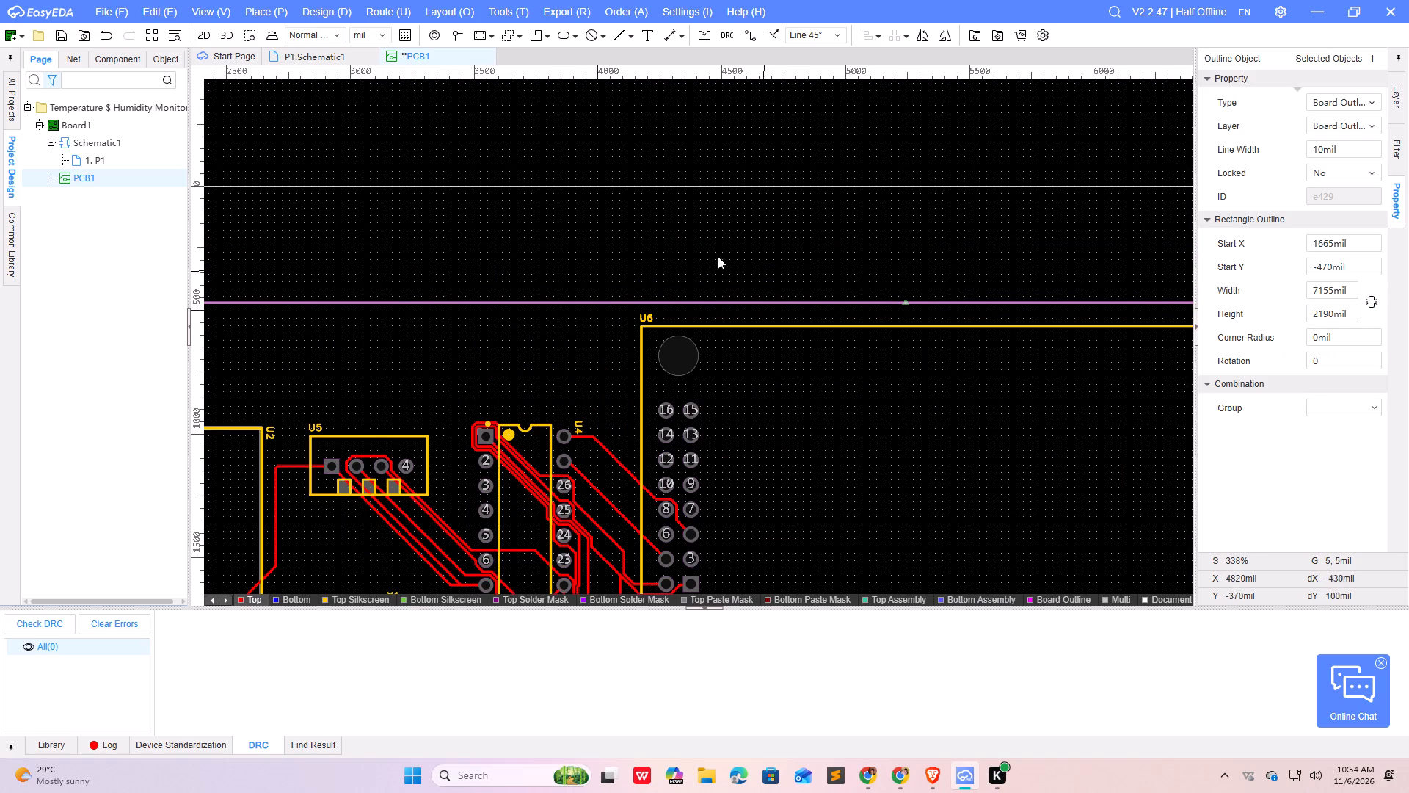
{"action": "scroll", "coordinate": [721, 348], "scroll_direction": "down", "scroll_amount": 3}
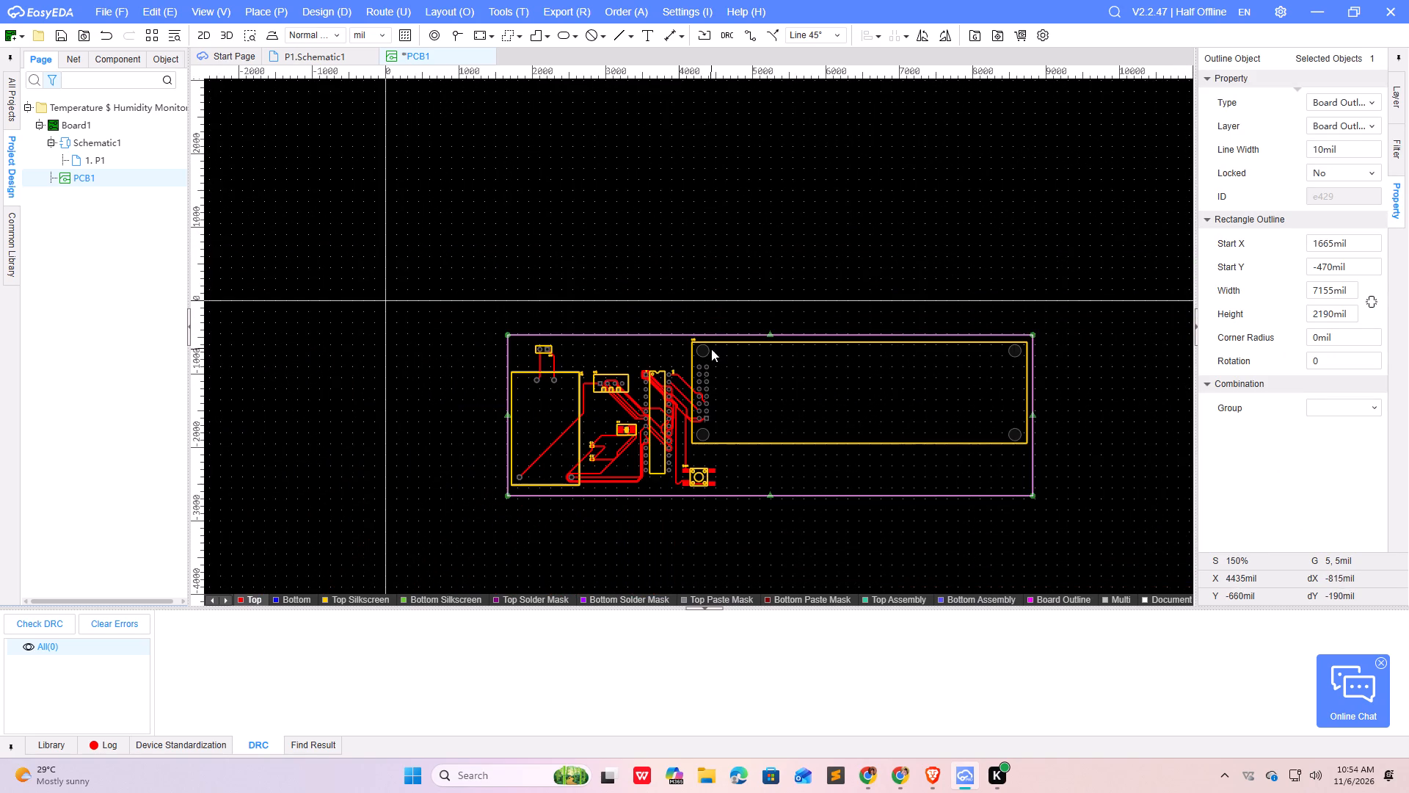
{"action": "left_click", "coordinate": [1127, 414]}
Place a rectangular top-layer copper region on the GND net, about 7110 by 2140 mil, just inside the board outline.
{"action": "scroll", "coordinate": [664, 461], "scroll_direction": "up", "scroll_amount": 1}
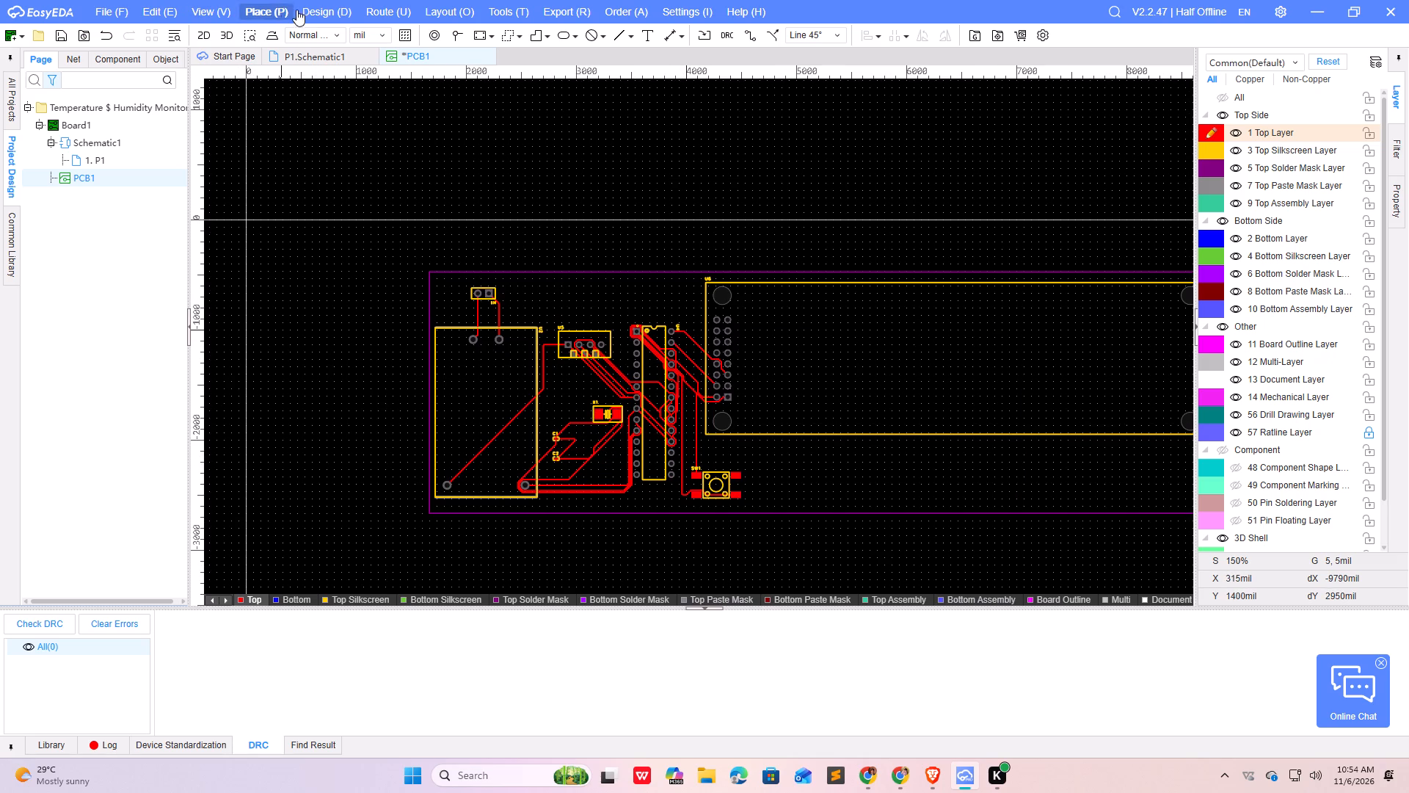
{"action": "left_click", "coordinate": [272, 7]}
{"action": "left_click", "coordinate": [307, 160]}
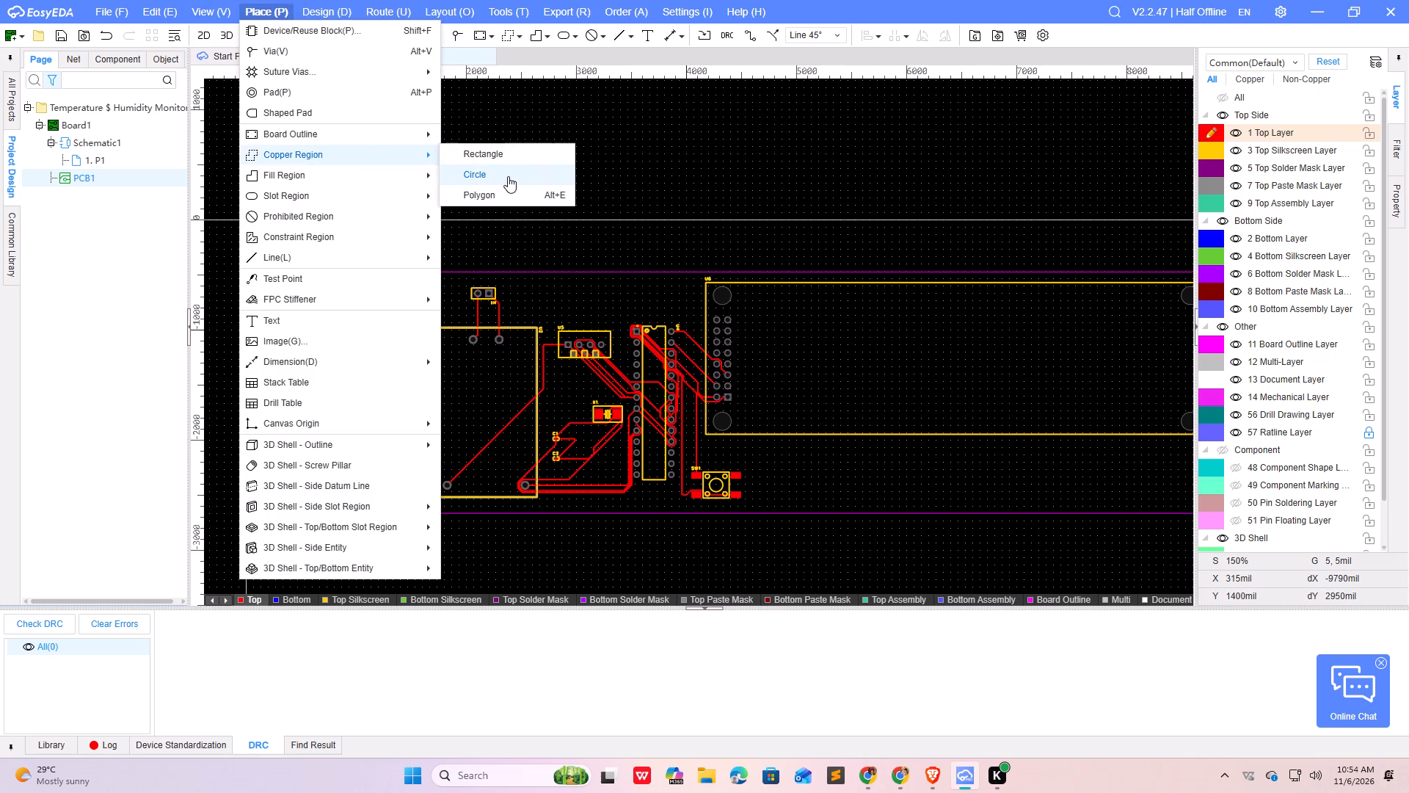
{"action": "left_click", "coordinate": [484, 148]}
{"action": "scroll", "coordinate": [437, 294], "scroll_direction": "up", "scroll_amount": 2}
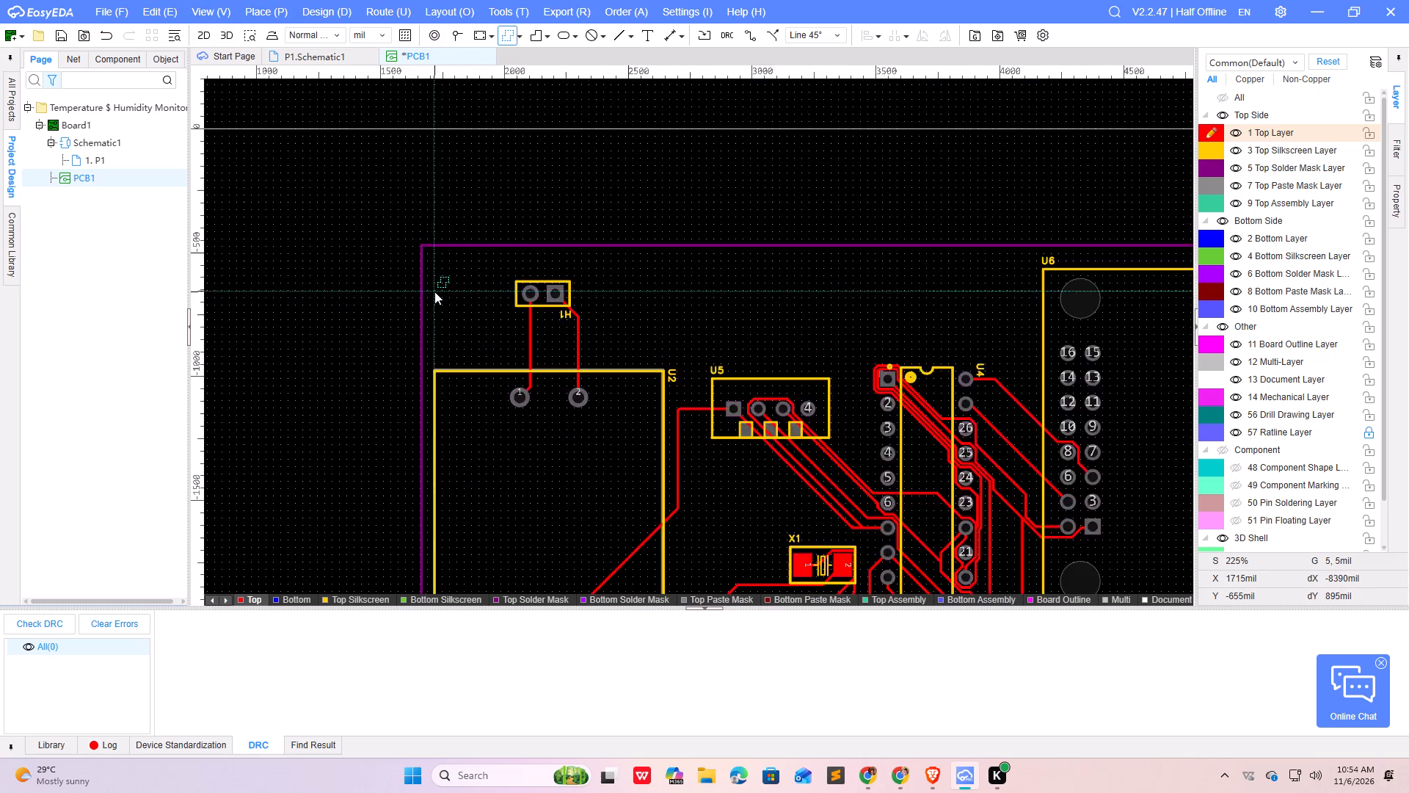
{"action": "scroll", "coordinate": [434, 292], "scroll_direction": "up", "scroll_amount": 1}
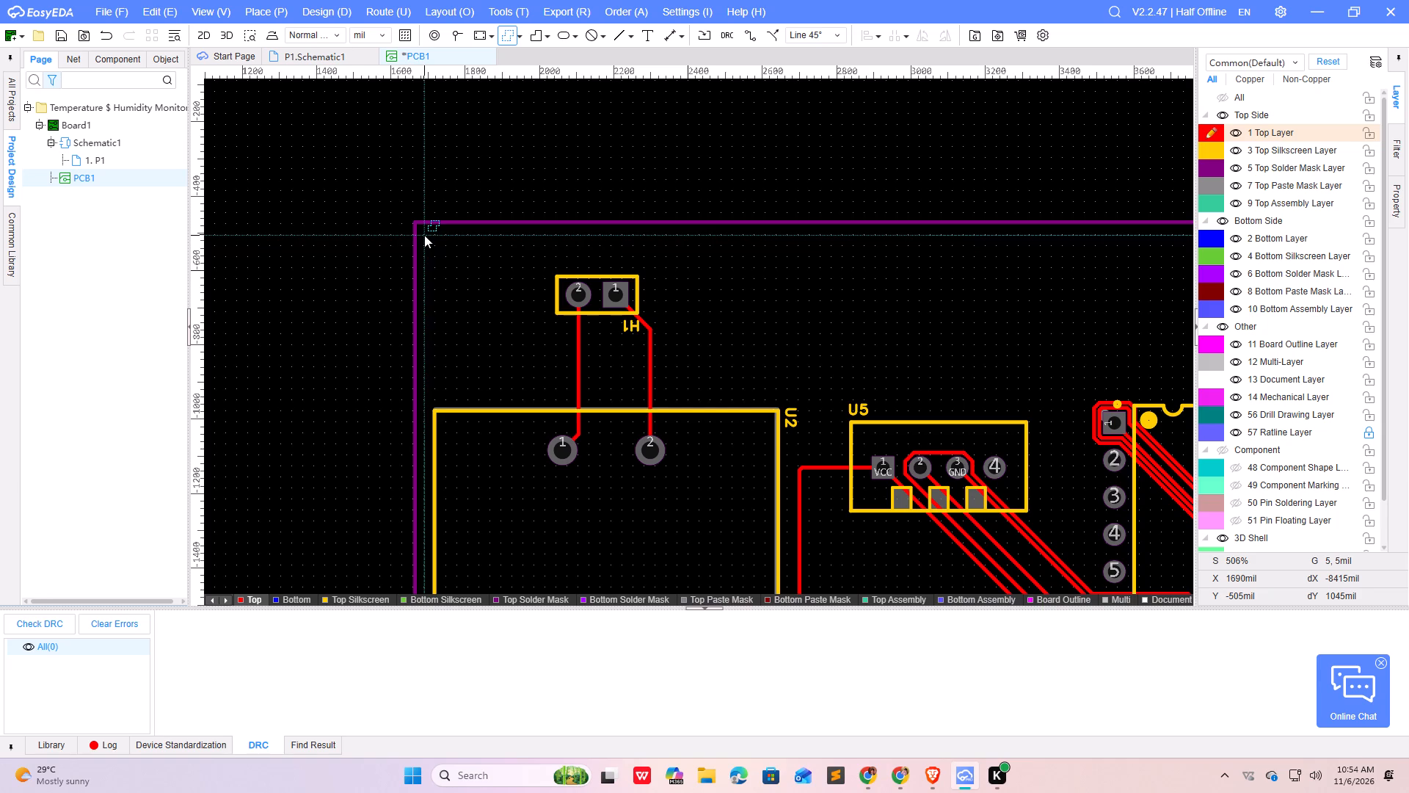
{"action": "left_click", "coordinate": [423, 234]}
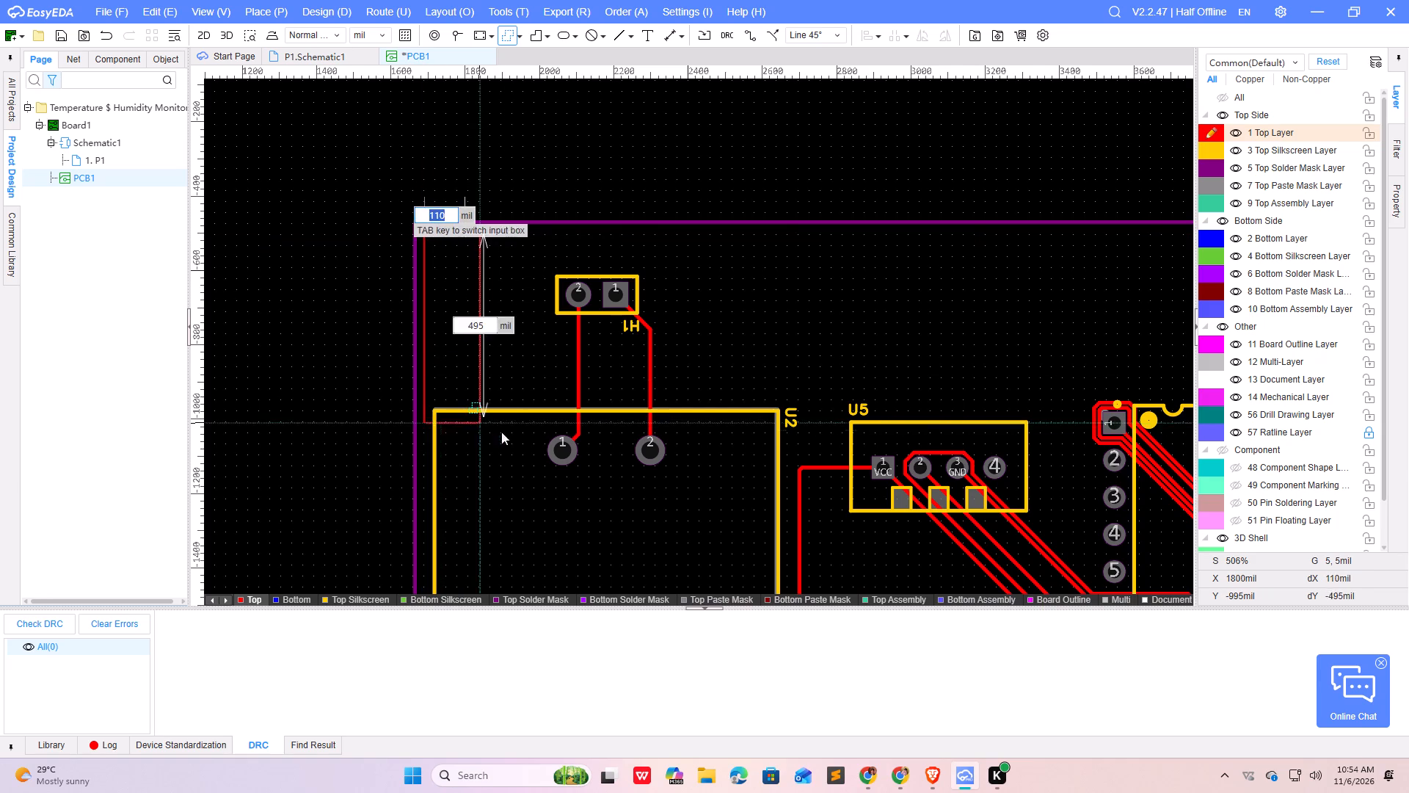
{"action": "scroll", "coordinate": [500, 449], "scroll_direction": "down", "scroll_amount": 5}
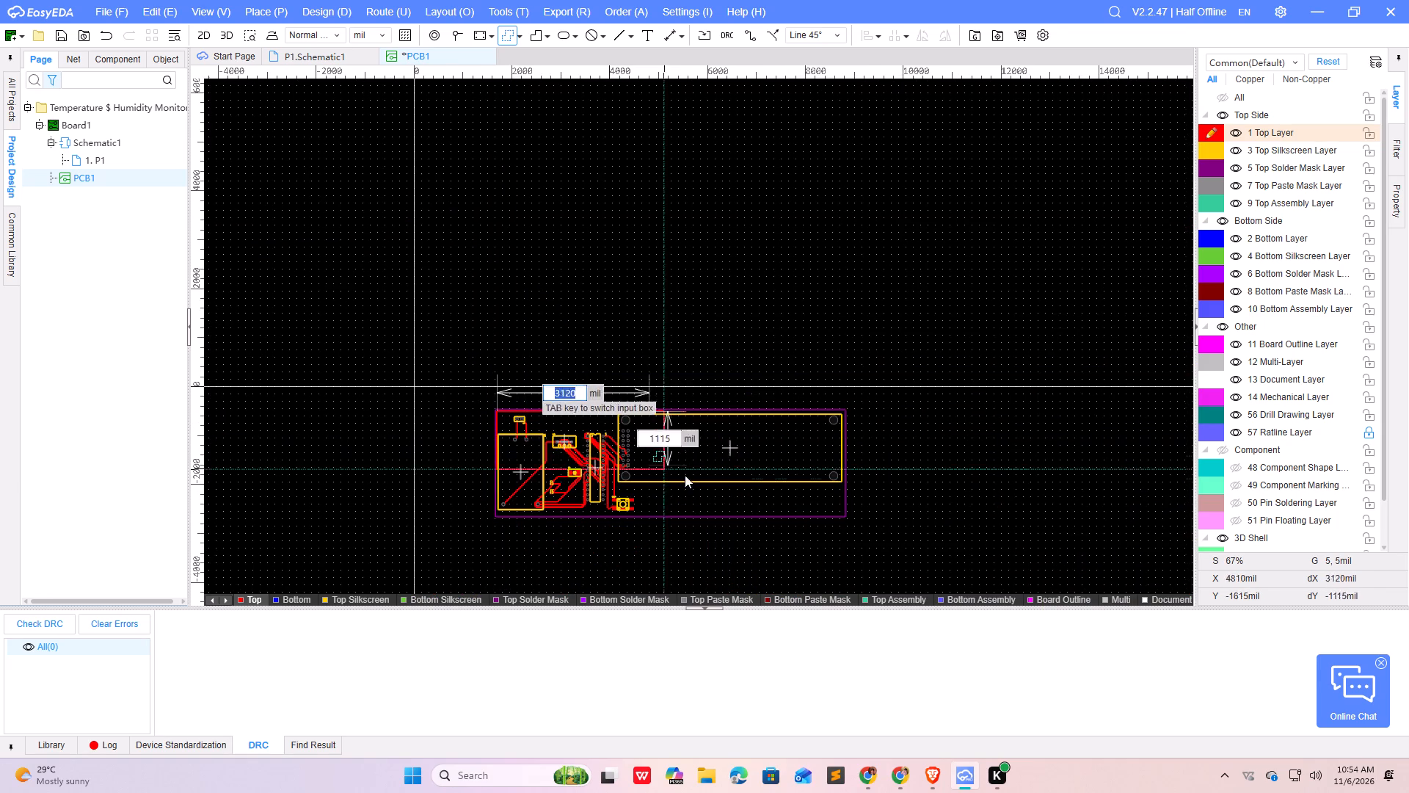
{"action": "scroll", "coordinate": [833, 524], "scroll_direction": "down", "scroll_amount": 1}
{"action": "scroll", "coordinate": [833, 524], "scroll_direction": "up", "scroll_amount": 2}
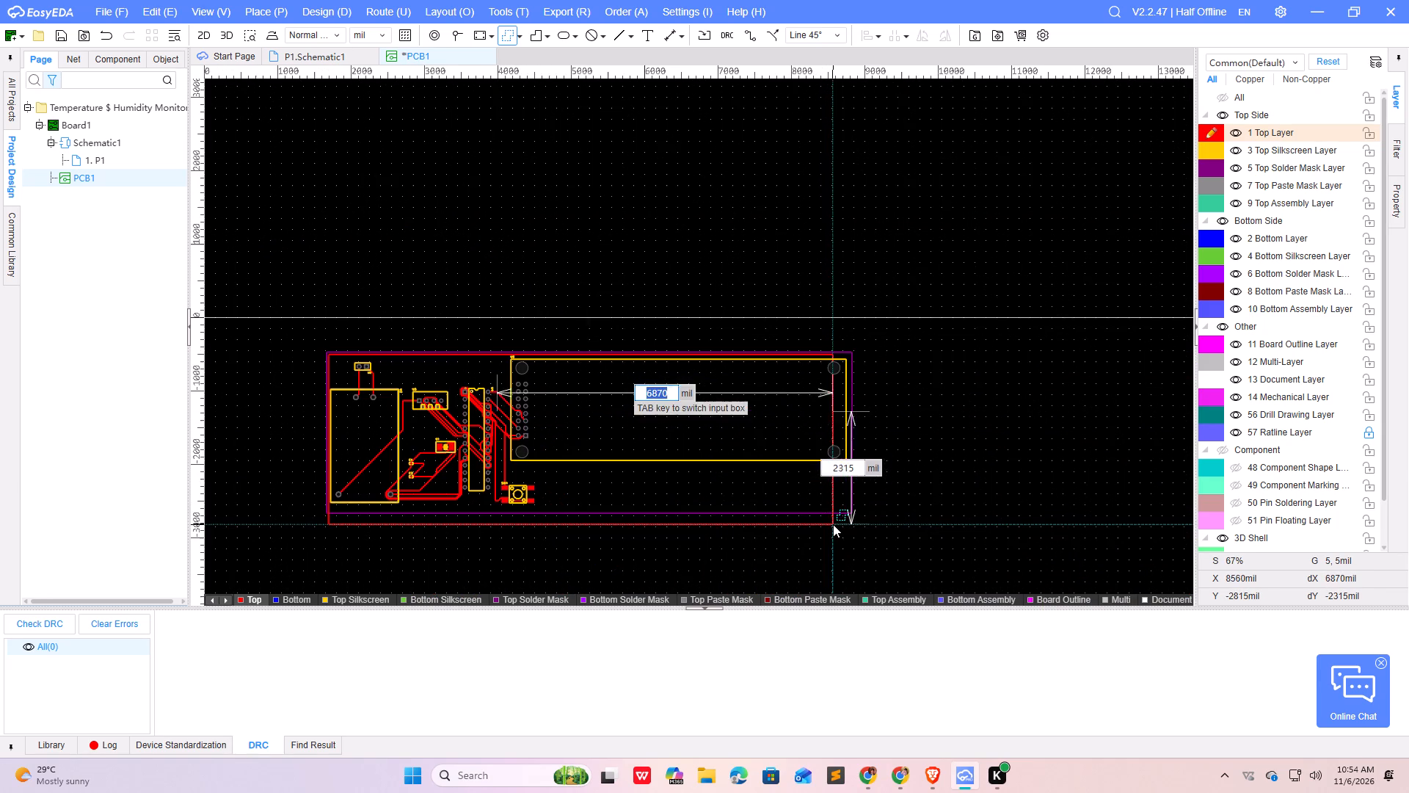
{"action": "scroll", "coordinate": [832, 522], "scroll_direction": "up", "scroll_amount": 4}
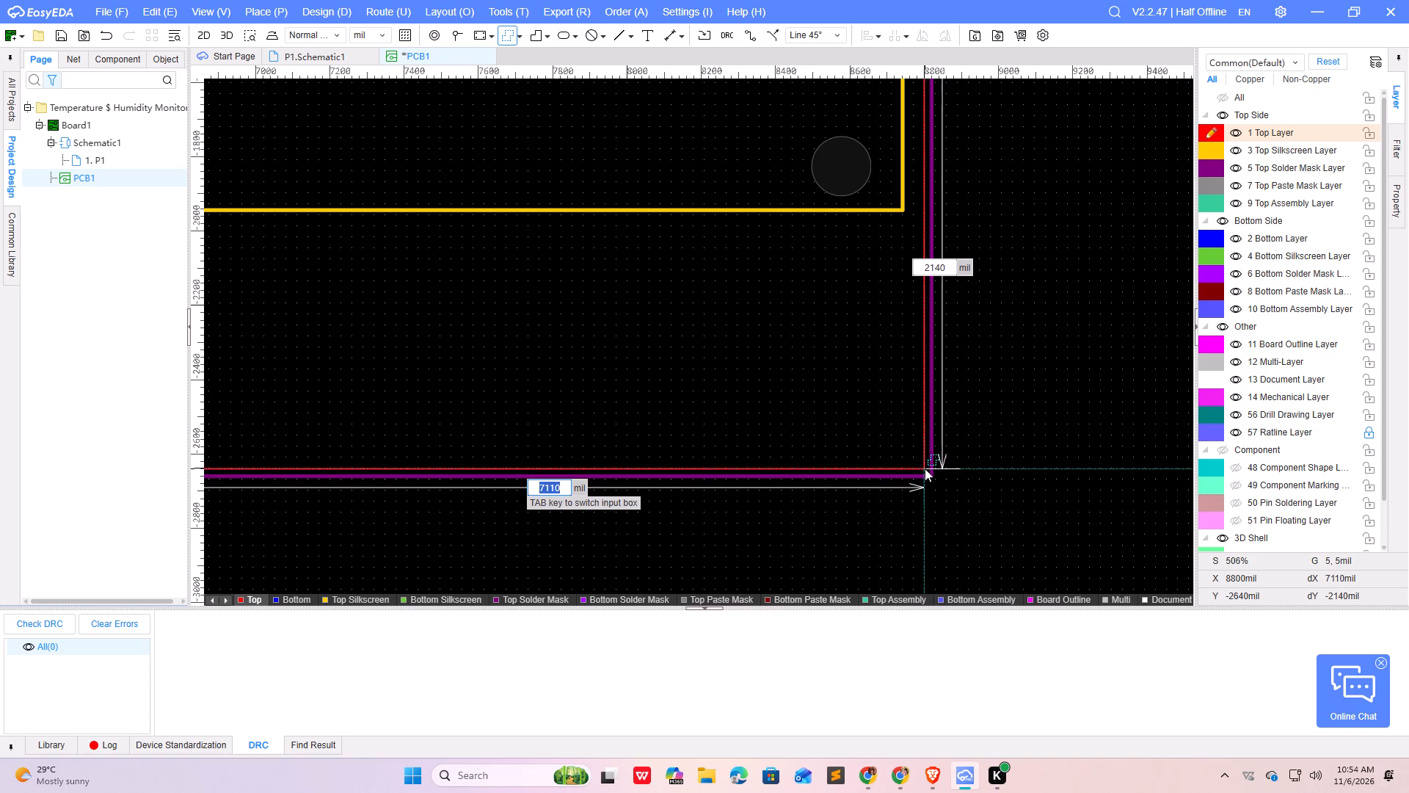
{"action": "left_click", "coordinate": [925, 468]}
{"action": "left_click", "coordinate": [749, 579]}
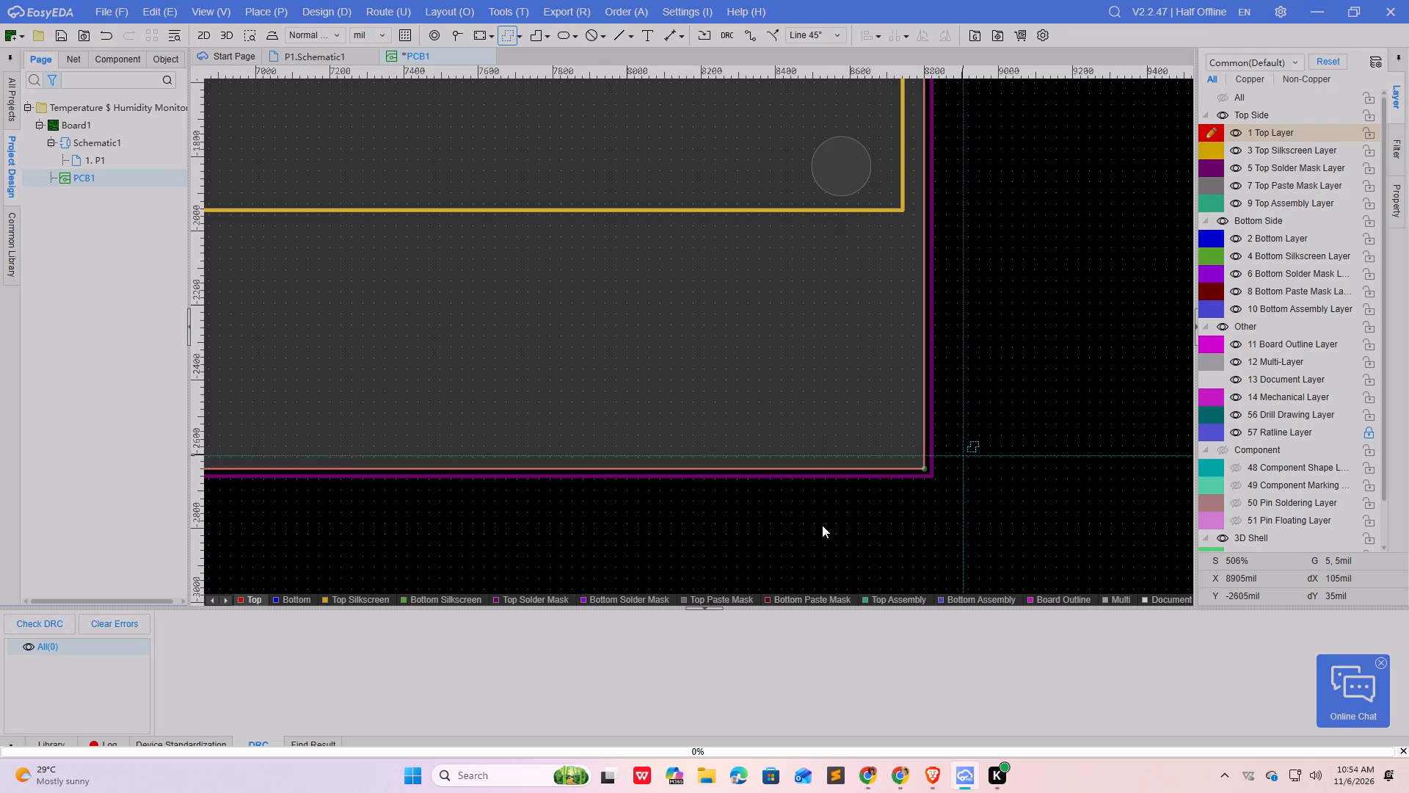
{"action": "scroll", "coordinate": [881, 485], "scroll_direction": "down", "scroll_amount": 1}
{"action": "scroll", "coordinate": [974, 460], "scroll_direction": "down", "scroll_amount": 2}
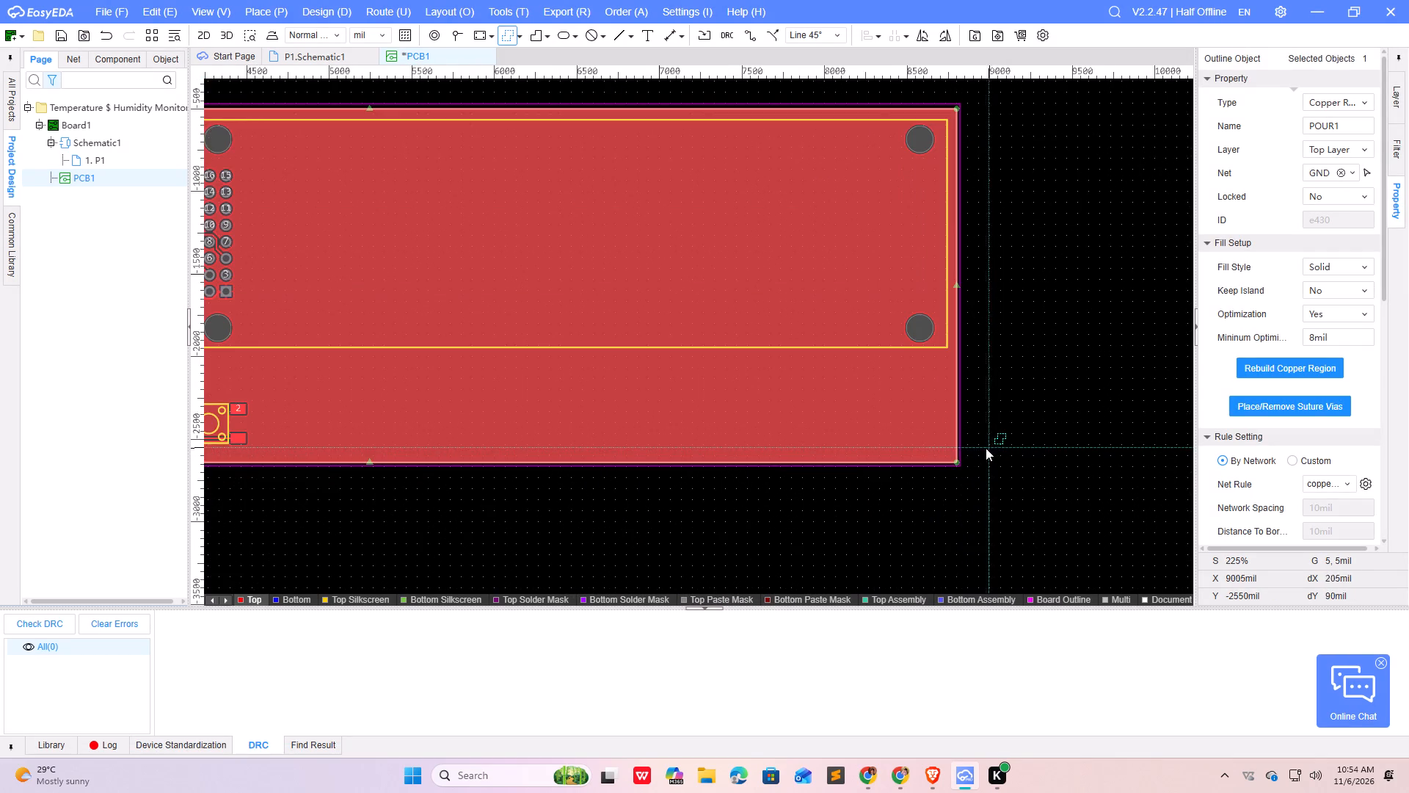
Examine the top-layer GND copper fill around the traces and components across the whole board.
{"action": "scroll", "coordinate": [986, 456], "scroll_direction": "down", "scroll_amount": 2}
{"action": "scroll", "coordinate": [567, 418], "scroll_direction": "up", "scroll_amount": 1}
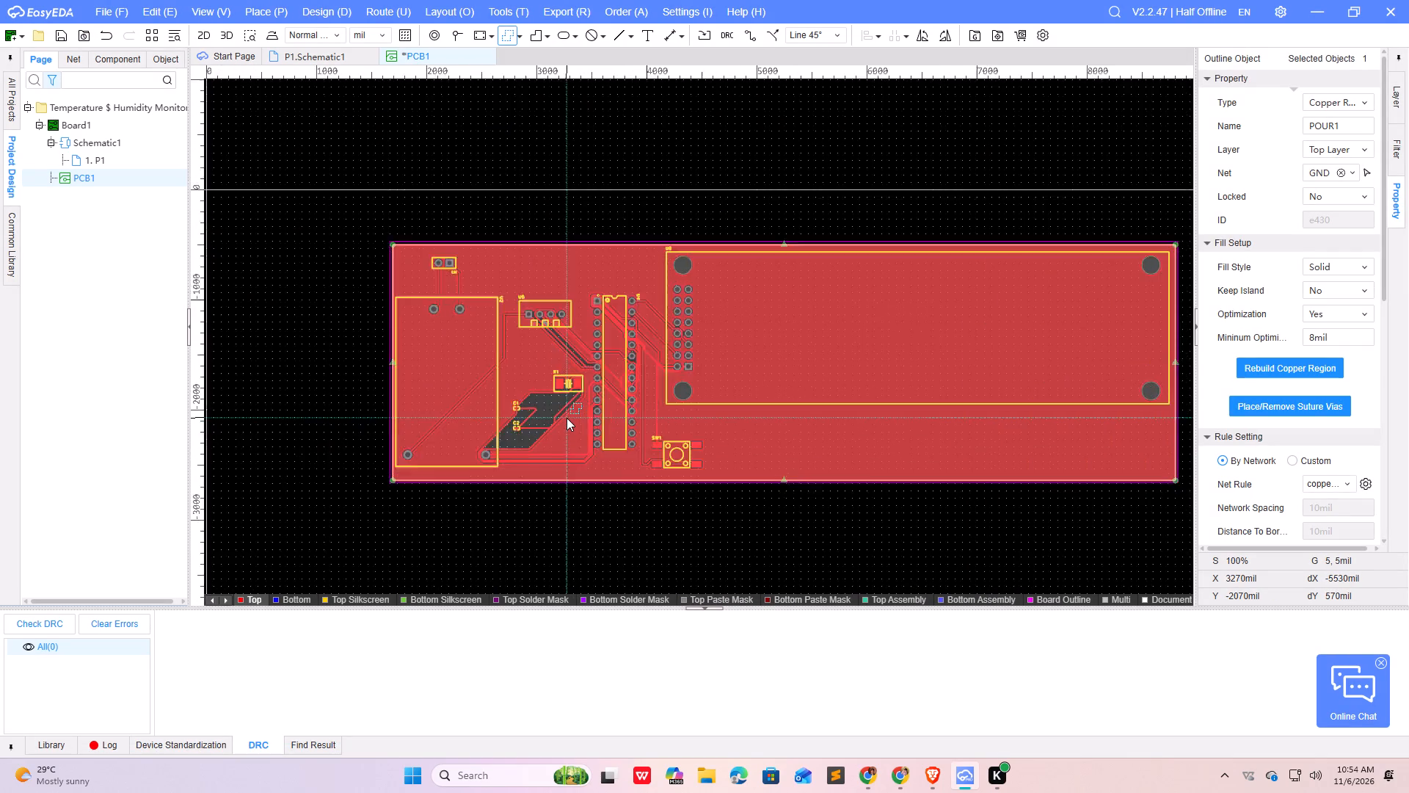
{"action": "scroll", "coordinate": [567, 418], "scroll_direction": "down", "scroll_amount": 1}
{"action": "scroll", "coordinate": [563, 420], "scroll_direction": "up", "scroll_amount": 1}
{"action": "scroll", "coordinate": [563, 420], "scroll_direction": "down", "scroll_amount": 1}
{"action": "scroll", "coordinate": [561, 420], "scroll_direction": "up", "scroll_amount": 2}
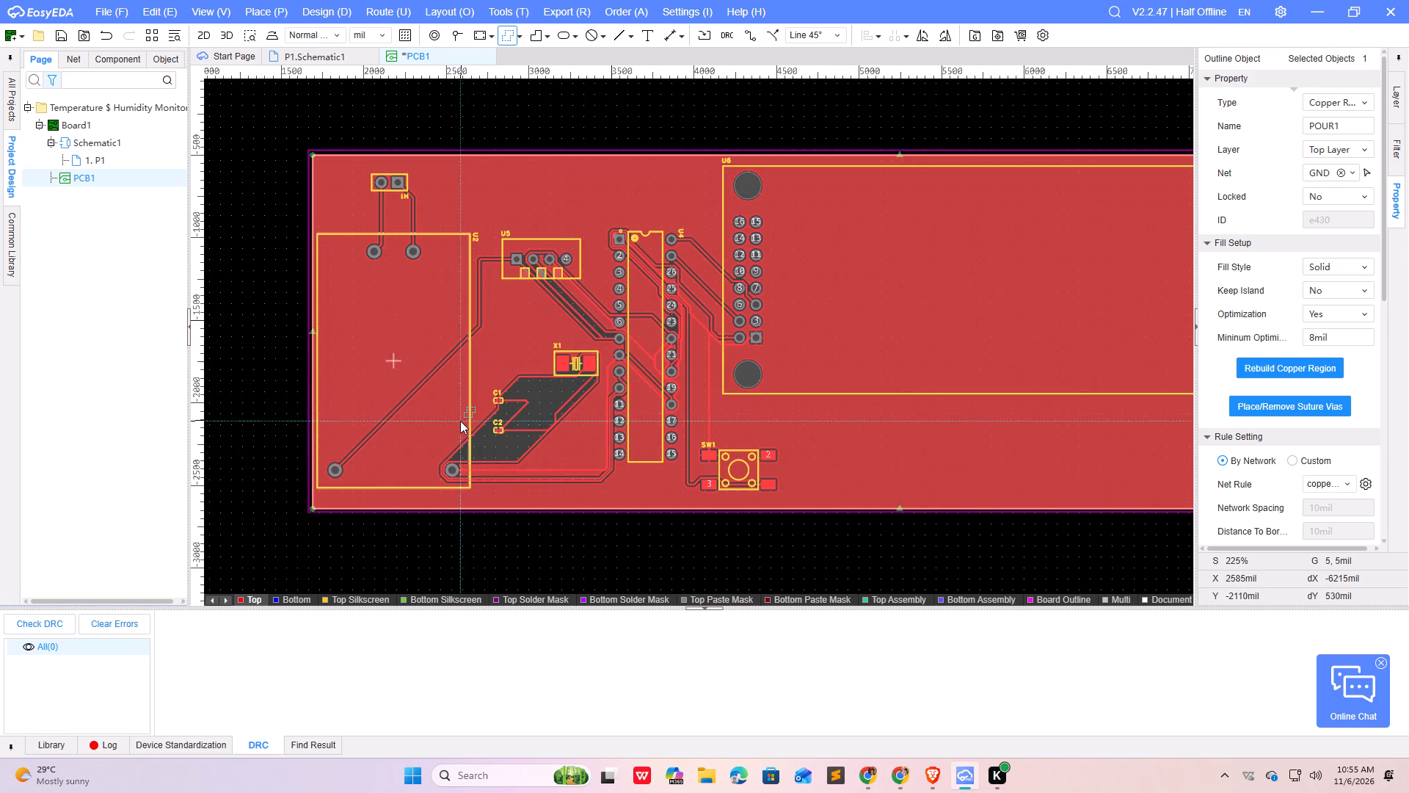
{"action": "scroll", "coordinate": [459, 421], "scroll_direction": "down", "scroll_amount": 1}
{"action": "scroll", "coordinate": [561, 455], "scroll_direction": "down", "scroll_amount": 1}
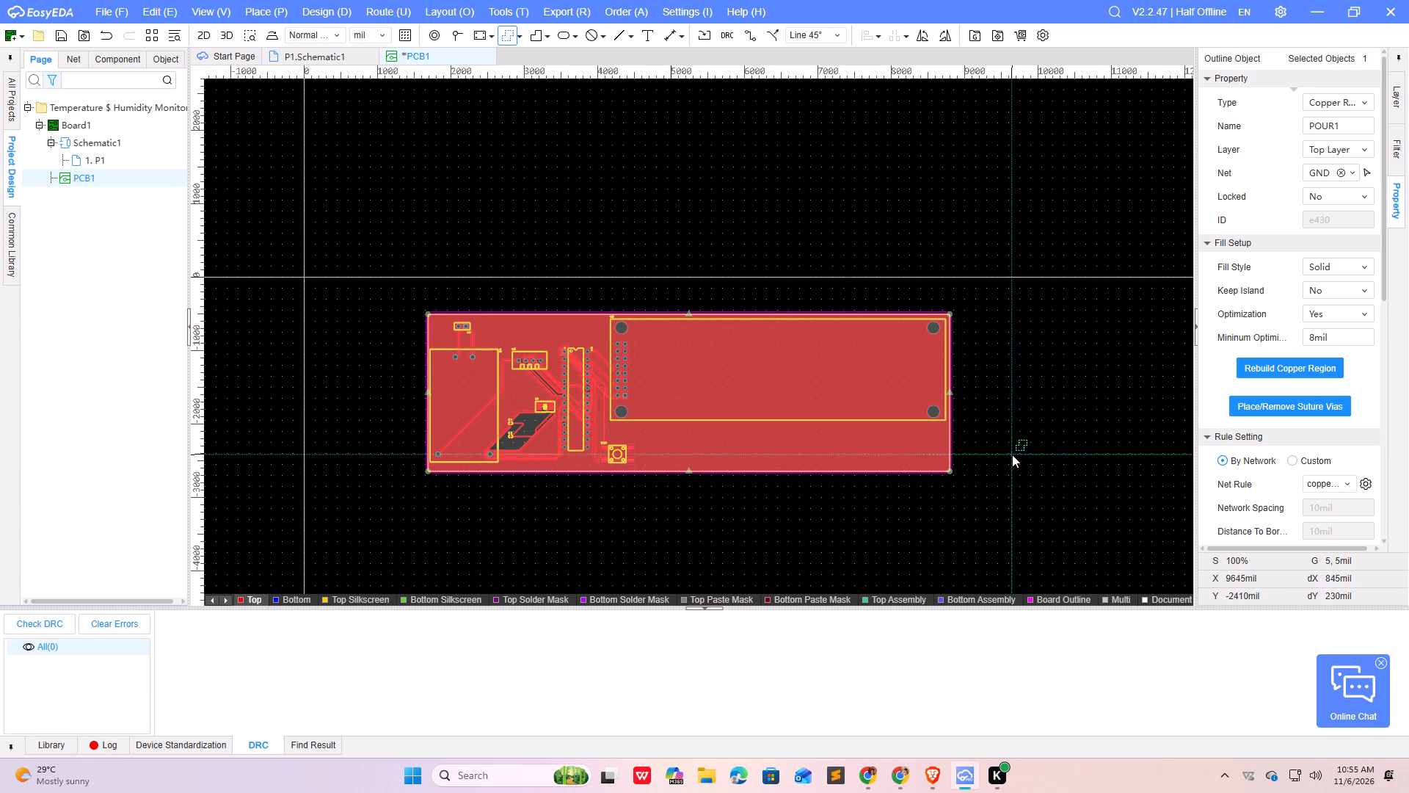
{"action": "right_click", "coordinate": [1012, 455]}
{"action": "left_click", "coordinate": [1012, 414]}
{"action": "scroll", "coordinate": [872, 457], "scroll_direction": "down", "scroll_amount": 1}
{"action": "scroll", "coordinate": [872, 457], "scroll_direction": "up", "scroll_amount": 1}
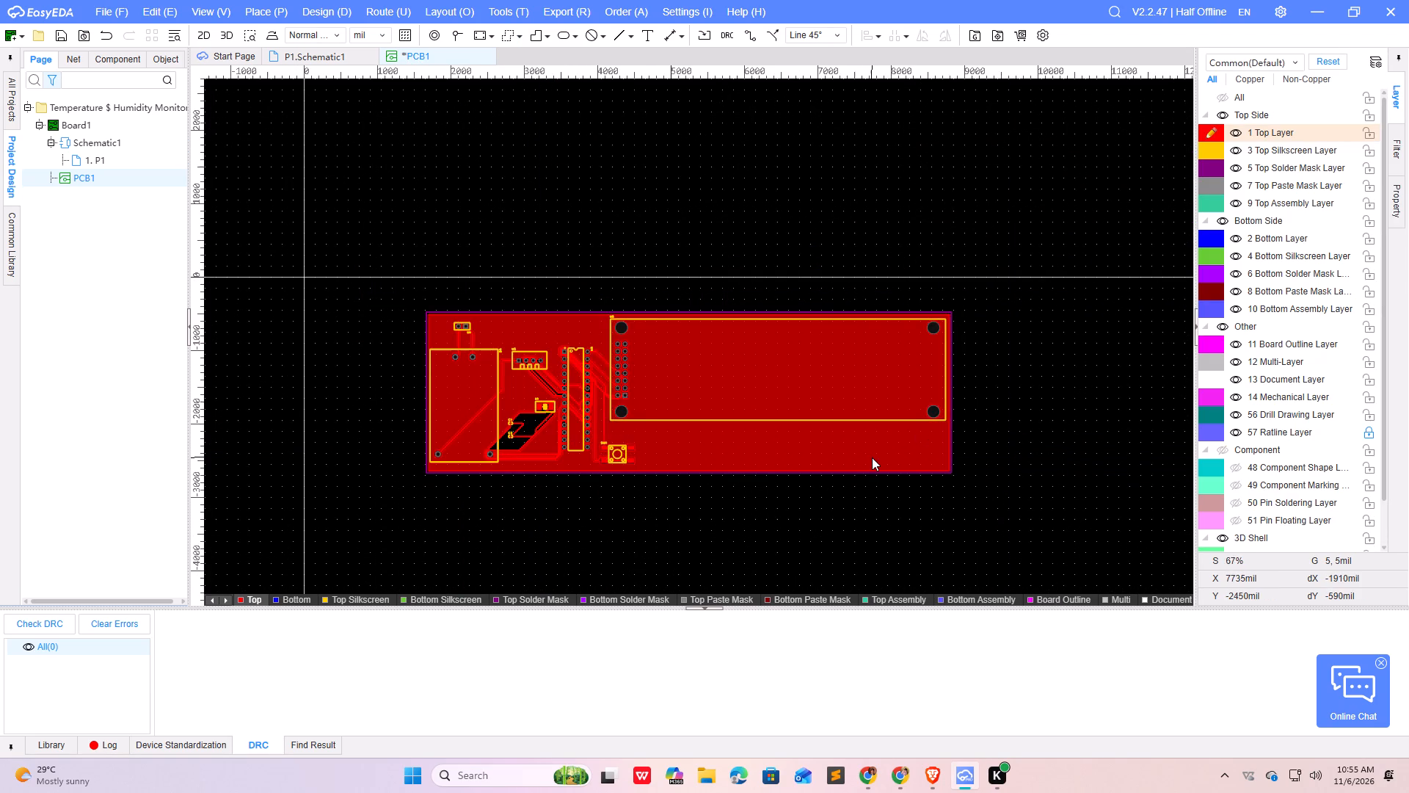
Place the text "Temperature $ Humidity Monitor" on the Top Silkscreen Layer in the free area below U6, at about X 5935, Y -2385 mil.
{"action": "scroll", "coordinate": [872, 457], "scroll_direction": "up", "scroll_amount": 1}
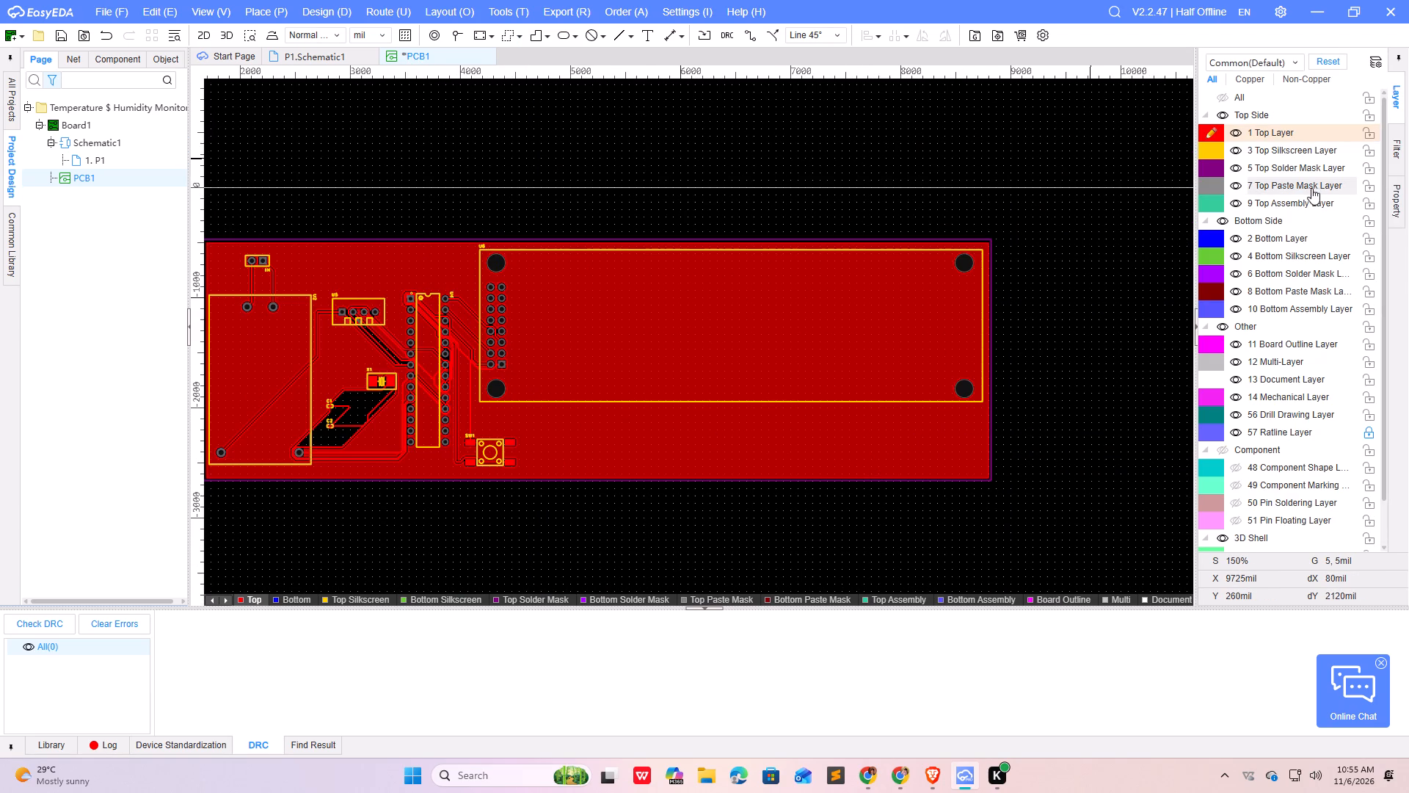
{"action": "left_click", "coordinate": [1272, 151]}
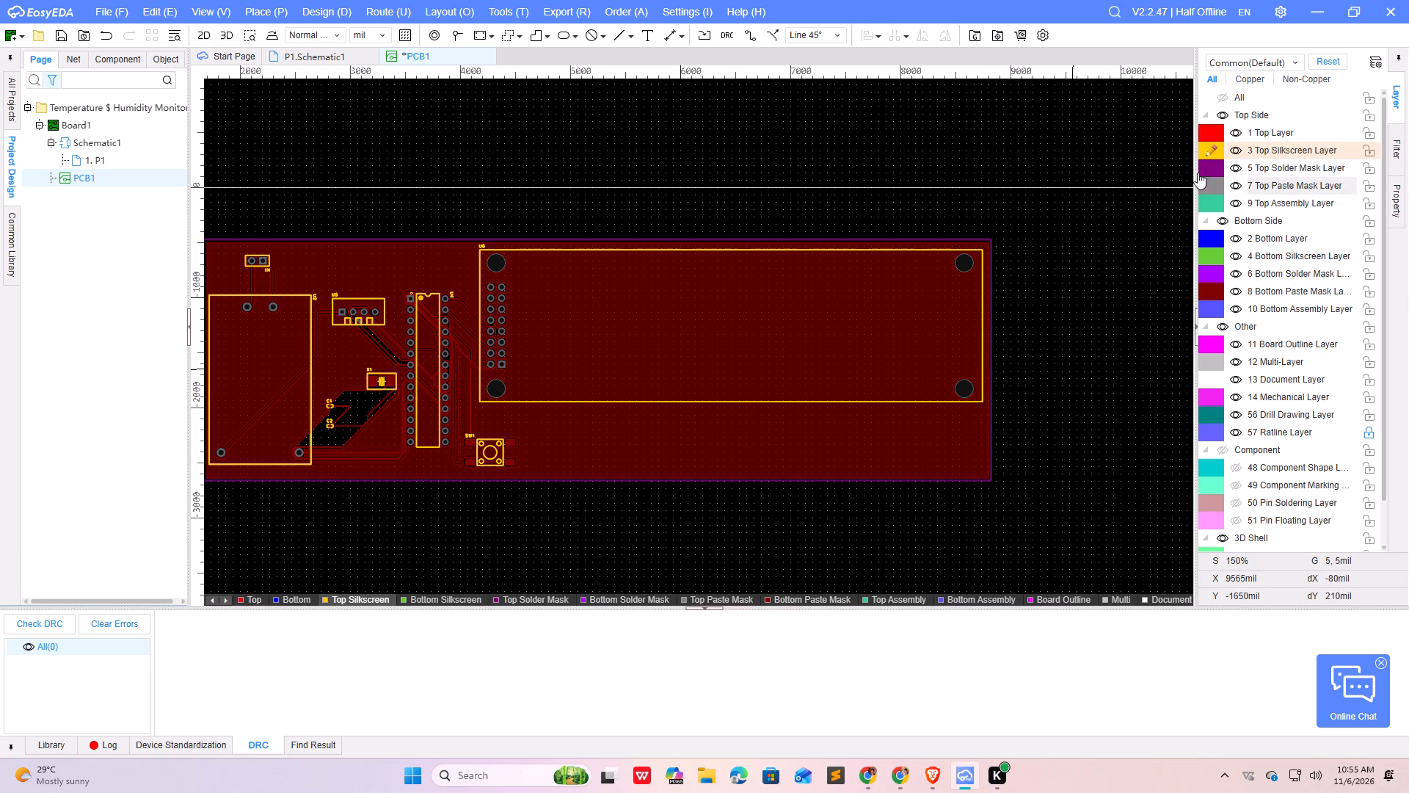
{"action": "left_click", "coordinate": [255, 8]}
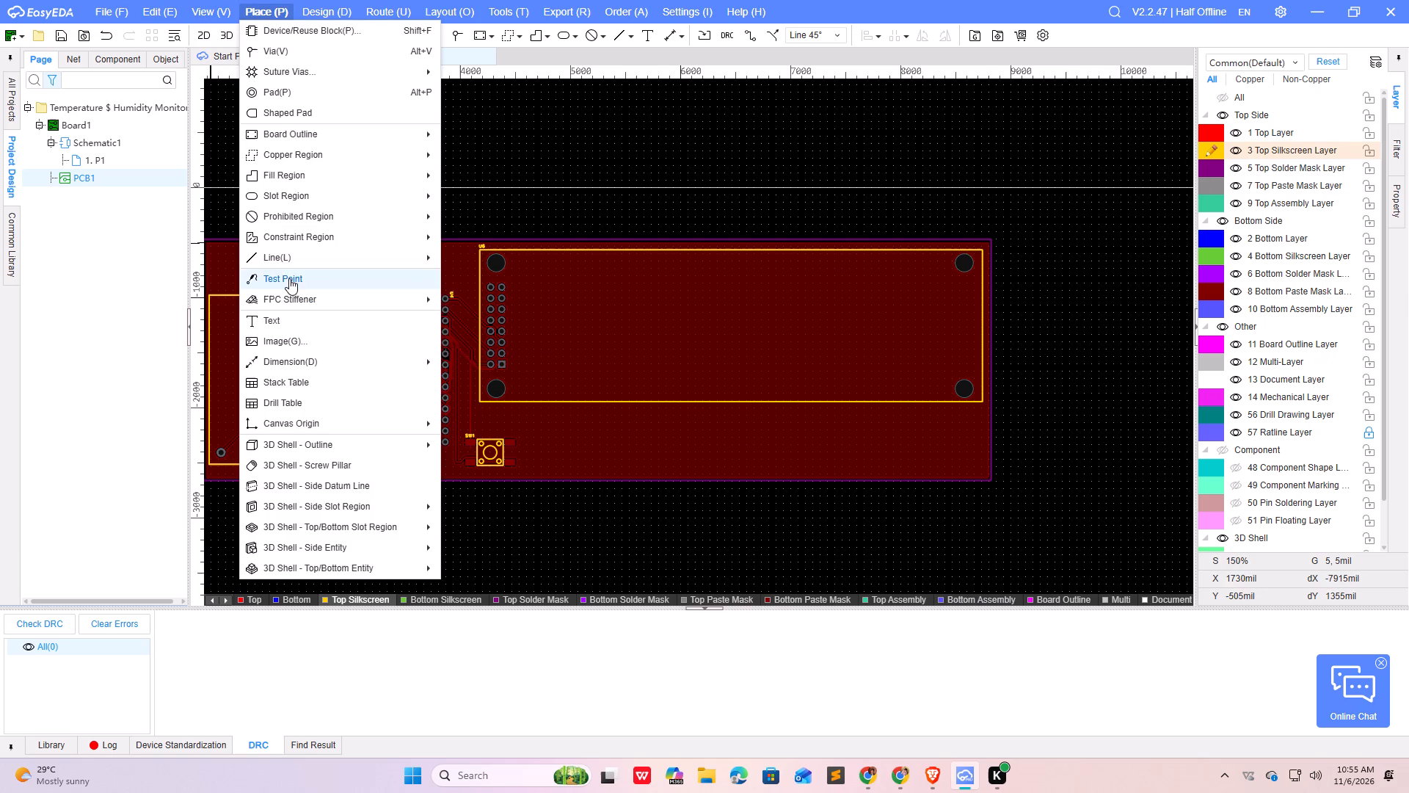
{"action": "left_click", "coordinate": [288, 322]}
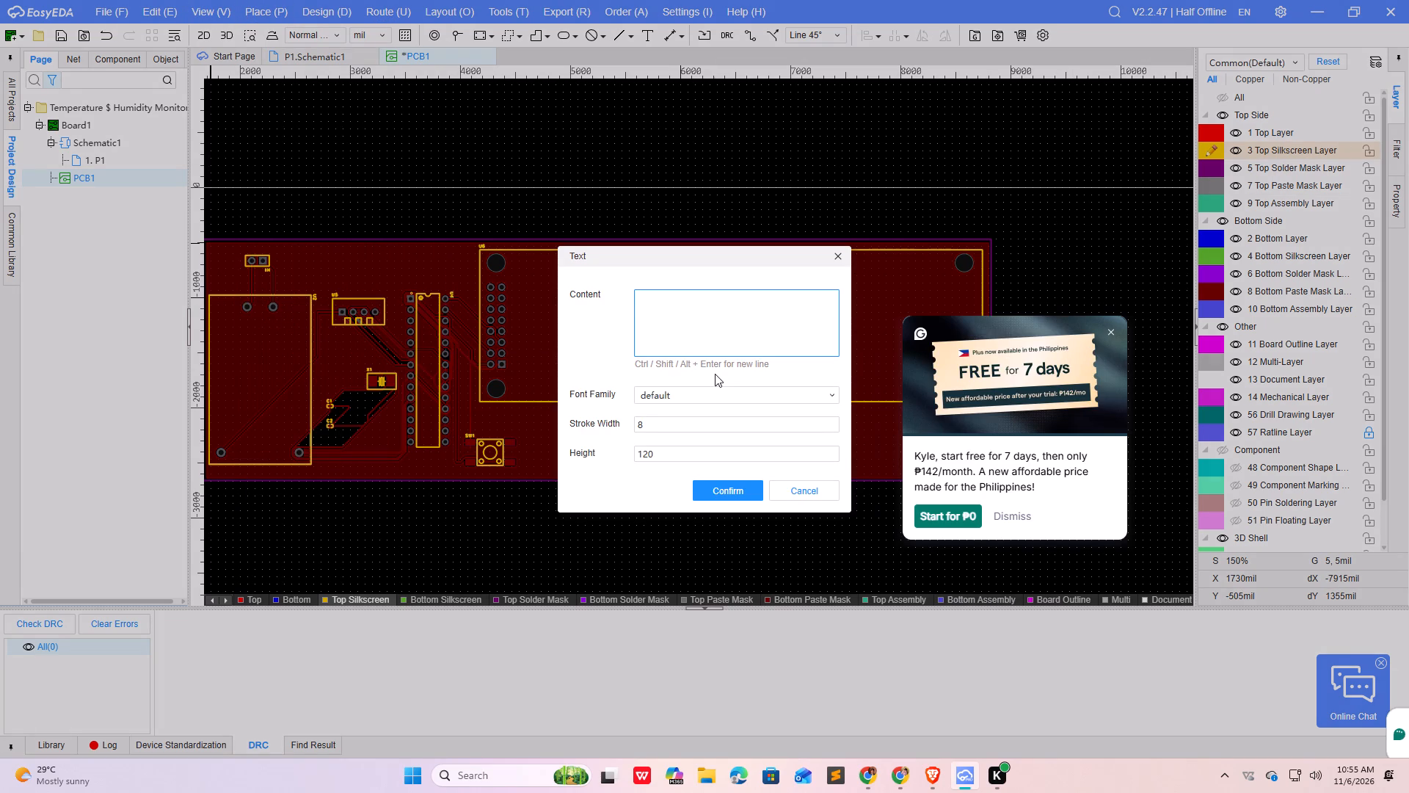
{"action": "type", "text": "Te"}
{"action": "type", "text": "mpe"}
{"action": "type", "text": "rature a"}
{"action": "key", "text": "BackSpace"}
{"action": "type", "text": "$ Humid"}
{"action": "type", "text": "ity"}
{"action": "key", "text": "space"}
{"action": "type", "text": "Mor"}
{"action": "key", "text": "BackSpace"}
{"action": "type", "text": "no"}
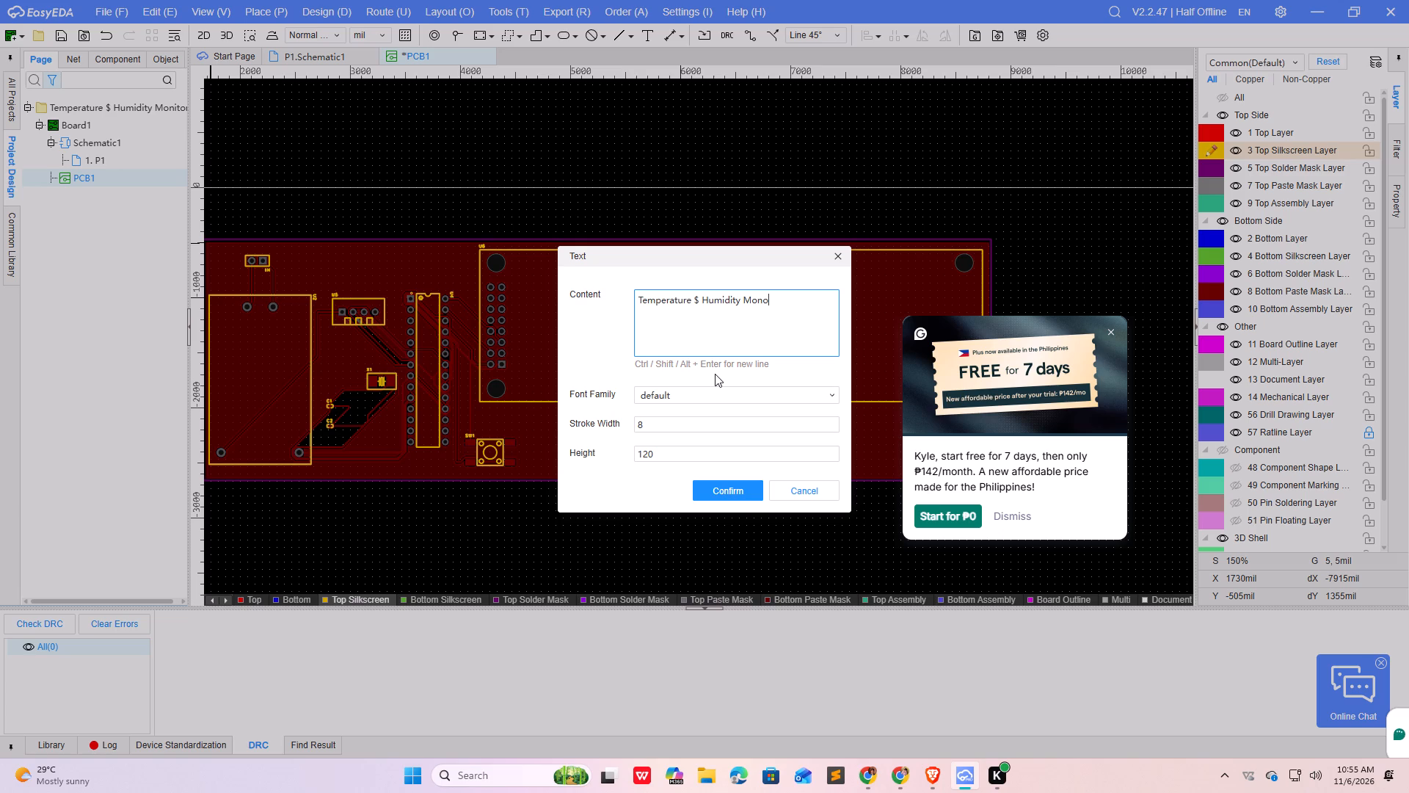
{"action": "key", "text": "BackSpace"}
{"action": "type", "text": "itor"}
{"action": "left_click", "coordinate": [1113, 336]}
{"action": "left_click", "coordinate": [741, 488]}
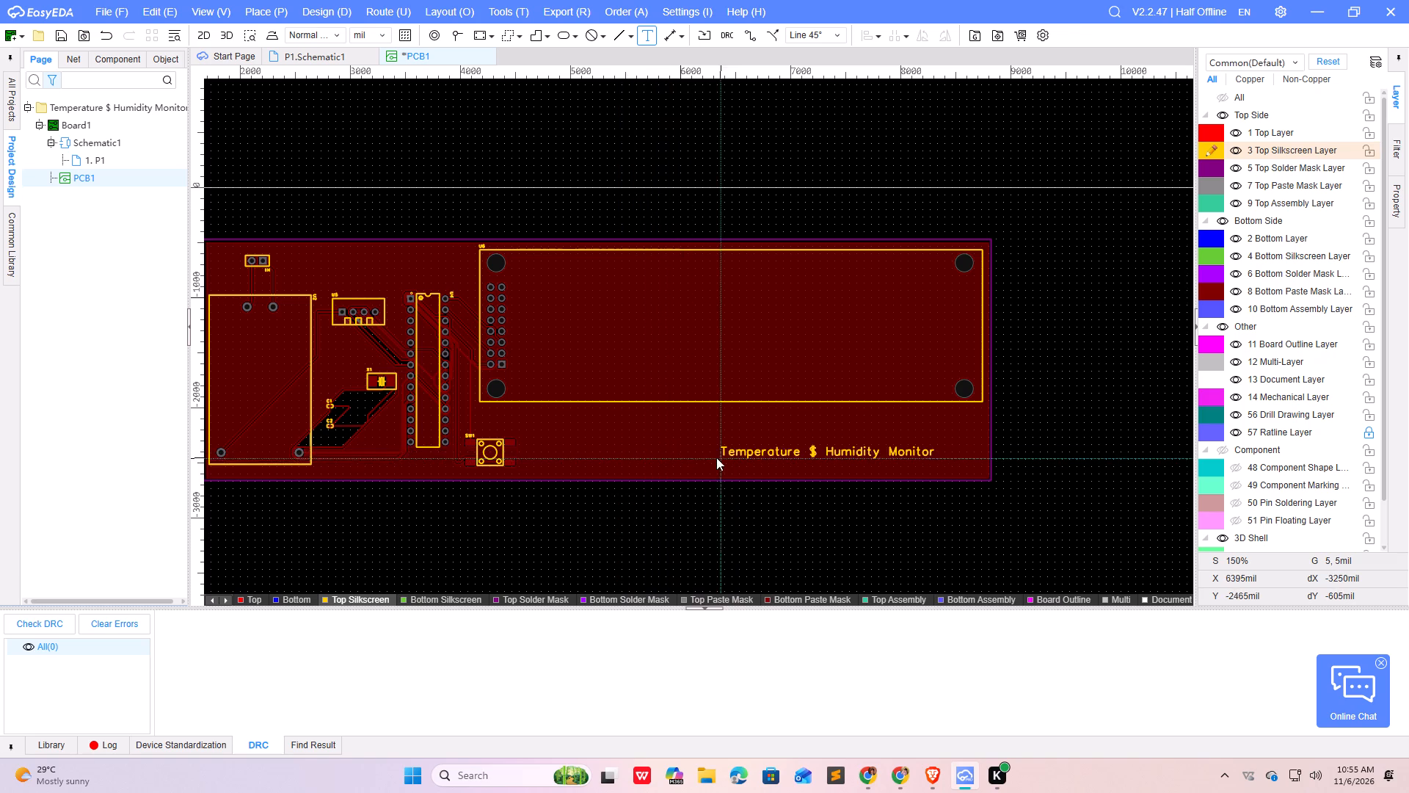
{"action": "left_click", "coordinate": [674, 450]}
{"action": "right_click", "coordinate": [962, 471]}
{"action": "left_click", "coordinate": [898, 507]}
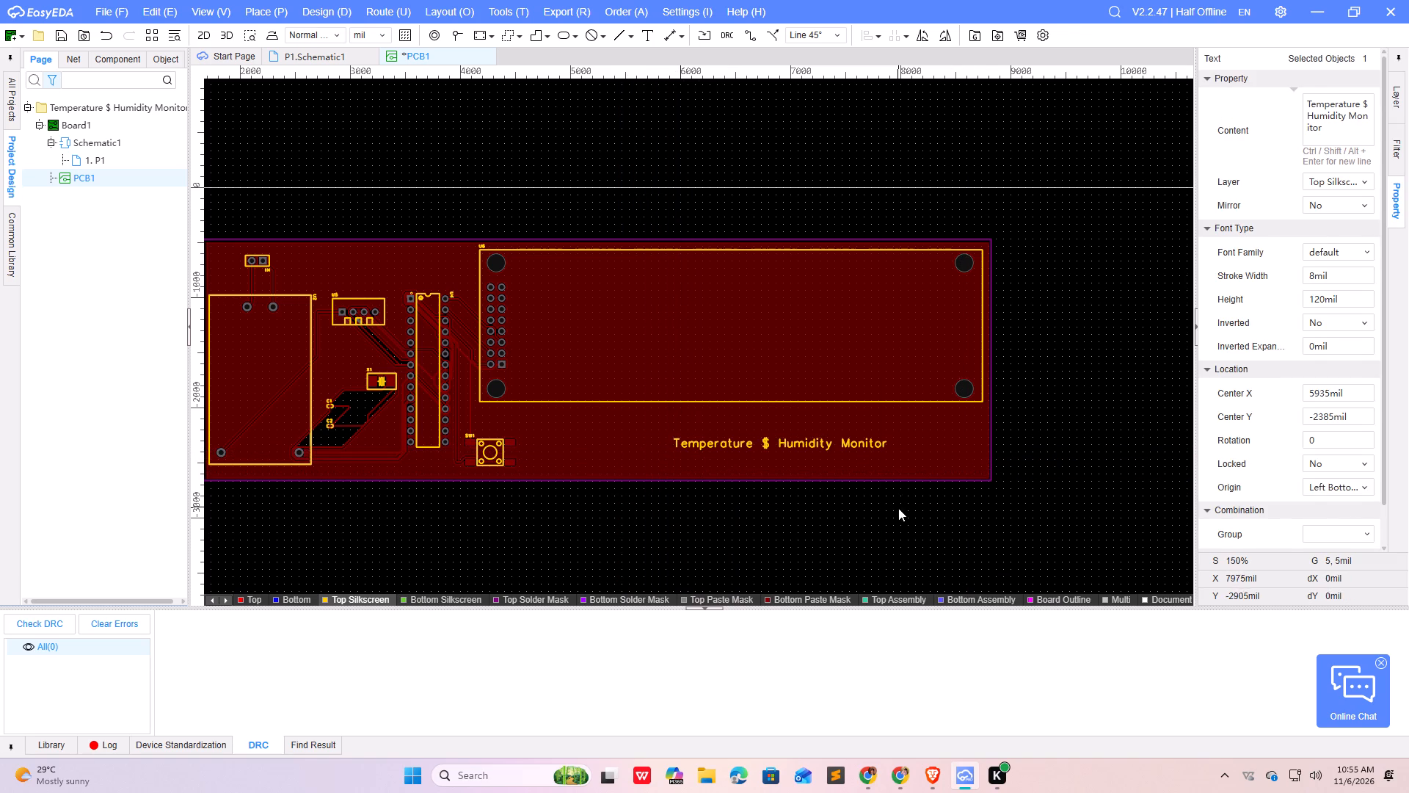
Open the 3D view of the PCB and examine the component placement and silkscreen text on the top side.
{"action": "scroll", "coordinate": [784, 421], "scroll_direction": "down", "scroll_amount": 1}
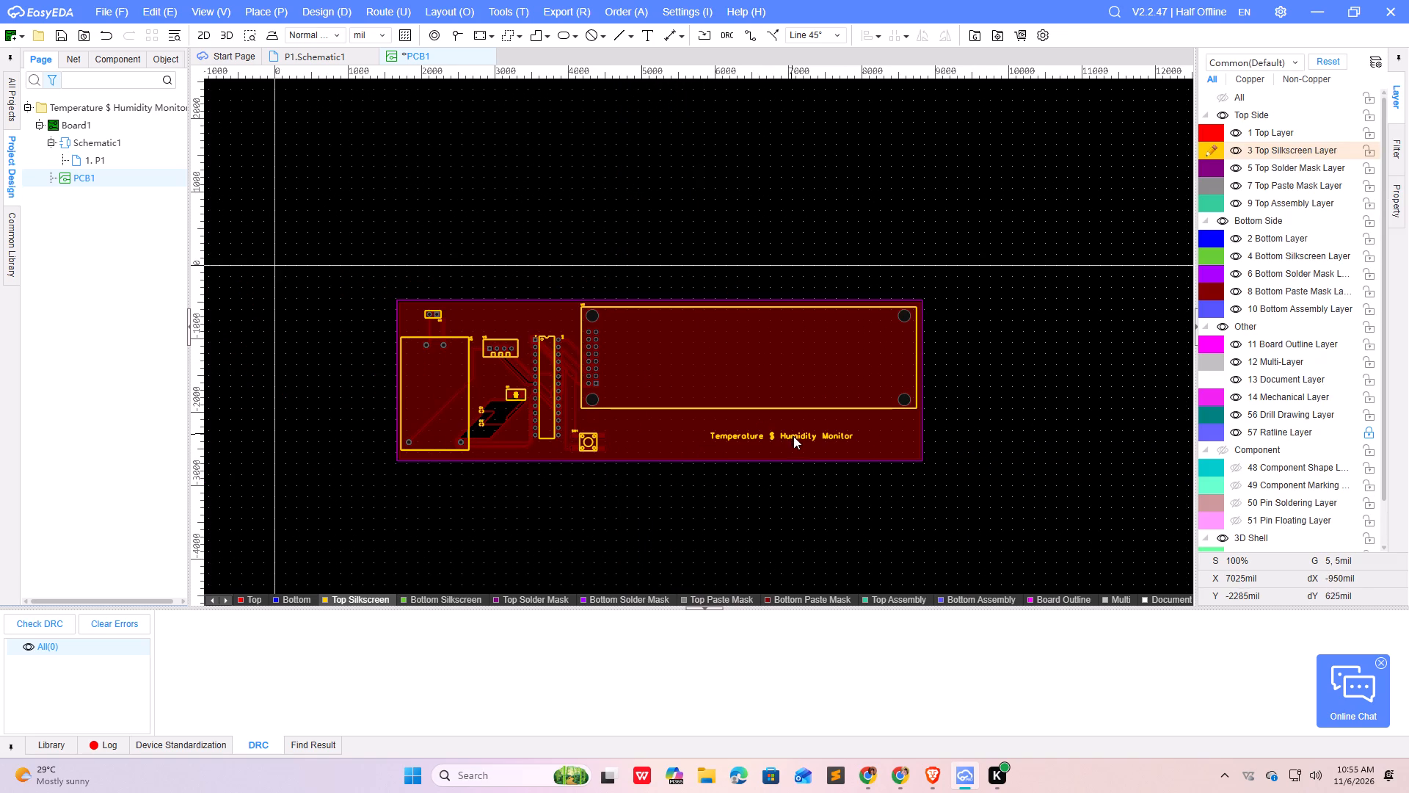
{"action": "scroll", "coordinate": [791, 441], "scroll_direction": "up", "scroll_amount": 3}
{"action": "scroll", "coordinate": [773, 443], "scroll_direction": "down", "scroll_amount": 2}
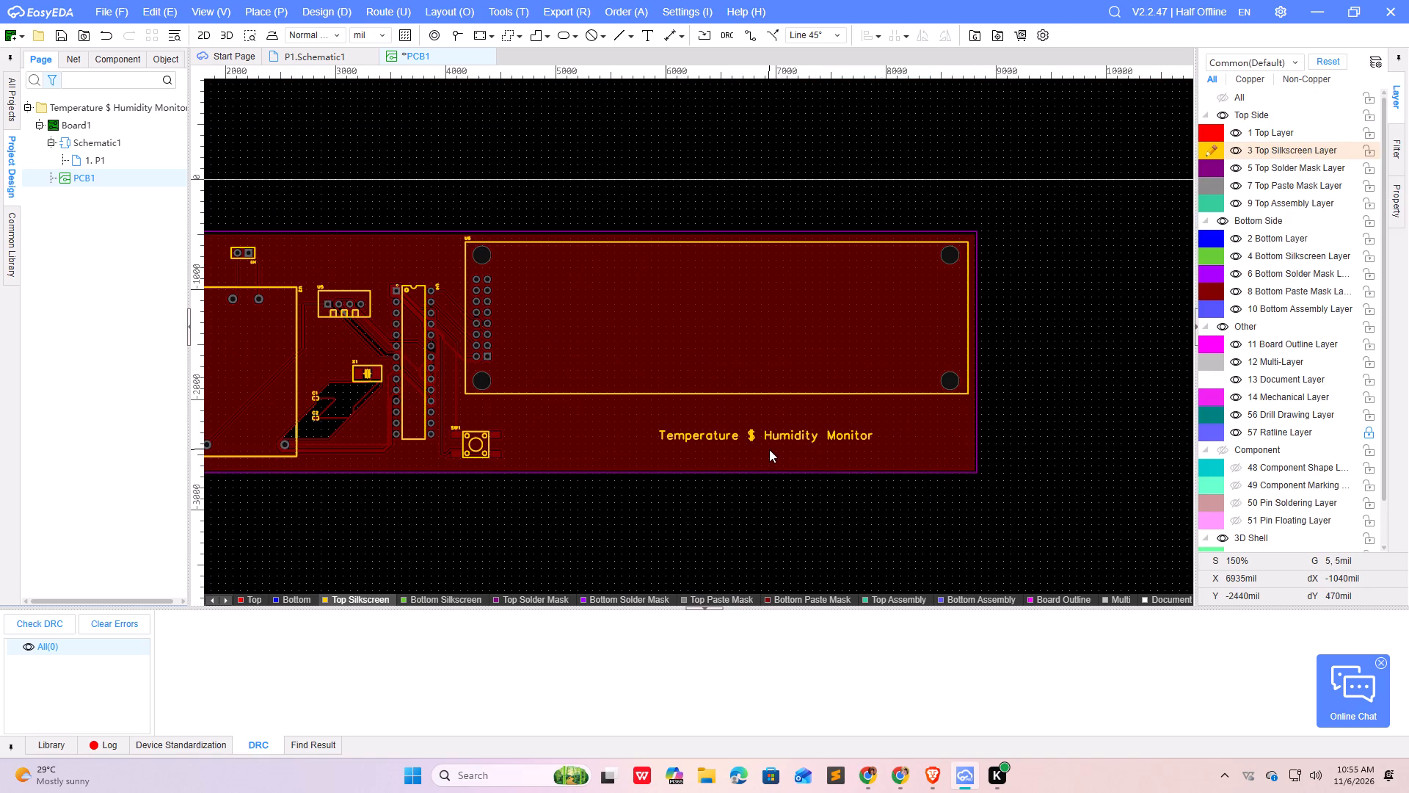
{"action": "scroll", "coordinate": [768, 449], "scroll_direction": "down", "scroll_amount": 1}
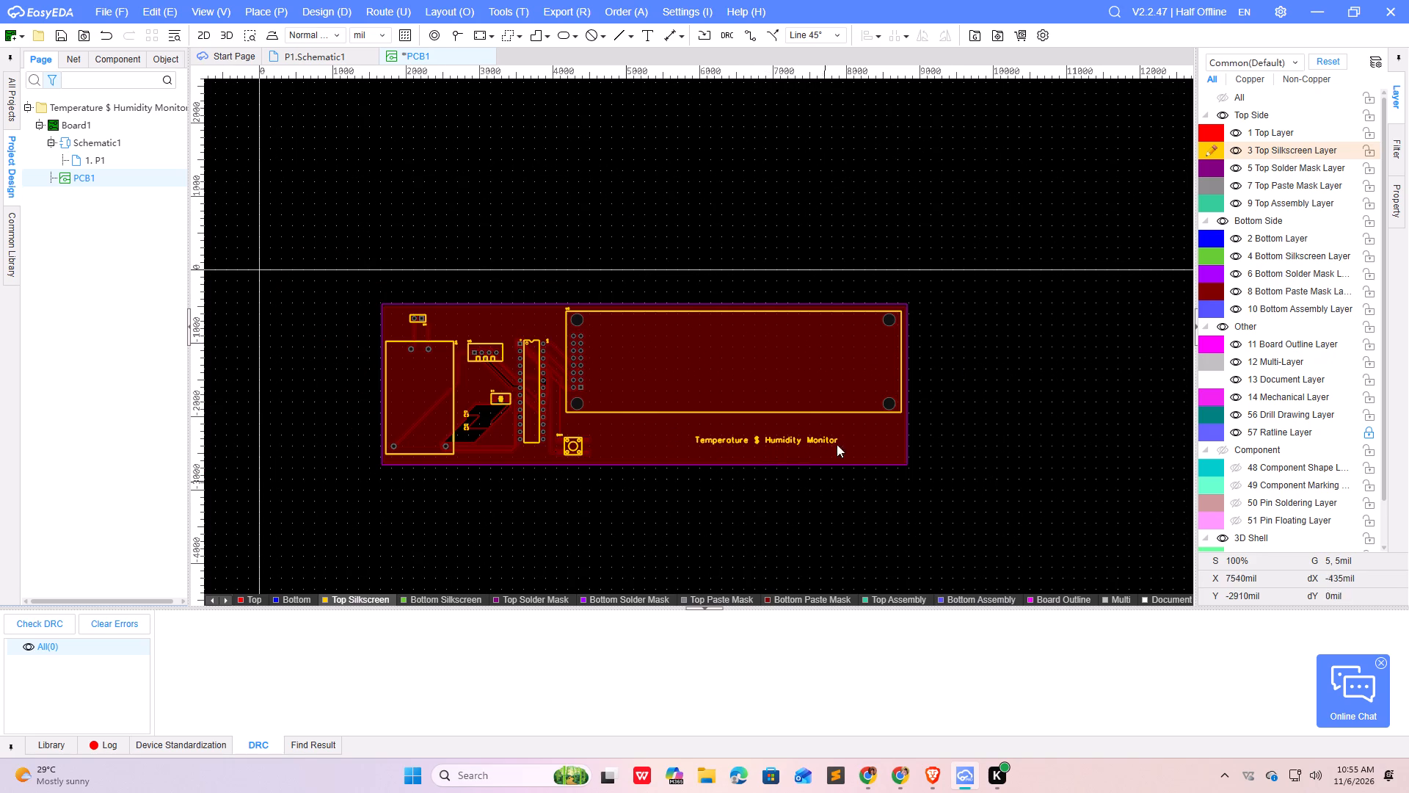
{"action": "left_click", "coordinate": [225, 33]}
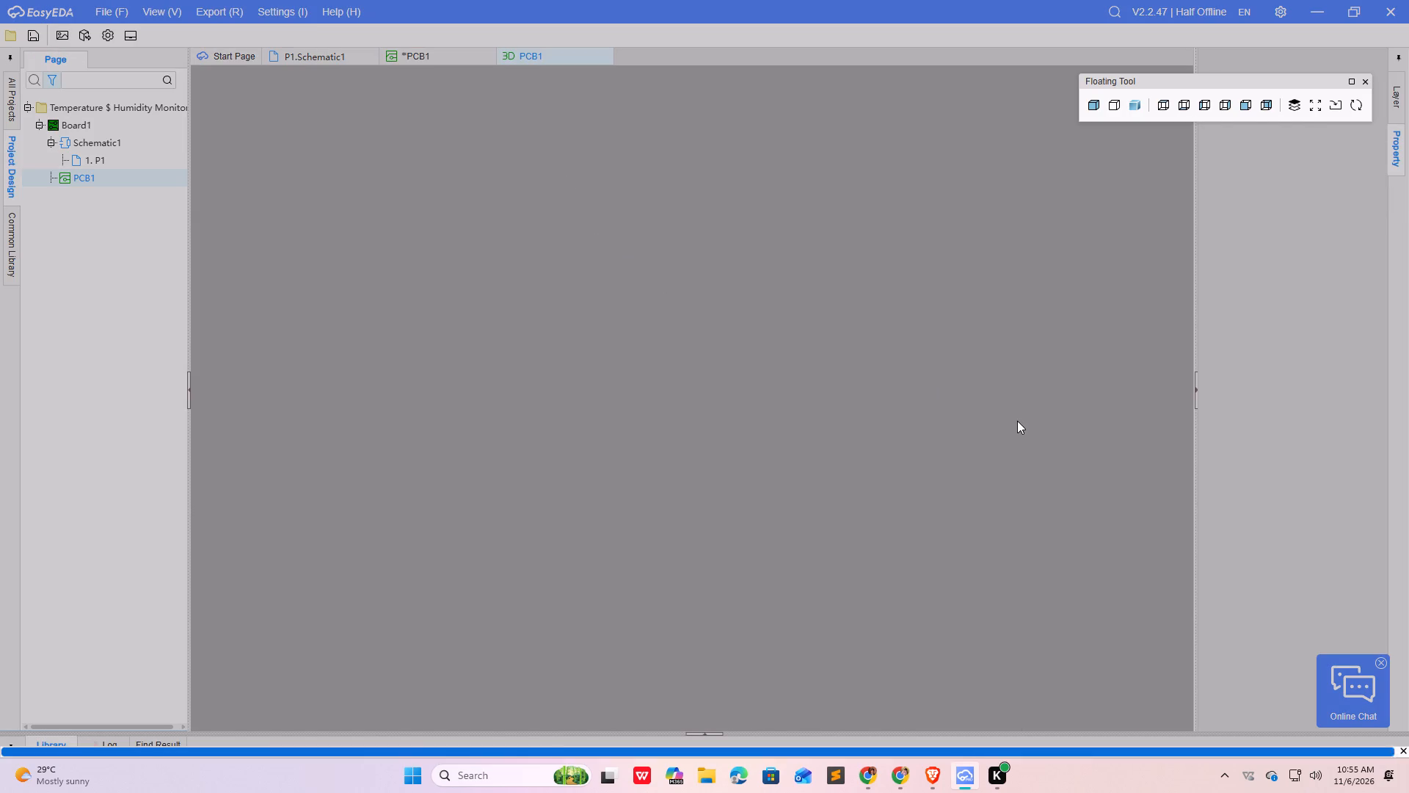
{"action": "left_click_drag", "start_coordinate": [723, 408], "coordinate": [827, 465]}
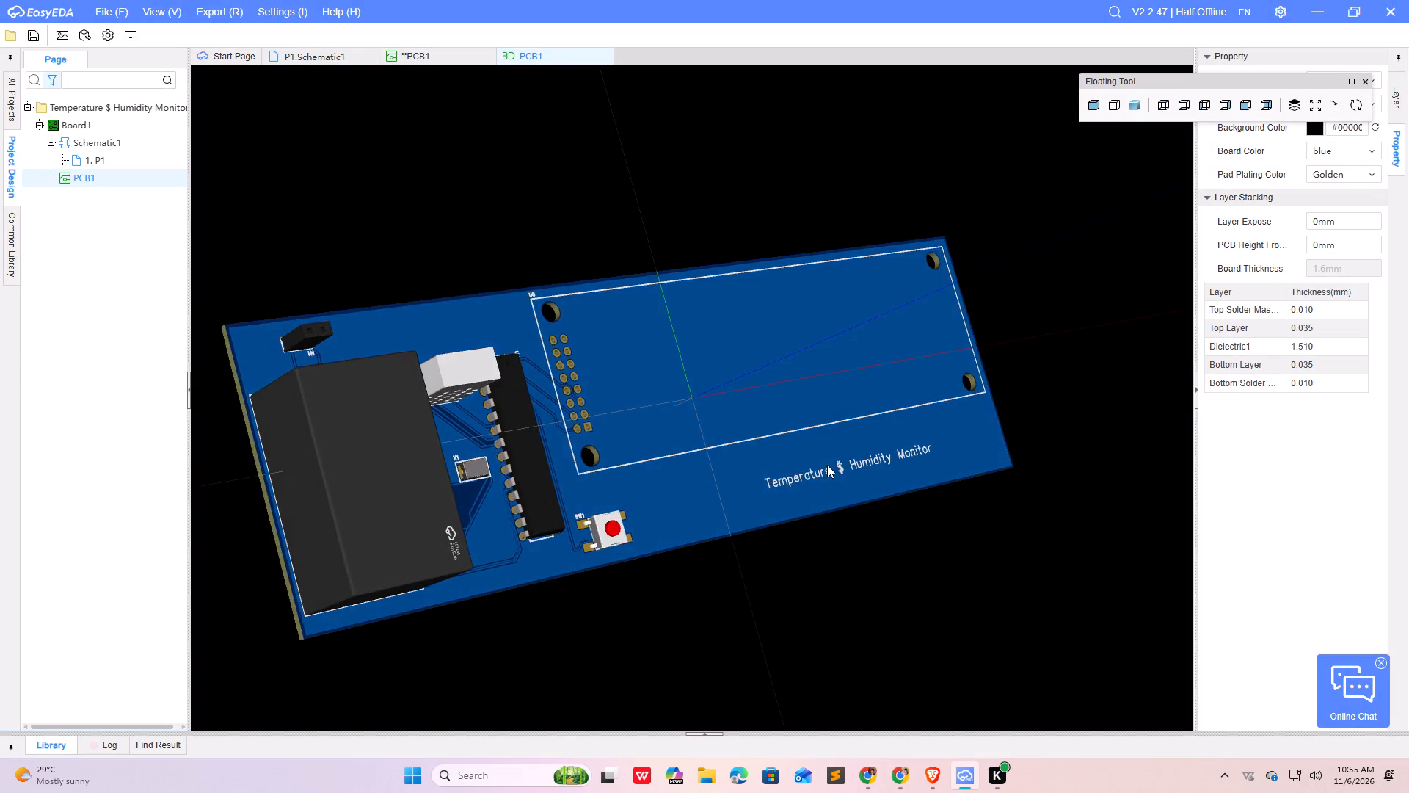
{"action": "left_click_drag", "start_coordinate": [827, 465], "coordinate": [731, 473]}
{"action": "left_click_drag", "start_coordinate": [548, 446], "coordinate": [516, 493]}
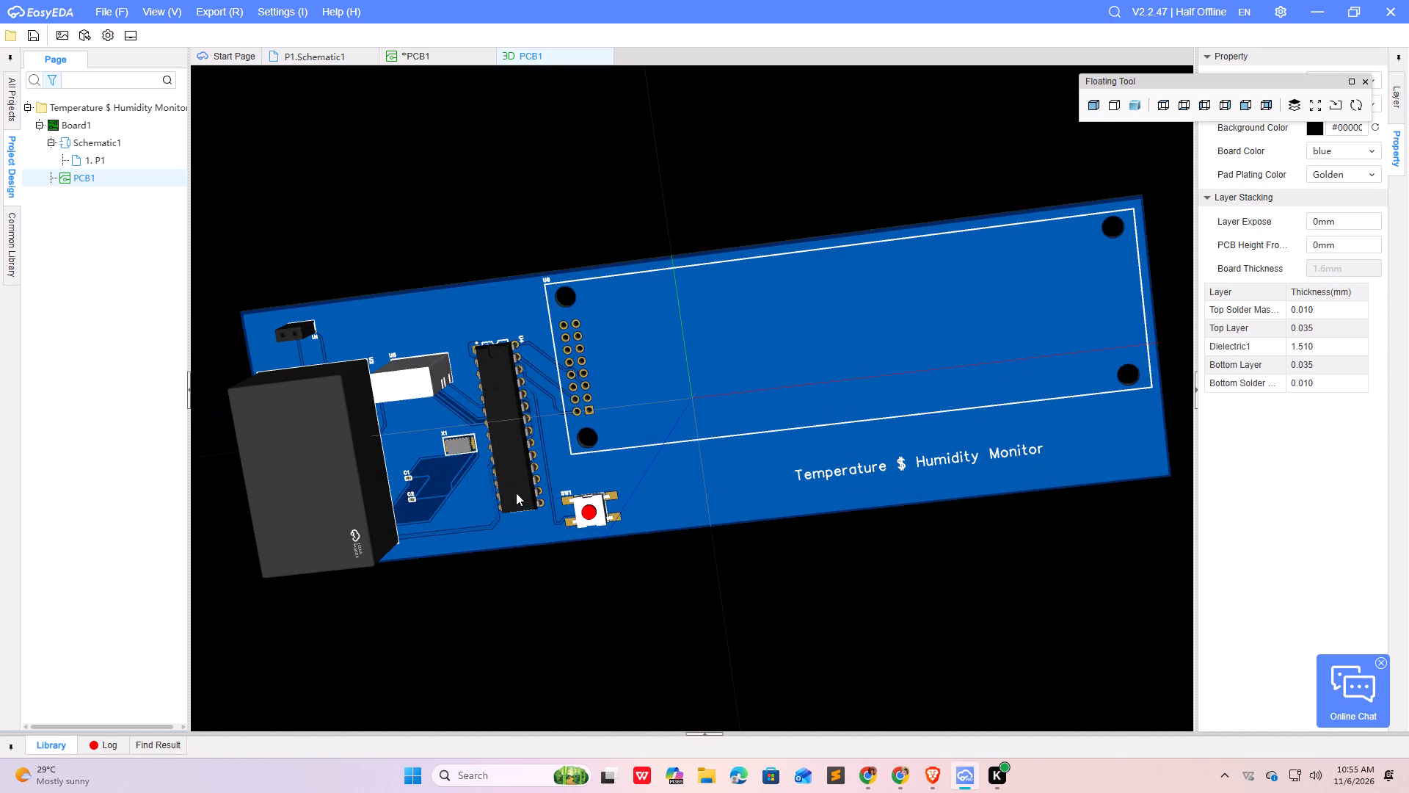
{"action": "left_click_drag", "start_coordinate": [516, 493], "coordinate": [528, 468]}
{"action": "left_click_drag", "start_coordinate": [695, 521], "coordinate": [700, 421]}
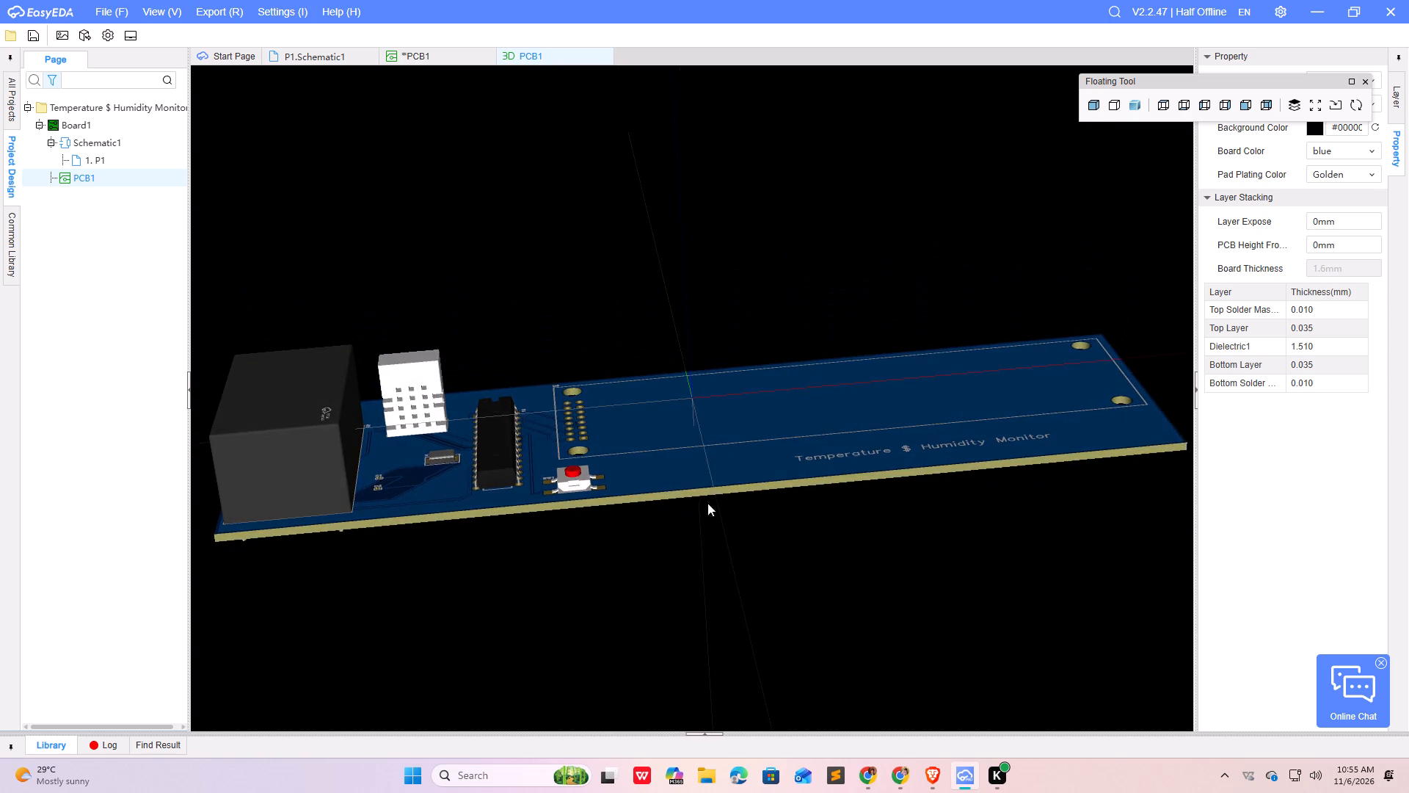
{"action": "left_click_drag", "start_coordinate": [714, 525], "coordinate": [685, 611]}
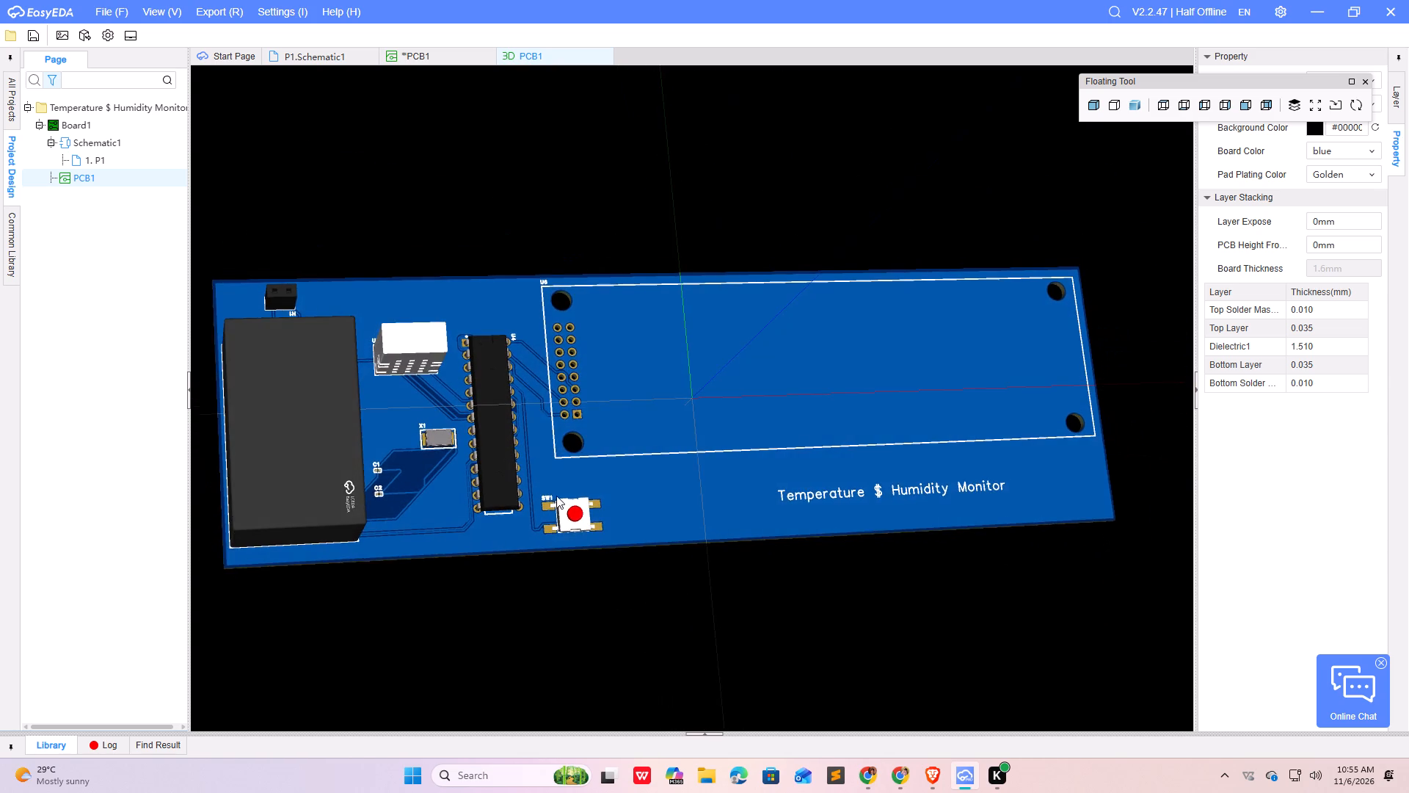
{"action": "left_click_drag", "start_coordinate": [556, 496], "coordinate": [727, 529]}
{"action": "left_click_drag", "start_coordinate": [683, 431], "coordinate": [529, 430]}
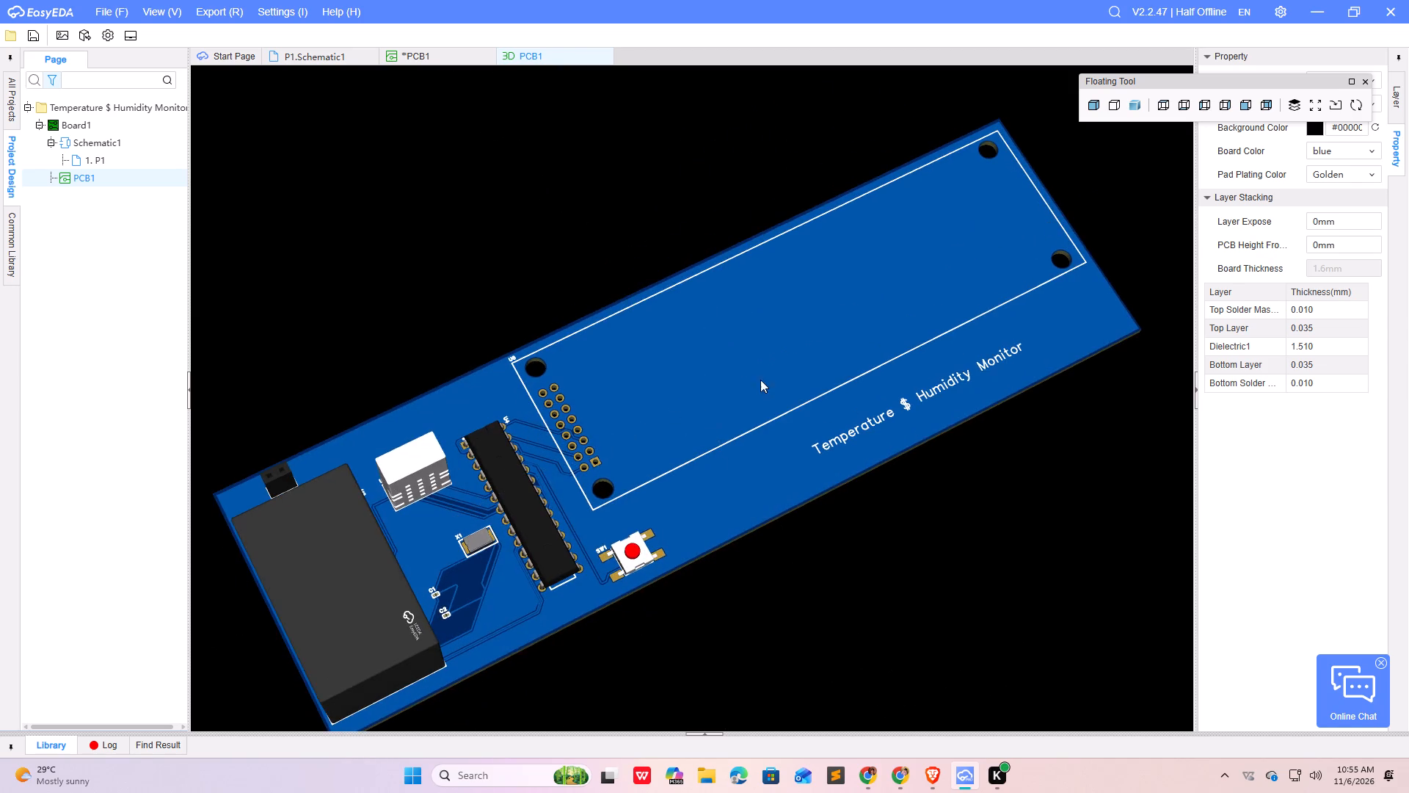
Inspect the 3D board from all around, checking the underside pads and pins, the board edges and the top side.
{"action": "left_click_drag", "start_coordinate": [766, 344], "coordinate": [620, 289]}
{"action": "left_click_drag", "start_coordinate": [841, 322], "coordinate": [634, 414]}
{"action": "left_click_drag", "start_coordinate": [803, 376], "coordinate": [777, 397]}
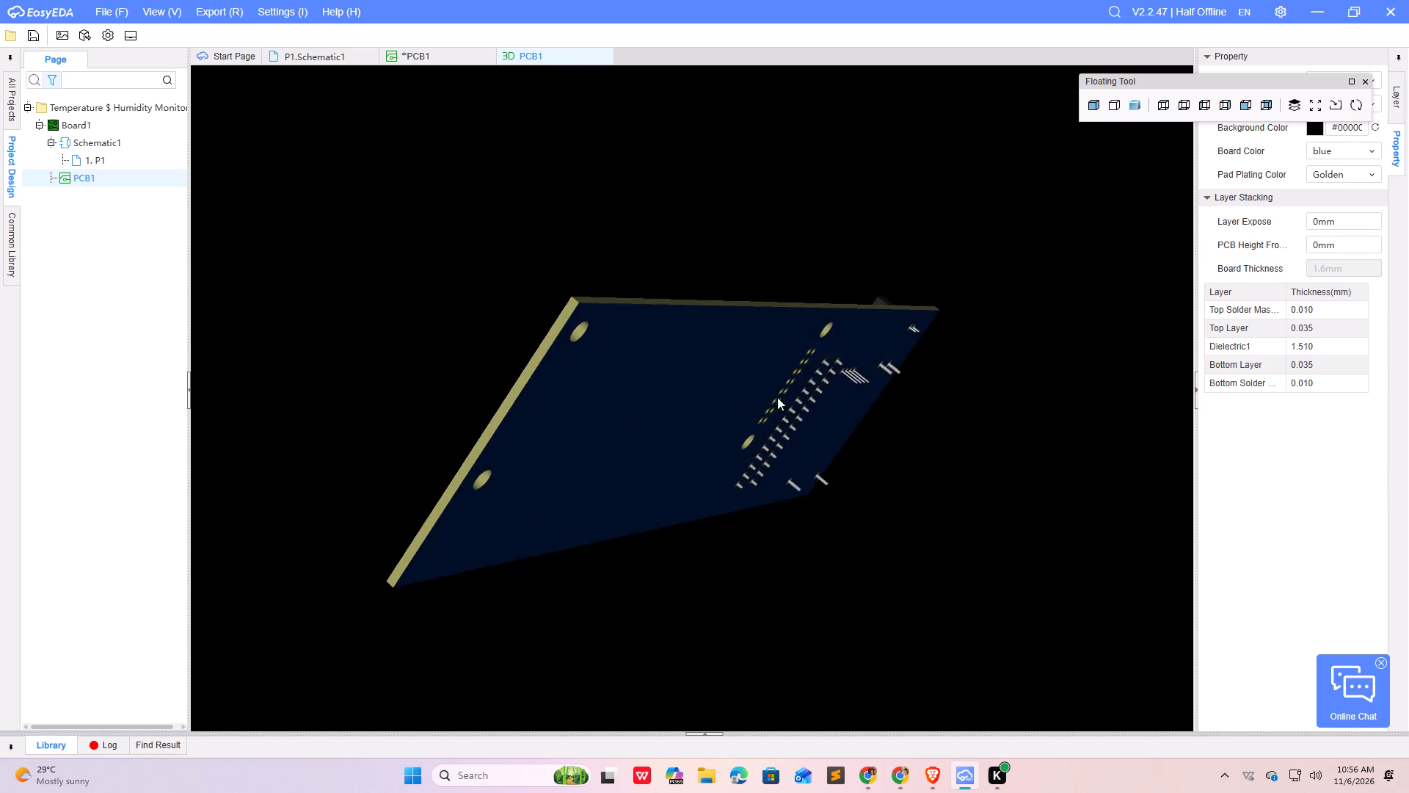
{"action": "left_click_drag", "start_coordinate": [777, 397], "coordinate": [673, 532]}
{"action": "left_click_drag", "start_coordinate": [663, 479], "coordinate": [838, 528]}
{"action": "left_click_drag", "start_coordinate": [497, 473], "coordinate": [908, 573]}
{"action": "left_click_drag", "start_coordinate": [625, 460], "coordinate": [531, 579]}
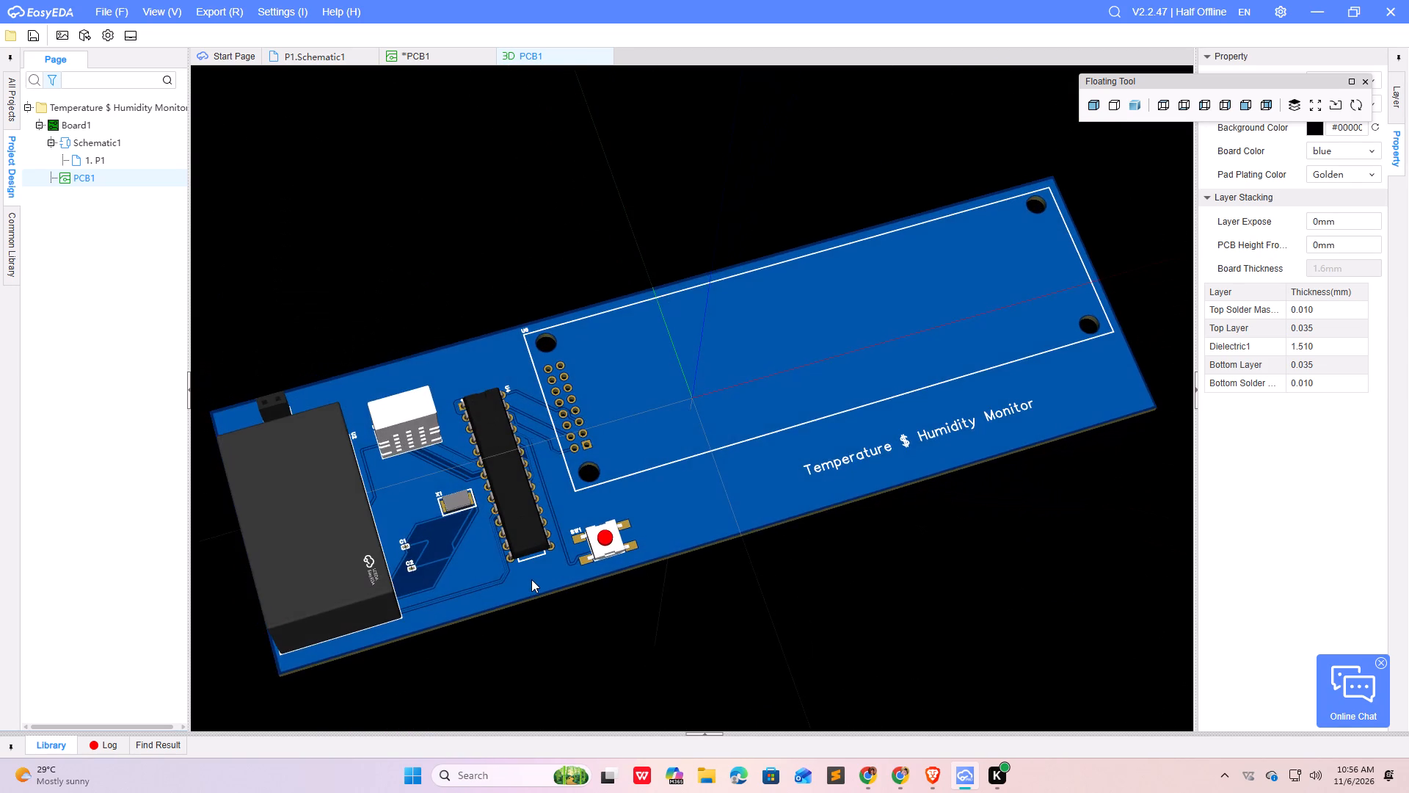
{"action": "left_click_drag", "start_coordinate": [531, 579], "coordinate": [534, 600]}
{"action": "left_click_drag", "start_coordinate": [775, 420], "coordinate": [743, 441]}
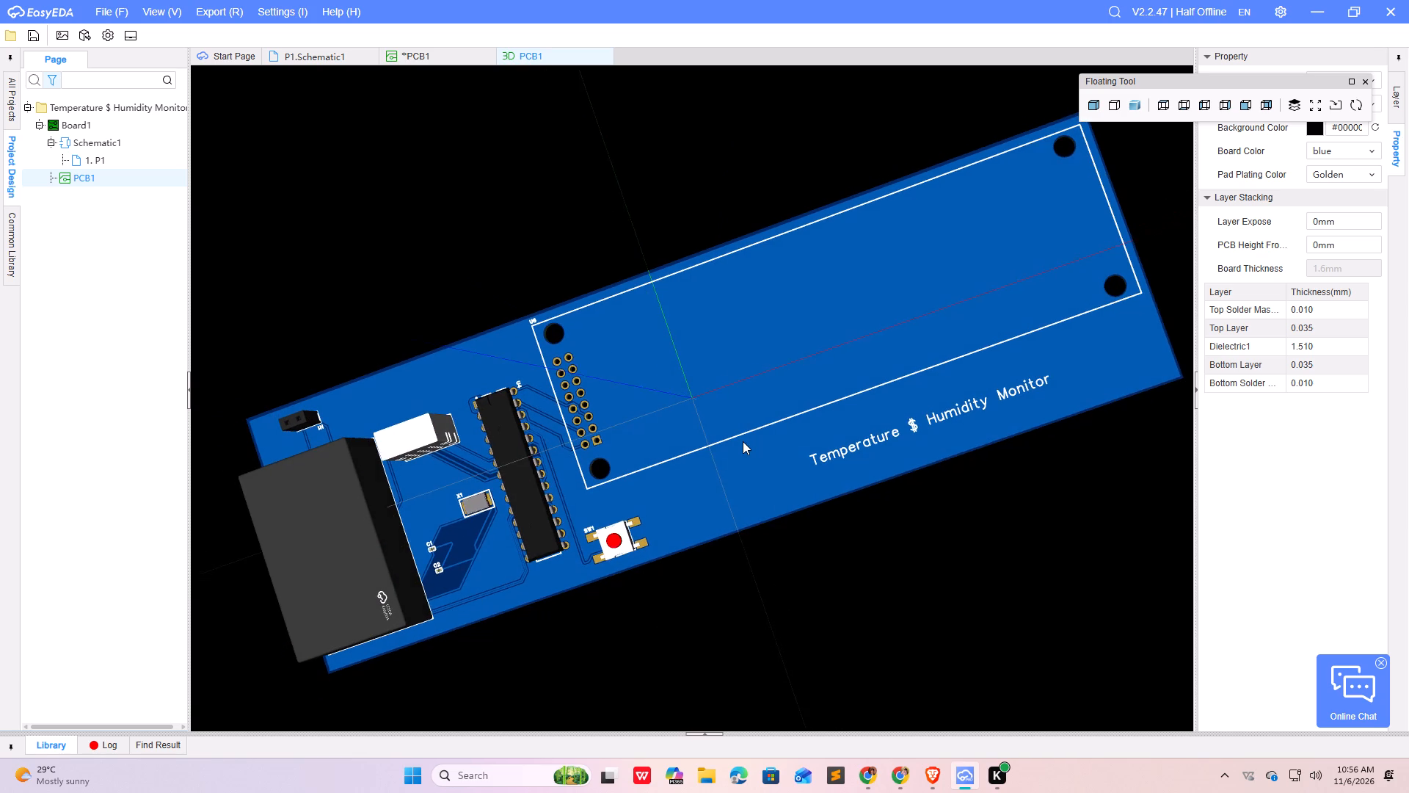
{"action": "left_click_drag", "start_coordinate": [743, 441], "coordinate": [741, 443]}
{"action": "left_click_drag", "start_coordinate": [655, 405], "coordinate": [594, 411]}
{"action": "left_click_drag", "start_coordinate": [900, 364], "coordinate": [845, 364]}
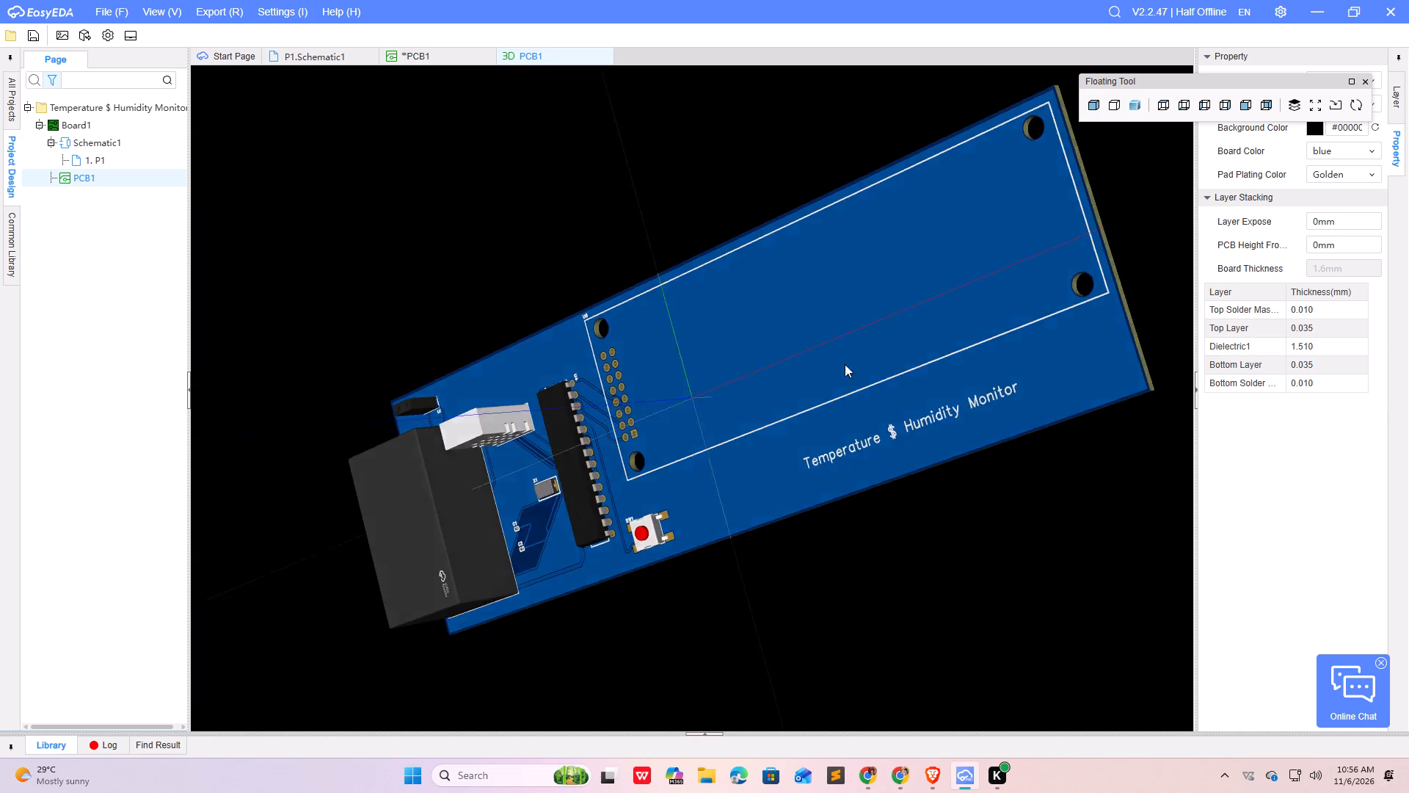
{"action": "left_click_drag", "start_coordinate": [845, 364], "coordinate": [617, 403]}
{"action": "left_click_drag", "start_coordinate": [1110, 338], "coordinate": [961, 267]}
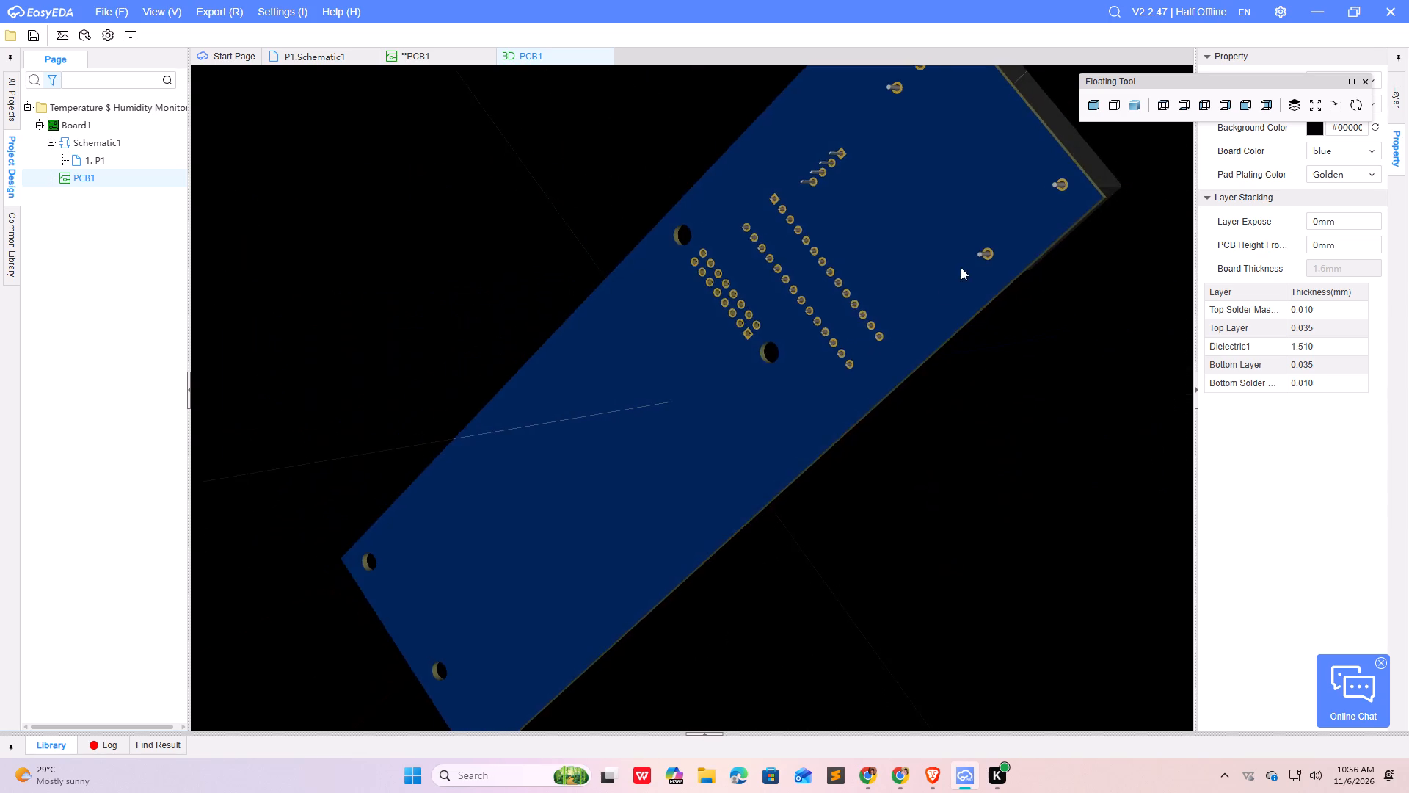
{"action": "left_click_drag", "start_coordinate": [961, 267], "coordinate": [886, 350]}
{"action": "left_click_drag", "start_coordinate": [1212, 333], "coordinate": [915, 347]}
{"action": "left_click_drag", "start_coordinate": [944, 338], "coordinate": [815, 346]}
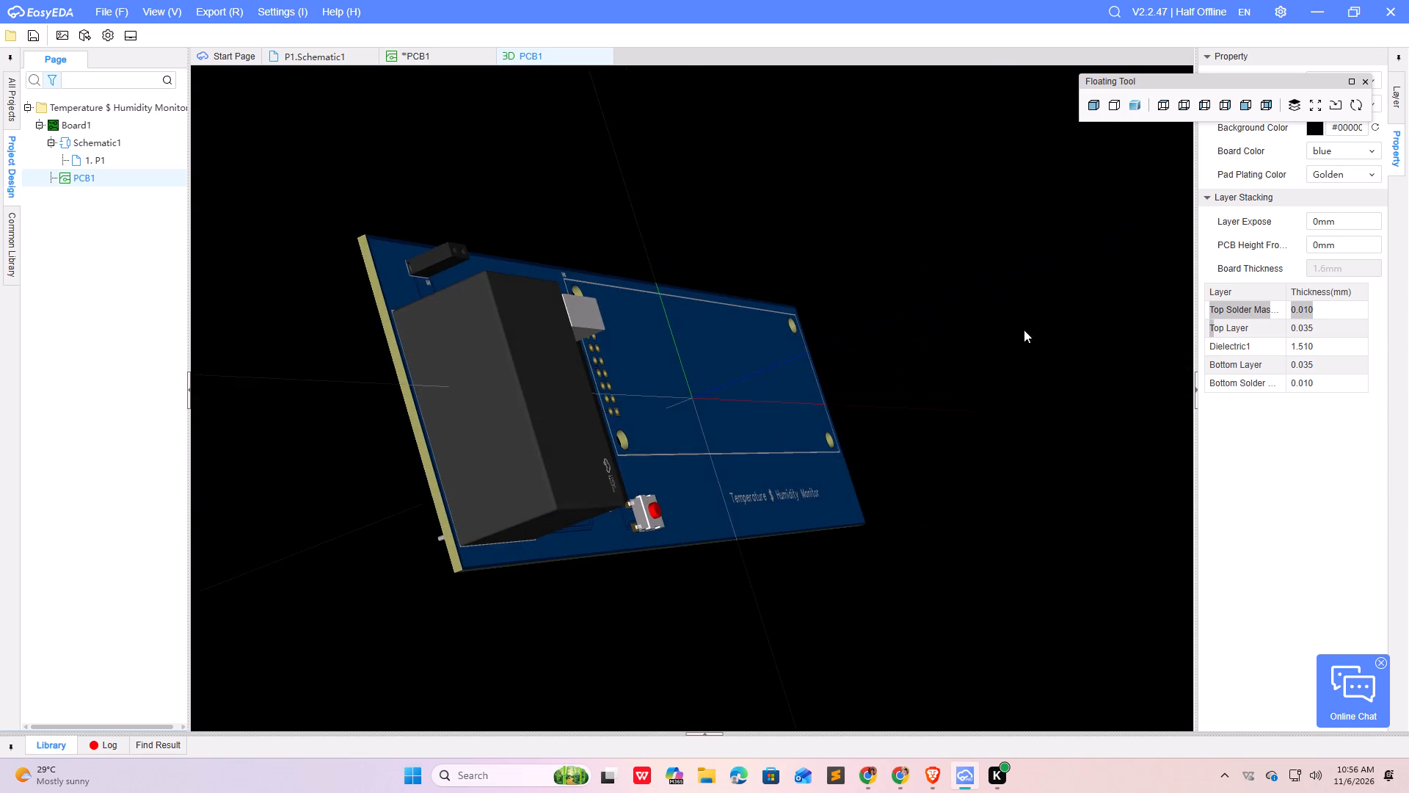
{"action": "left_click_drag", "start_coordinate": [1024, 330], "coordinate": [918, 340]}
{"action": "left_click", "coordinate": [969, 306]}
{"action": "left_click", "coordinate": [892, 184]}
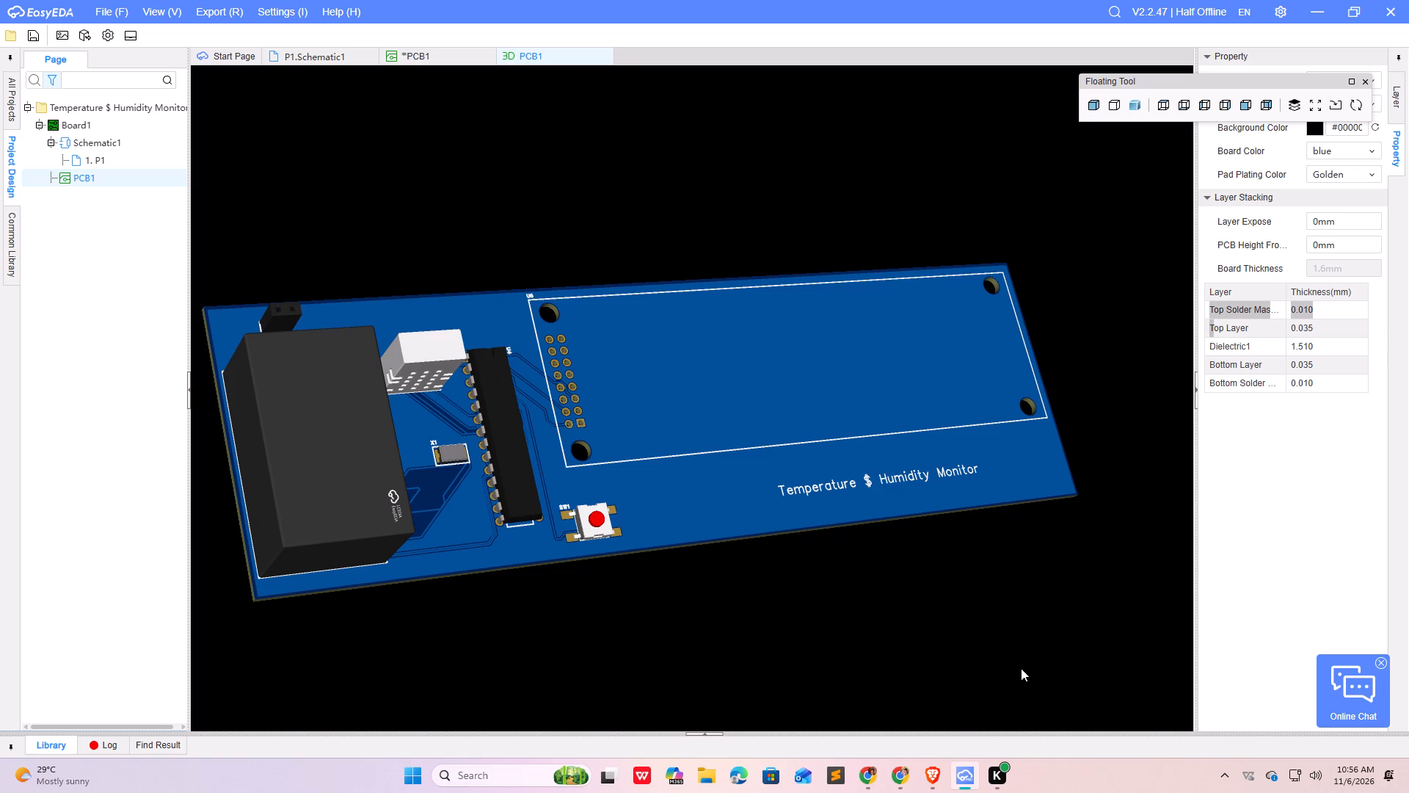
{"action": "left_click_drag", "start_coordinate": [1037, 642], "coordinate": [952, 640]}
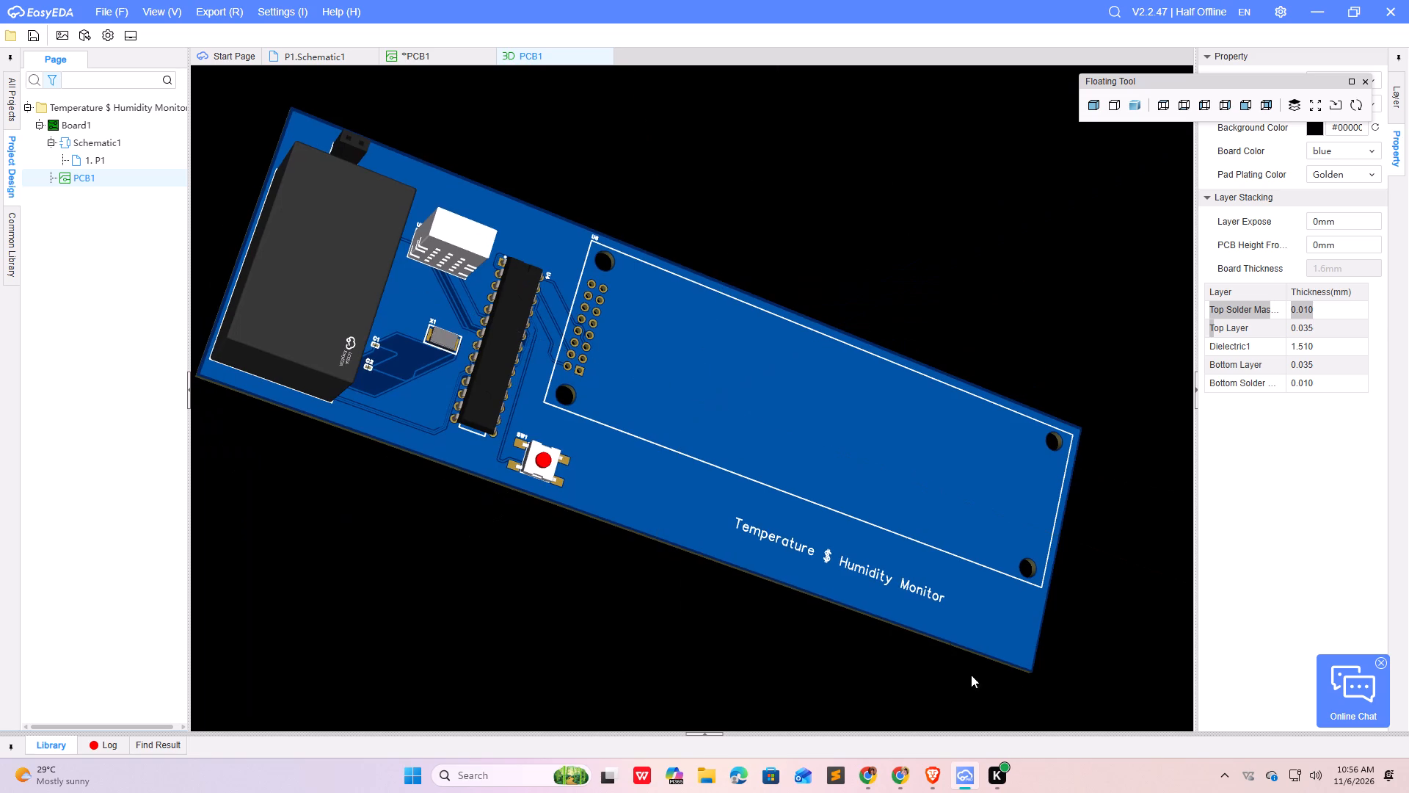